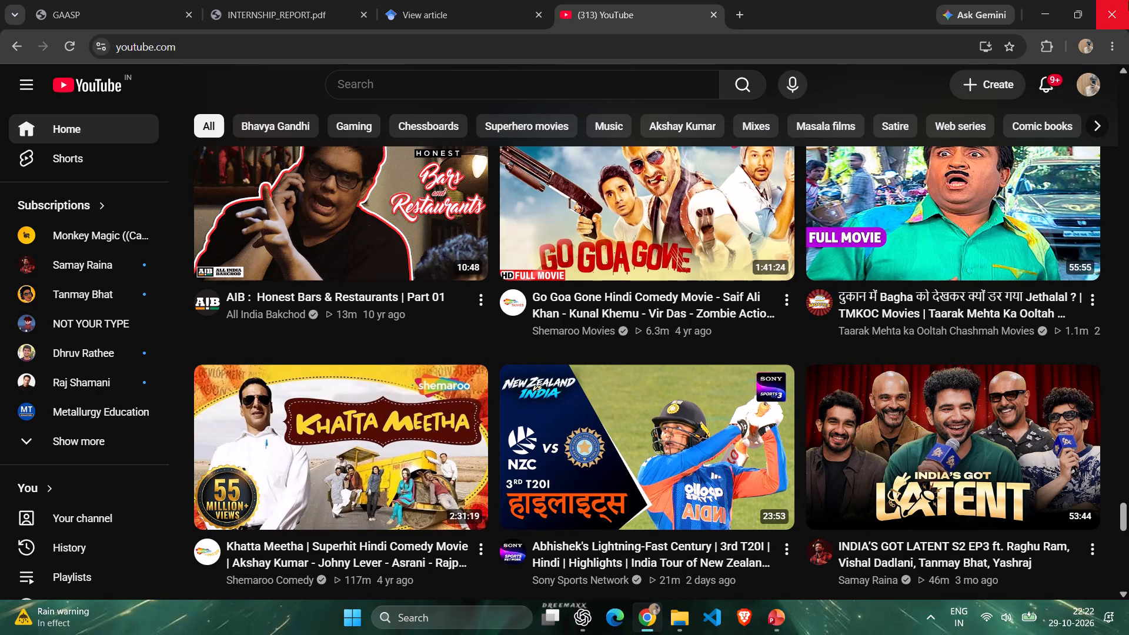
Close the YouTube tab to return to the GAASP presentation PDF.
scroll(639, 0, up, 1)
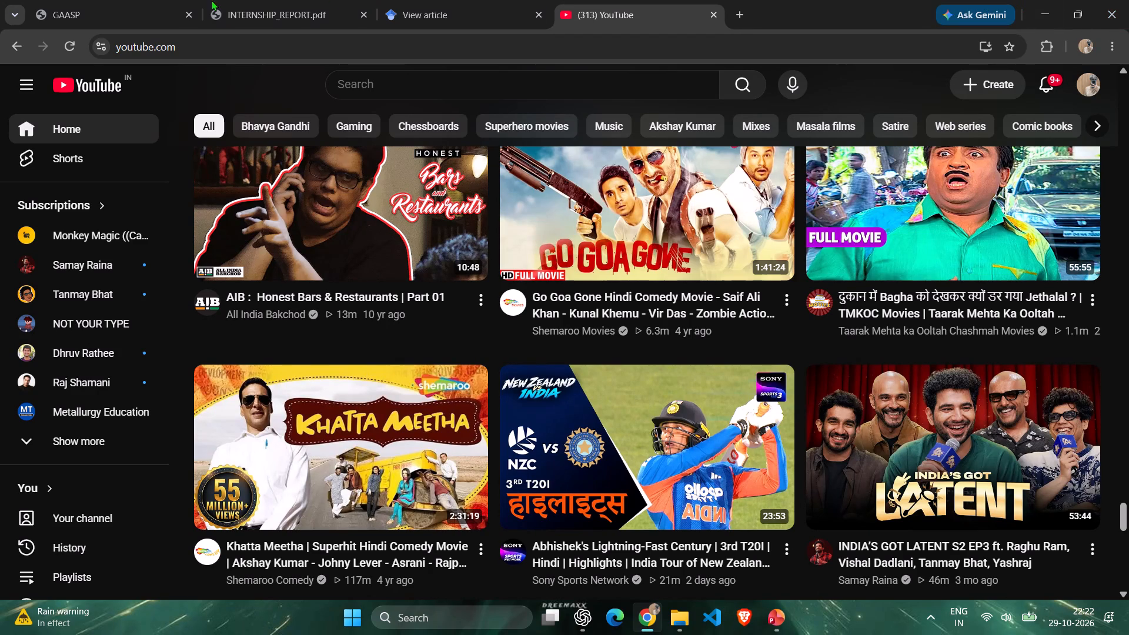
click(714, 13)
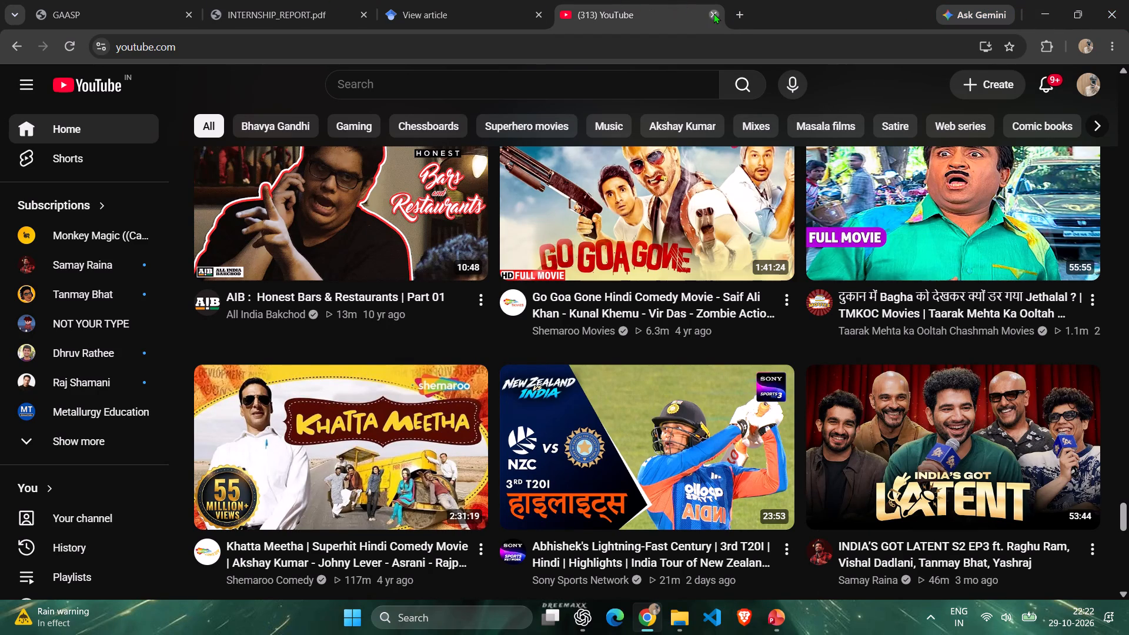
click(356, 416)
scroll(547, 422, down, 5)
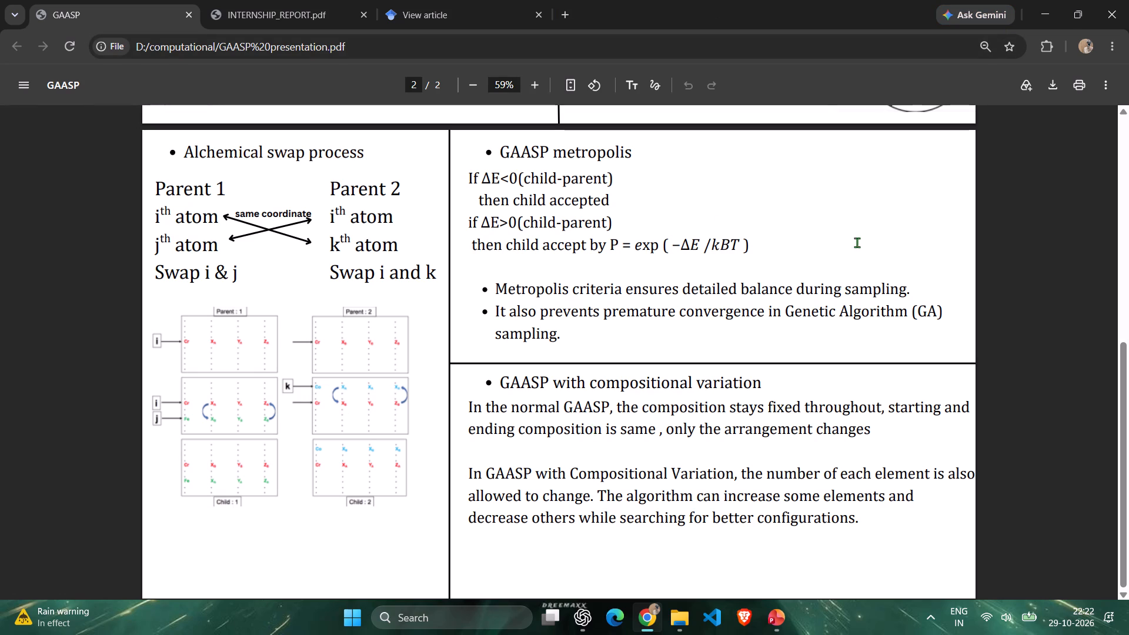
Switch to Presentation1 in PowerPoint and review its slides from Internship Overview through the blank slide 5.
click(1037, 3)
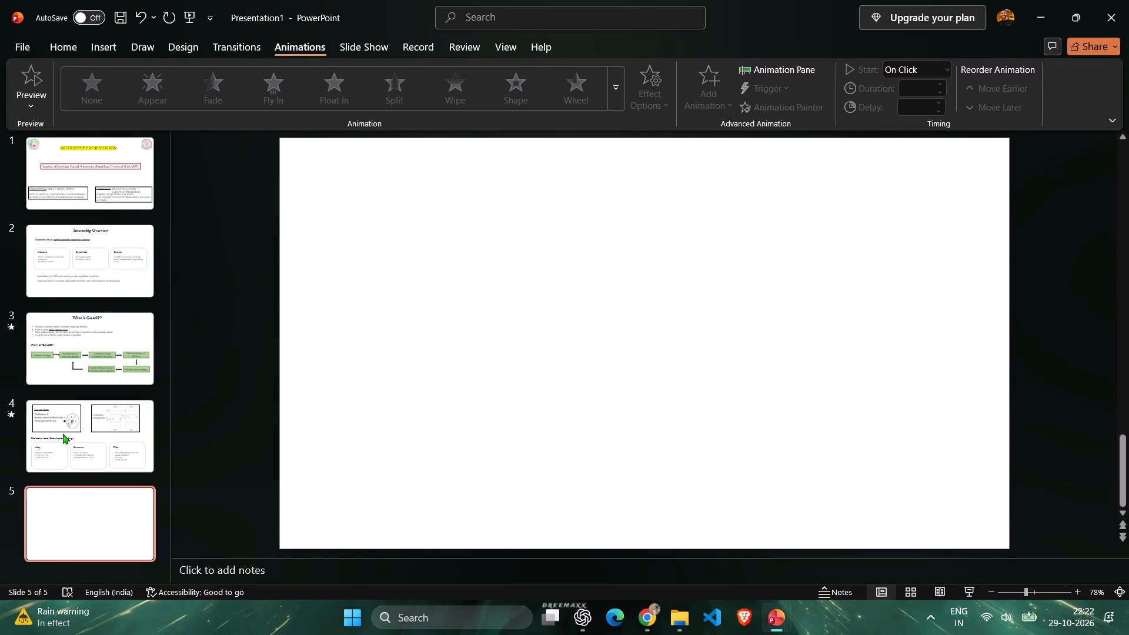
click(63, 433)
click(75, 531)
click(65, 377)
click(75, 238)
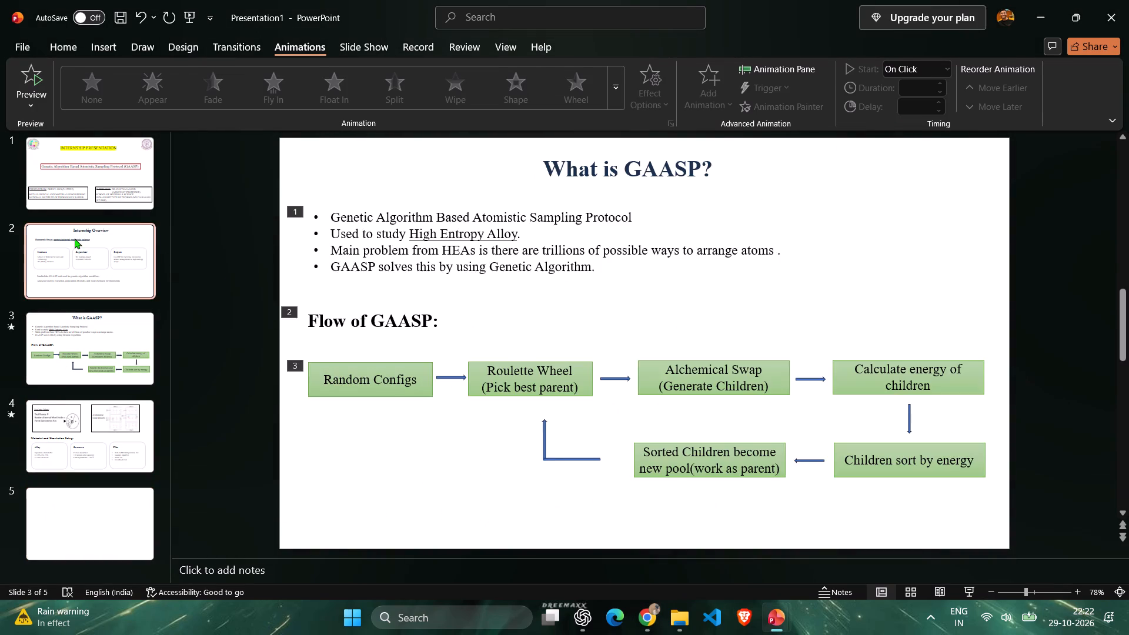
click(100, 365)
click(93, 427)
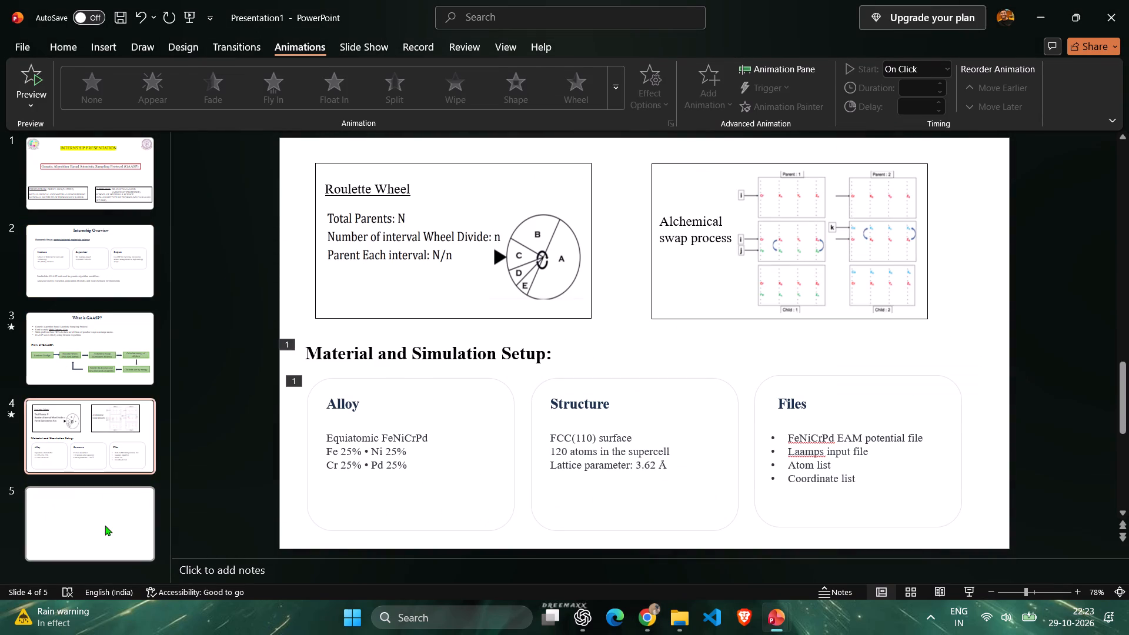
click(105, 525)
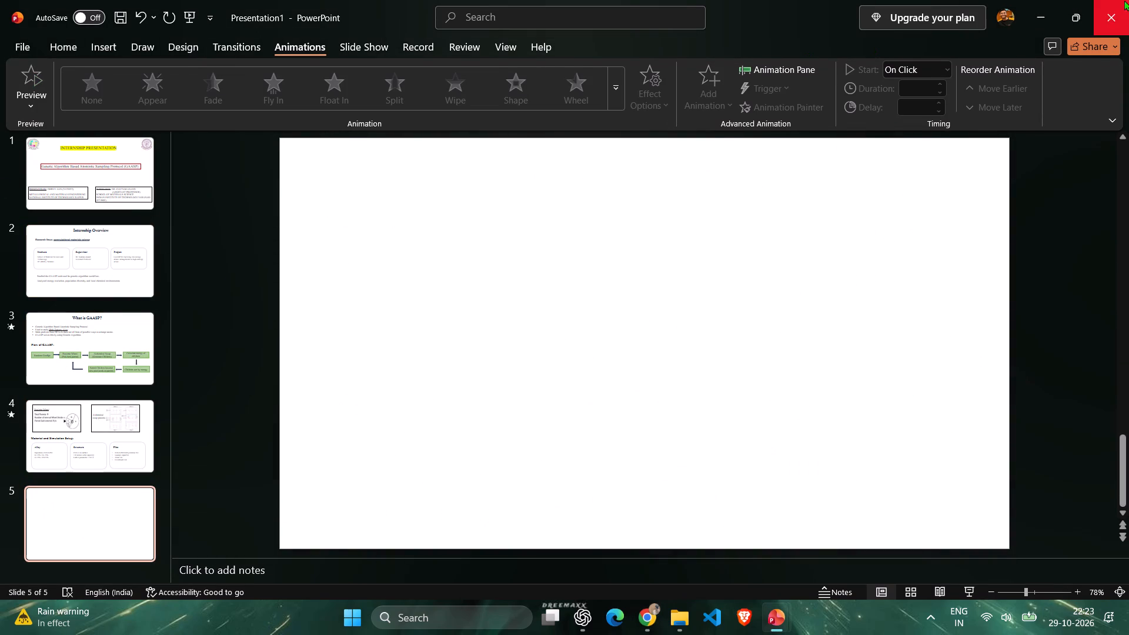
Minimize Presentation1 and examine the nine-slide reference internship deck from Material and Simulation Setup onward, focusing on Work Completed.
click(1040, 6)
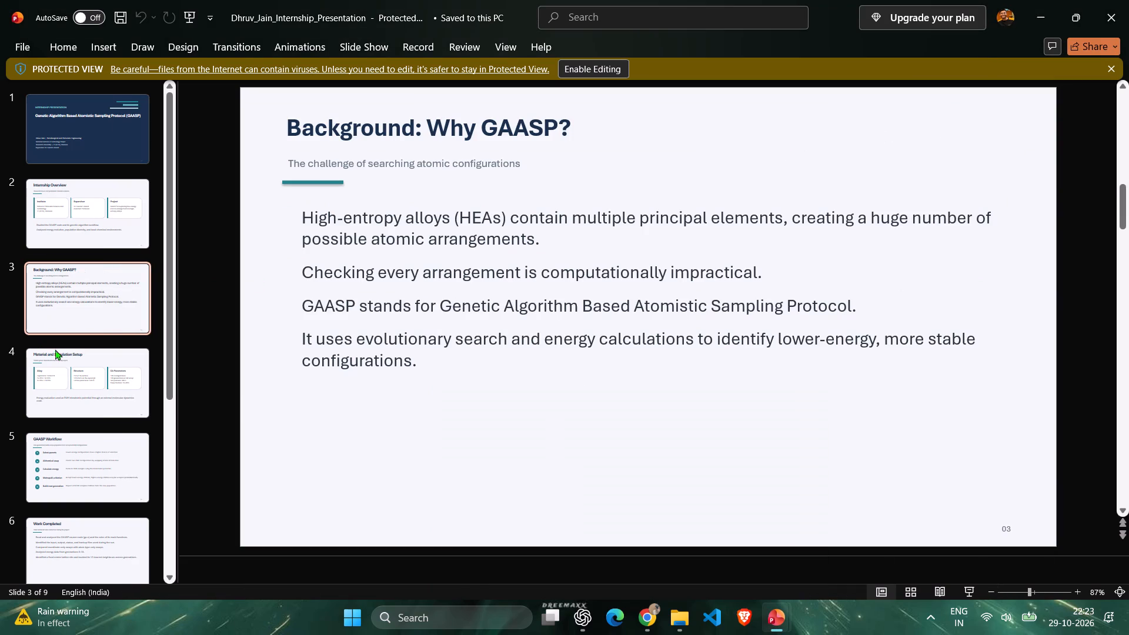
click(75, 387)
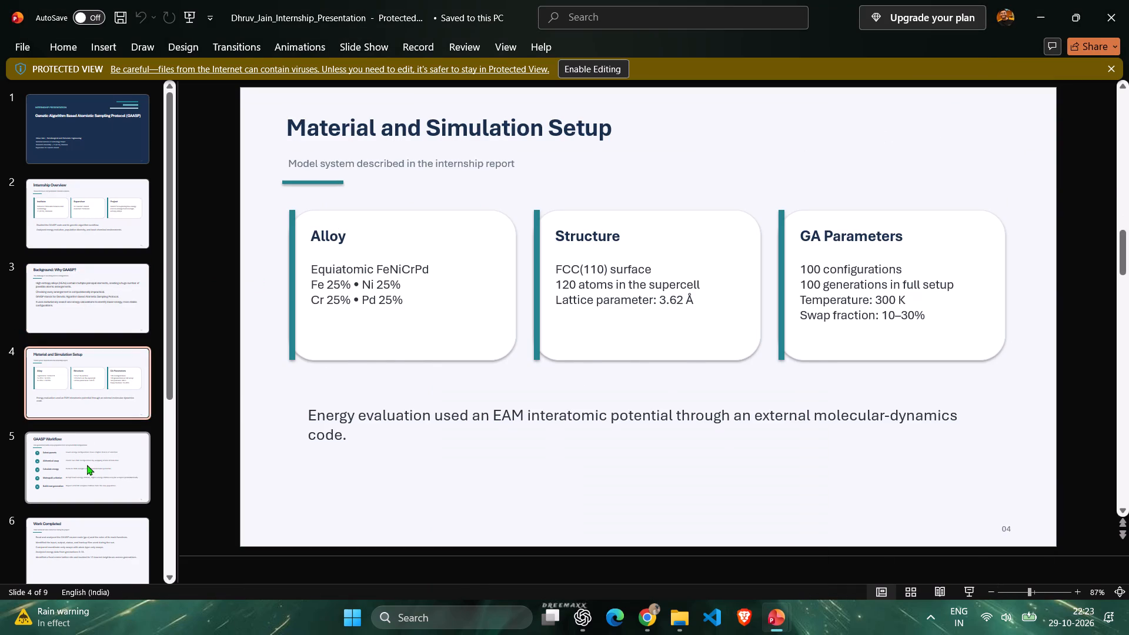
click(87, 464)
click(111, 533)
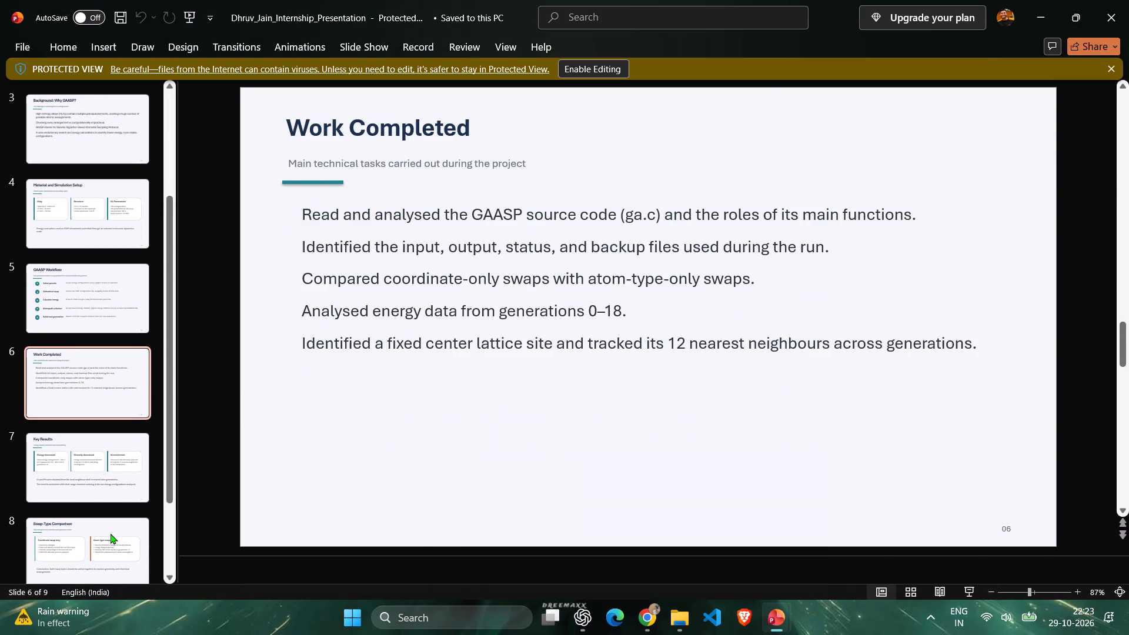
click(95, 425)
click(96, 462)
click(116, 380)
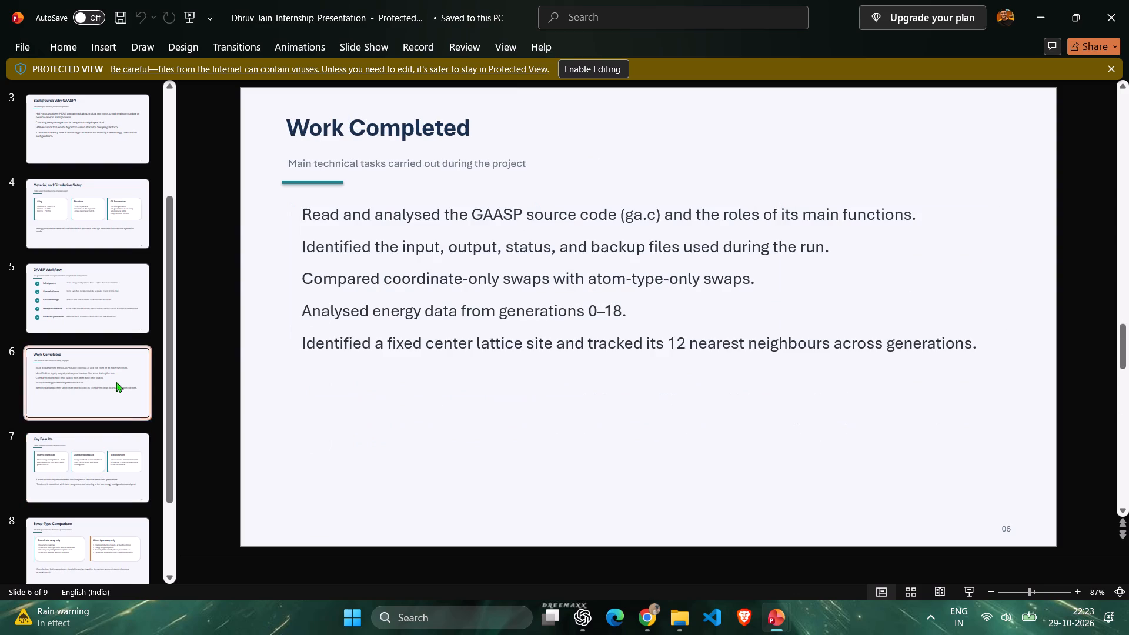
click(122, 464)
click(105, 364)
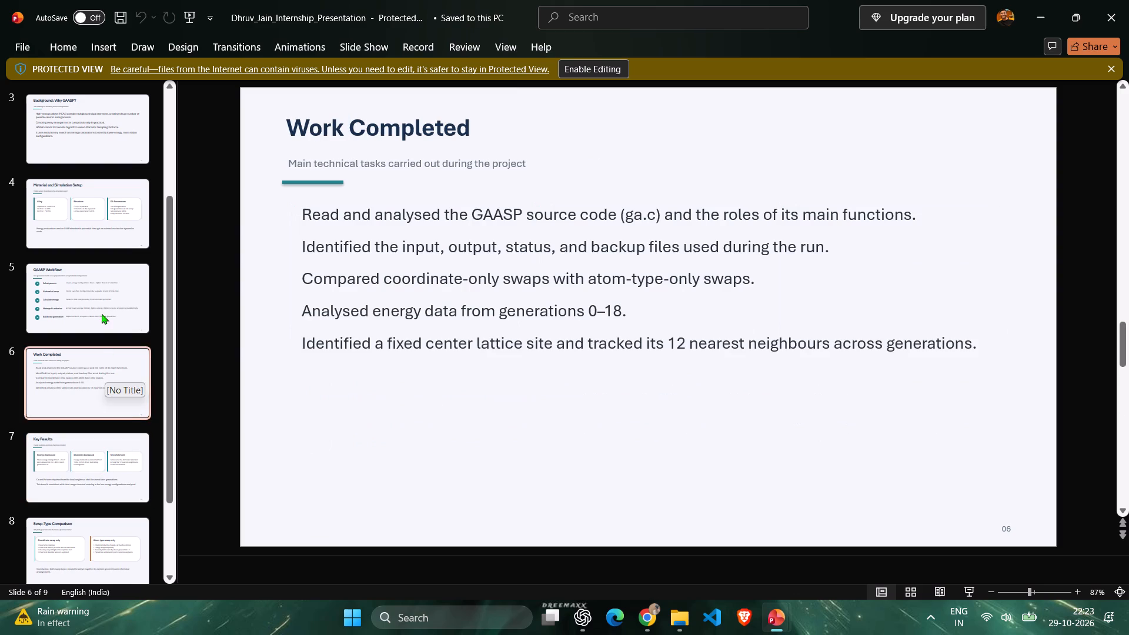
click(101, 296)
click(111, 375)
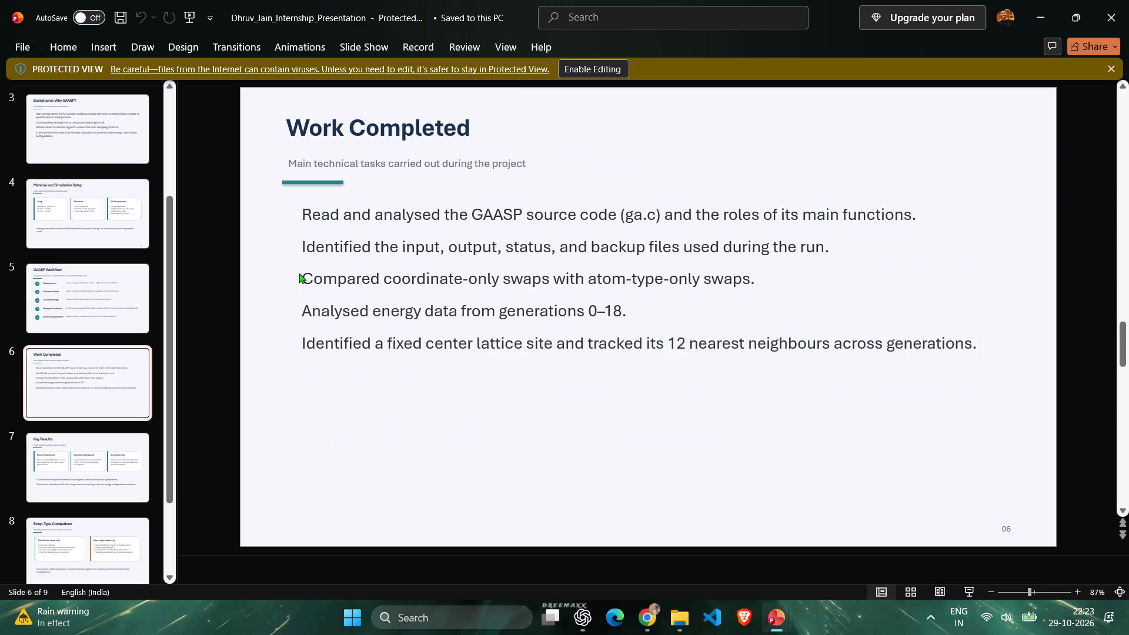
Switch to the descriptive internship presentation and examine its Task 1, Task 2 and conclusion slides, finishing on Task 1 — Results and Interpretation.
key(alt+grave)
key(alt+Tab)
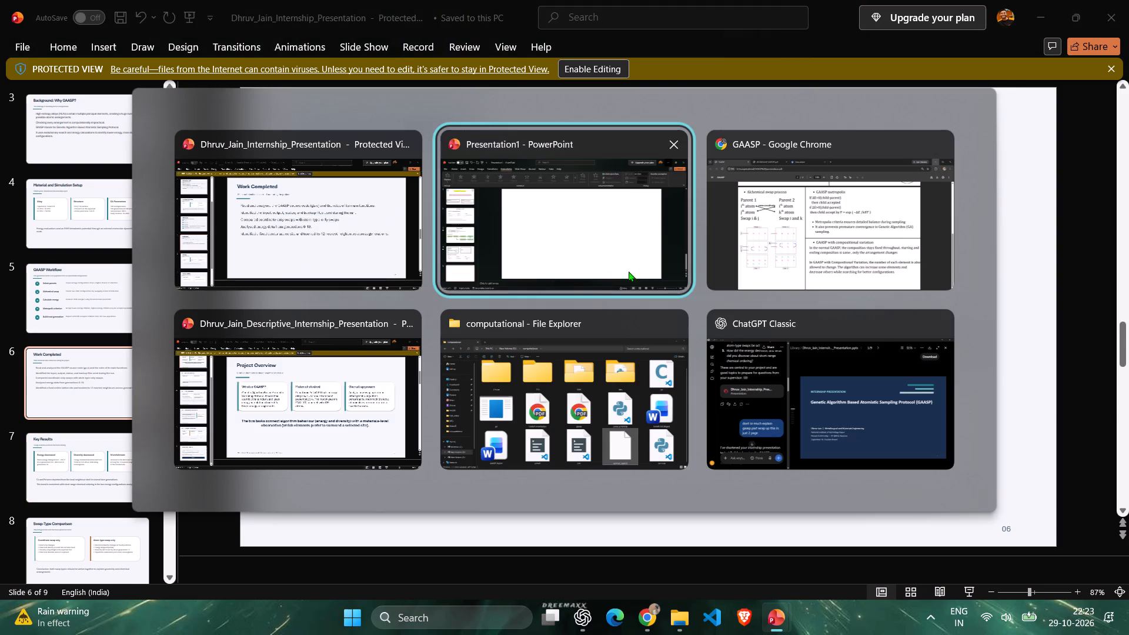
alt+click(780, 235)
key(alt+Tab)
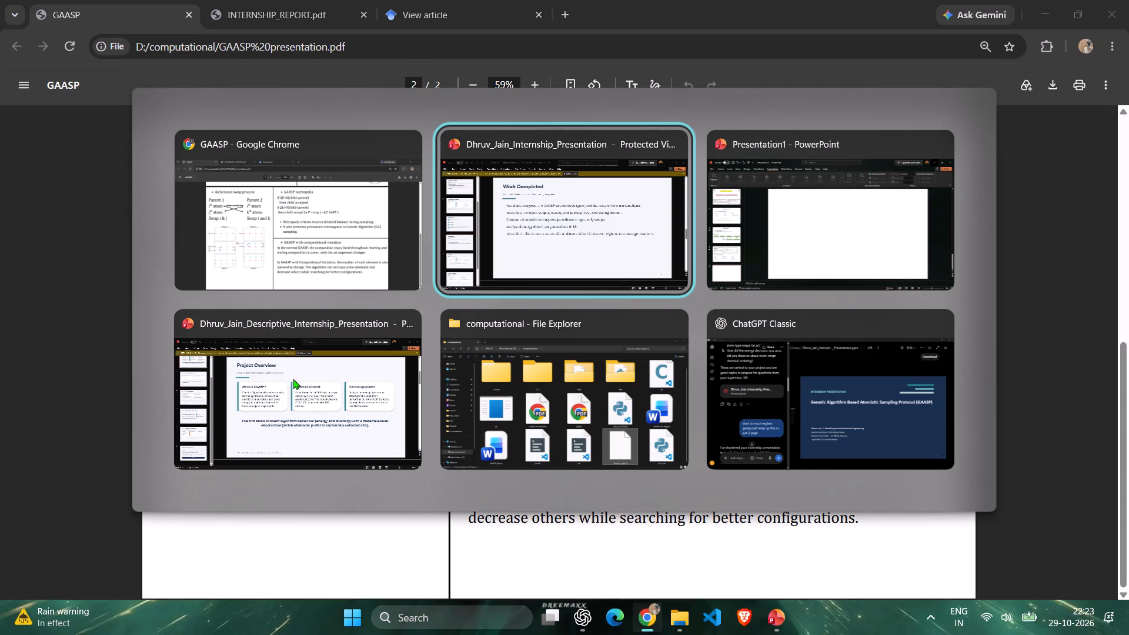
alt+click(293, 379)
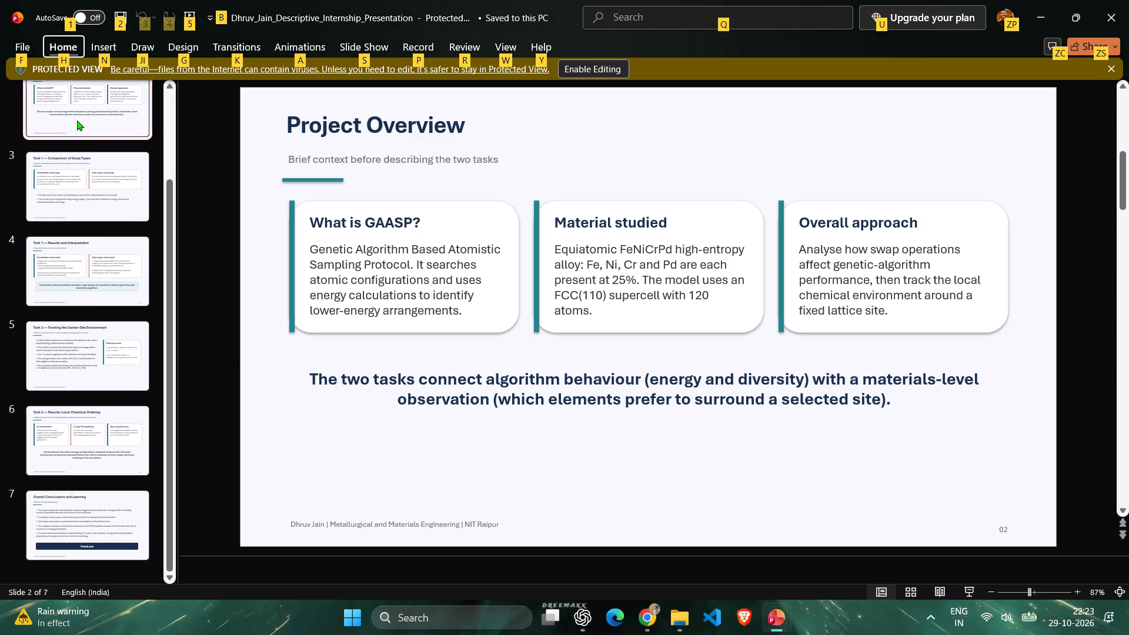
click(77, 120)
click(92, 207)
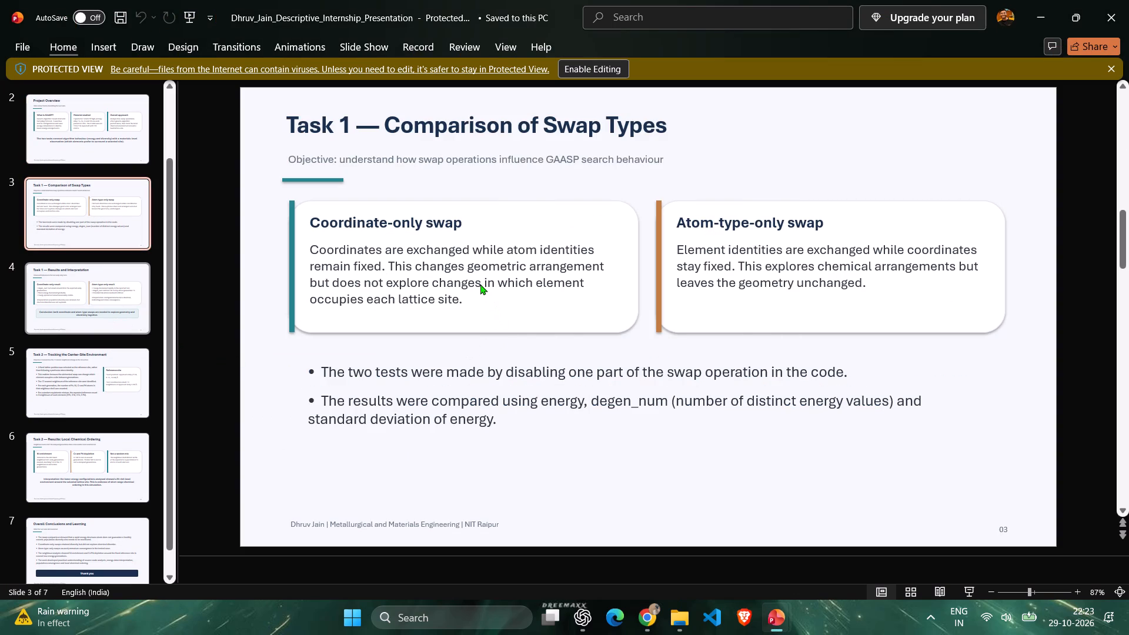
scroll(480, 284, down, 1)
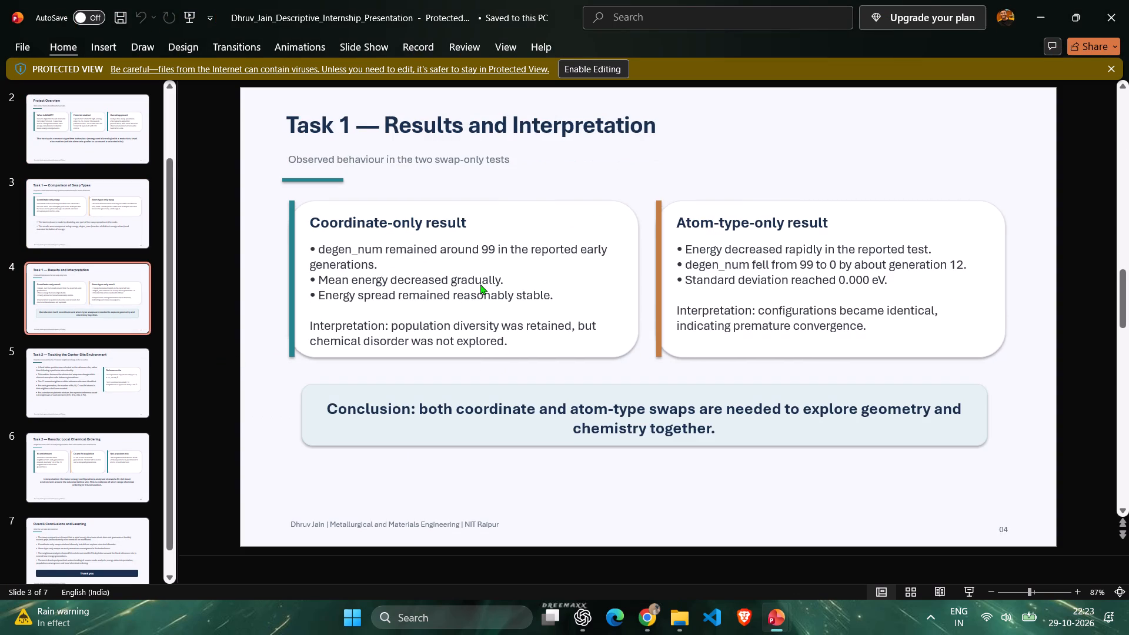
scroll(480, 284, down, 1)
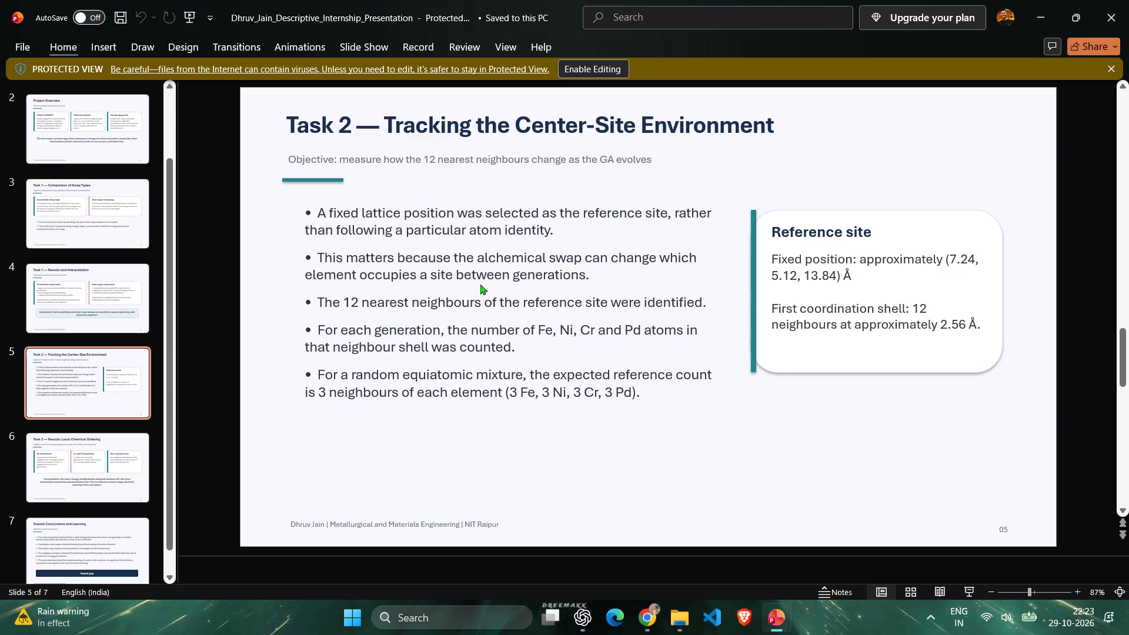
scroll(480, 284, down, 1)
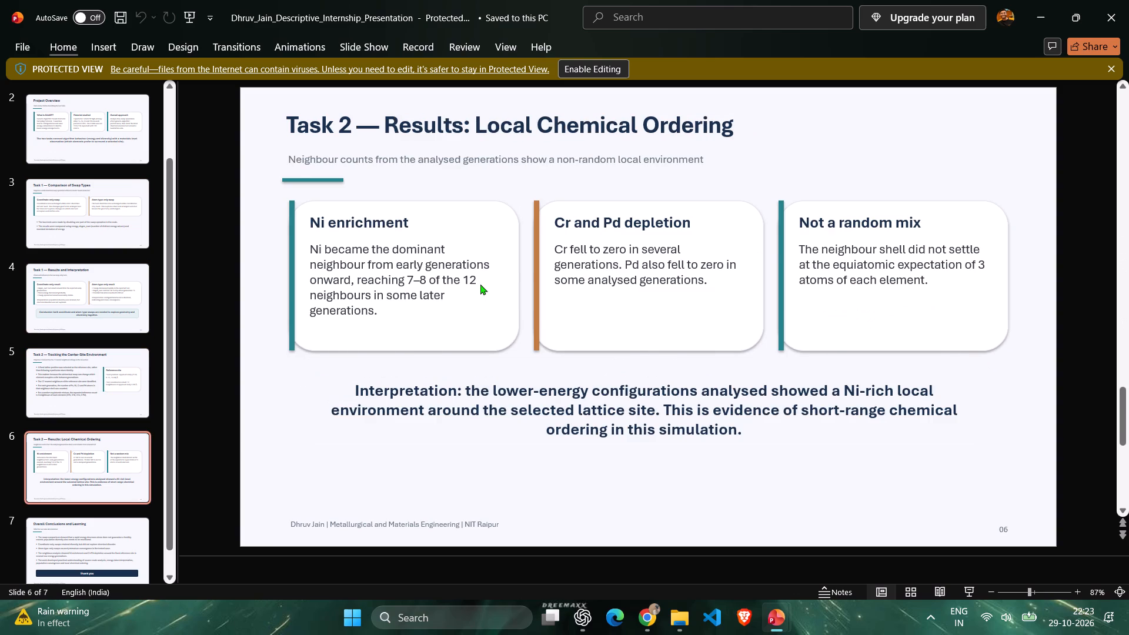
scroll(480, 284, down, 2)
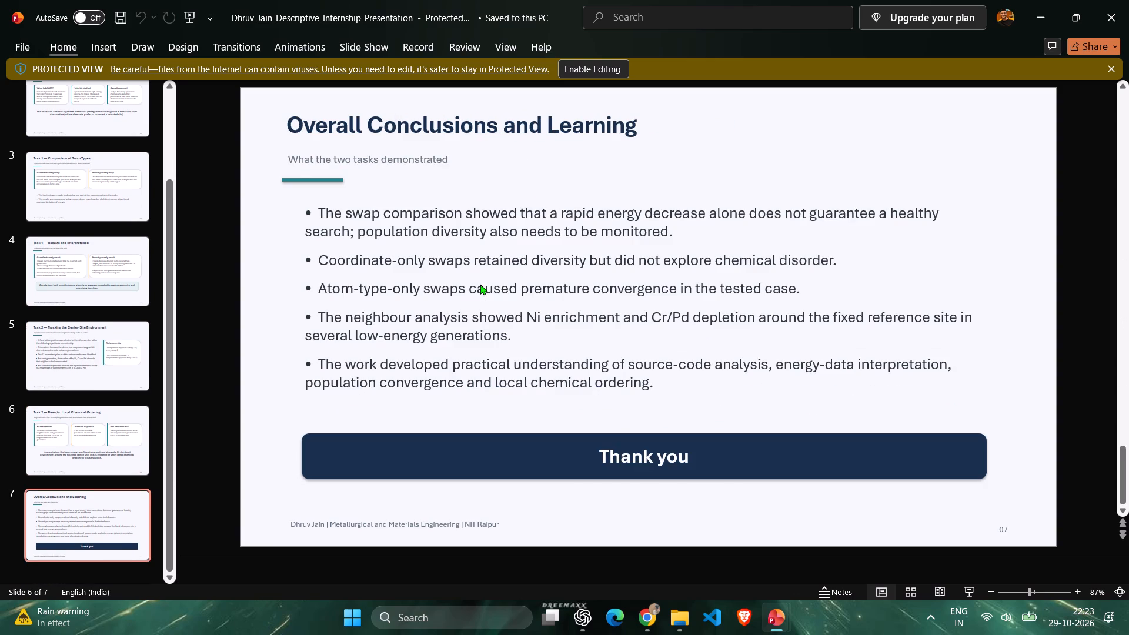
scroll(480, 284, up, 3)
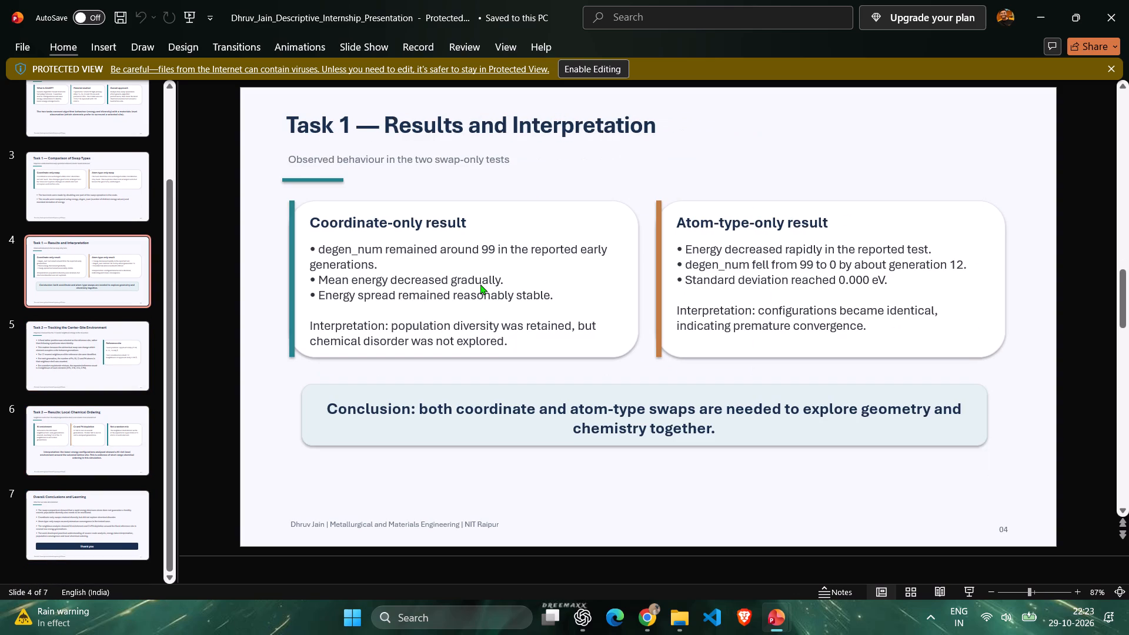
Dismiss the Protected View bar in the descriptive internship presentation.
click(1111, 72)
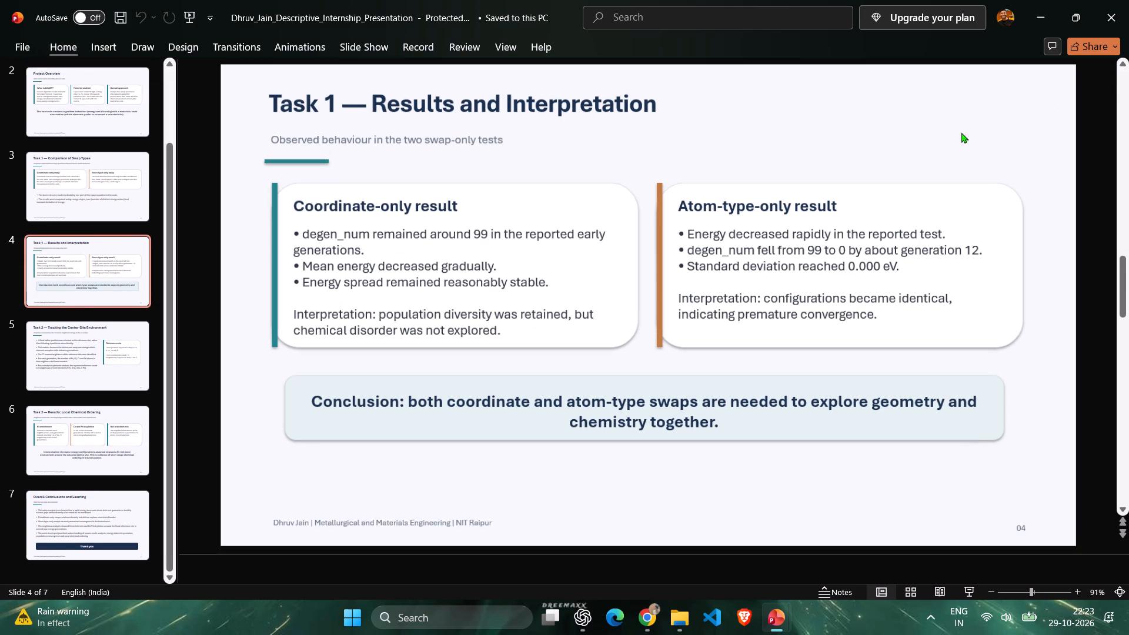
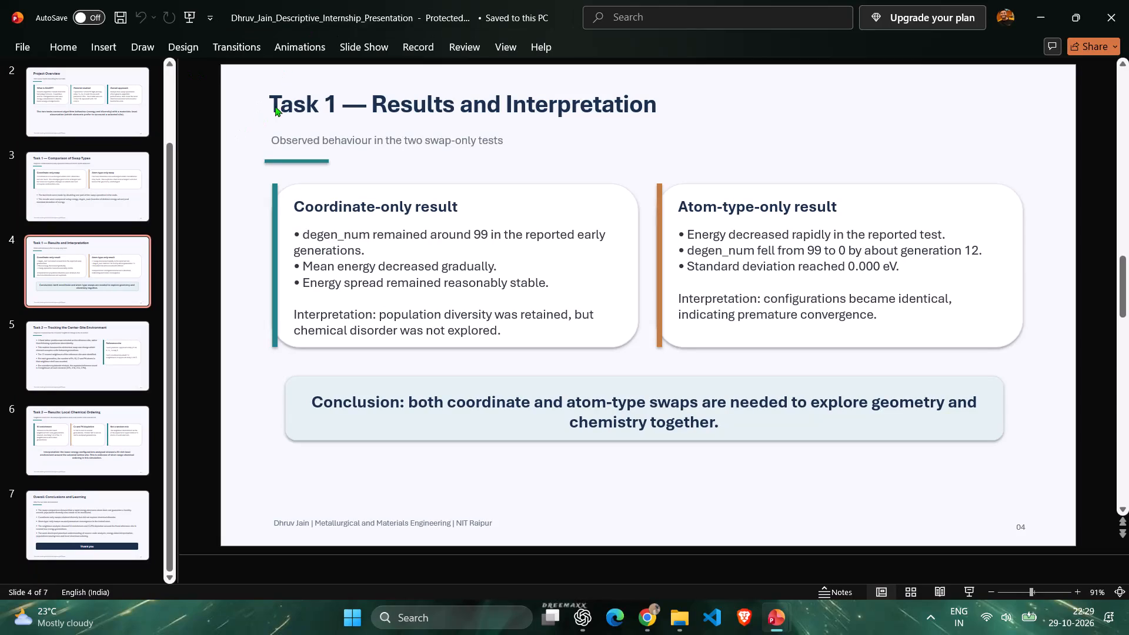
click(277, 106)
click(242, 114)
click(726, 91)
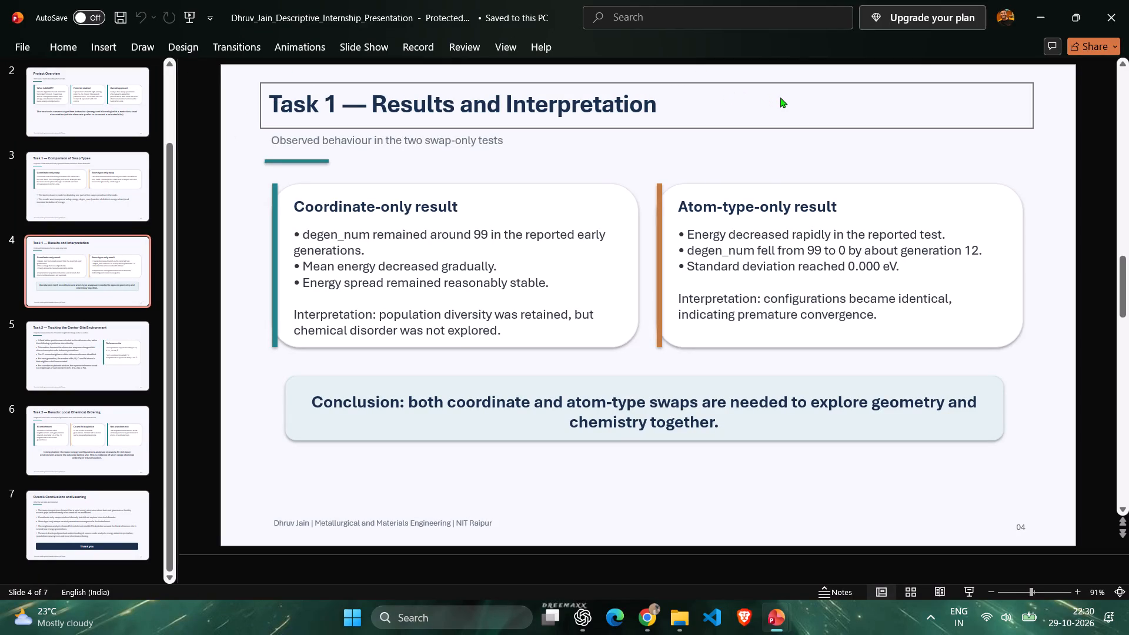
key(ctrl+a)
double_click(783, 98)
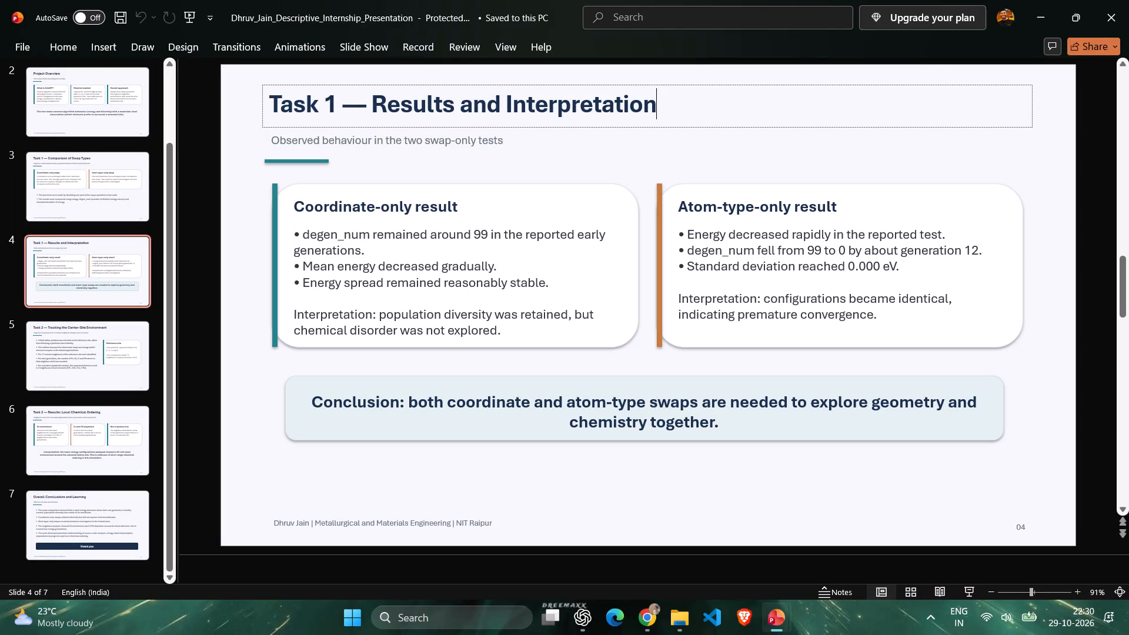
Switch to Presentation1 and examine the Material and Simulation Setup slide and the blank slide 5 that follows it.
key(alt+Tab)
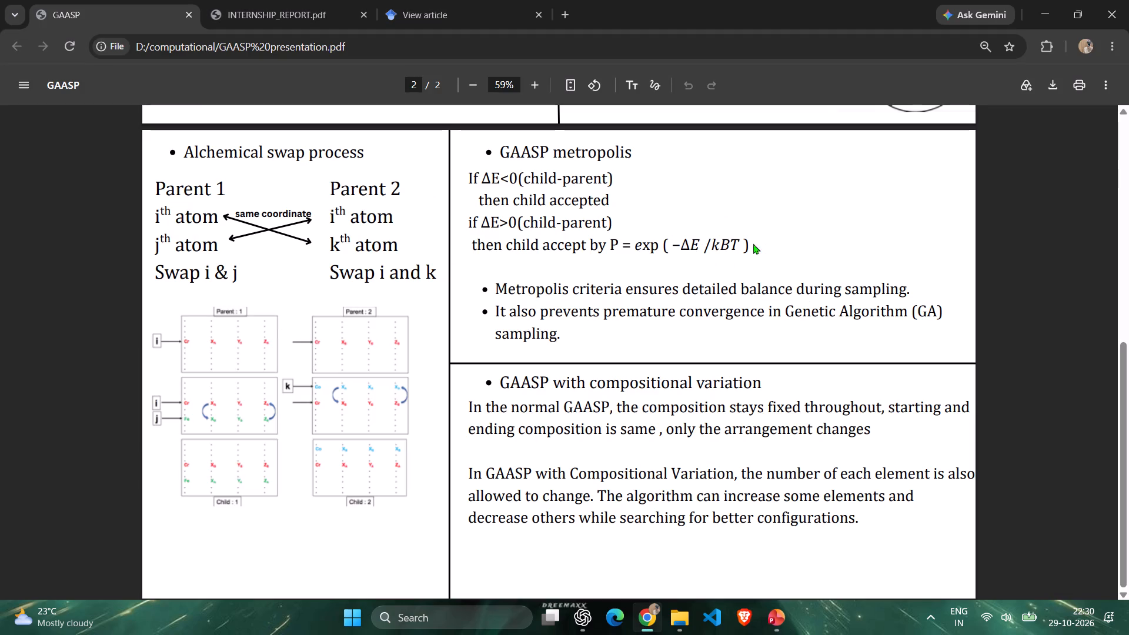
scroll(603, 263, down, 2)
key(alt+Tab)
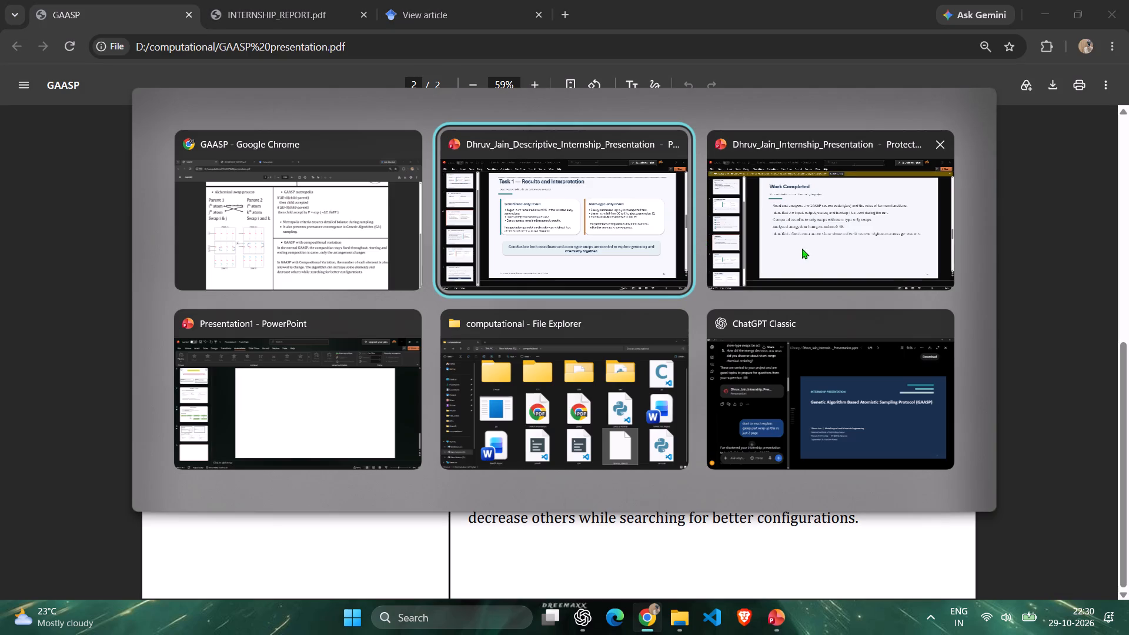
alt+click(325, 350)
scroll(454, 383, up, 1)
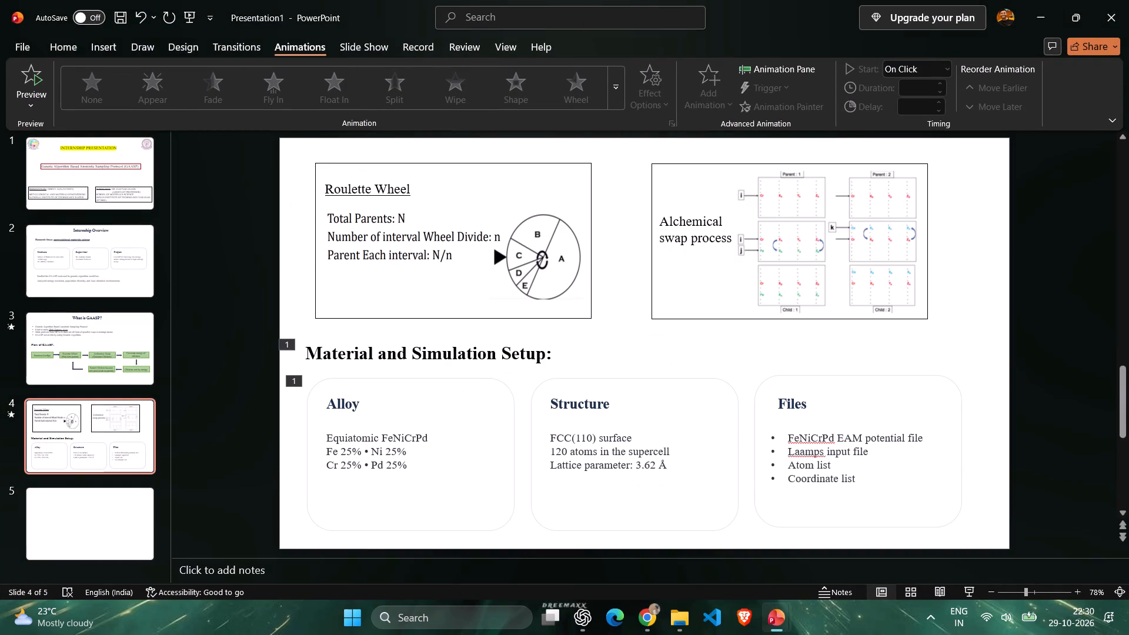
scroll(402, 419, down, 1)
click(101, 339)
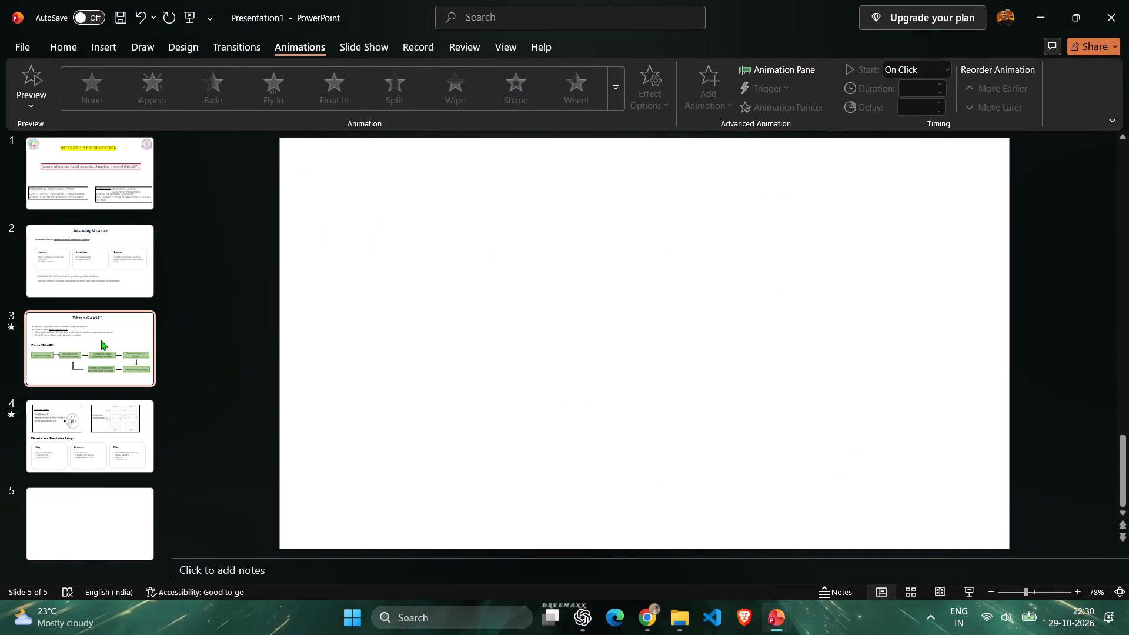
click(97, 455)
click(91, 548)
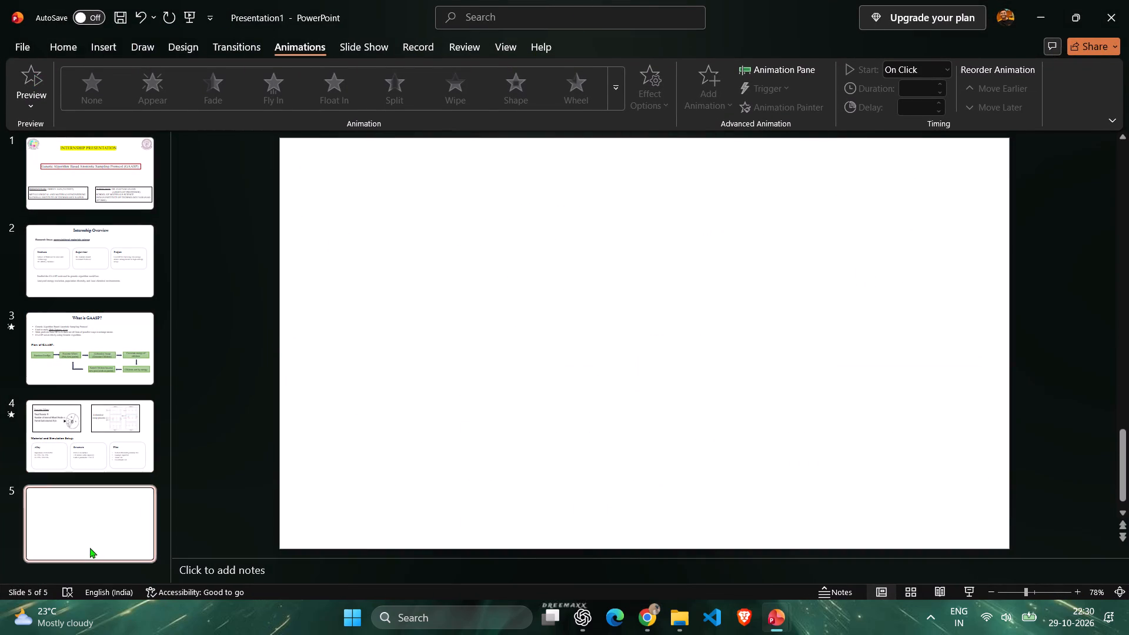
scroll(118, 468, down, 2)
click(100, 529)
click(83, 433)
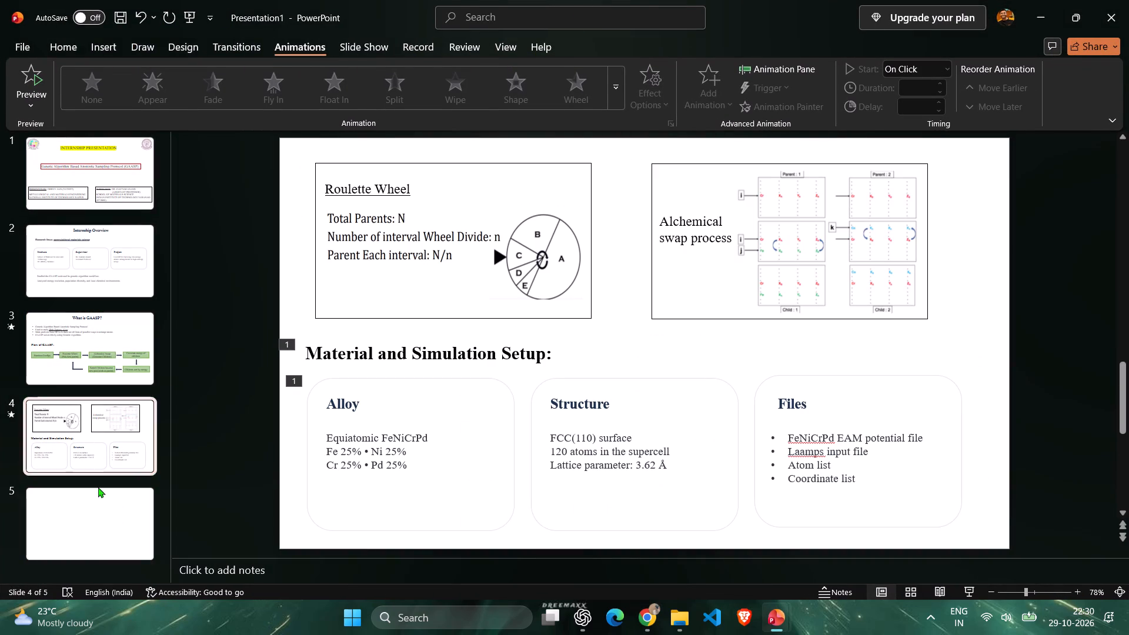
click(300, 301)
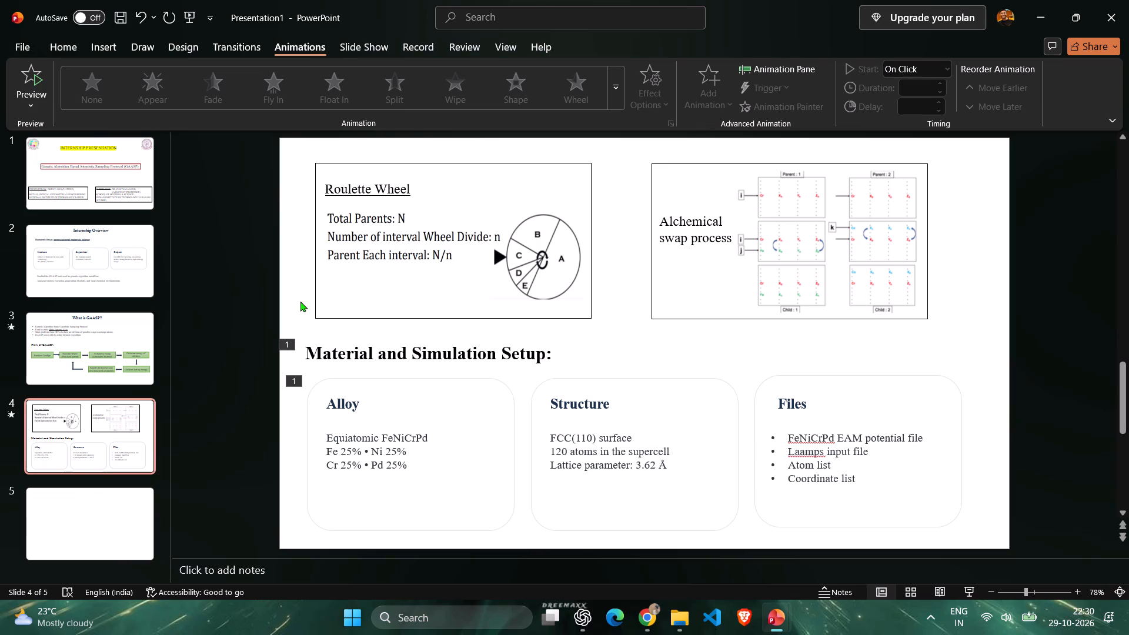
click(281, 515)
click(292, 534)
click(52, 59)
click(53, 49)
Review Presentation1's slides from the title slide through Internship Overview, What is GAASP? and slide 4, finishing on blank slide 5.
scroll(357, 319, up, 1)
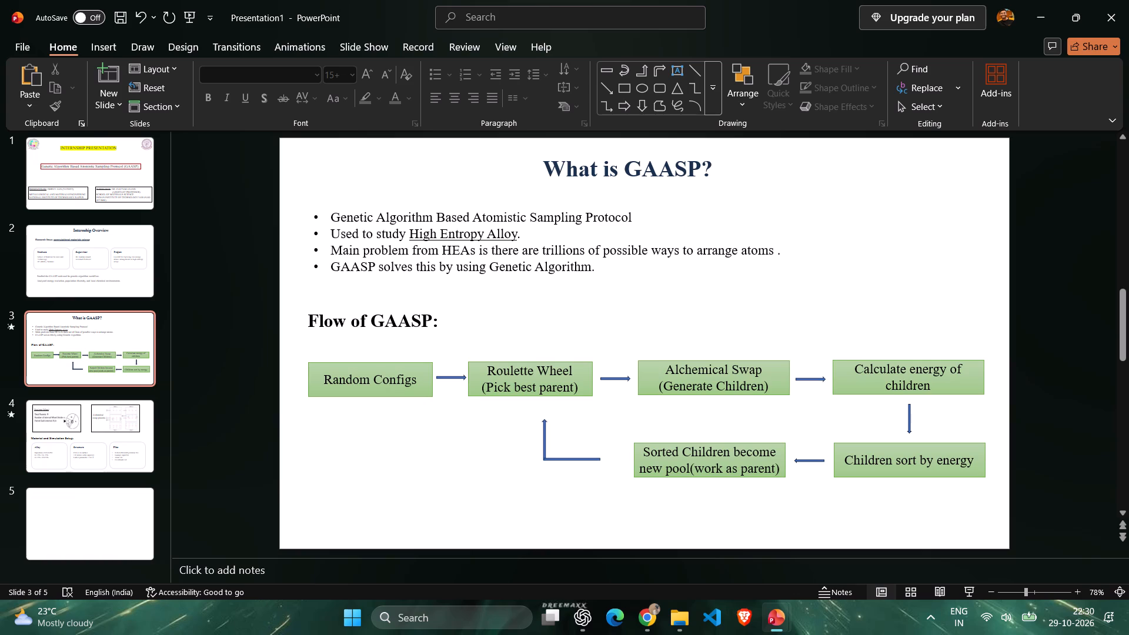
scroll(357, 319, up, 1)
scroll(357, 319, down, 1)
scroll(357, 319, up, 2)
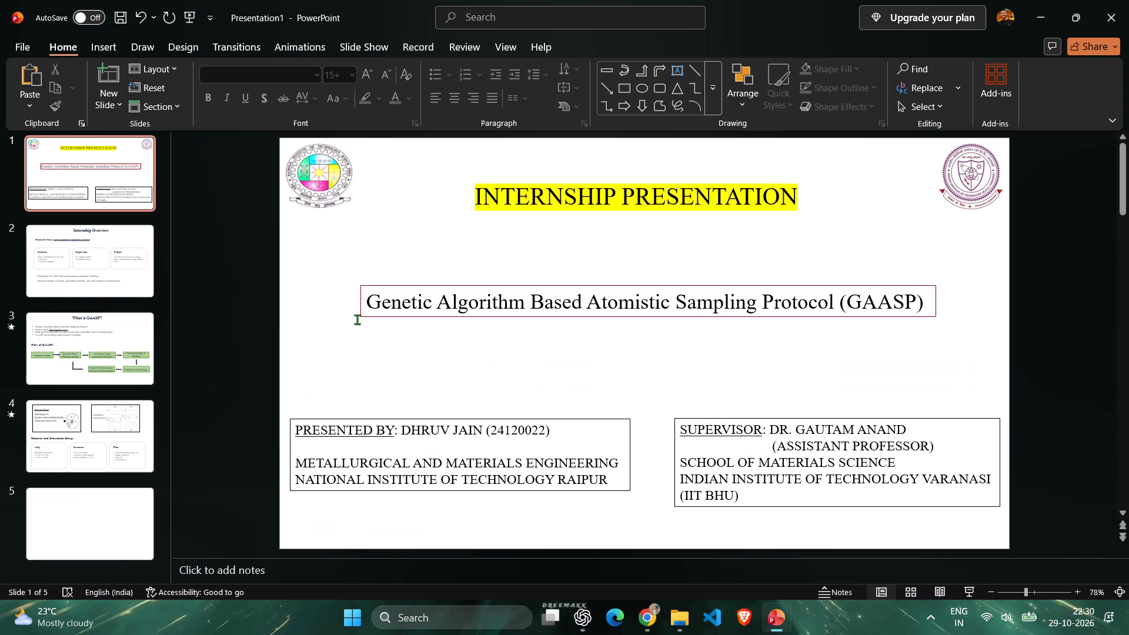
scroll(357, 319, down, 1)
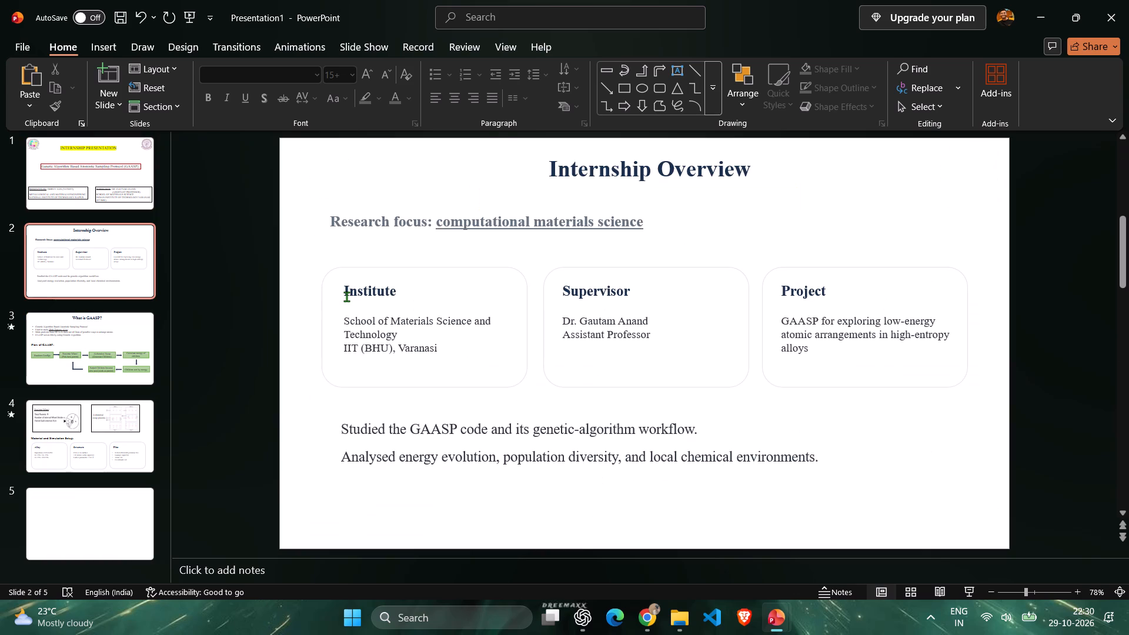
scroll(347, 305, down, 1)
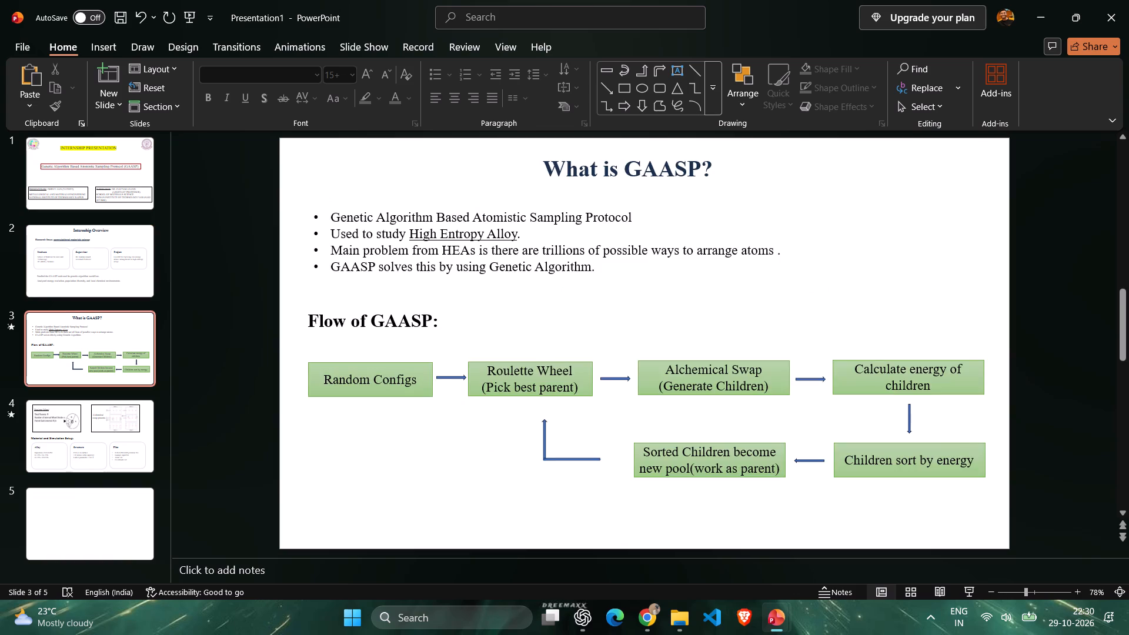
scroll(347, 305, down, 2)
scroll(347, 305, up, 1)
scroll(347, 305, down, 2)
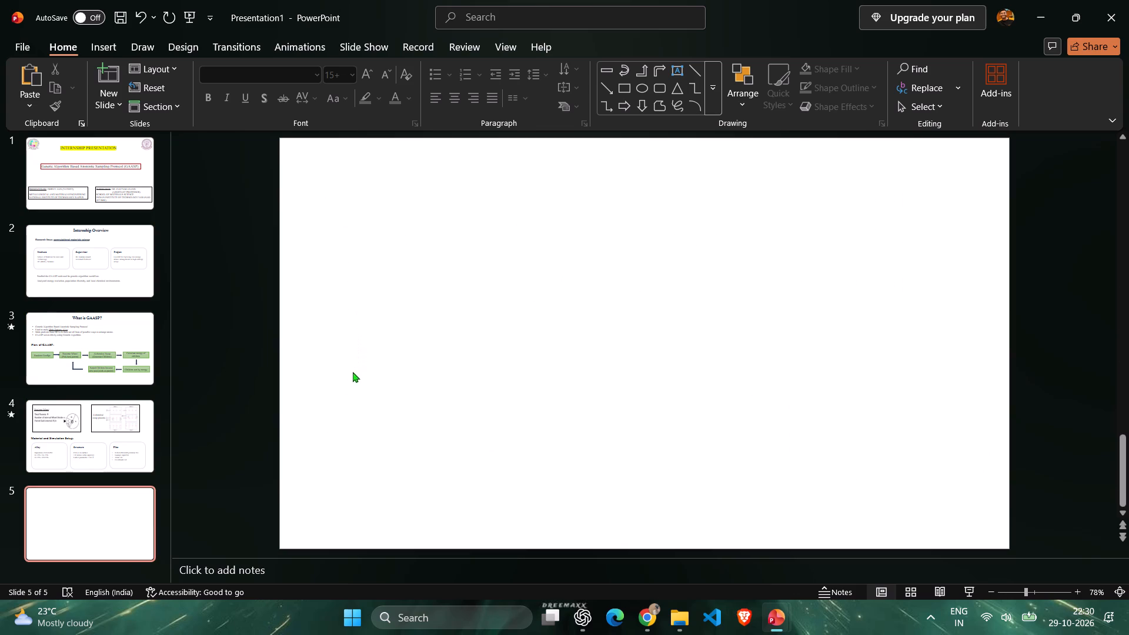
click(91, 421)
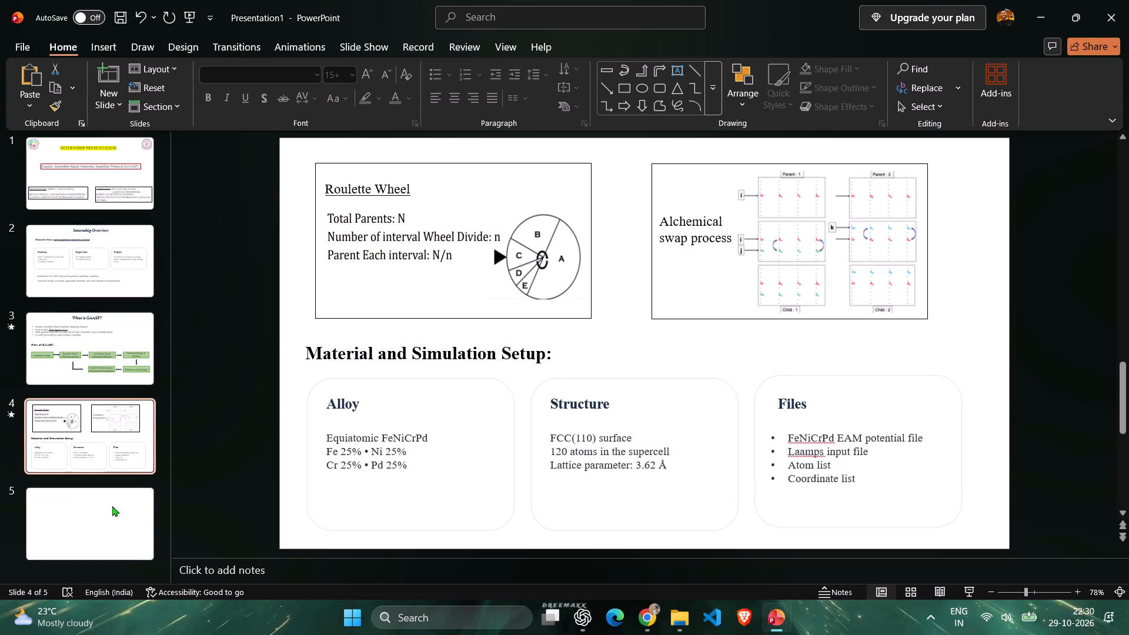
click(112, 509)
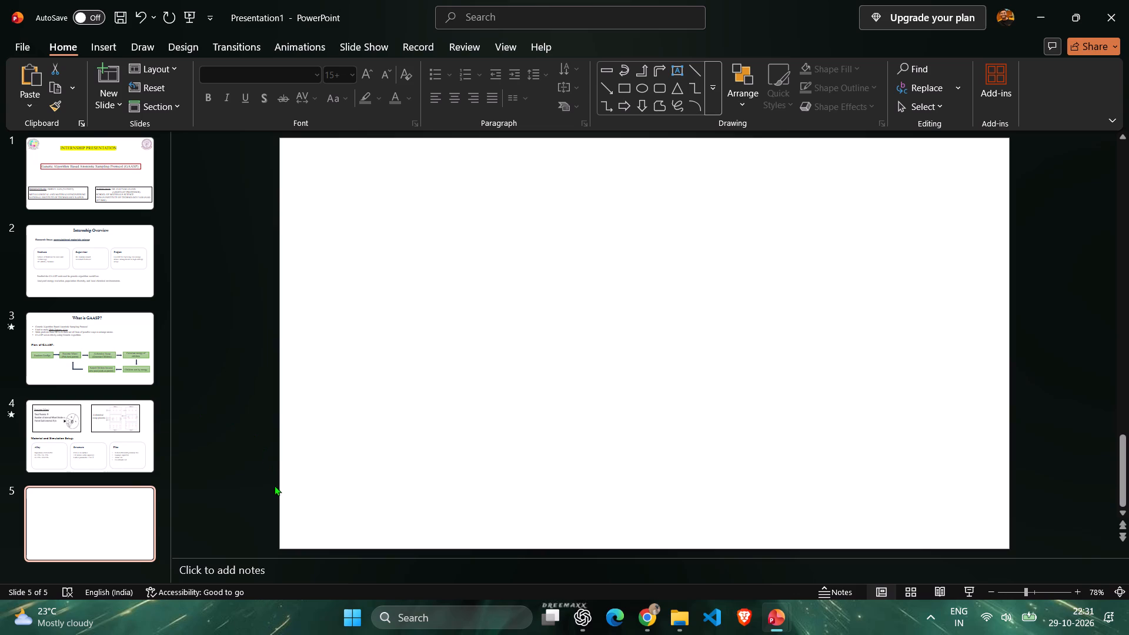
Minimize the GAASP PDF window, return to the descriptive internship presentation and look through its Task 2, Task 1 and Project Overview slides.
key(alt+Tab)
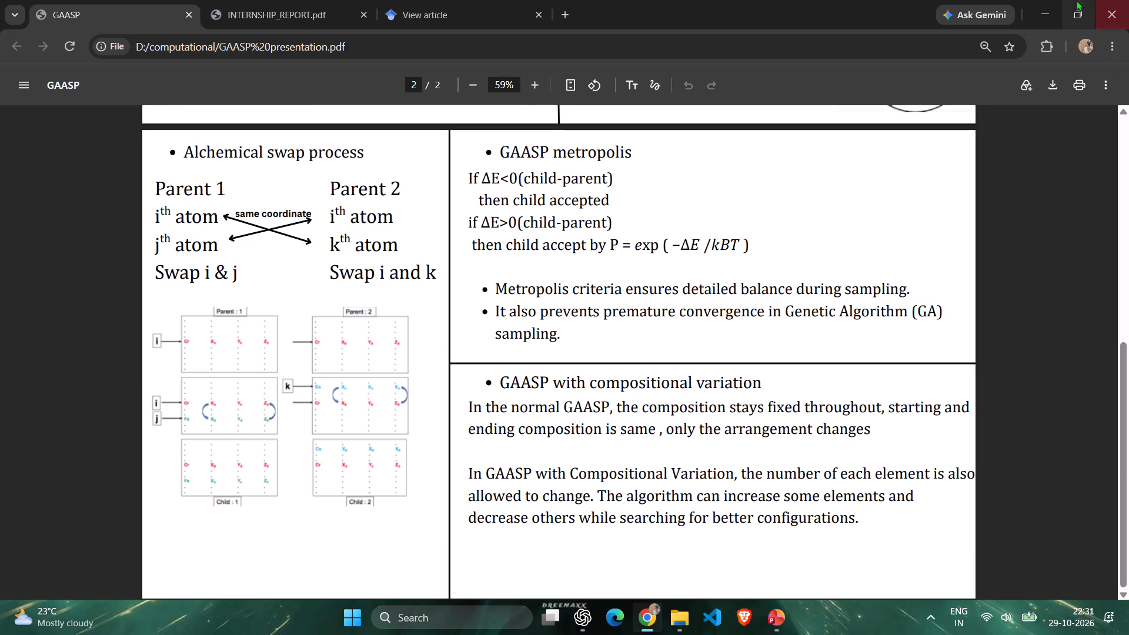
click(1041, 6)
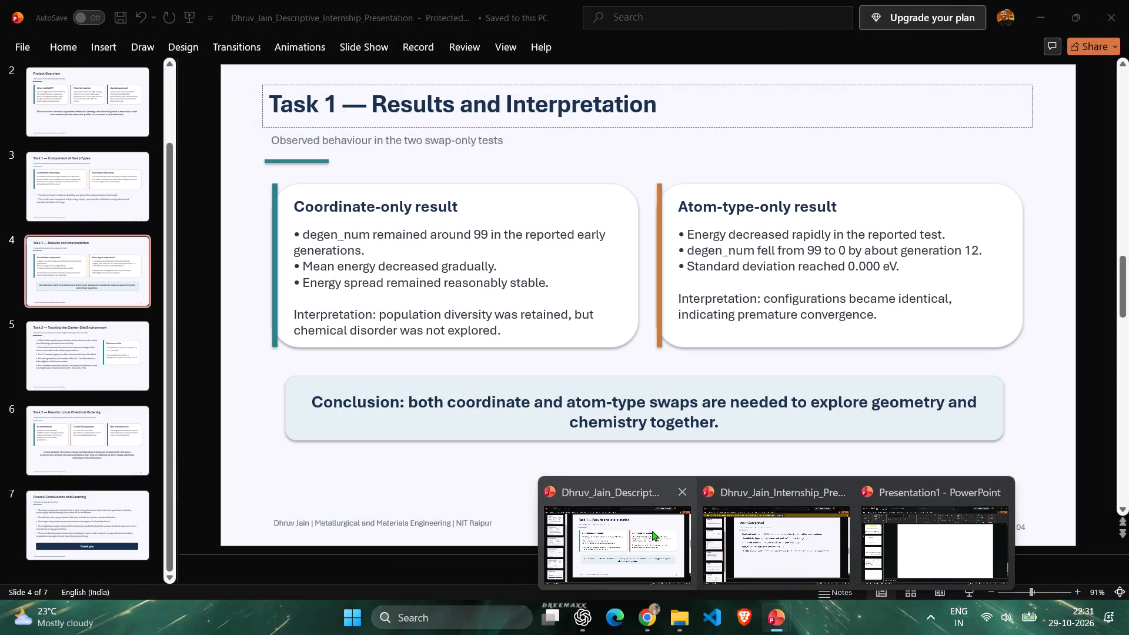
click(652, 530)
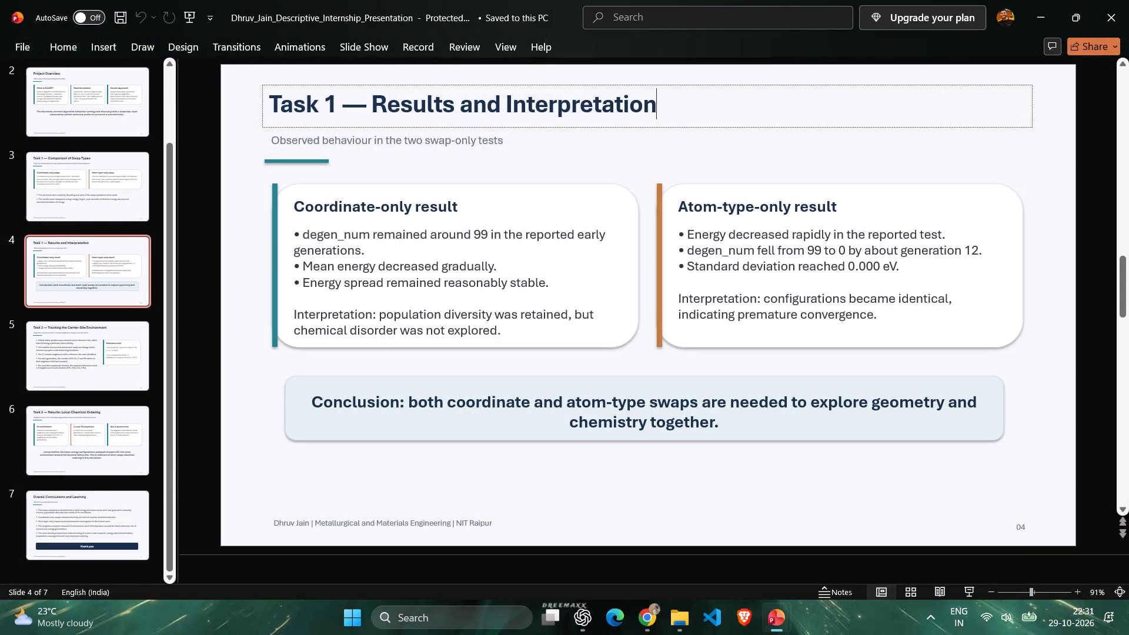
key(ctrl+a)
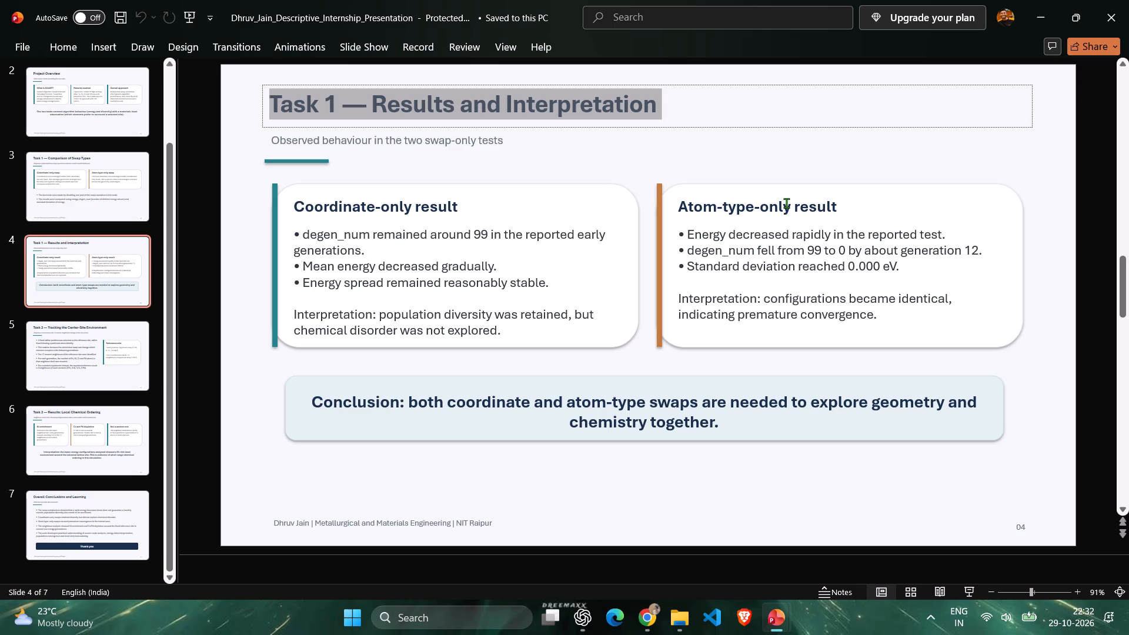
click(266, 490)
click(126, 354)
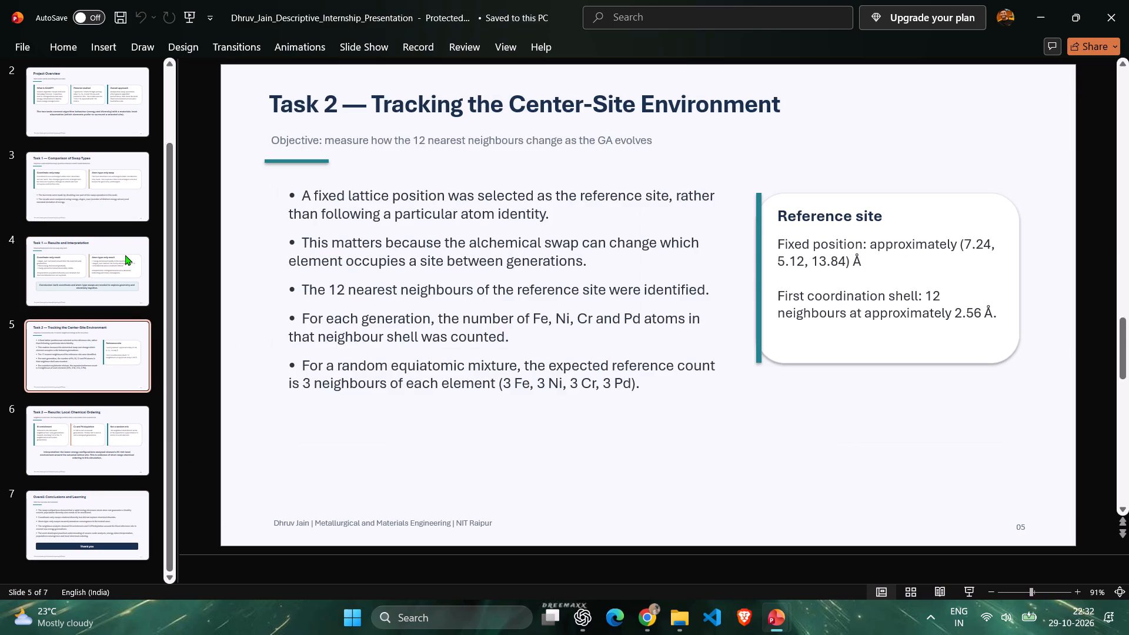
click(125, 255)
click(111, 184)
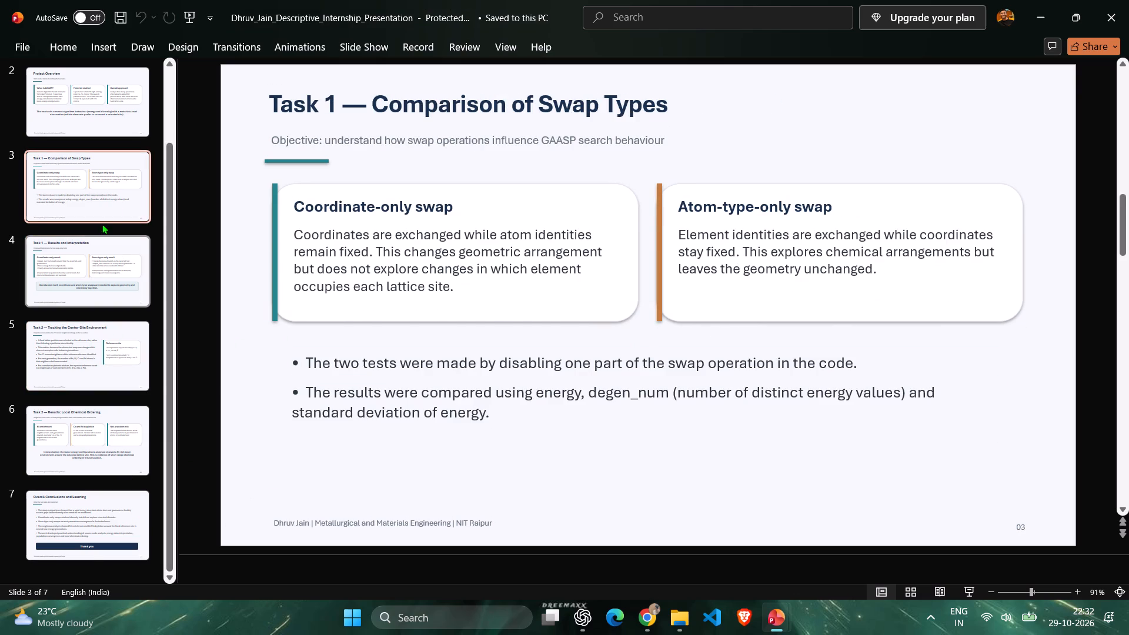
scroll(108, 201, up, 1)
click(119, 165)
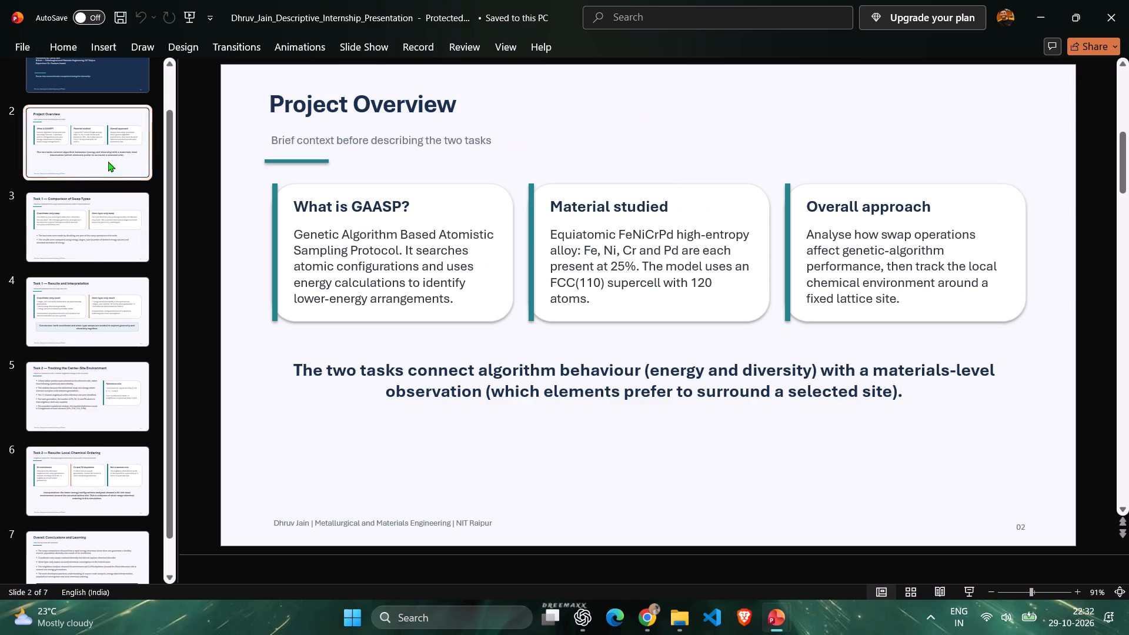
scroll(108, 161, up, 1)
click(114, 116)
click(95, 169)
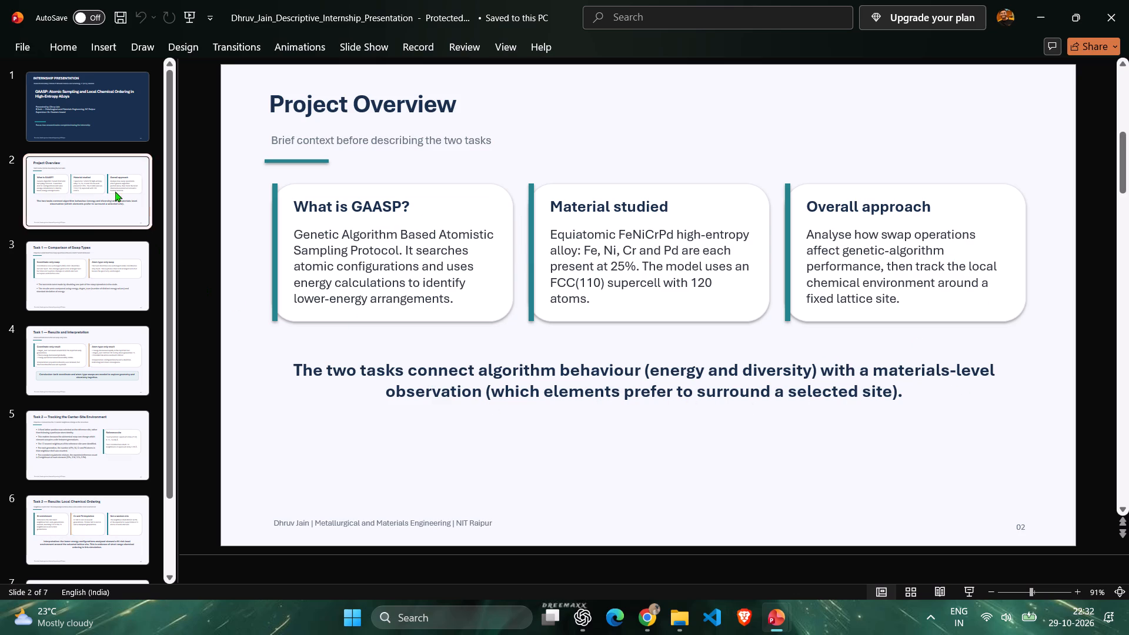
Copy the title, objective, two swap cards and bullets from the Task 1 — Comparison of Swap Types slide into Presentation1's blank slide 5.
click(83, 280)
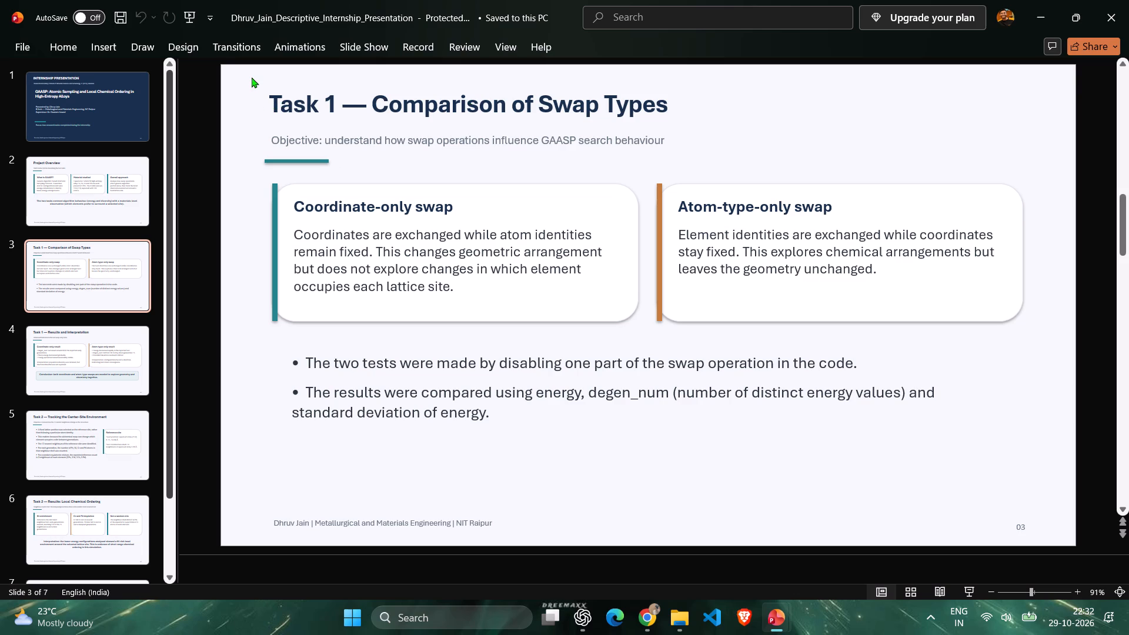
drag(233, 66, 337, 185)
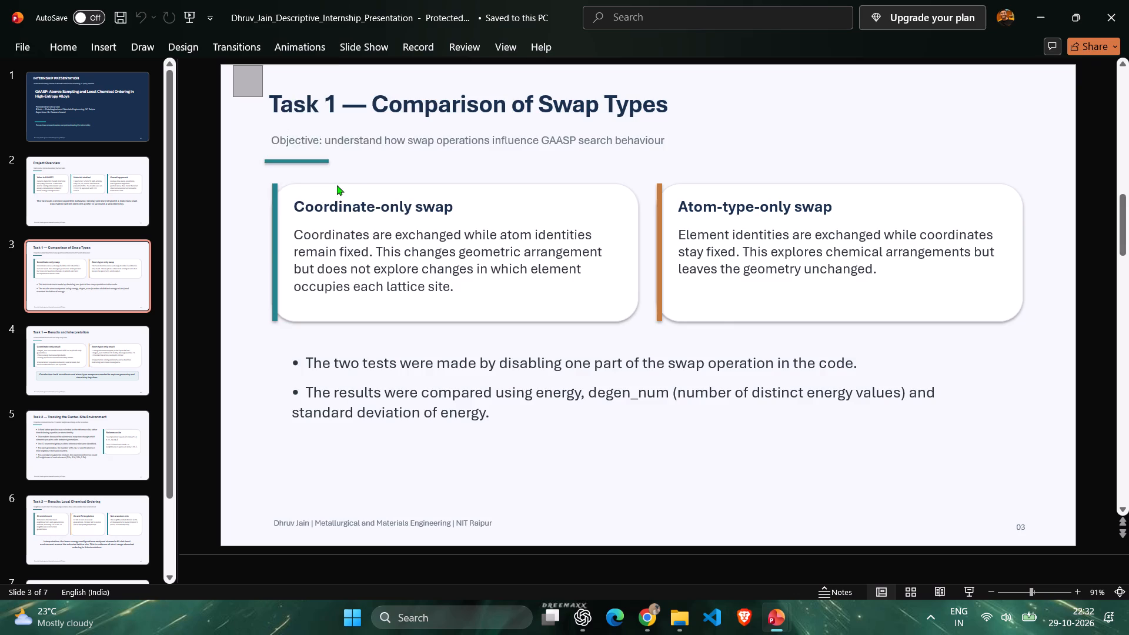
drag(337, 185, 1077, 510)
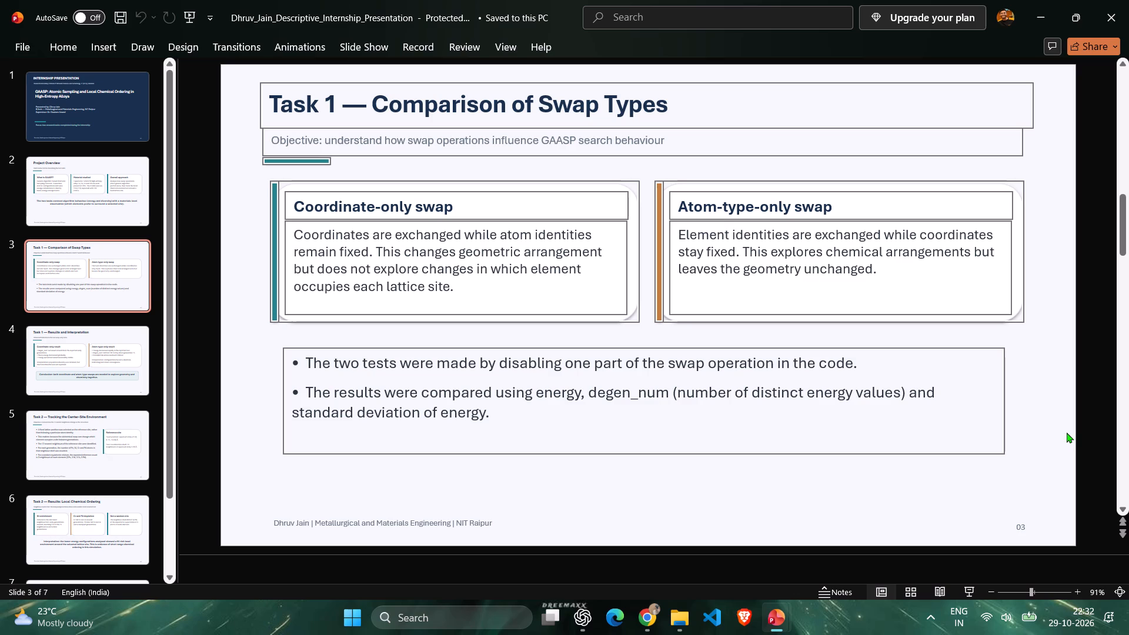
key(ctrl+c)
key(alt+Tab)
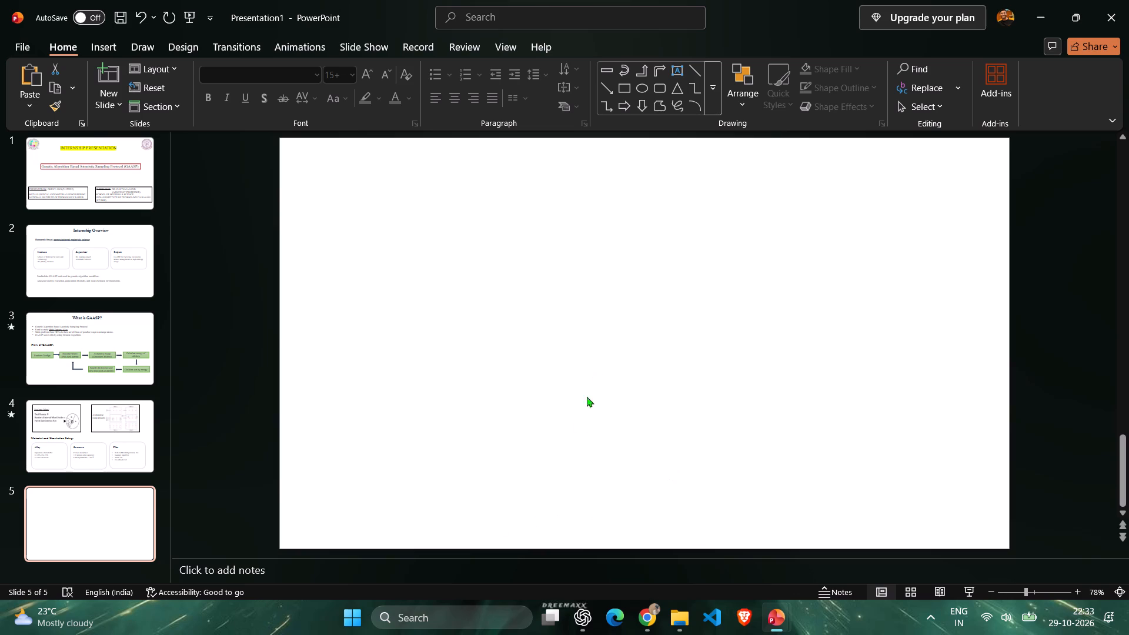
double_click(573, 376)
click(506, 347)
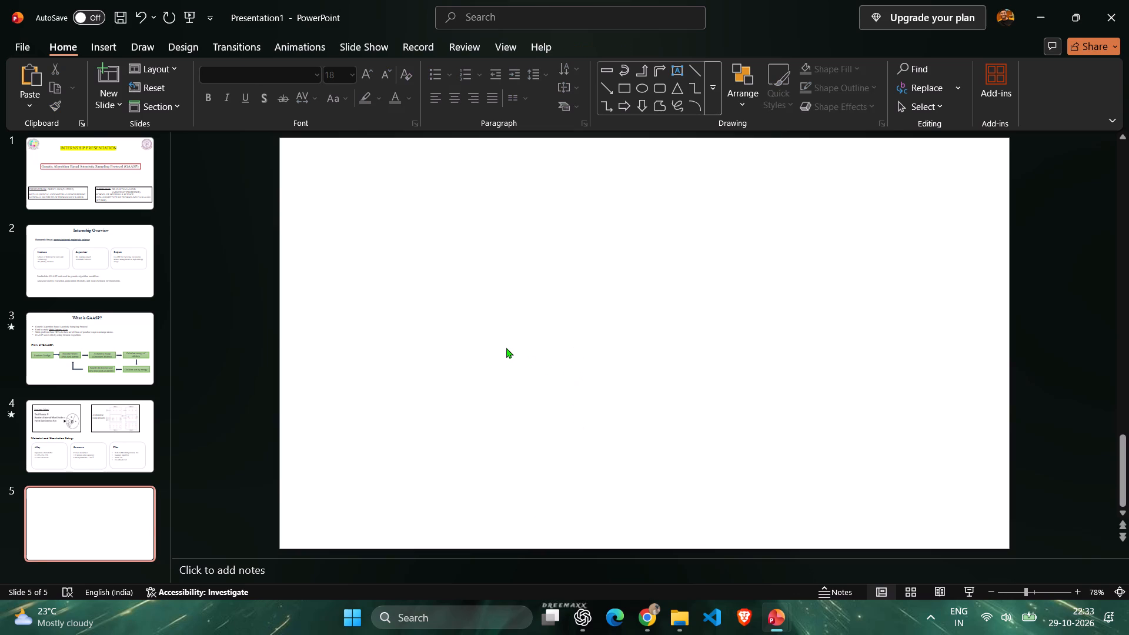
key(ctrl+v)
click(748, 165)
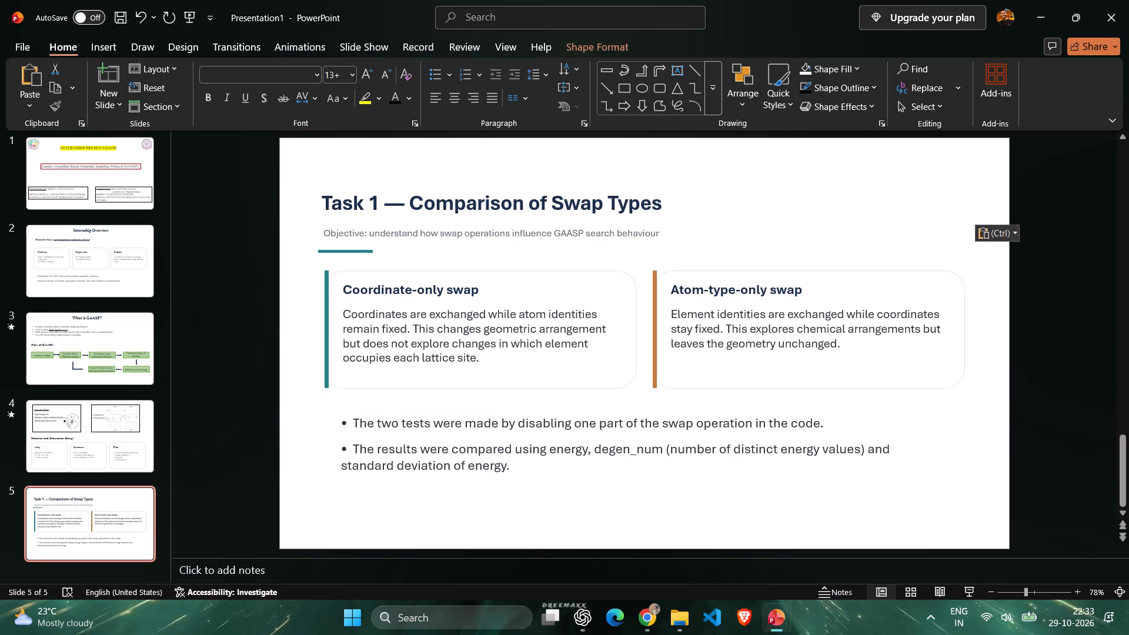
Narrow slide 5's title box to fit its text and move it up to the top centre of the slide.
drag(312, 170, 702, 227)
click(687, 208)
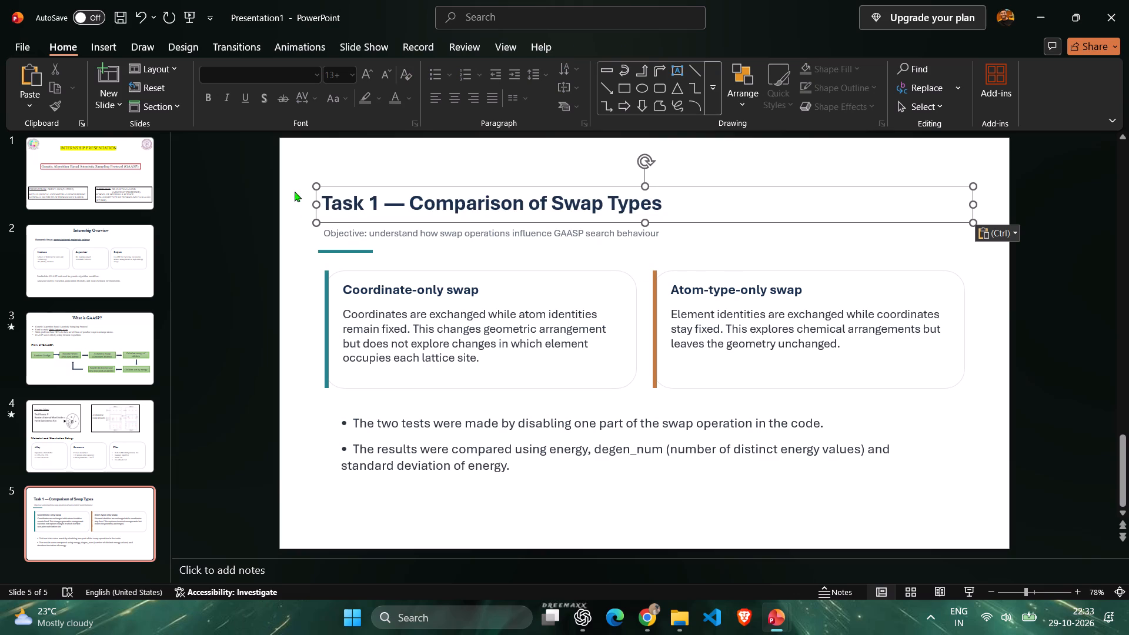
drag(295, 167, 1009, 219)
click(888, 202)
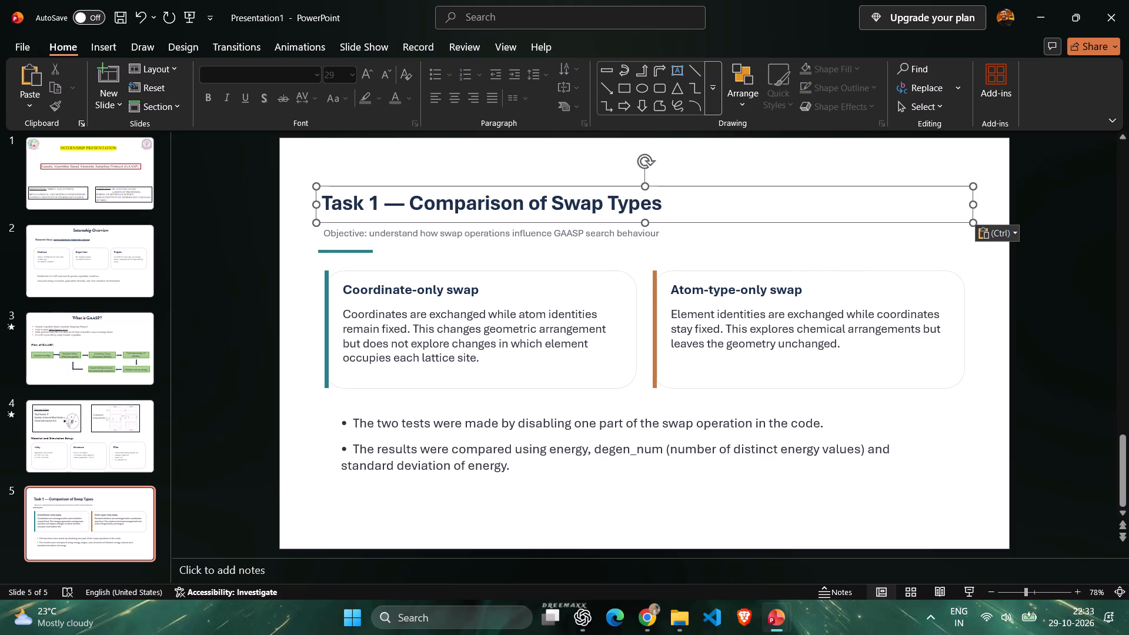
drag(970, 206, 709, 174)
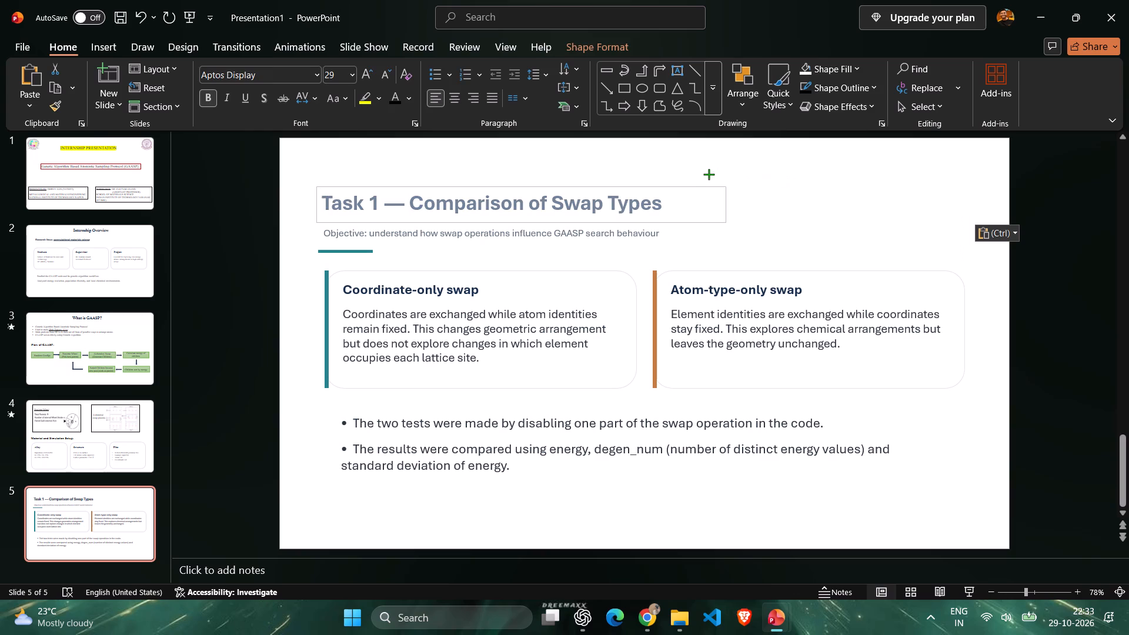
drag(709, 174, 674, 177)
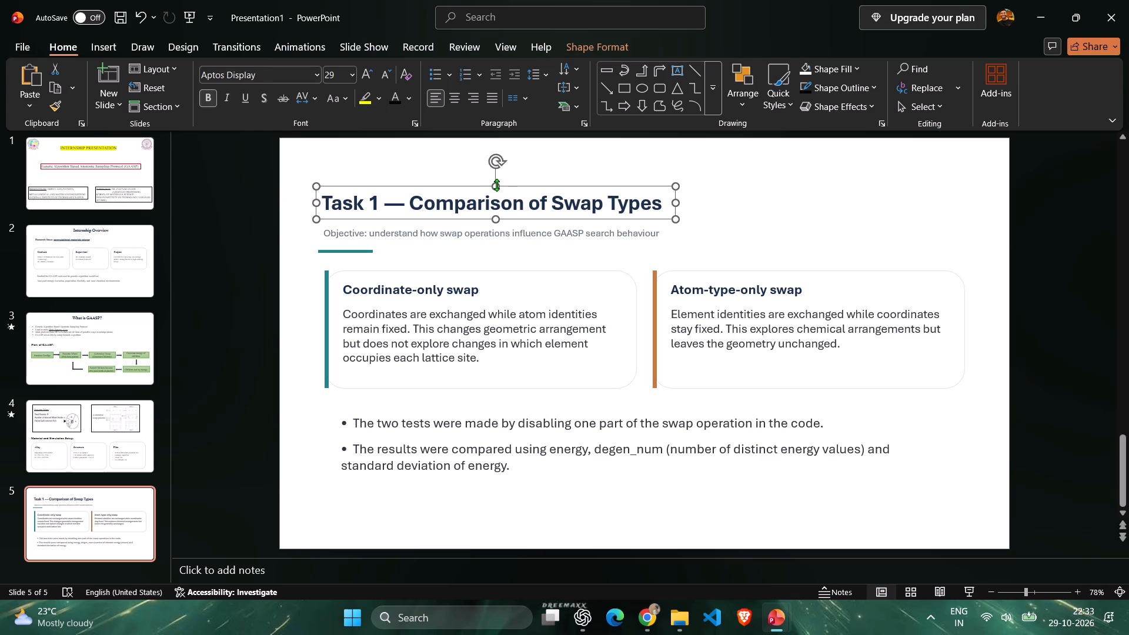
drag(463, 184, 607, 161)
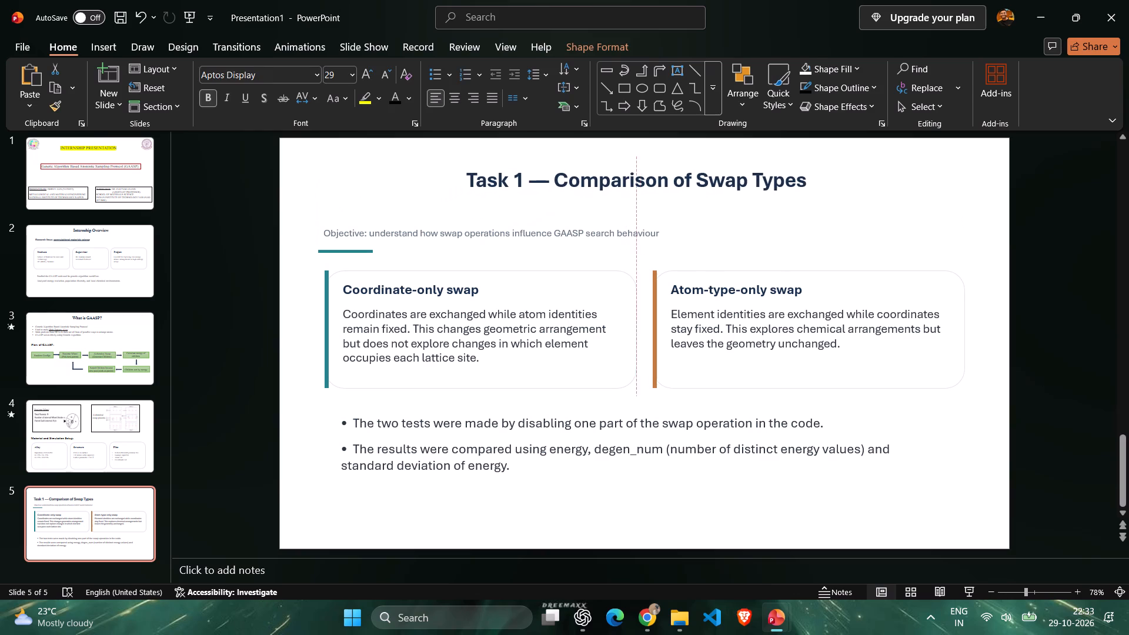
drag(607, 161, 619, 142)
Set the slide 5 title's font to Times New Roman and widen its box so the title fits on one line.
click(593, 178)
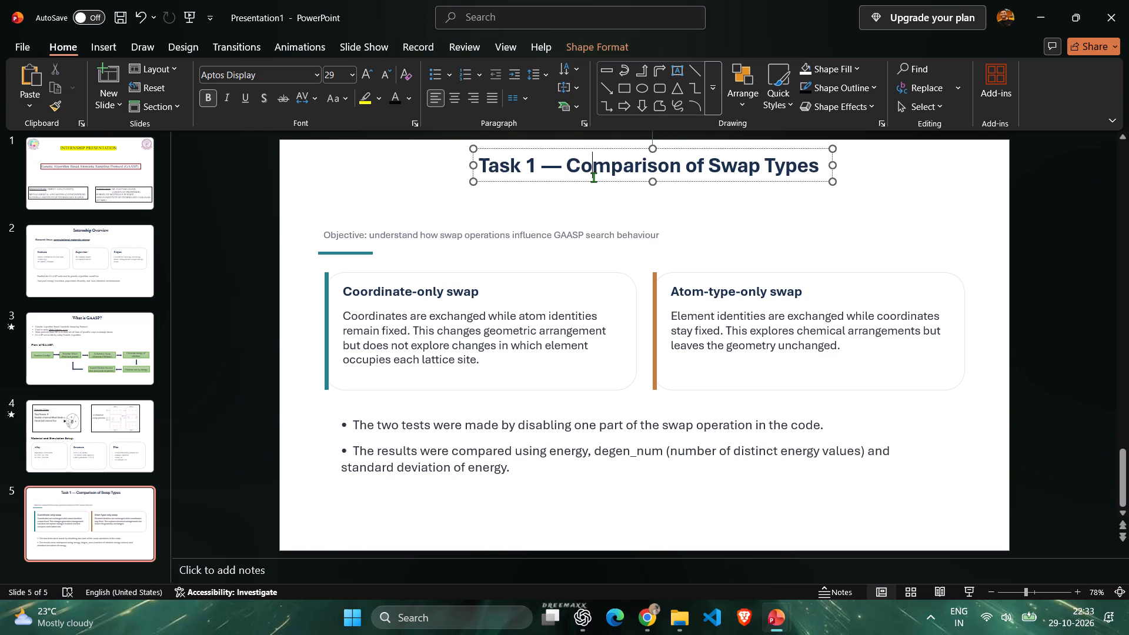
key(ctrl+a)
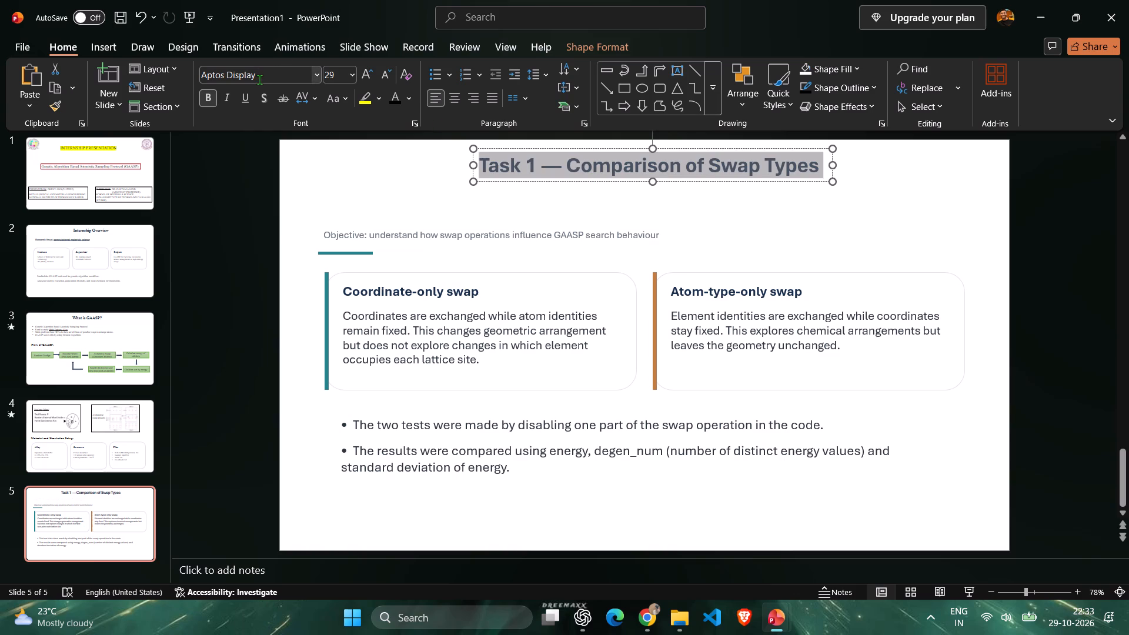
click(259, 79)
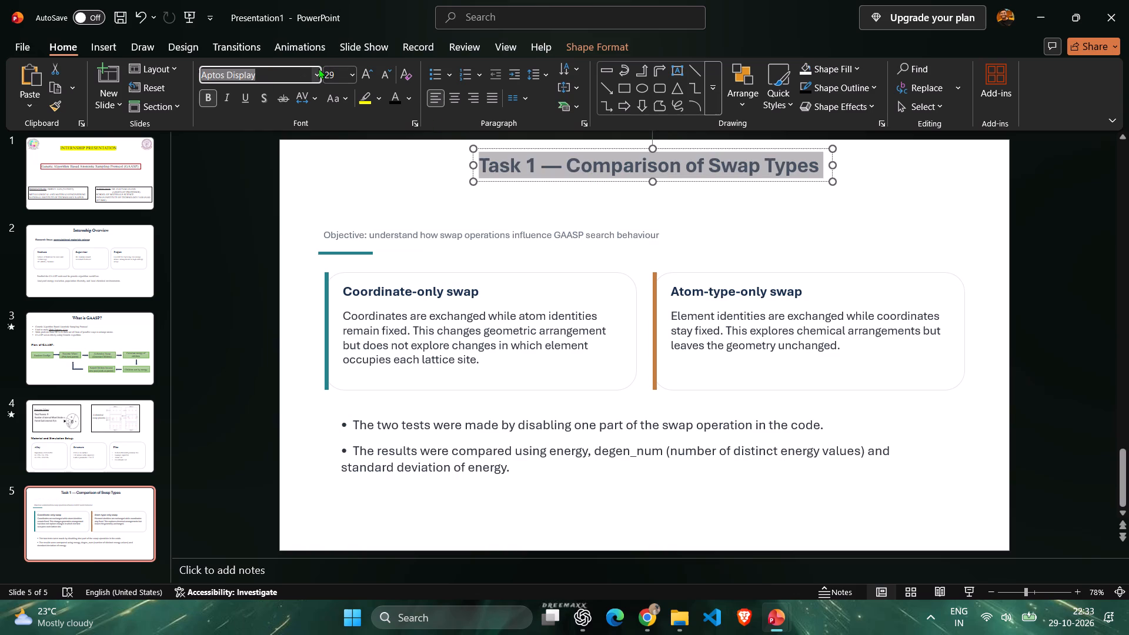
click(319, 69)
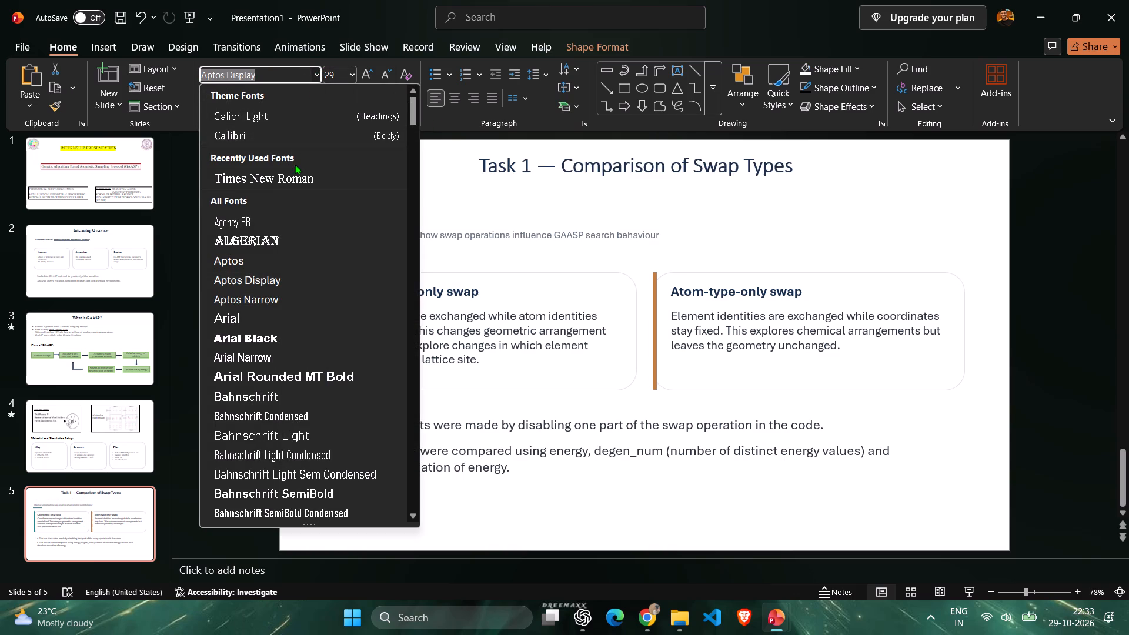
click(285, 176)
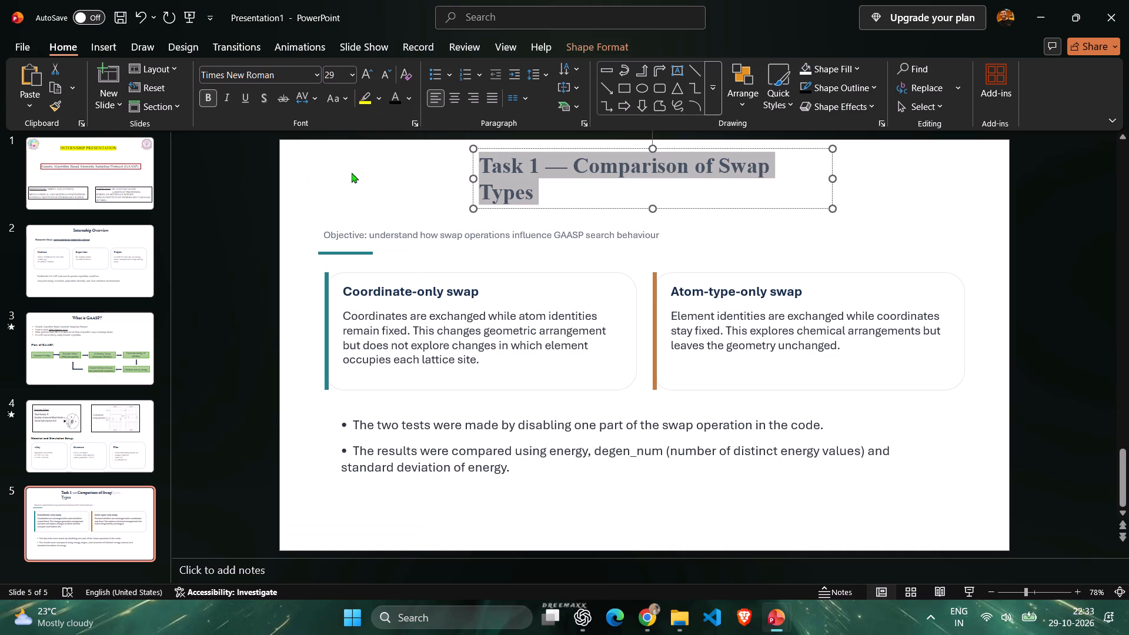
drag(831, 177, 857, 173)
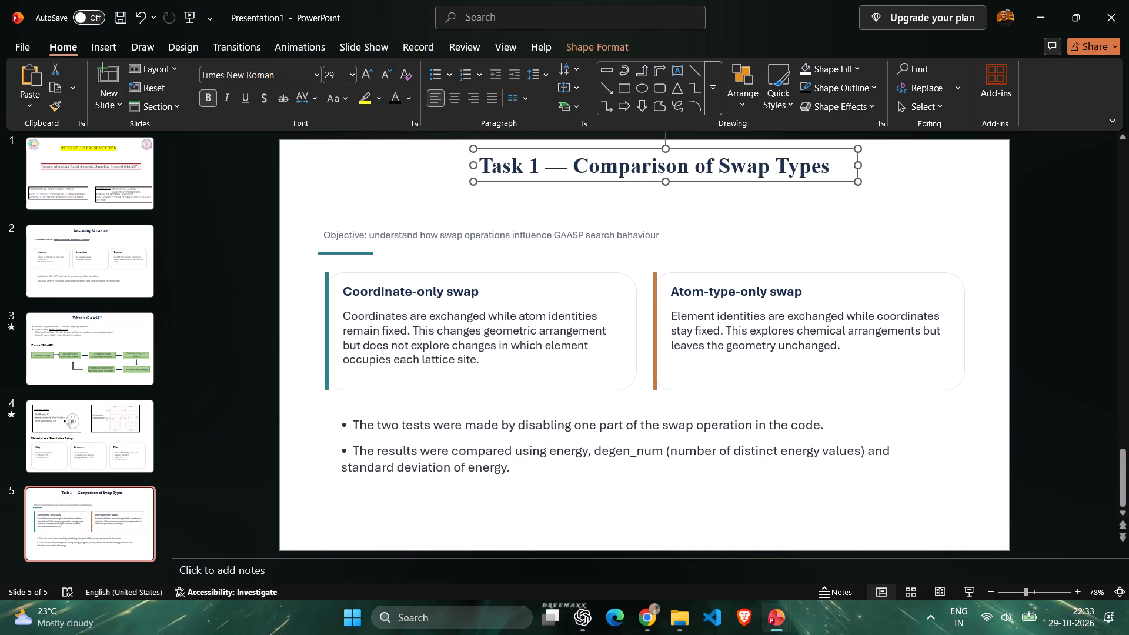
Fine-tune the position of the Task 1 — Comparison of Swap Types title so it sits centred just below the slide's top edge.
drag(485, 151, 472, 147)
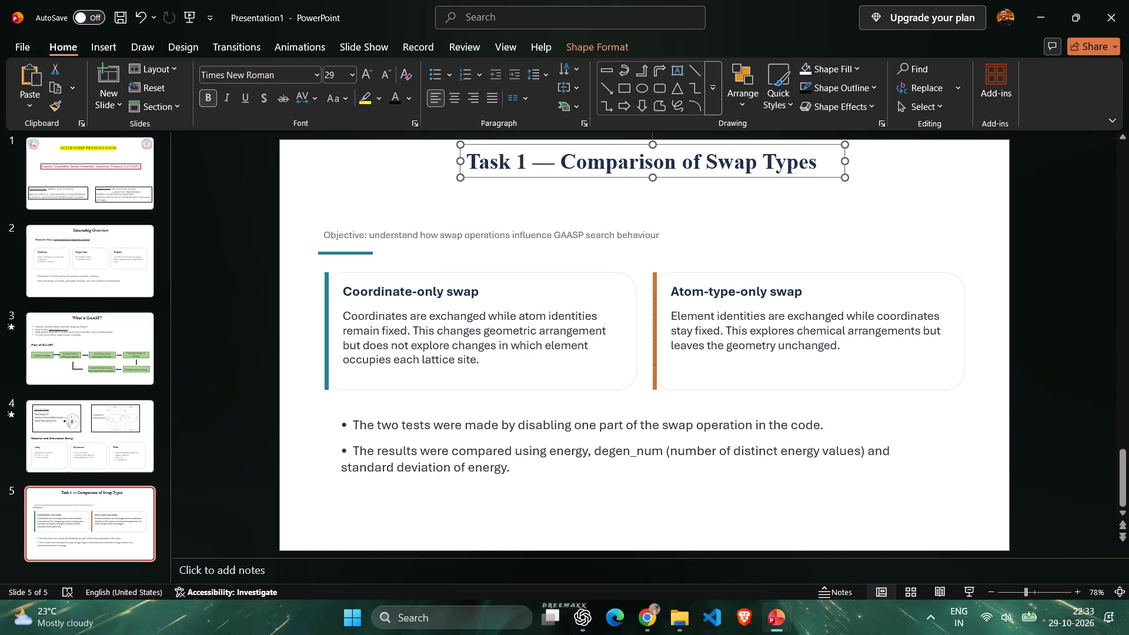
click(813, 222)
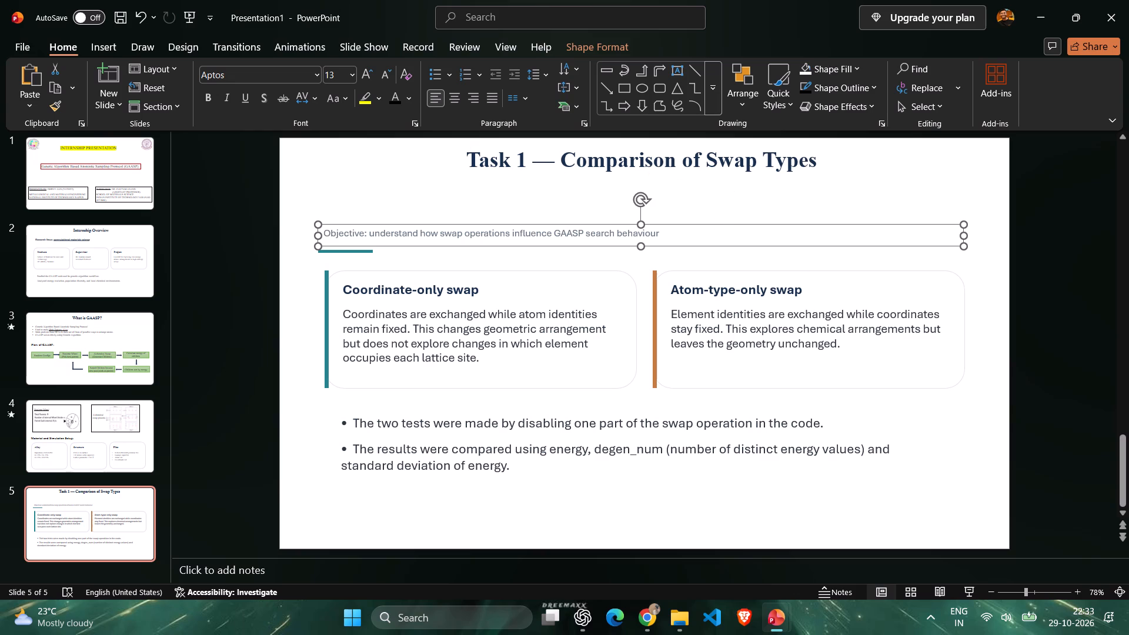
click(480, 143)
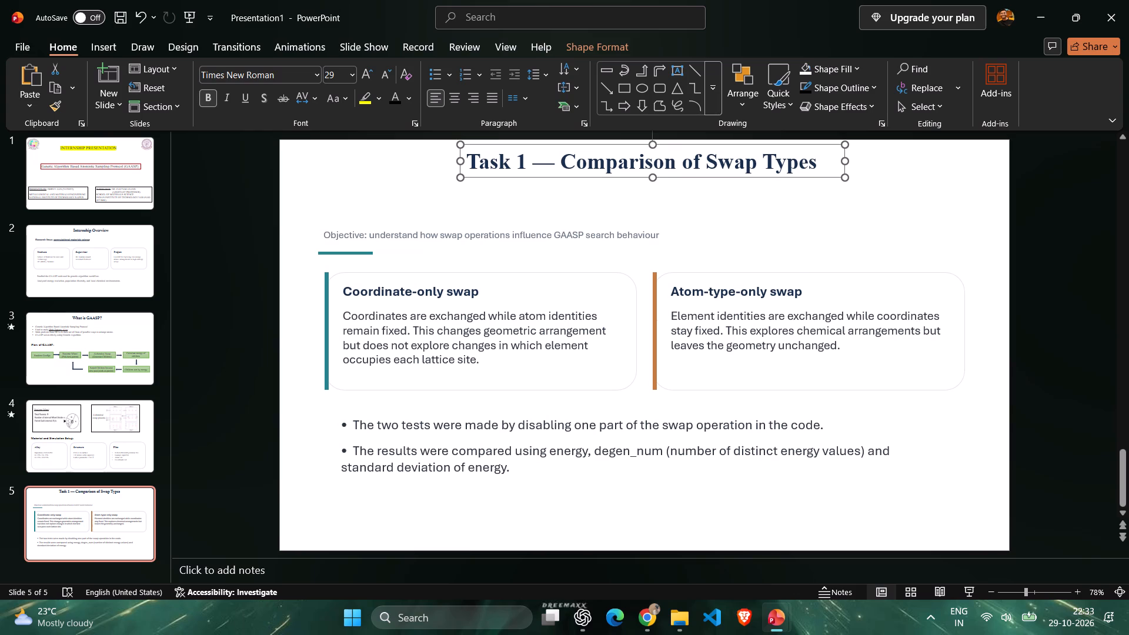
key(Down)
key(Down)
key(Down)
key(Down)
key(Down)
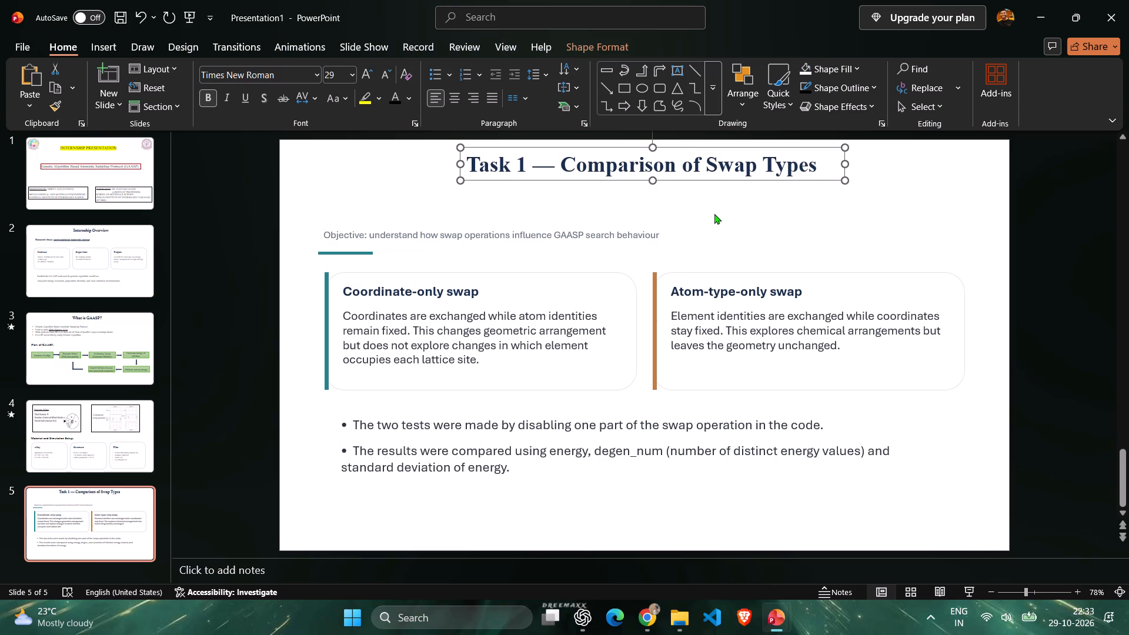
key(Left)
key(Left)
key(Left)
key(Up)
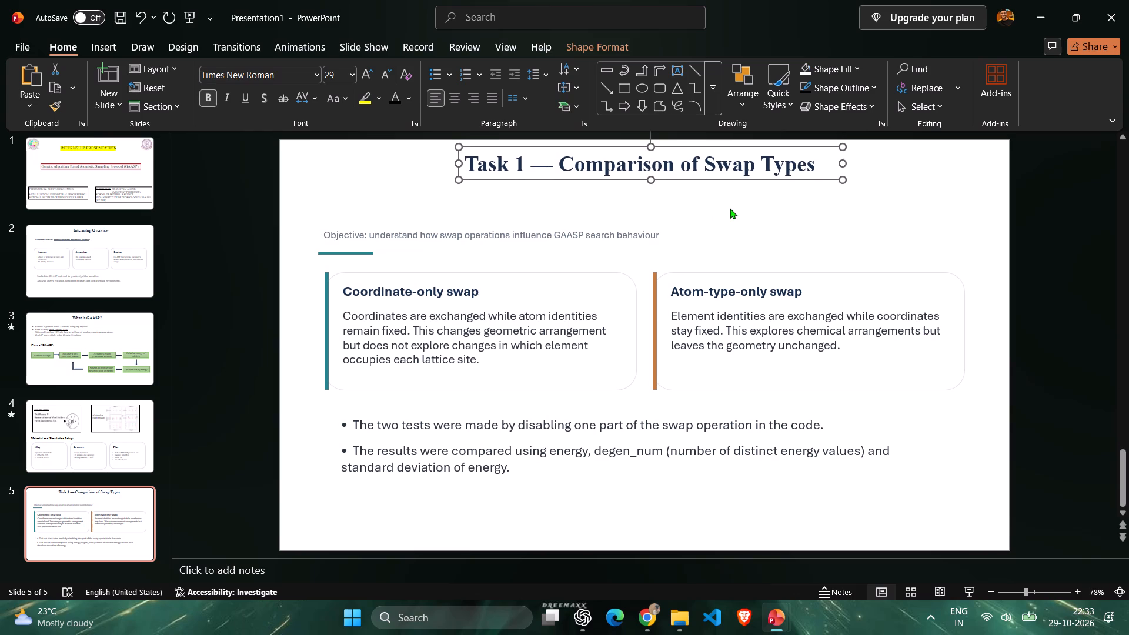
key(Down)
key(Up)
key(Up)
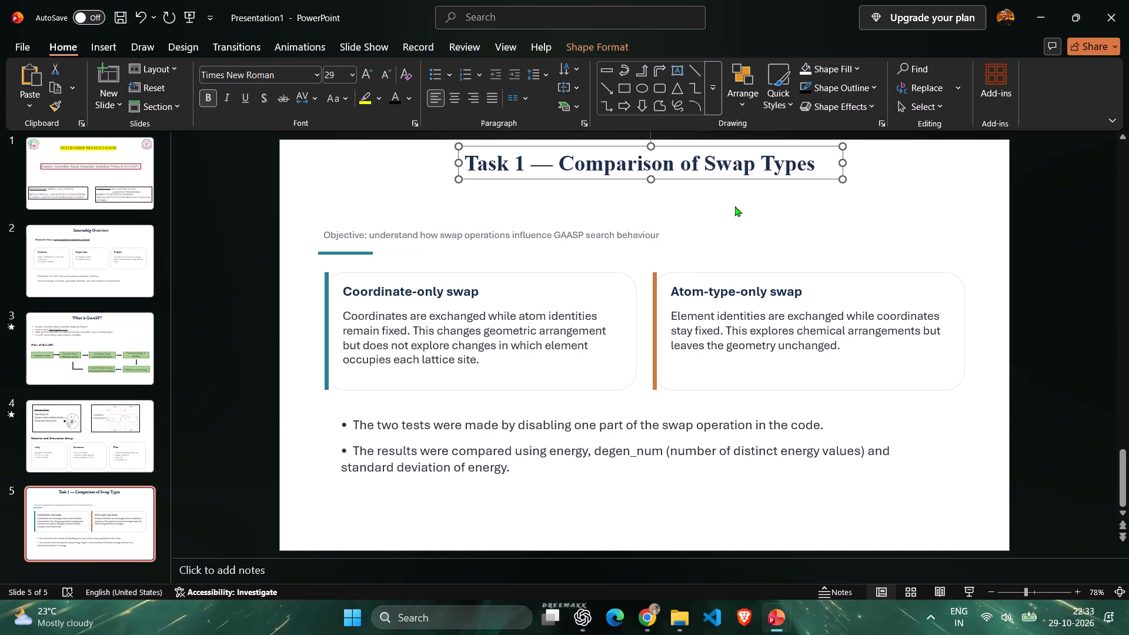
click(735, 206)
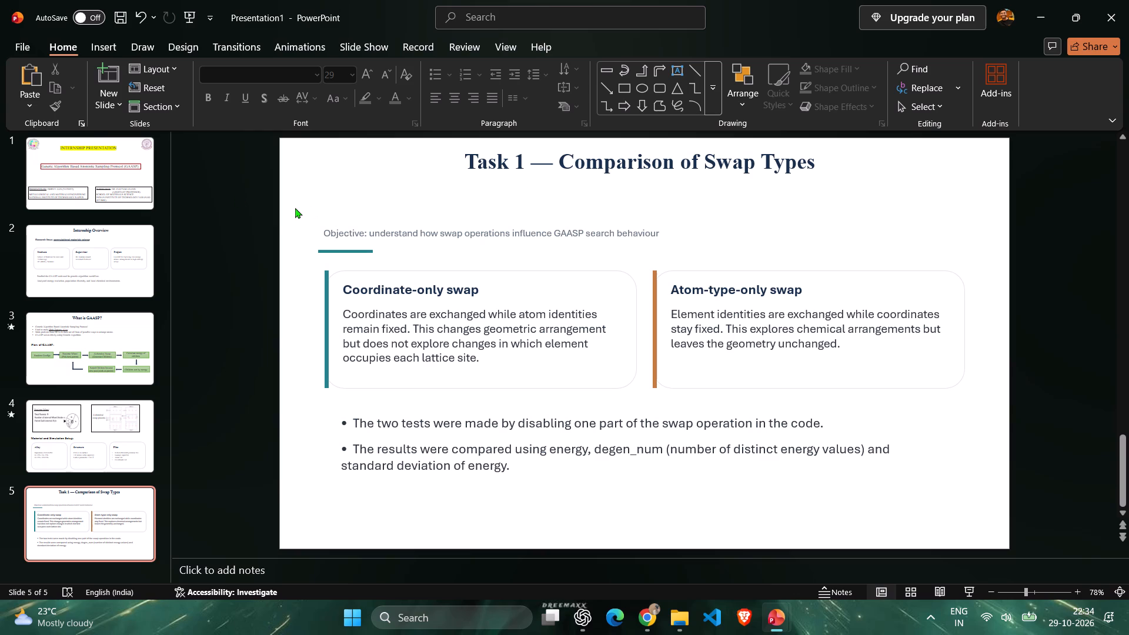
Delete the short teal accent line beneath the objective text on slide 5.
drag(295, 208, 651, 256)
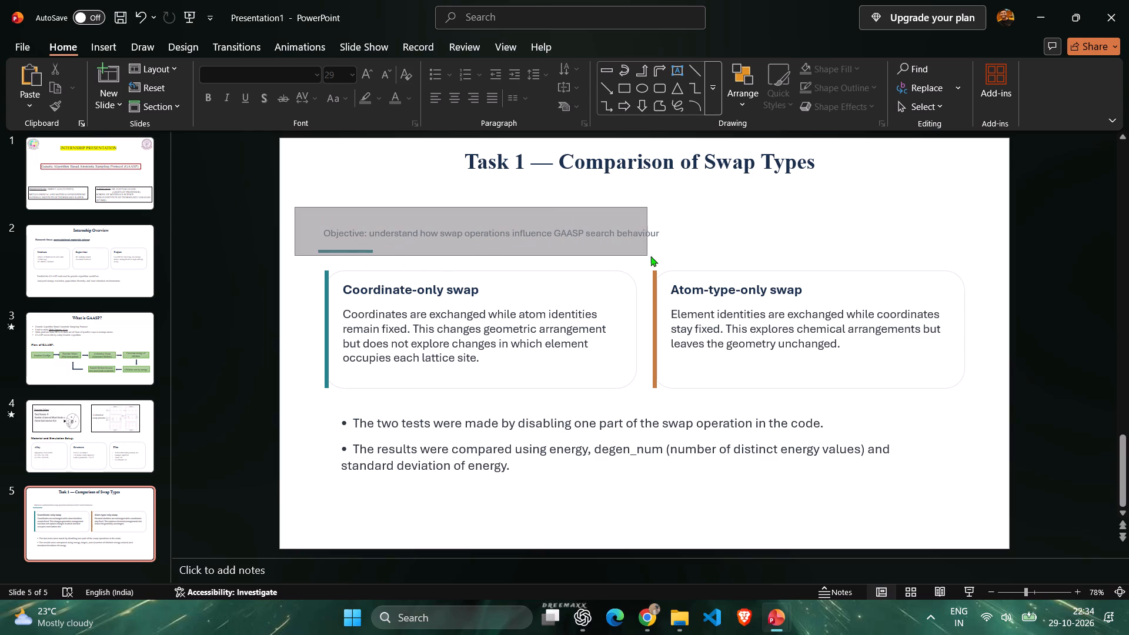
drag(651, 256, 680, 256)
key(BackSpace)
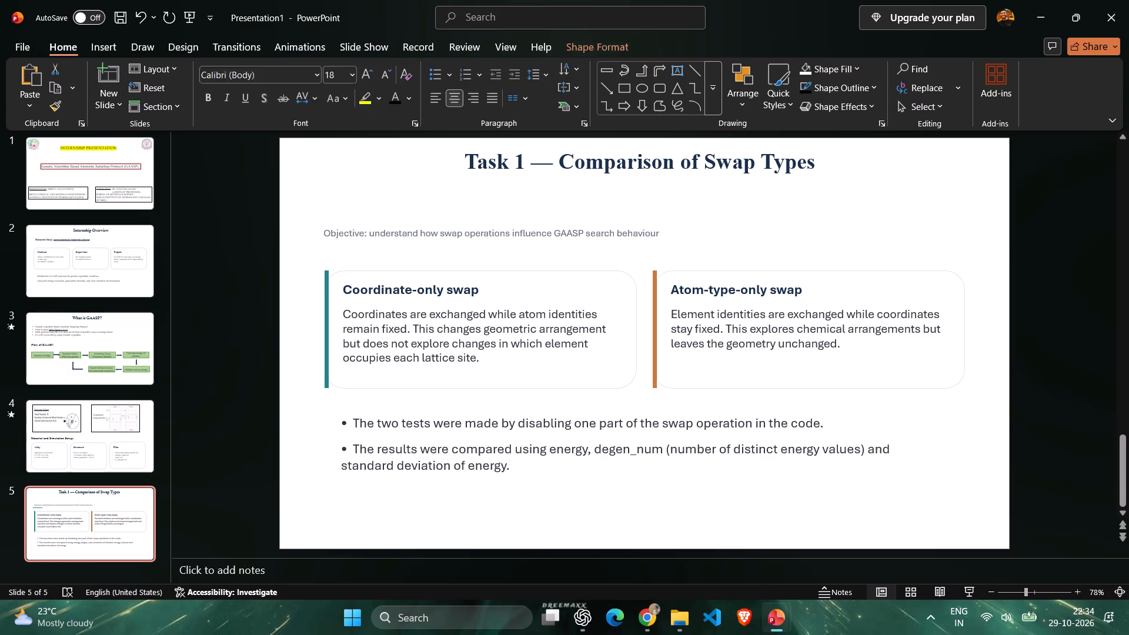
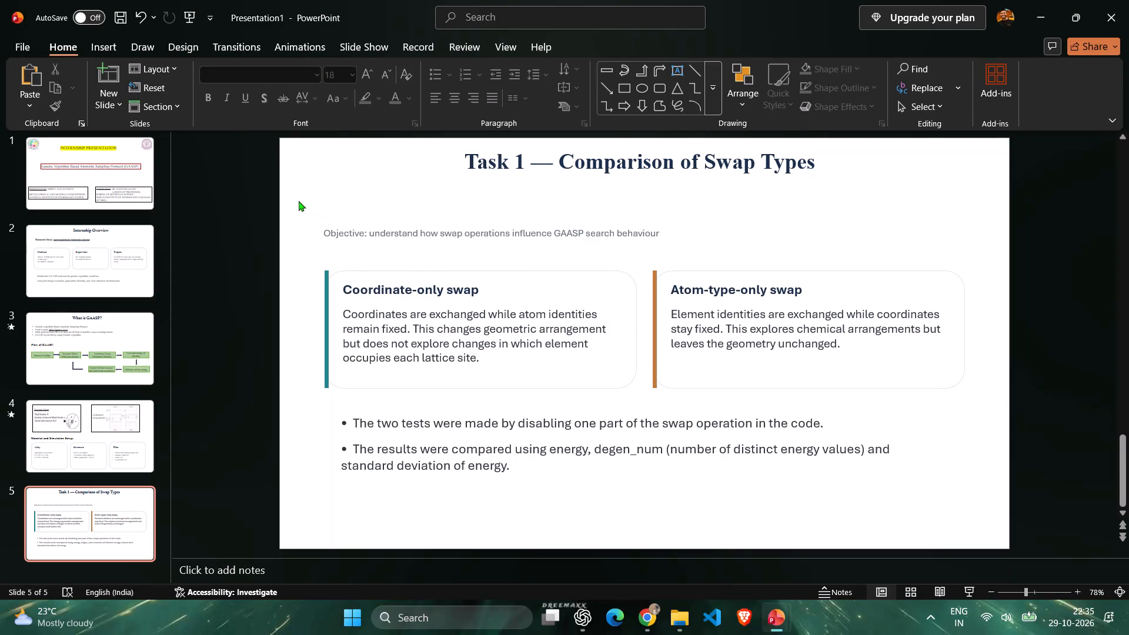
Select the whole objective text box between the Task 1 title and the two swap cards on slide 5.
drag(300, 200, 335, 222)
drag(335, 222, 1006, 255)
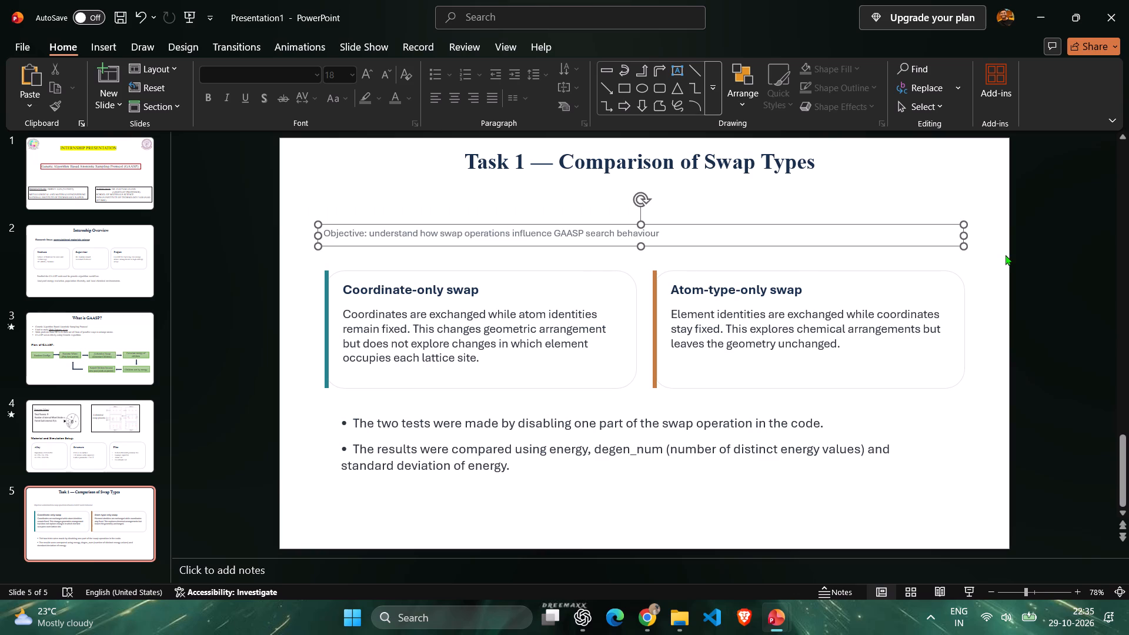
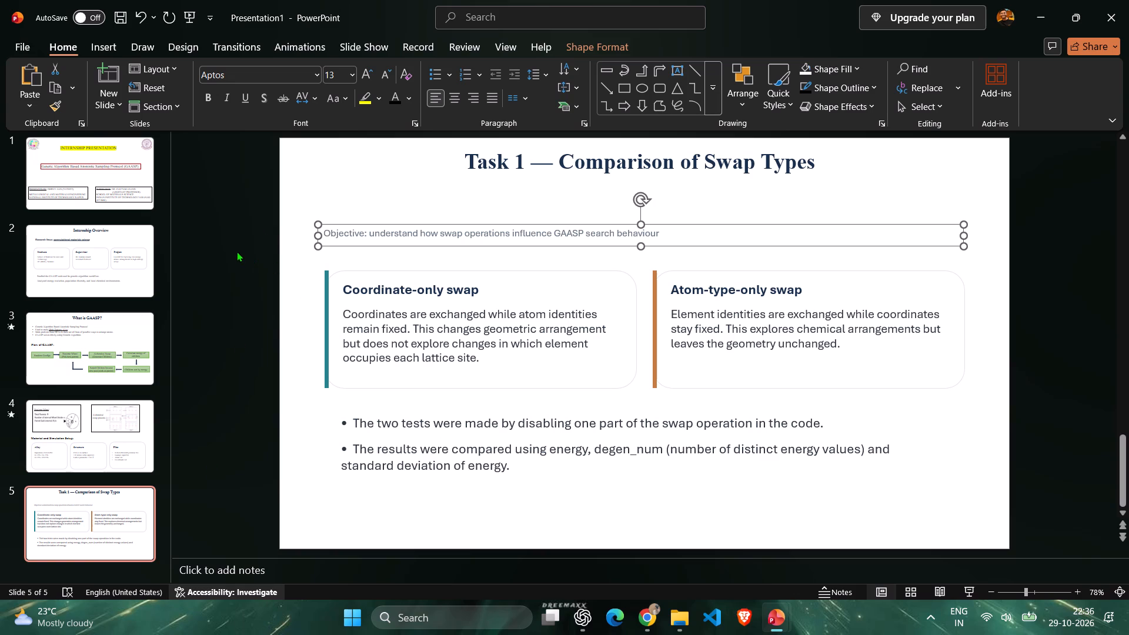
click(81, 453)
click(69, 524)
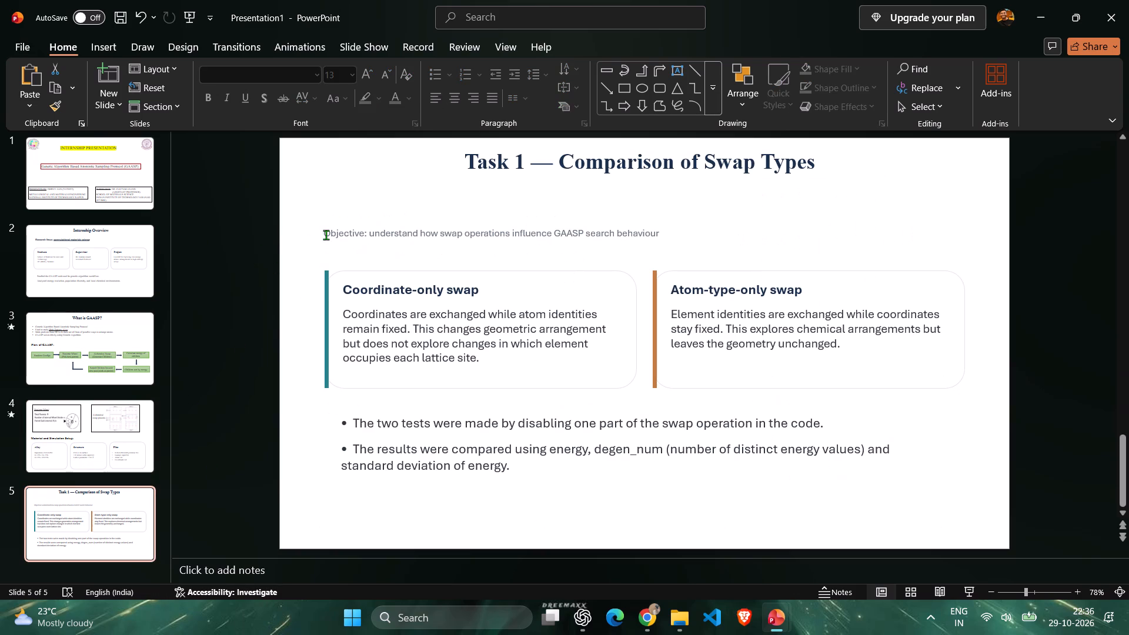
Delete the teal and orange vertical accent bars beside the Coordinate-only swap and Atom-type-only swap cards on slide 5.
click(329, 277)
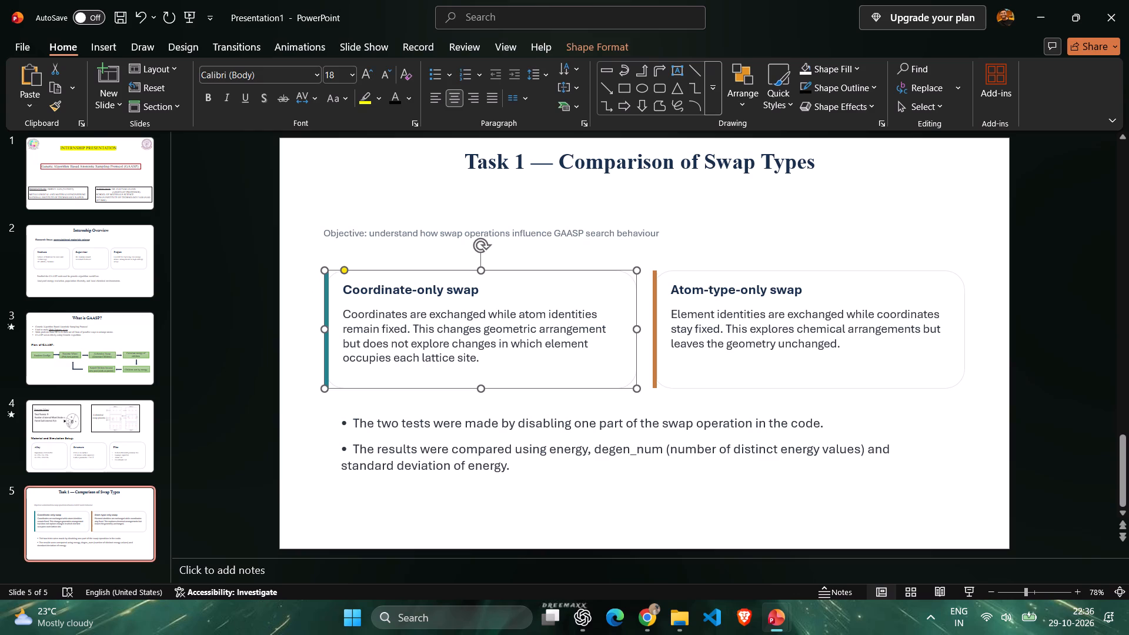
click(328, 275)
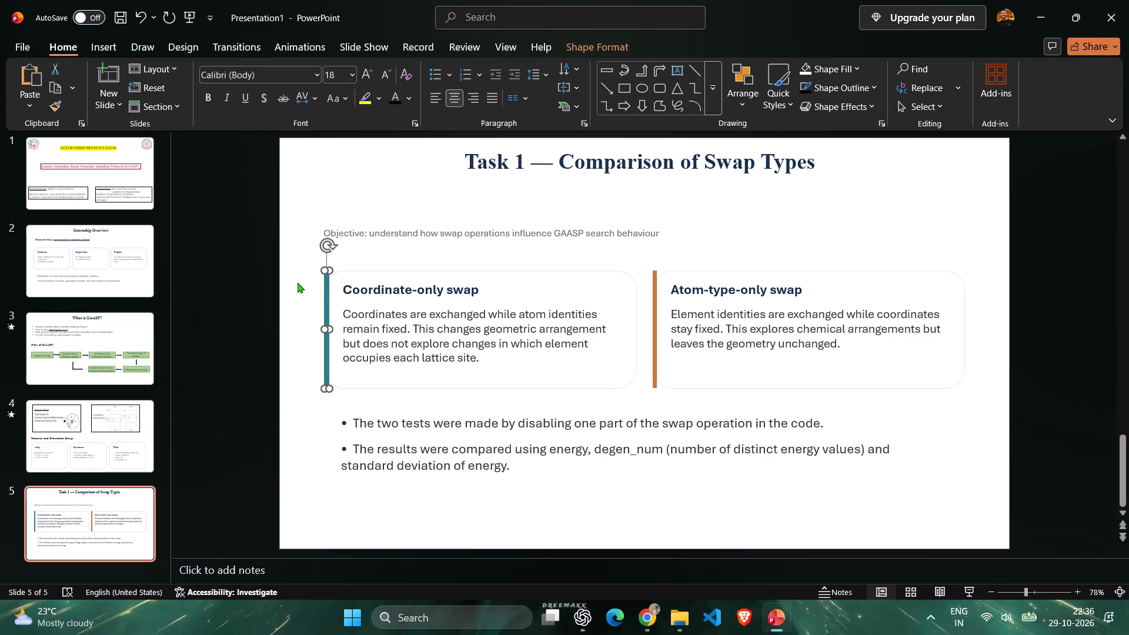
key(Delete)
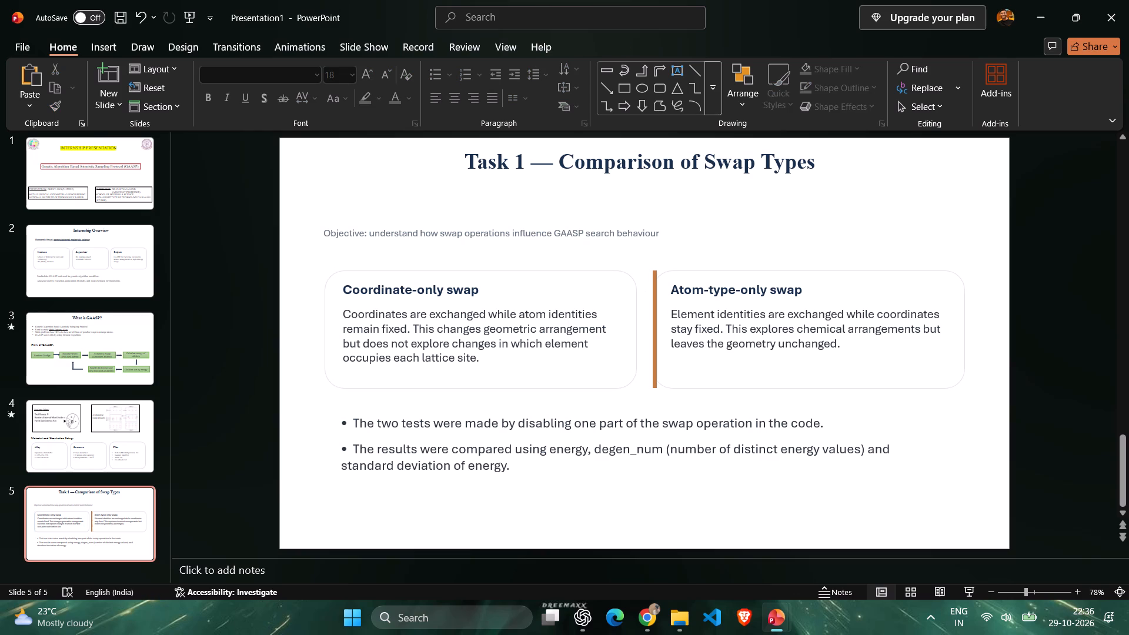
click(653, 272)
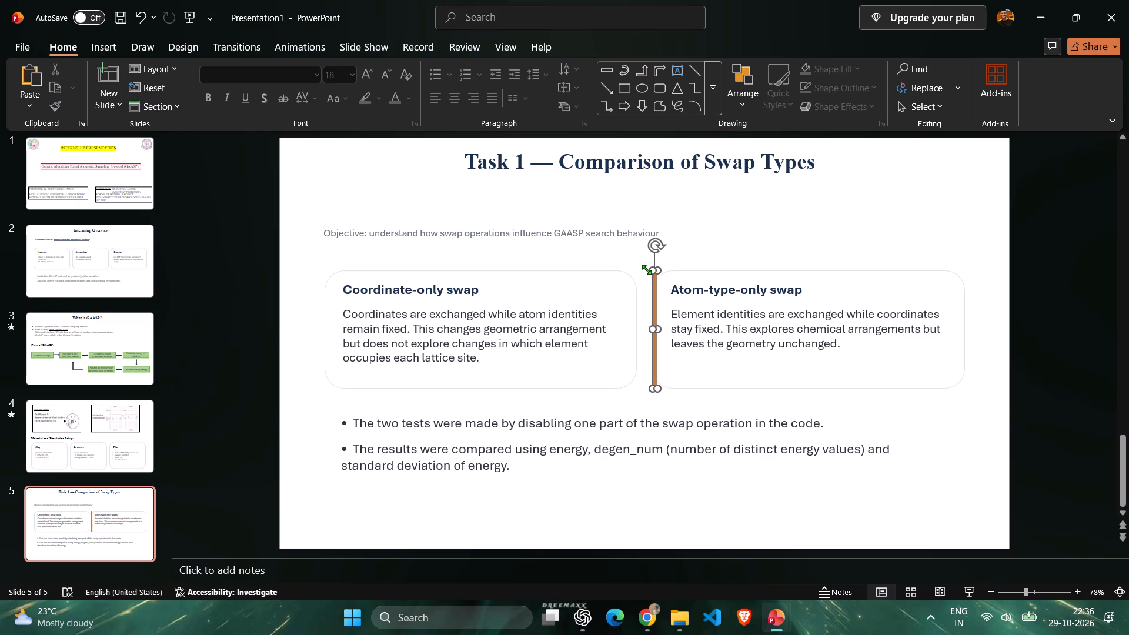
key(Delete)
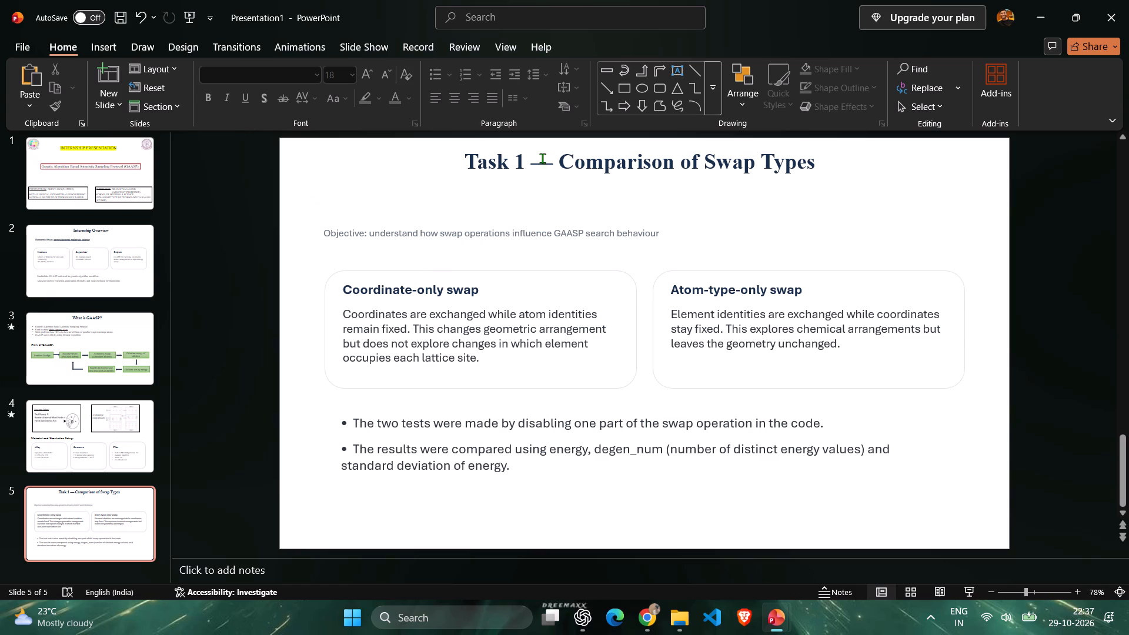
Nudge the "Task 1 — Comparison of Swap Types" title slightly downward on slide 5 and deselect it.
click(531, 146)
key(Down)
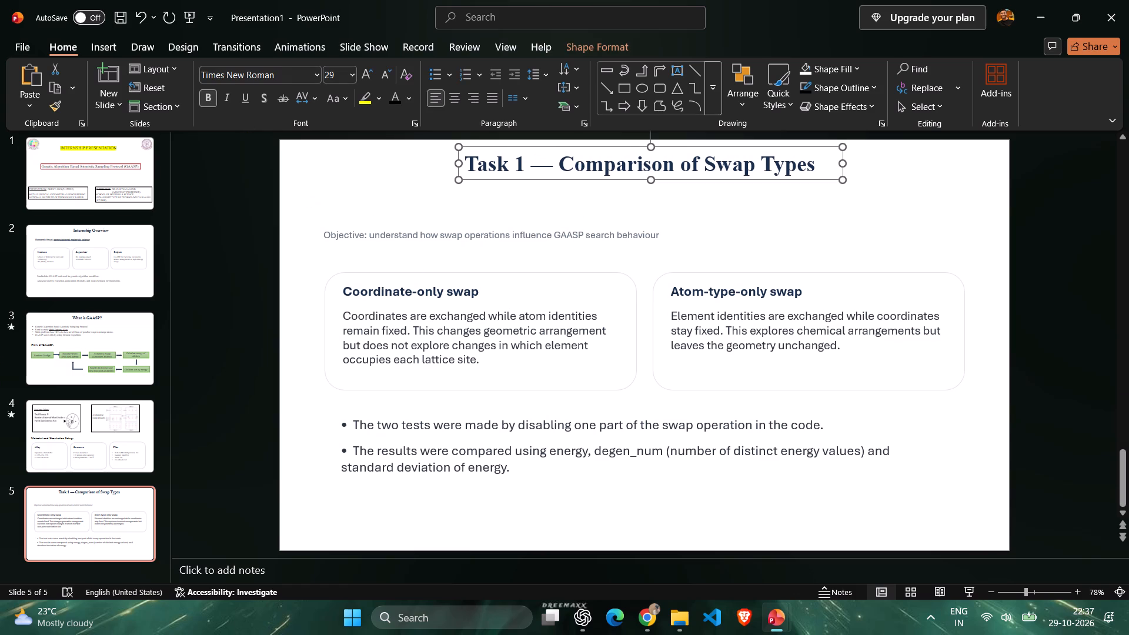
key(Down)
key(Down)
key(Down)
key(Down)
key(Down)
key(Down)
key(Down)
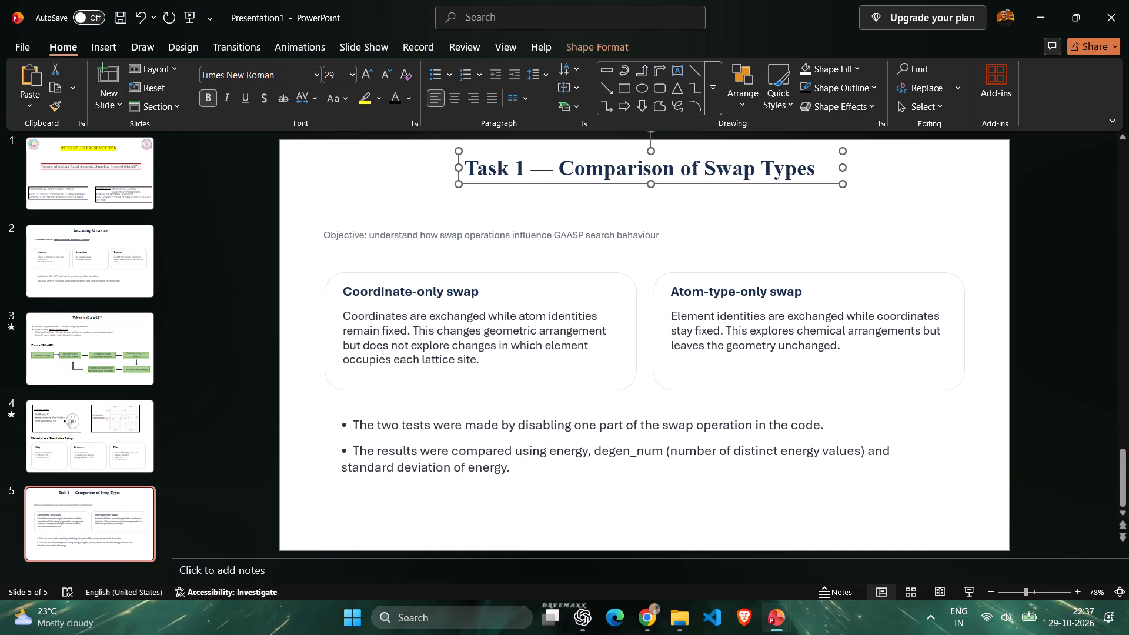
click(303, 187)
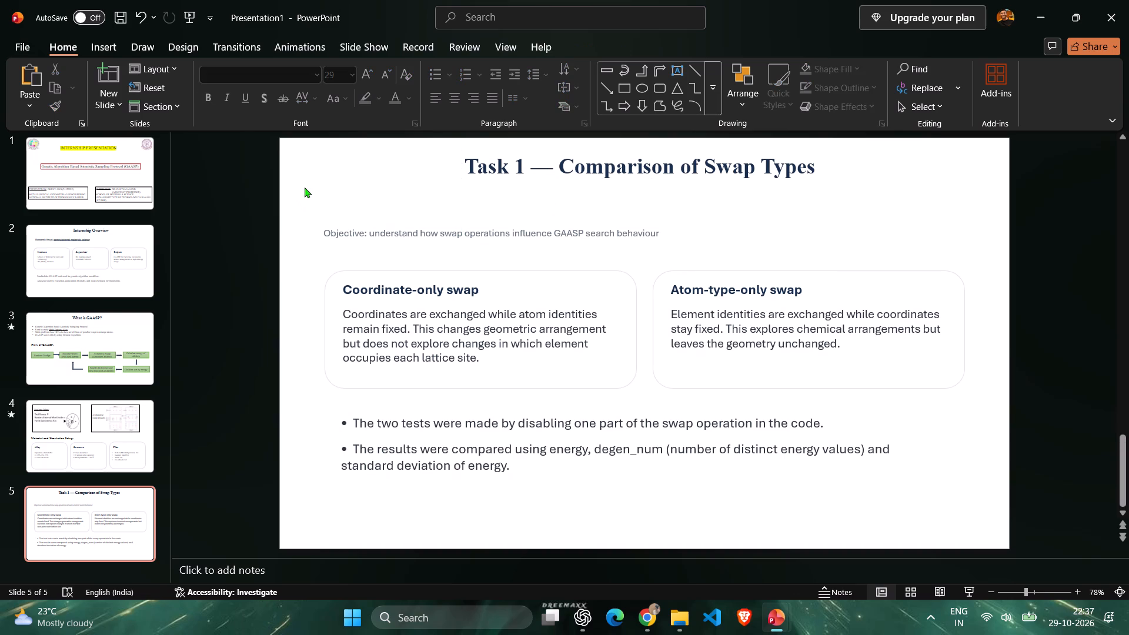
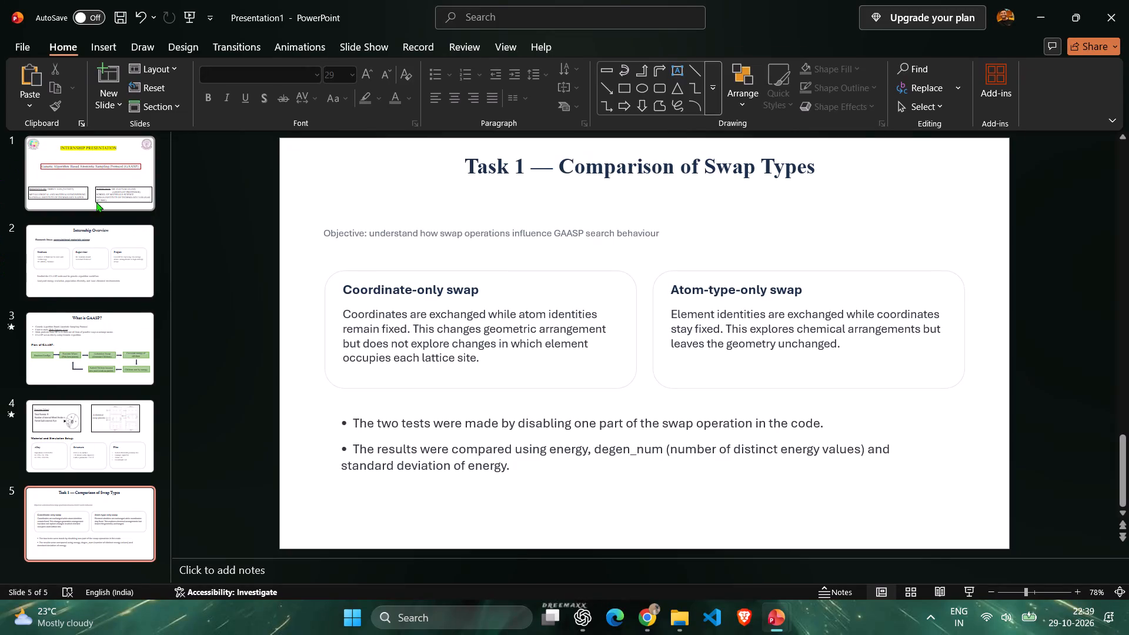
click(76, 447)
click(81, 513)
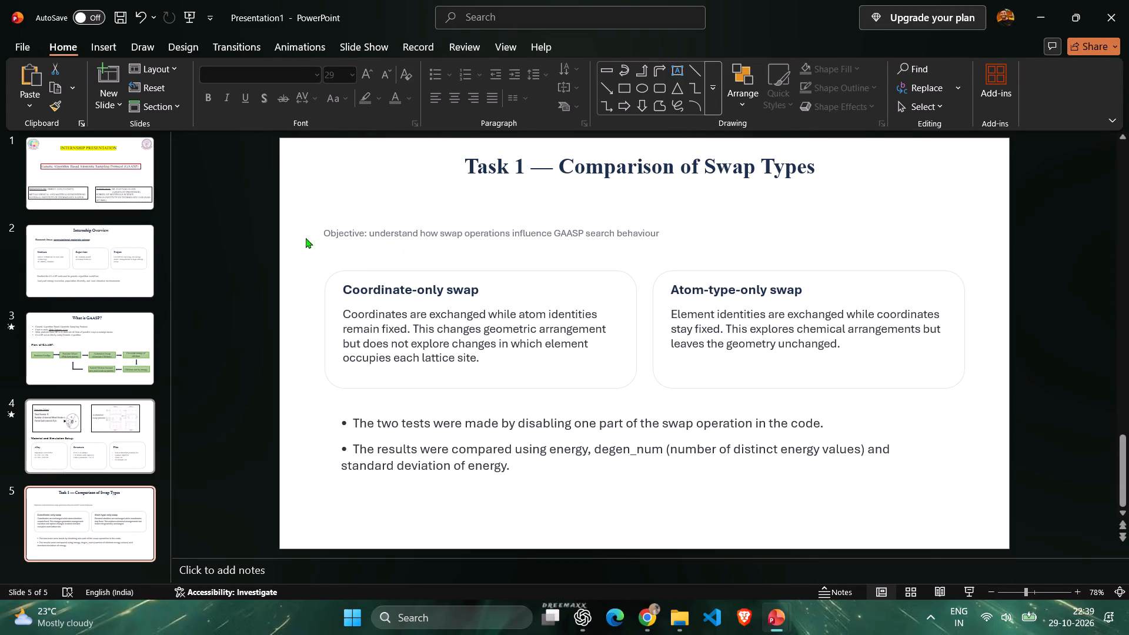
Delete the "Objective: understand how swap operations influence GAASP search behaviour" text box from slide 5.
drag(307, 219, 1013, 254)
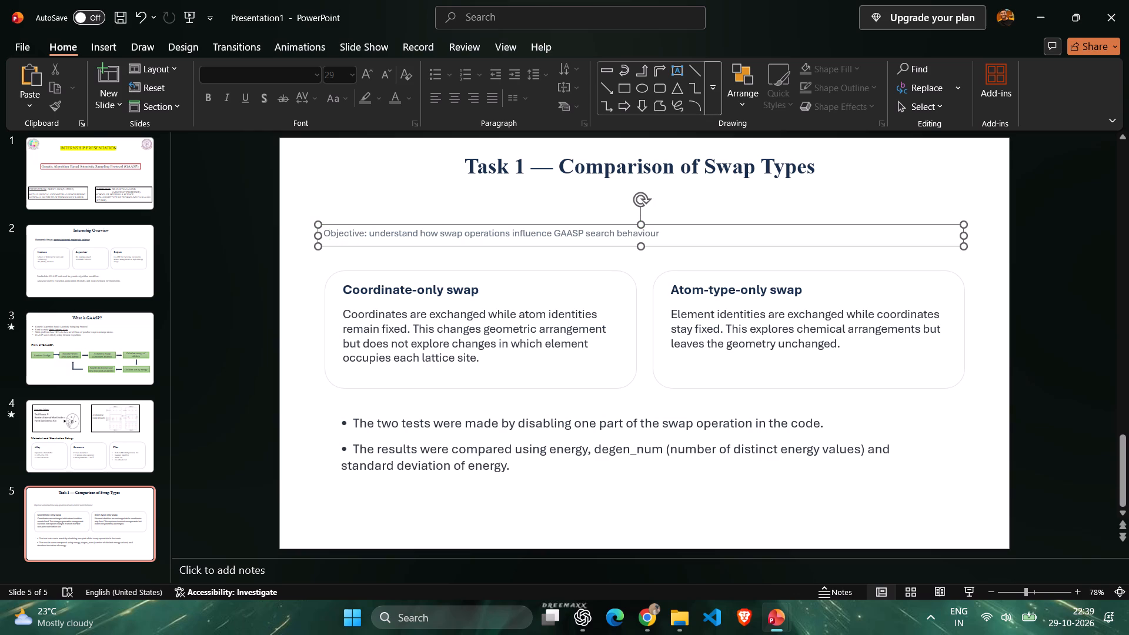
drag(321, 228, 320, 209)
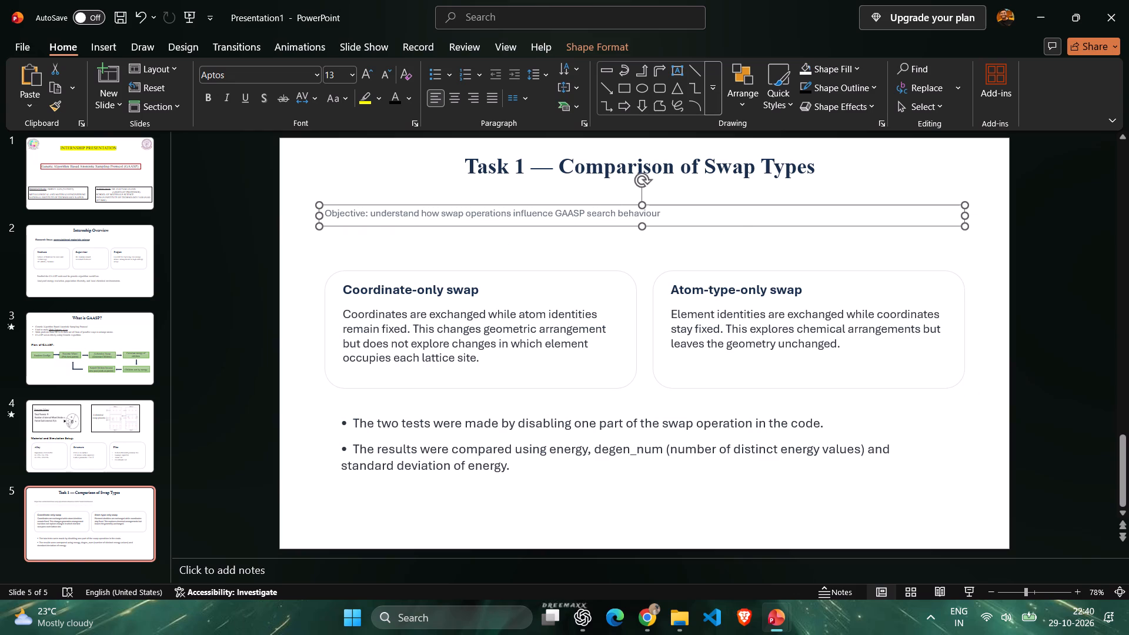
key(Delete)
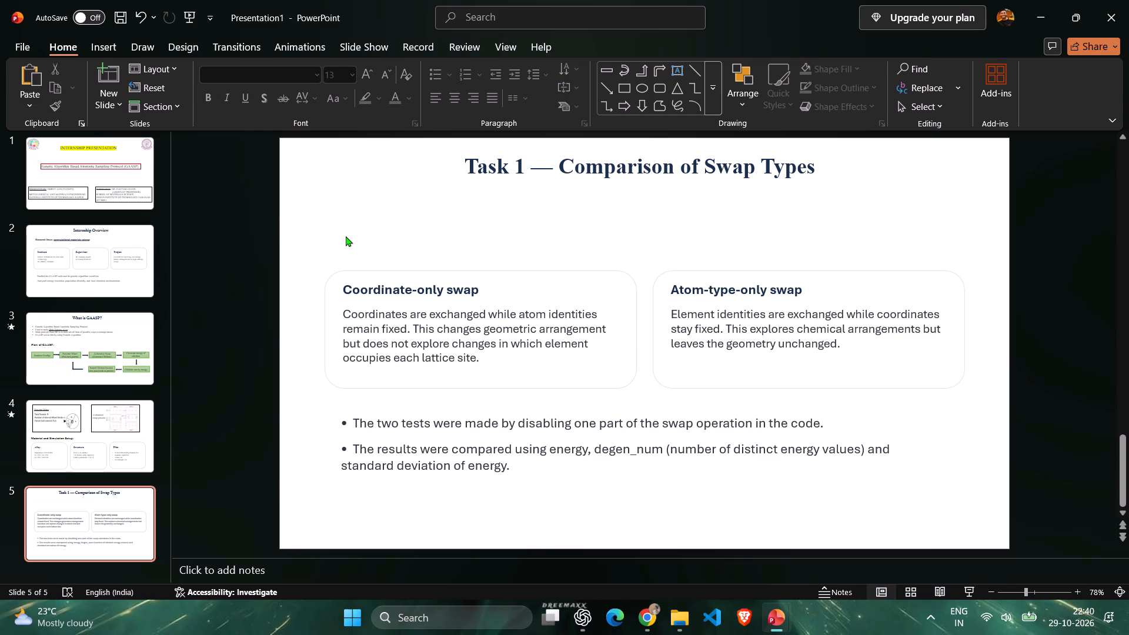
Move the Coordinate-only swap and Atom-type-only swap cards with their texts up together into the space beneath the slide 5 title.
drag(296, 245, 970, 369)
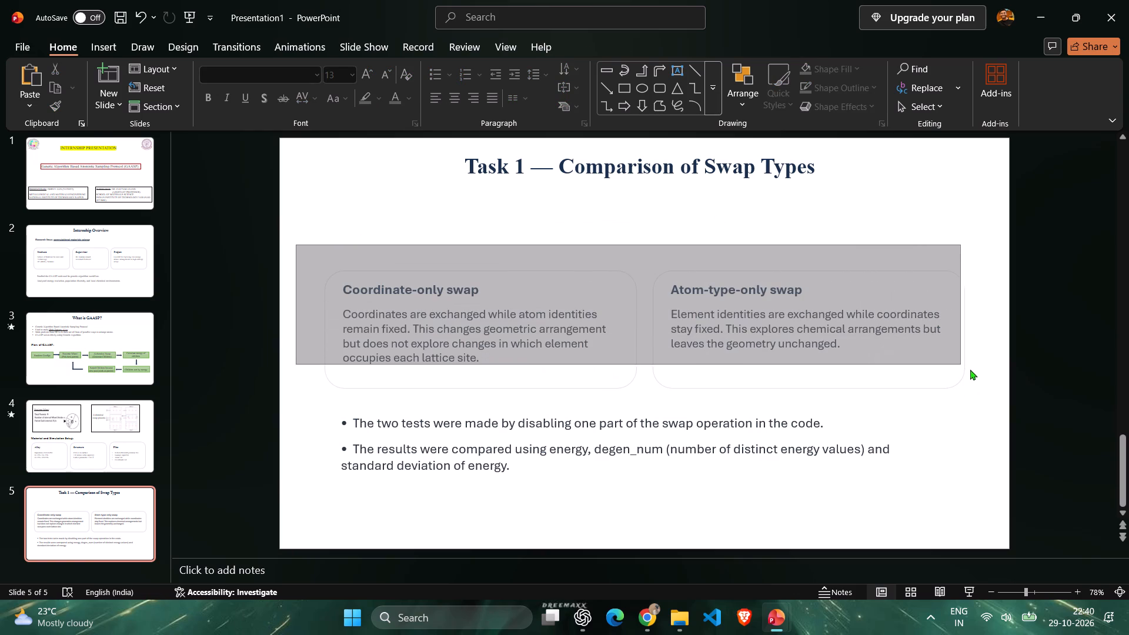
drag(970, 369, 993, 407)
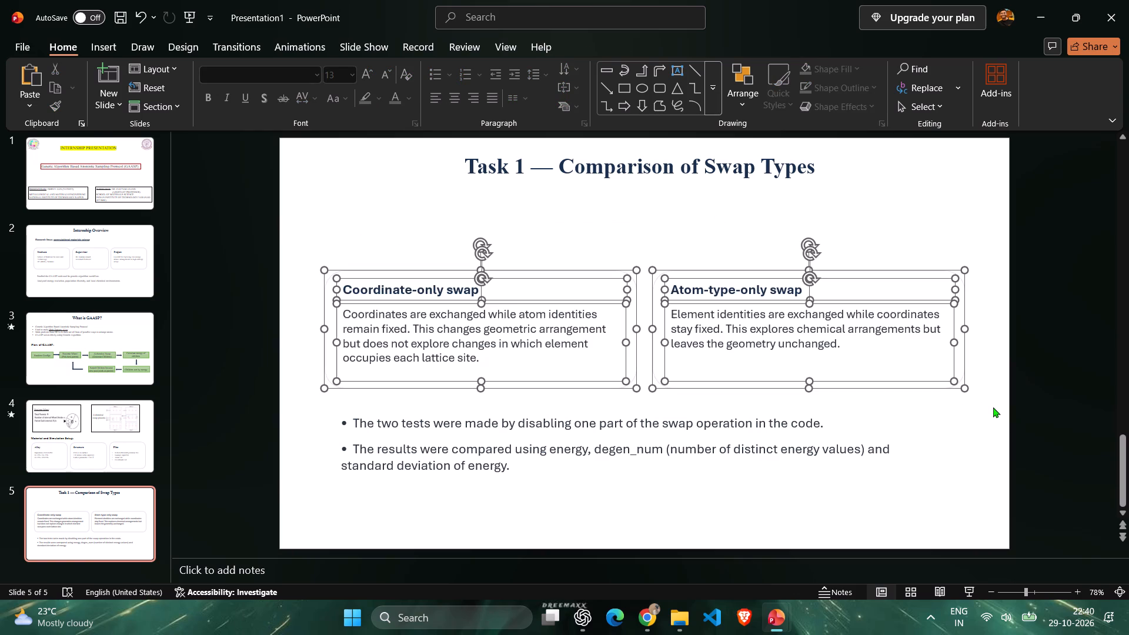
key(Up)
key(Up)
key(Up)
key(Up)
key(Up)
key(Up)
key(Up)
key(Up)
key(Up)
key(Up)
key(Up)
key(Up)
key(Up)
key(Up)
key(Up)
key(Up)
key(Up)
key(Up)
key(Up)
key(Up)
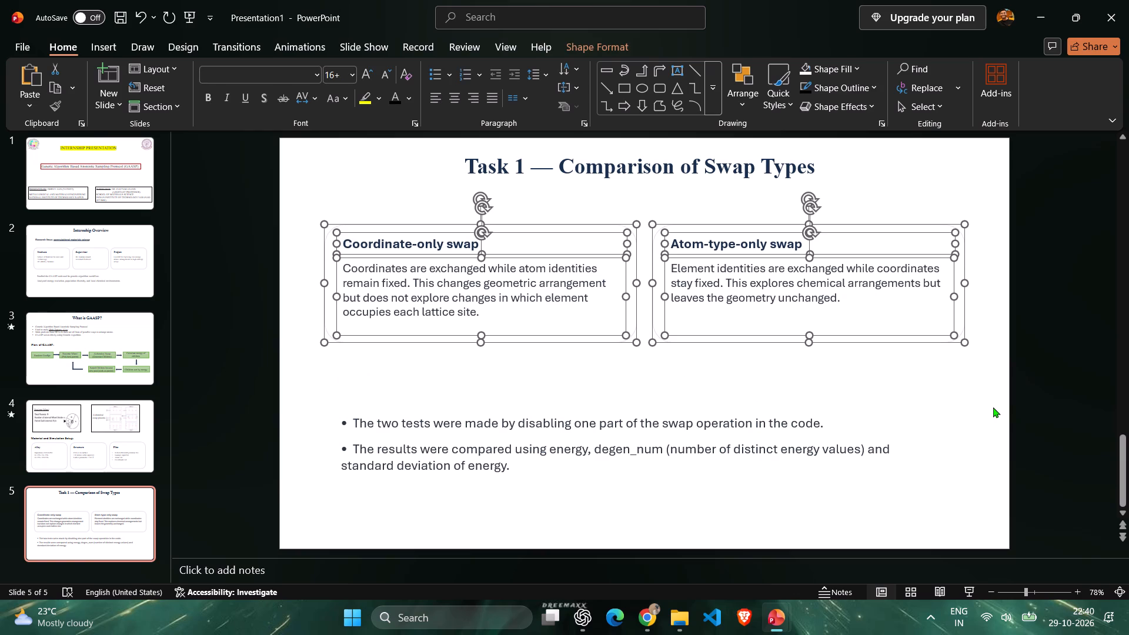
key(Up)
key(Up)
key(Up)
key(Up)
key(Up)
key(Up)
key(Up)
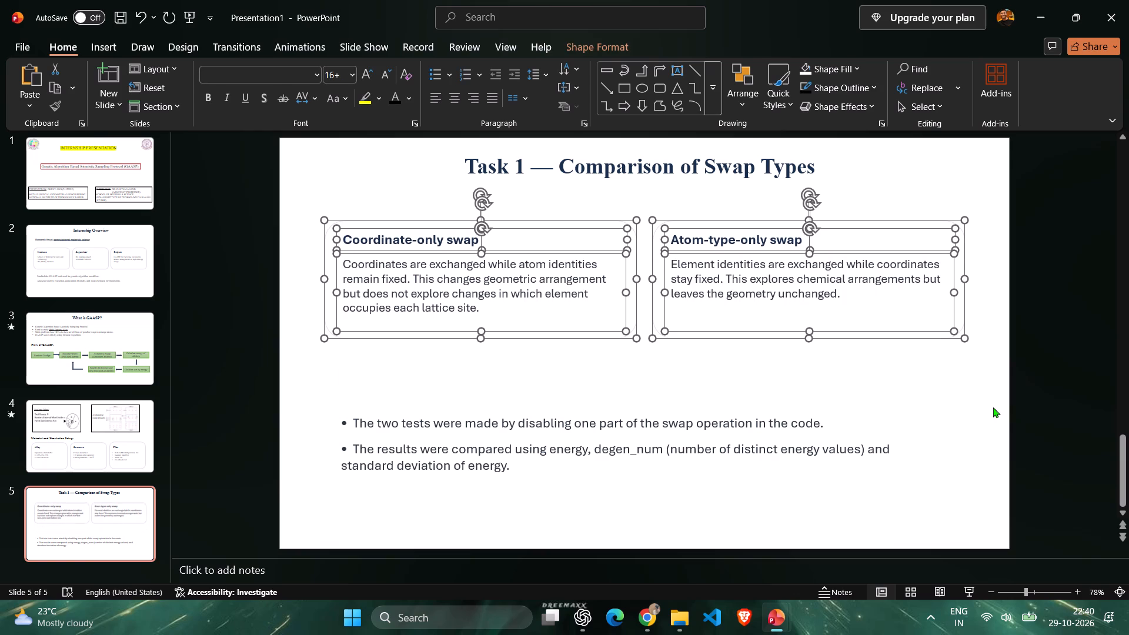
key(Down)
key(Down)
key(Up)
key(Up)
key(Up)
key(Up)
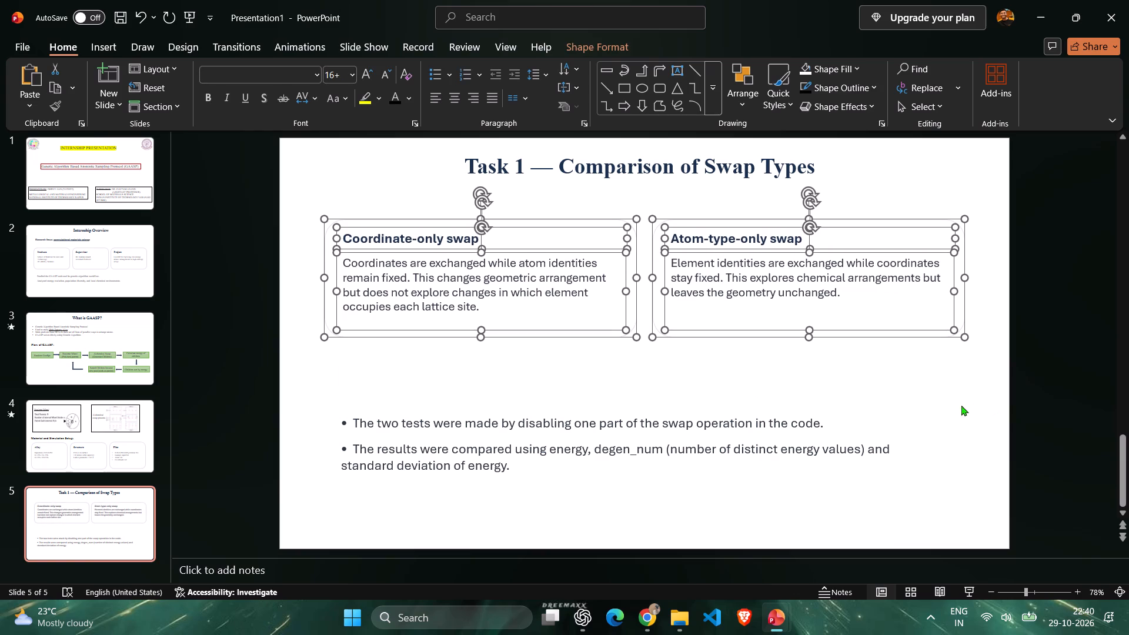
Nudge the "Task 1 — Comparison of Swap Types" title slightly down towards the two cards and deselect it.
click(543, 159)
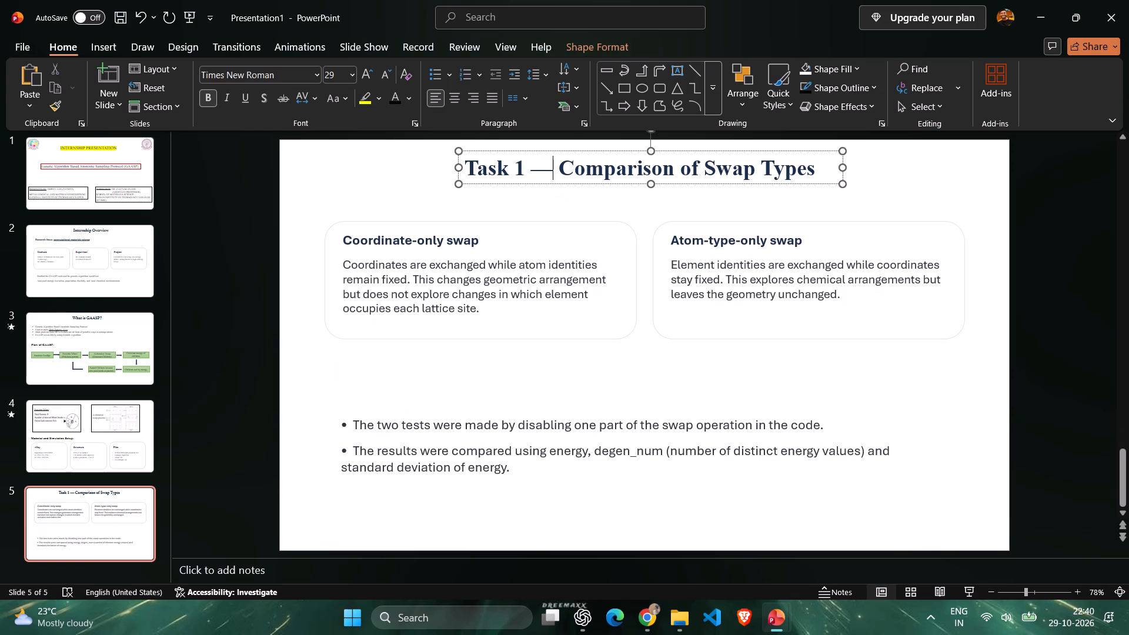
click(464, 146)
key(Down)
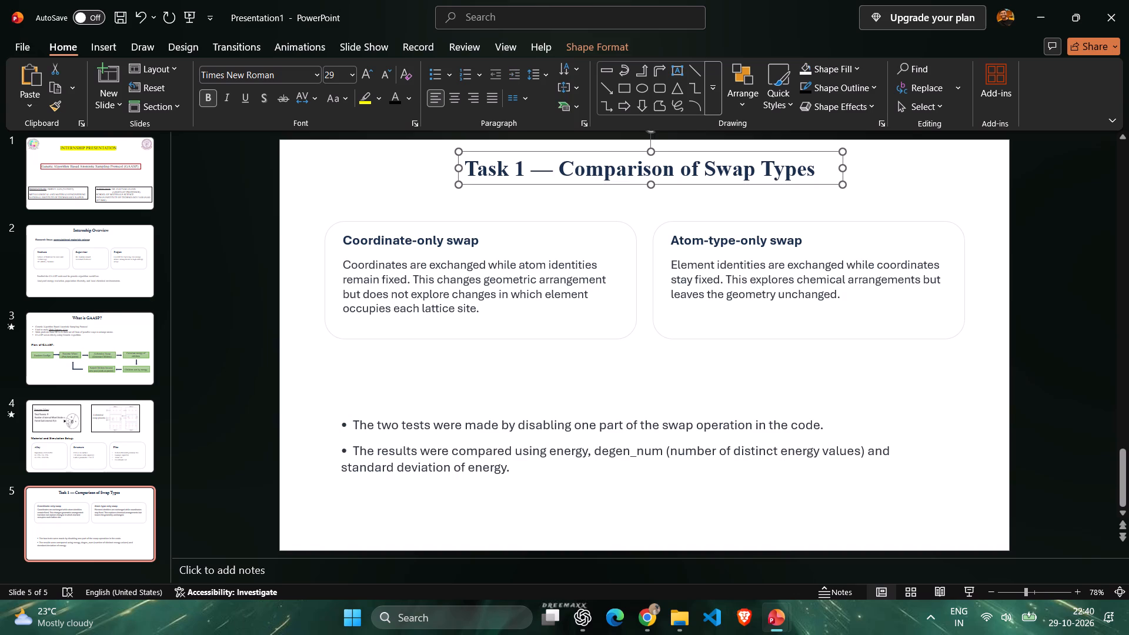
key(Down)
key(Down)
key(Down)
key(Down)
key(Down)
key(Down)
key(Down)
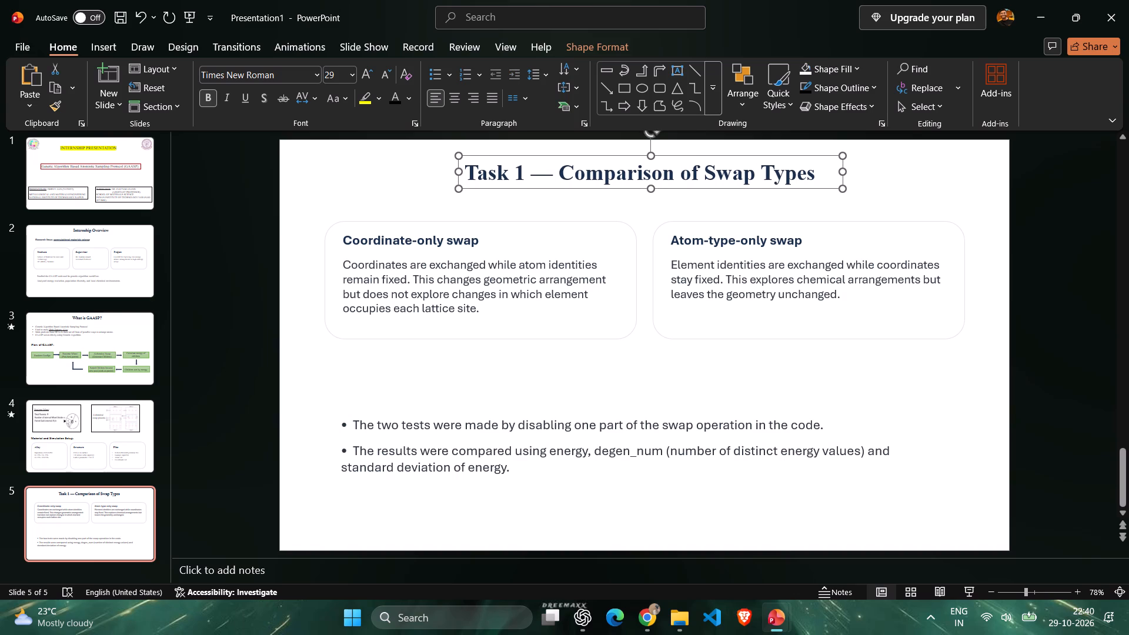
click(310, 374)
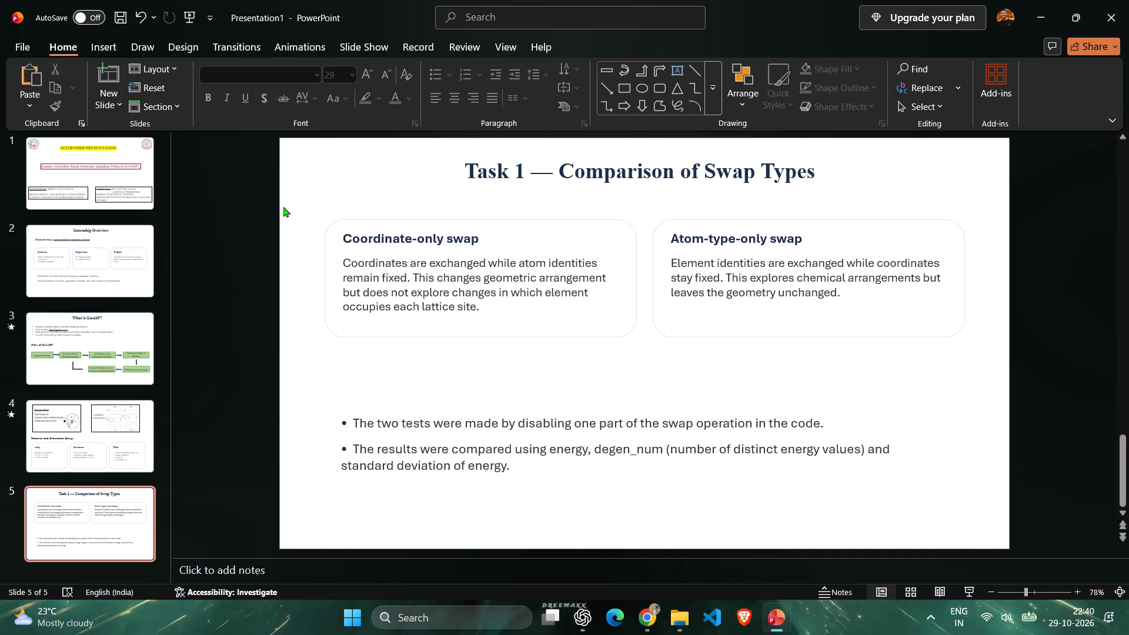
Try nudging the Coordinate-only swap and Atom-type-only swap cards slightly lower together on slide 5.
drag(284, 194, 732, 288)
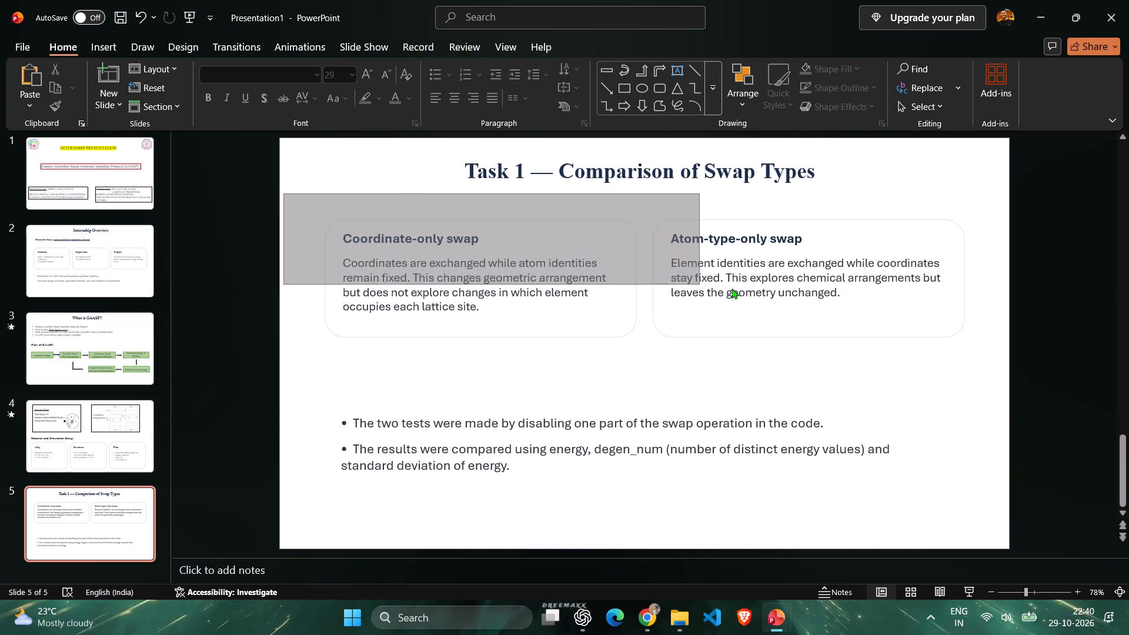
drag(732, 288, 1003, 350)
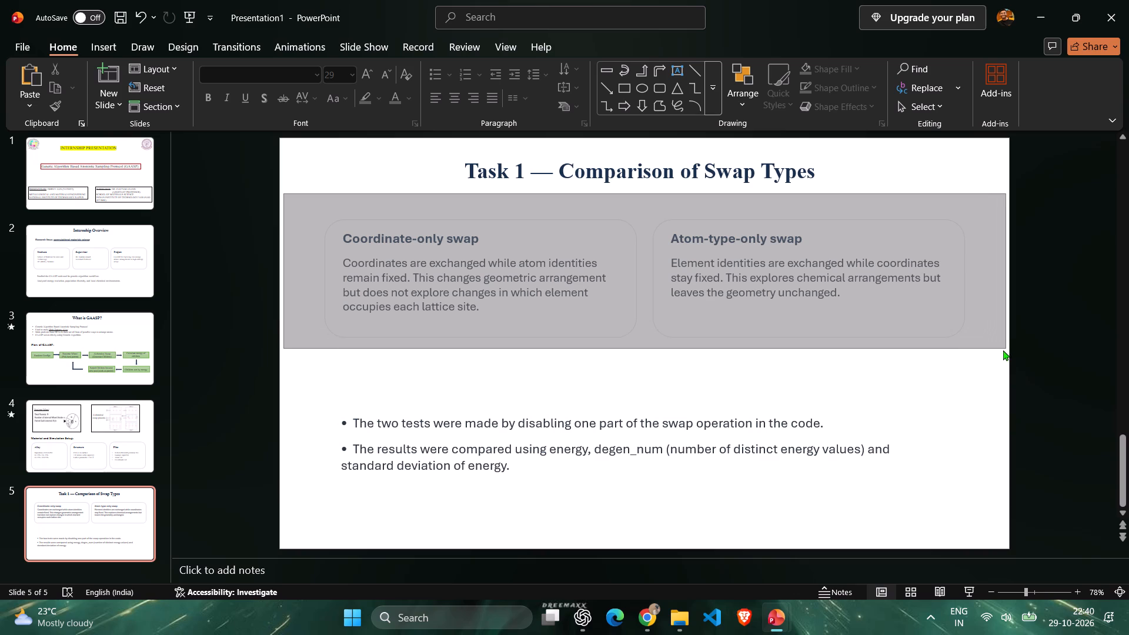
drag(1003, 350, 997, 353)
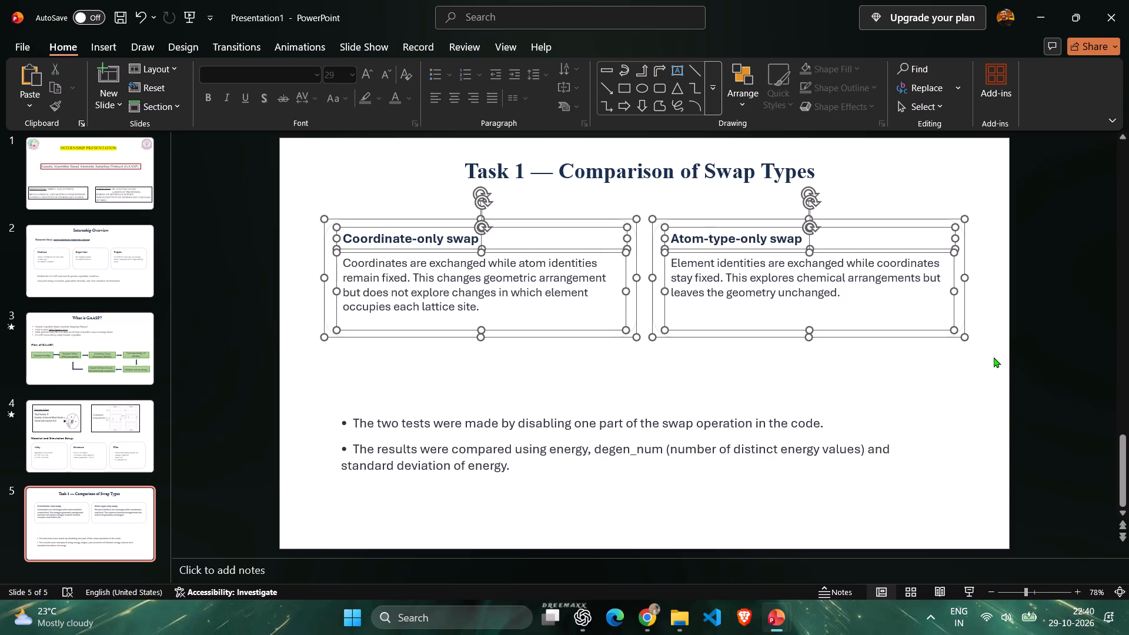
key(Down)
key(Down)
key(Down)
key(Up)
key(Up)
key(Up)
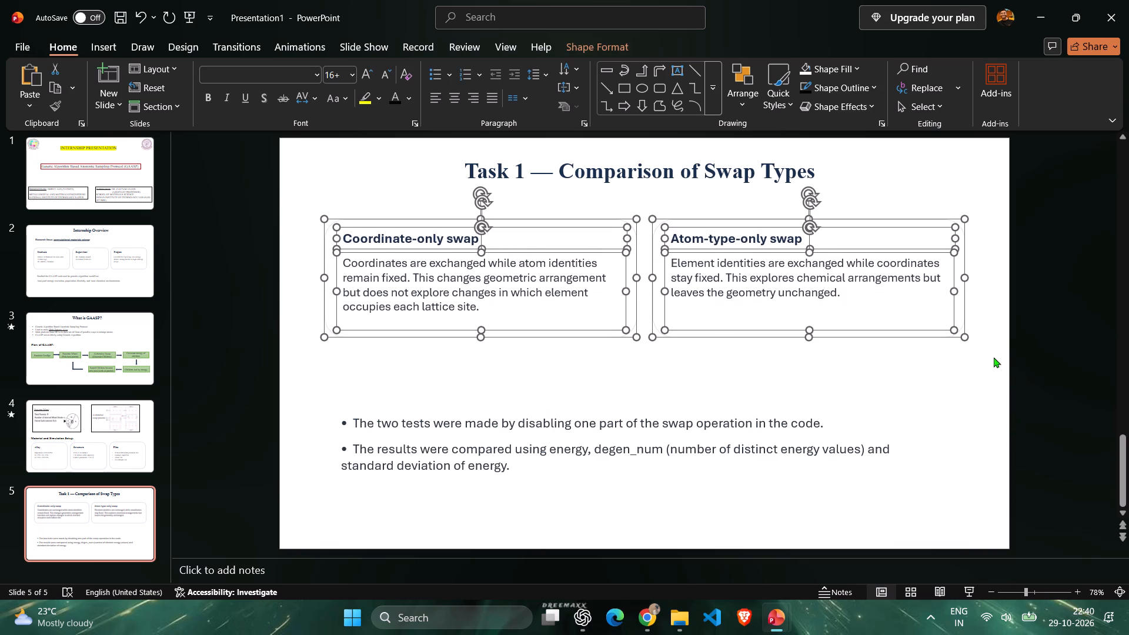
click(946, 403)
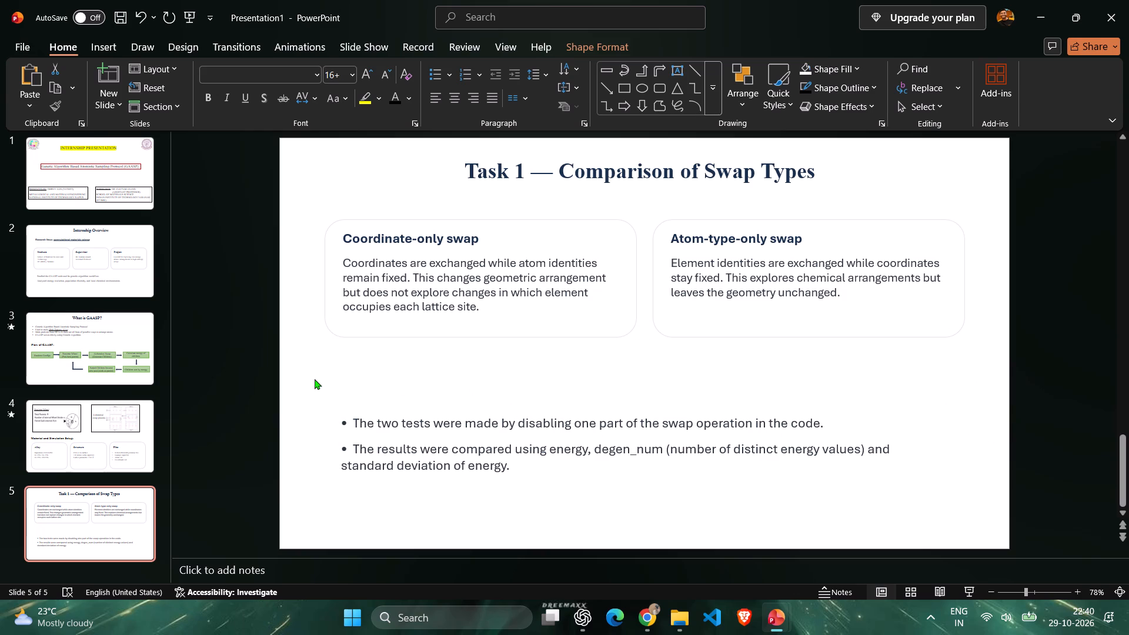
Move the text box with the two bullets about the tests and results slightly up towards the cards and deselect it.
drag(304, 380, 986, 503)
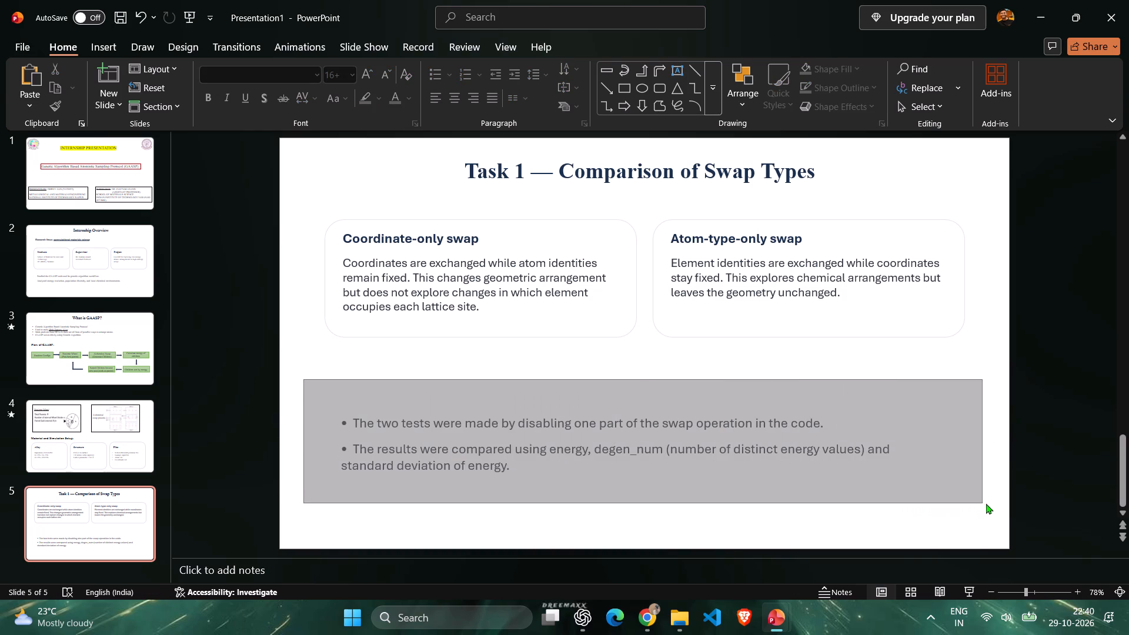
drag(986, 503, 1004, 507)
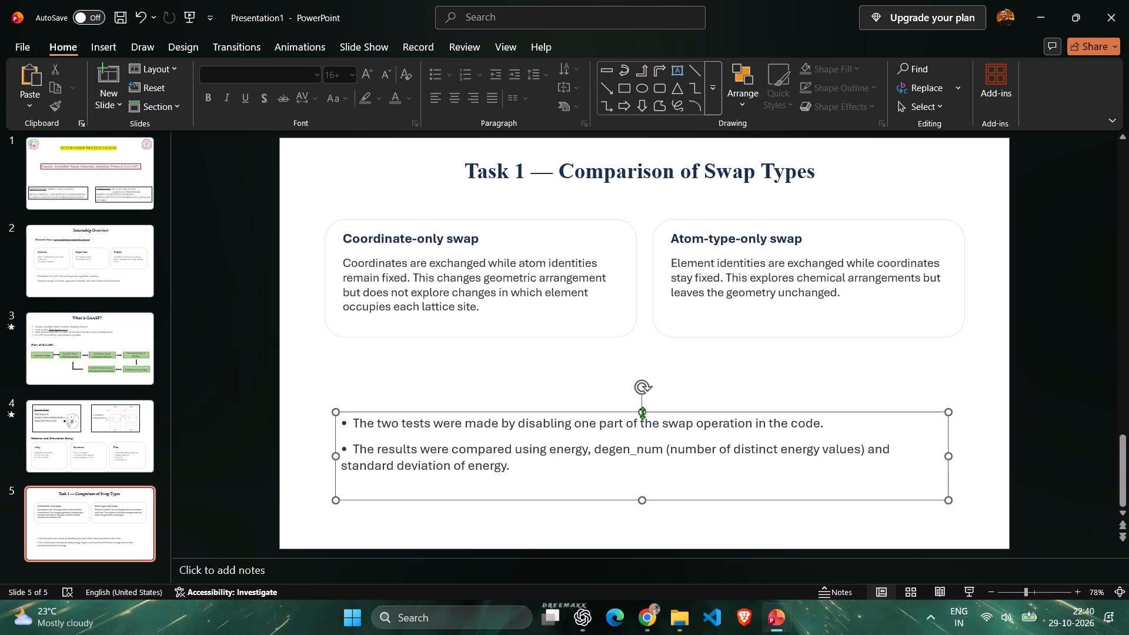
drag(636, 407, 632, 386)
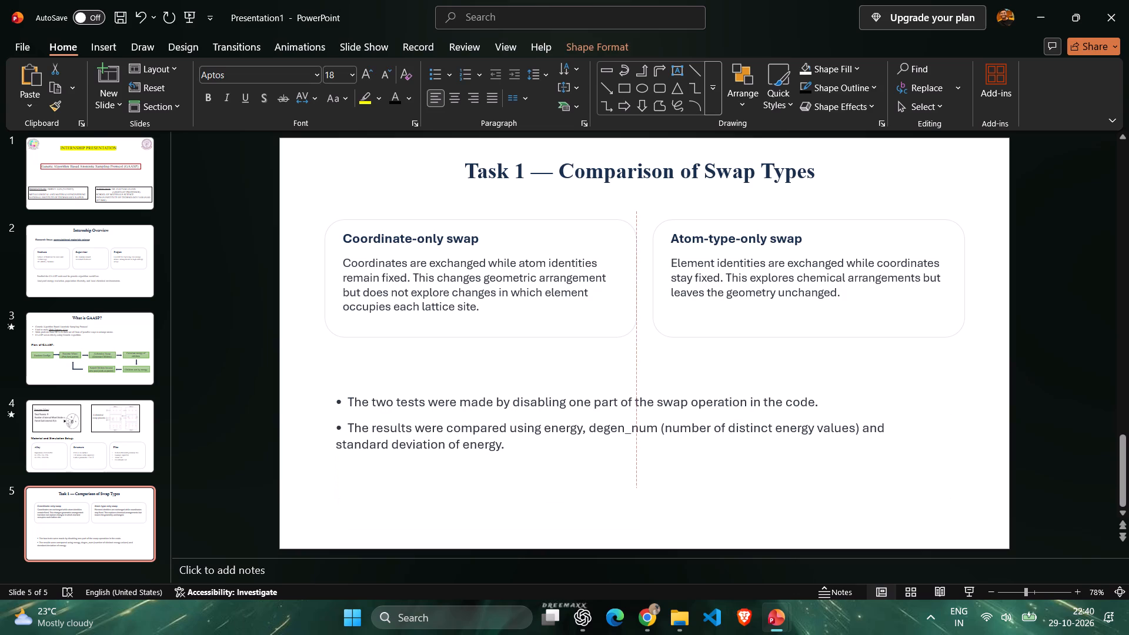
drag(632, 386, 632, 393)
drag(289, 372, 961, 497)
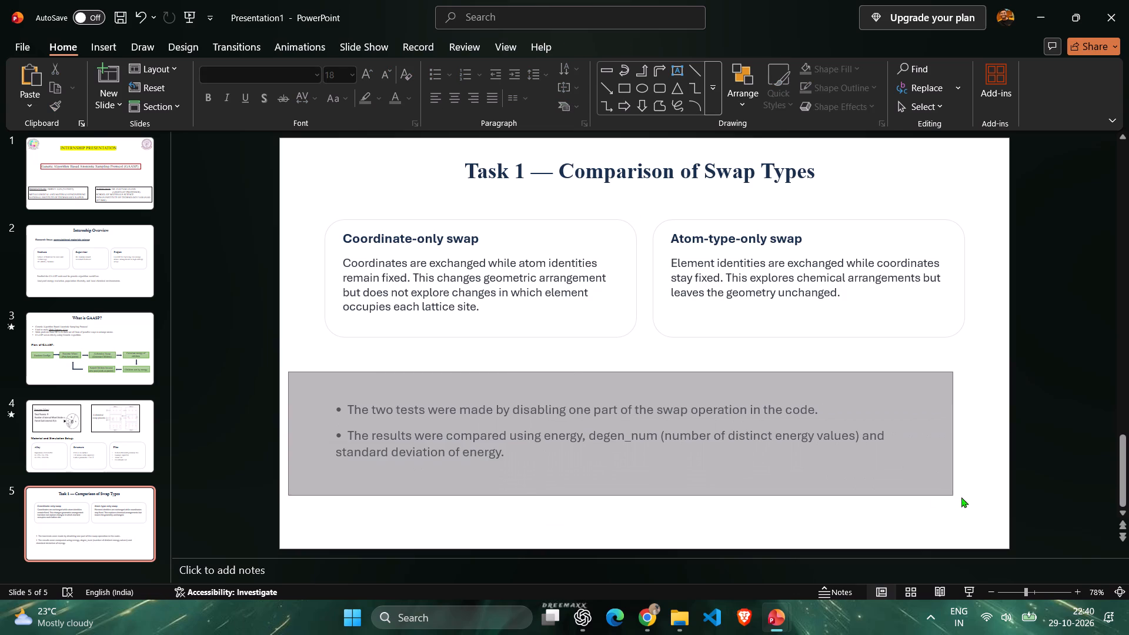
drag(961, 497, 1016, 531)
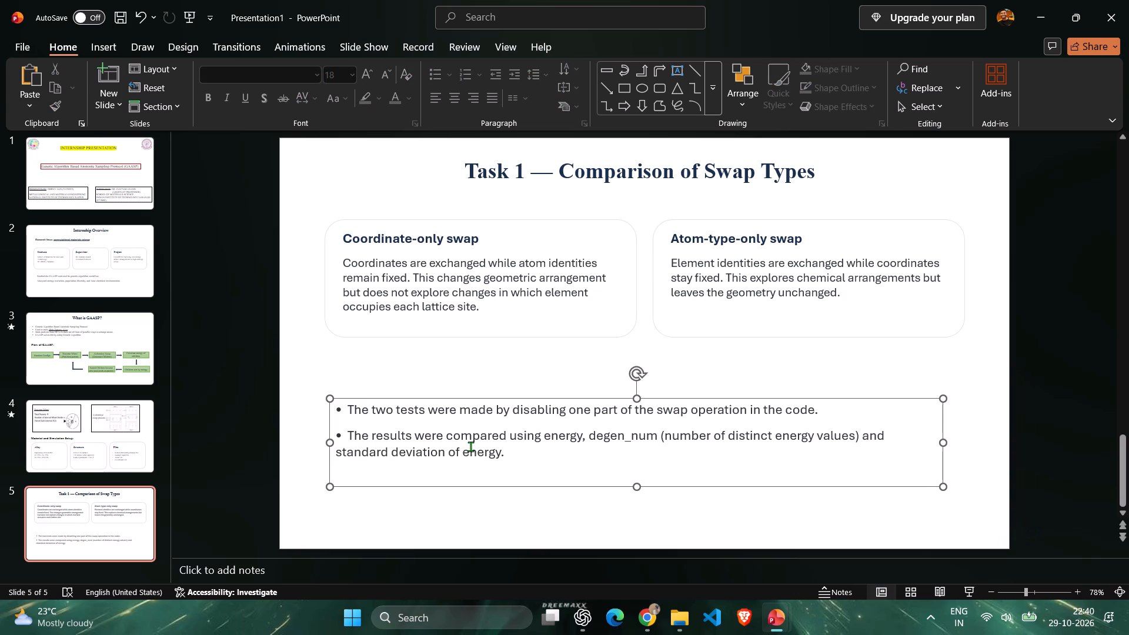
click(297, 385)
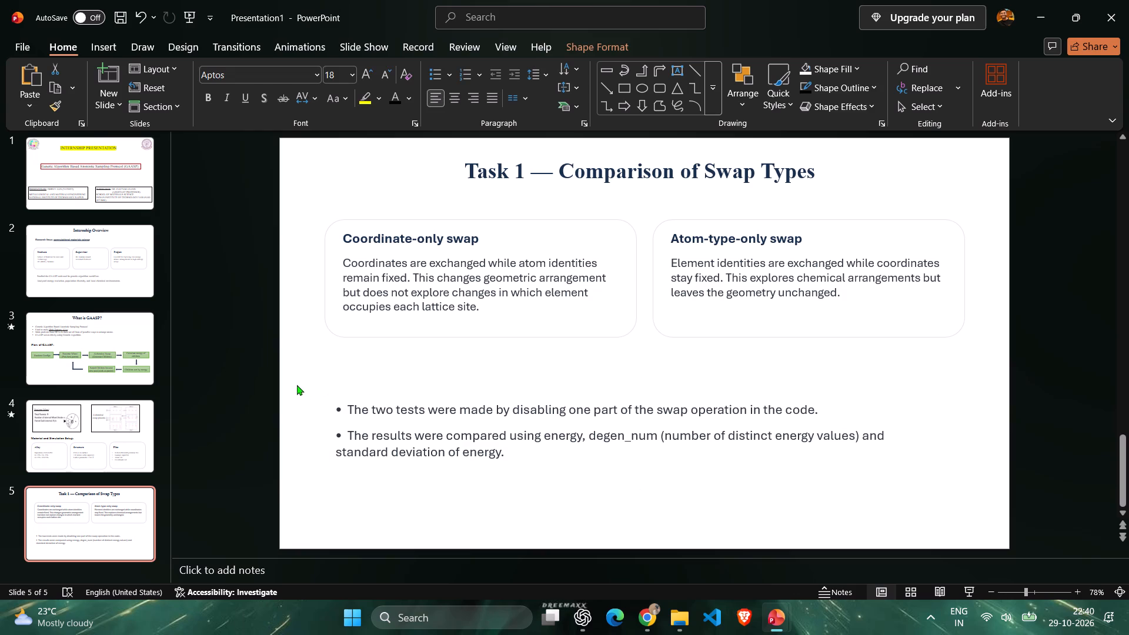
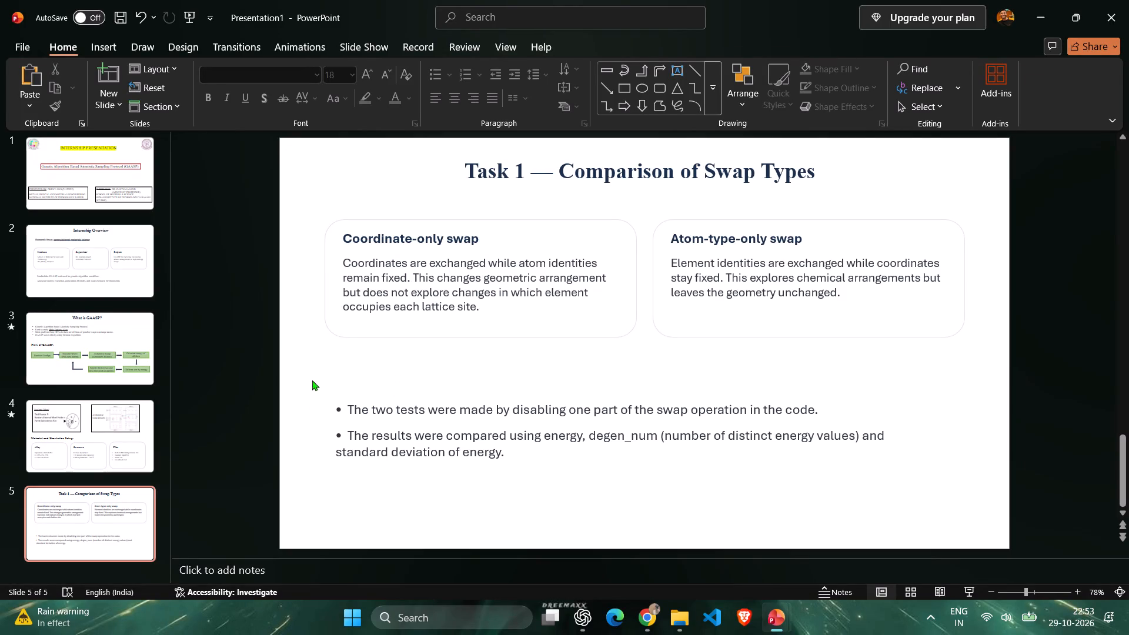
Nudge the Coordinate-only swap and Atom-type-only swap cards with their texts slightly down together on slide 5 and deselect them.
drag(312, 380, 906, 494)
drag(299, 193, 1016, 361)
key(Down)
key(Down)
key(Down)
key(Down)
key(Down)
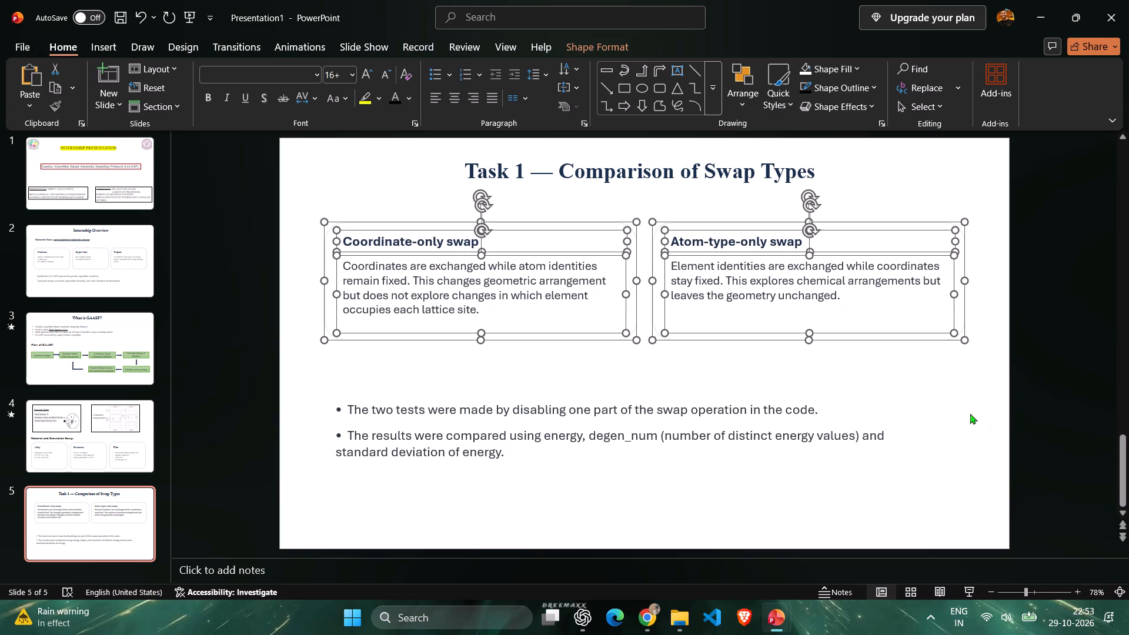
key(Down)
click(893, 496)
Set the font of both swap cards' texts and the two-bullet text box on slide 5 to Times New Roman.
drag(293, 369, 647, 515)
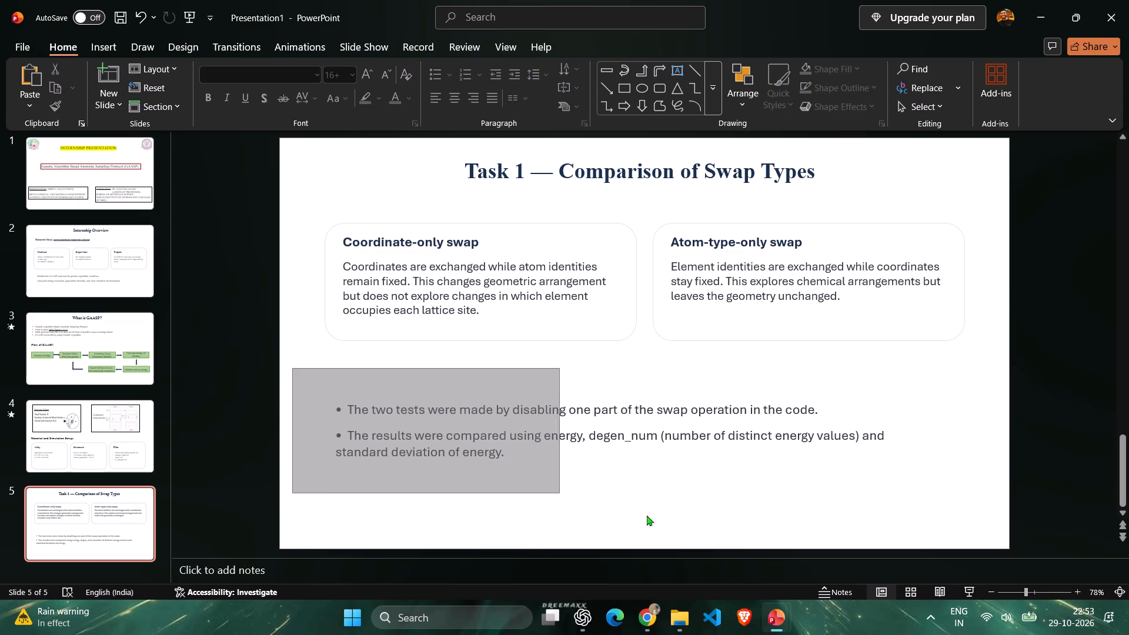
drag(647, 515, 997, 544)
drag(299, 171, 537, 363)
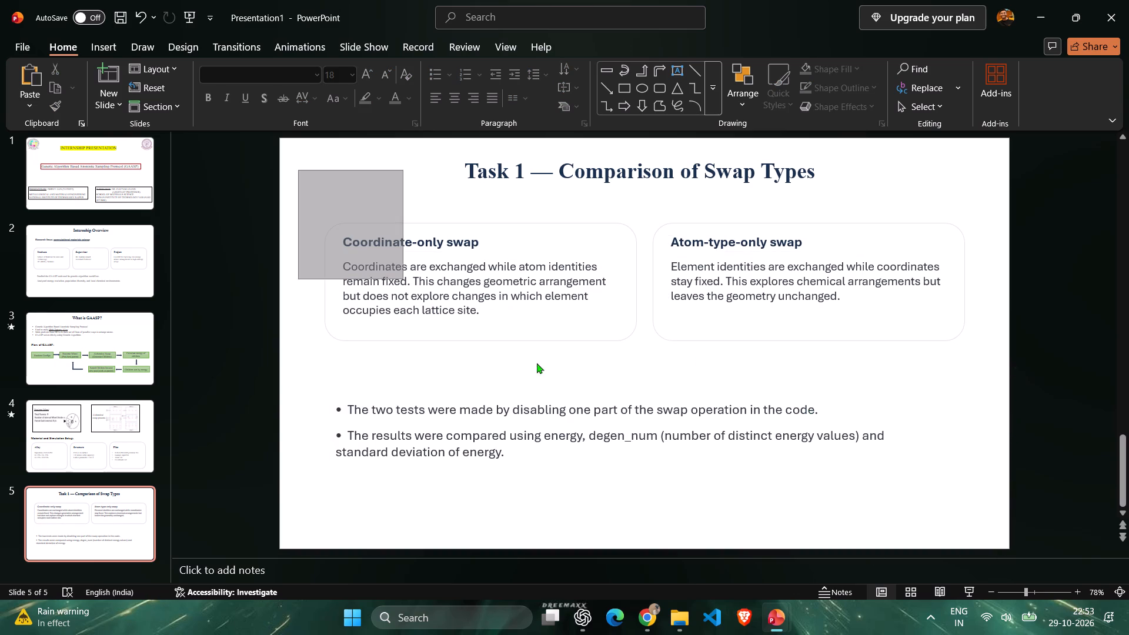
drag(537, 363, 1001, 549)
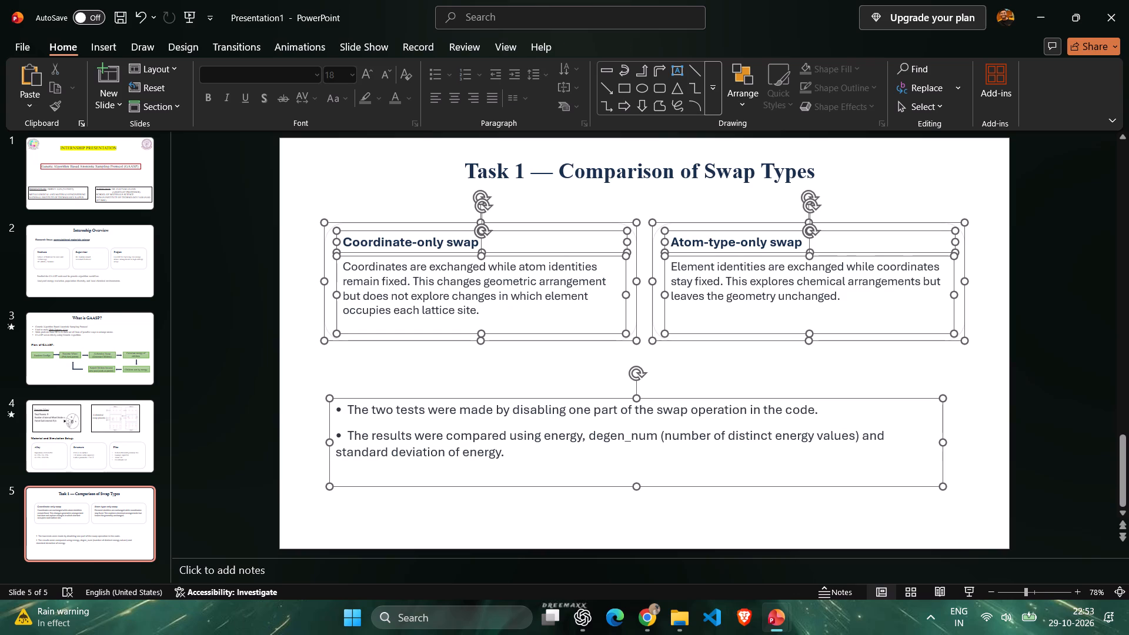
click(313, 76)
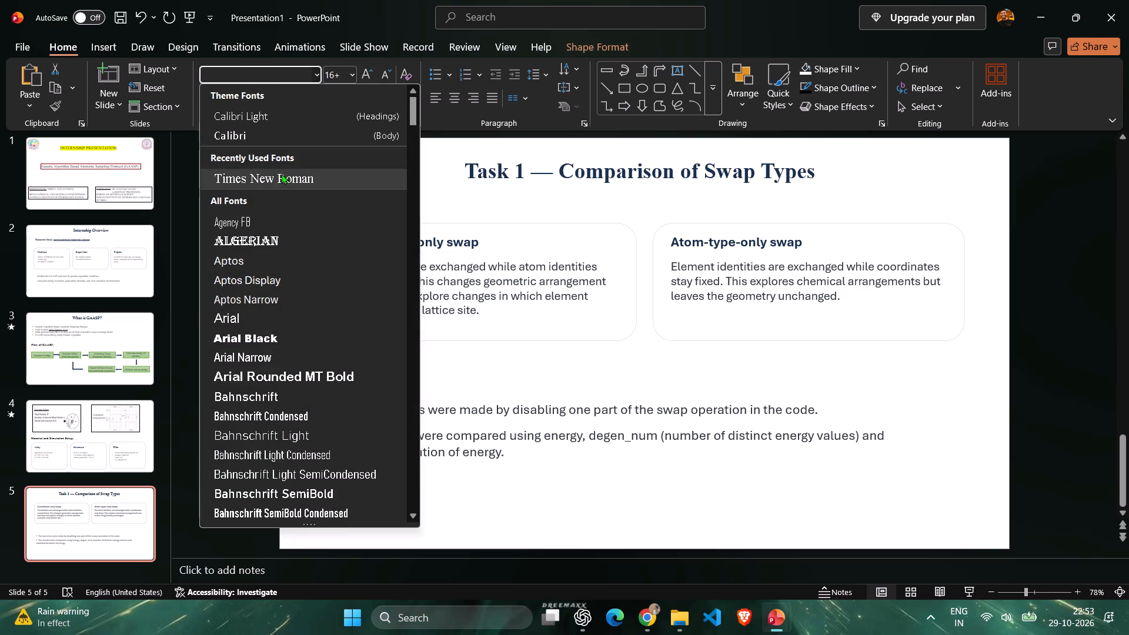
click(280, 177)
click(283, 292)
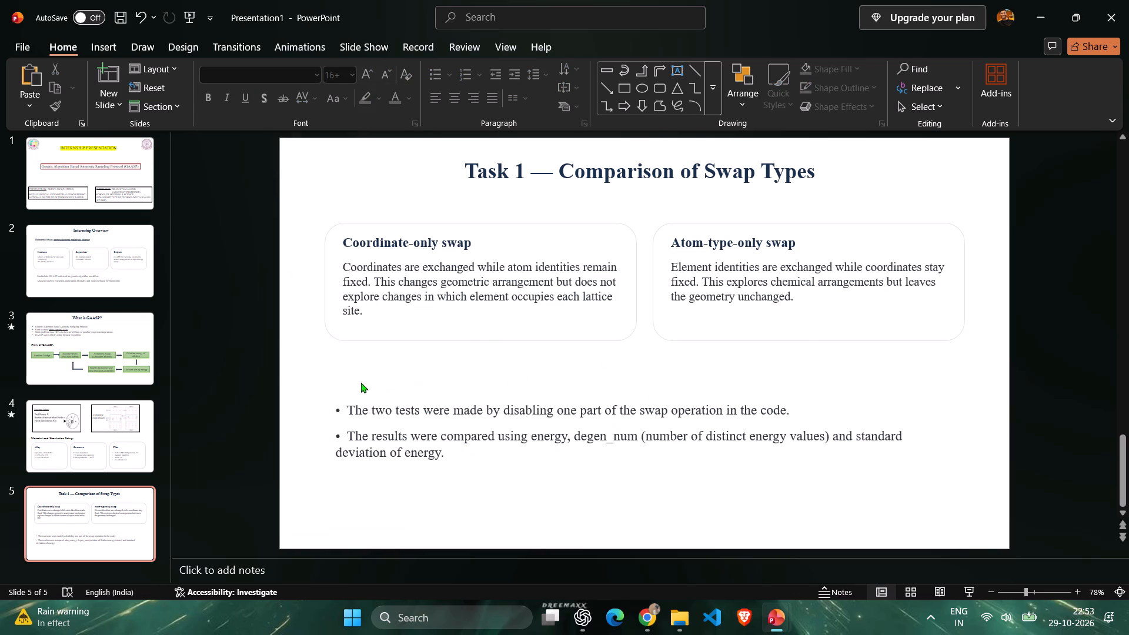
Nudge the text box with the two bullets about the tests and results slightly up on slide 5 and deselect it.
drag(303, 354, 920, 510)
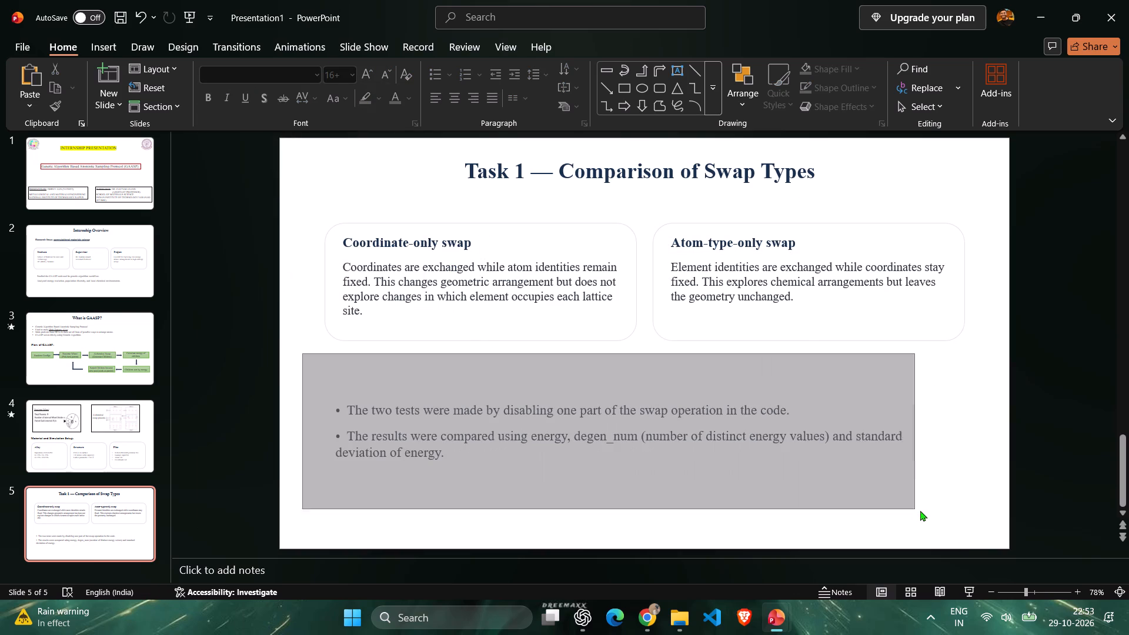
drag(920, 510, 939, 520)
key(Up)
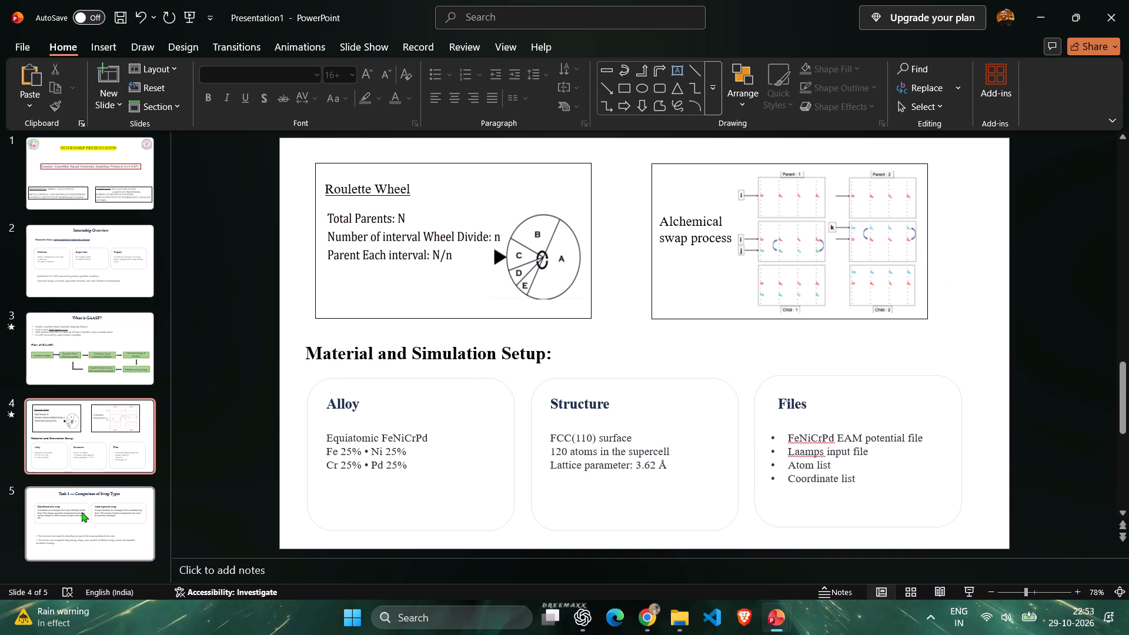
click(82, 512)
drag(306, 386, 990, 512)
key(Up)
key(Up)
key(Up)
key(Up)
key(Up)
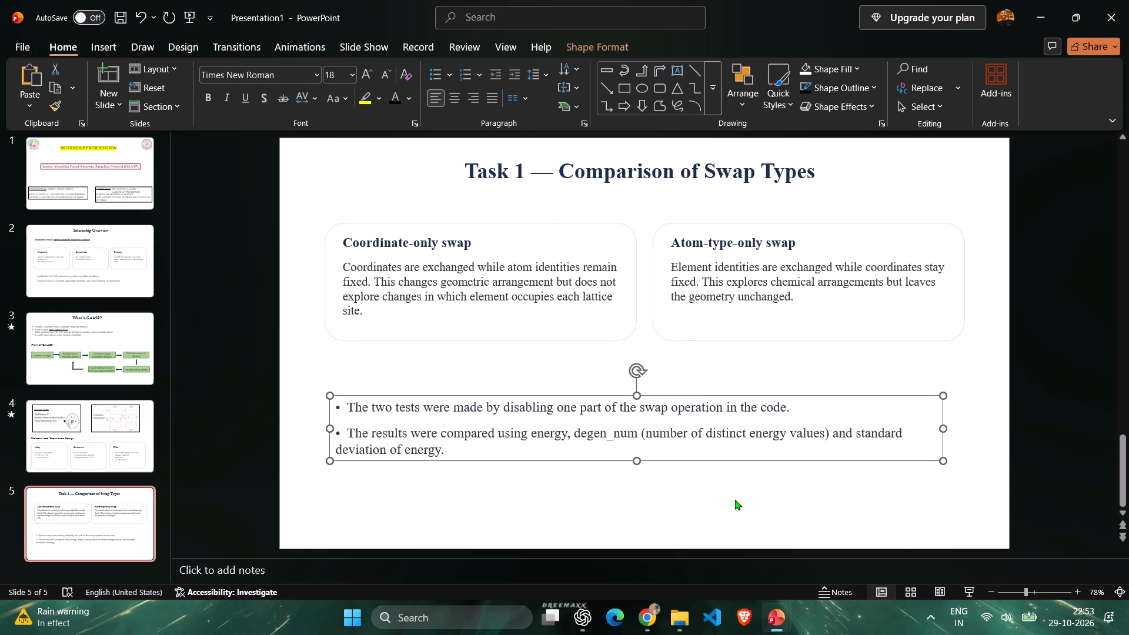
click(731, 505)
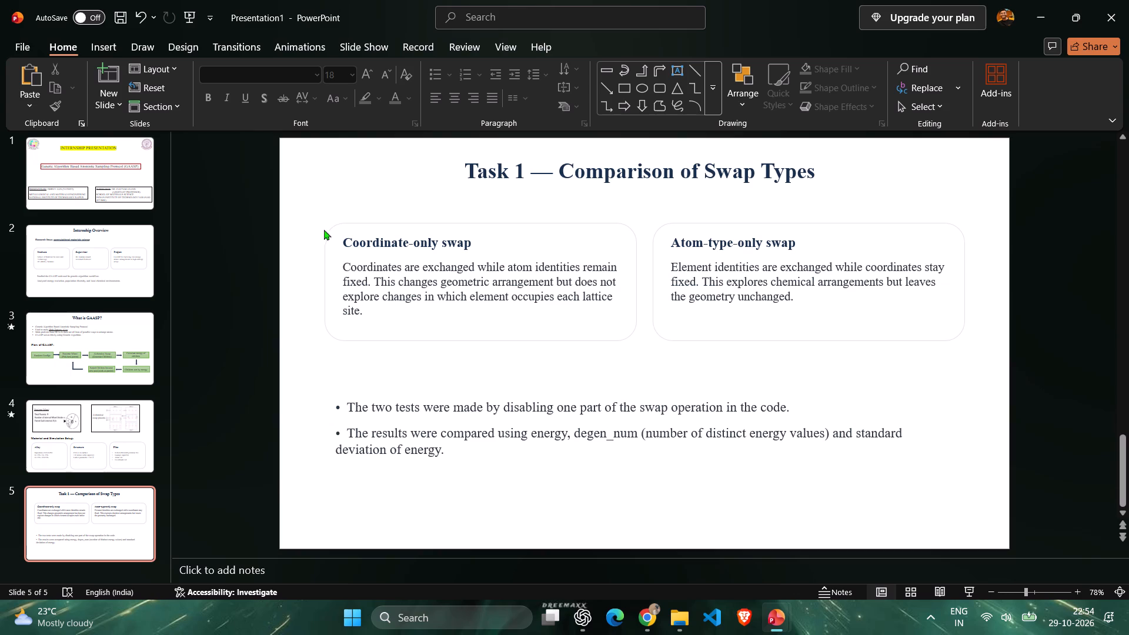
Nudge the Coordinate-only swap and Atom-type-only swap cards with their texts slightly further down together and deselect them.
drag(305, 196, 1017, 366)
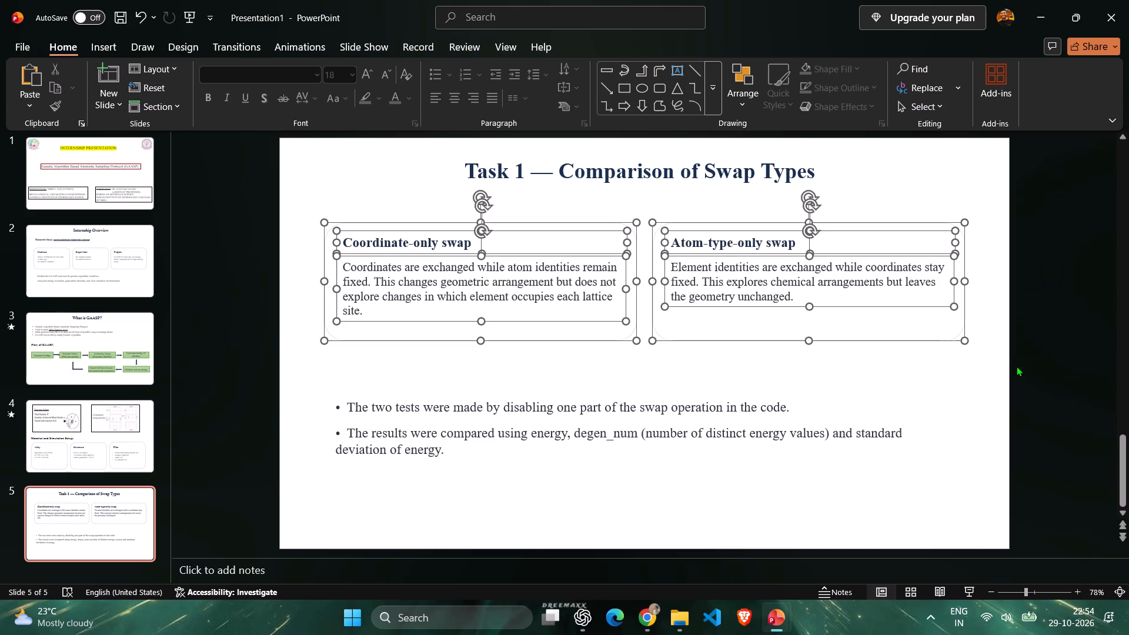
key(Down)
key(Down)
key(Down)
key(Down)
click(800, 464)
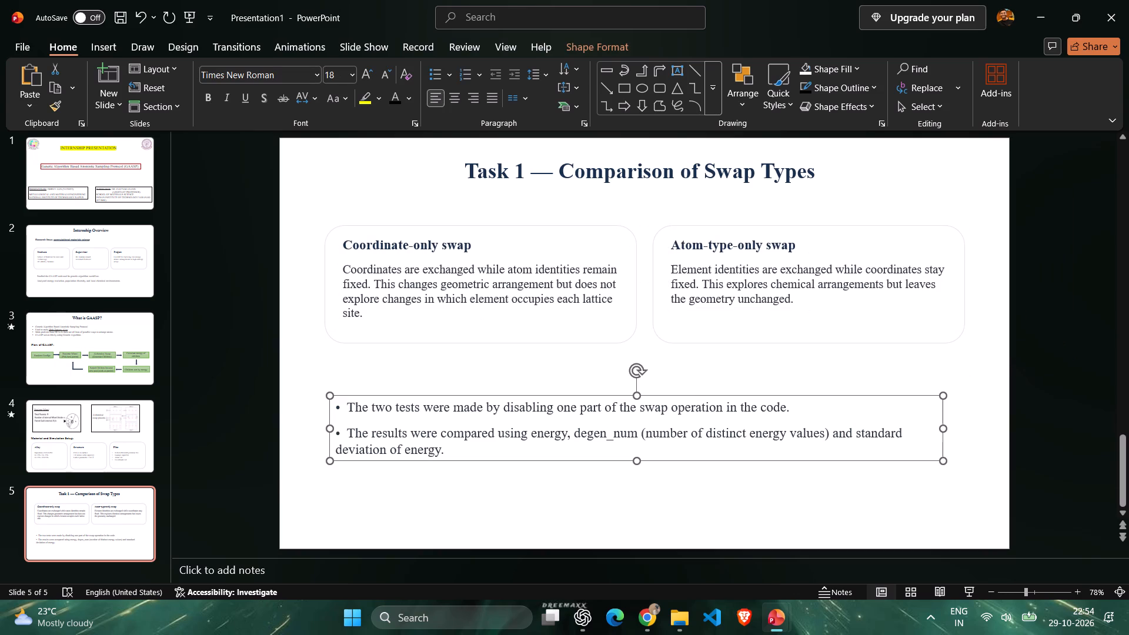
click(703, 482)
Nudge the "Task 1 — Comparison of Swap Types" title slightly down towards the cards and deselect it.
click(585, 161)
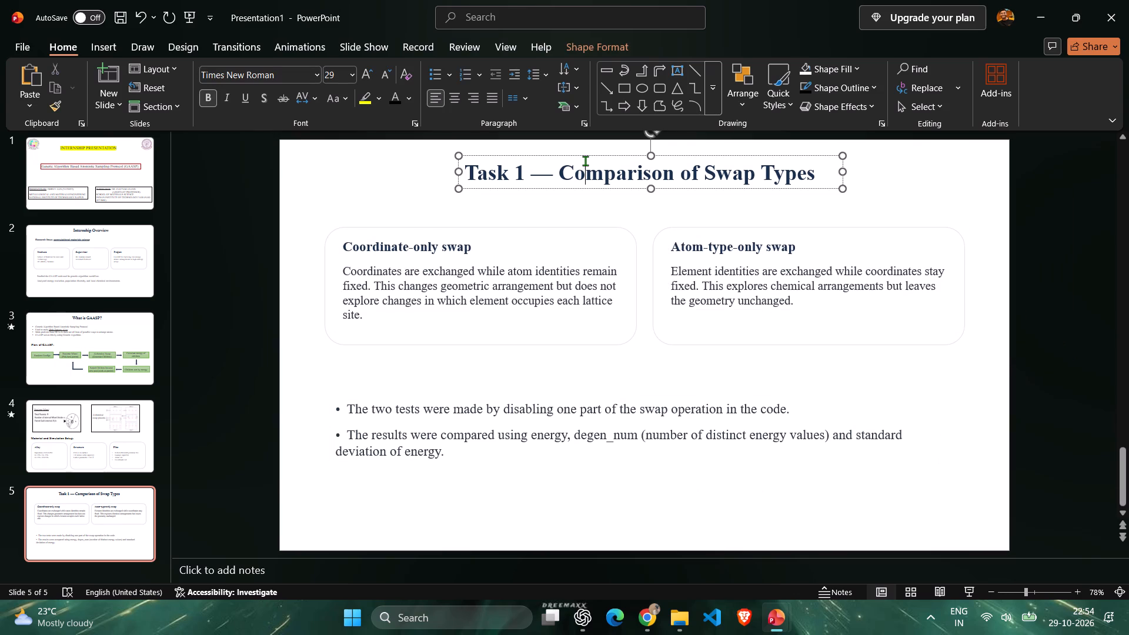
click(559, 151)
key(Down)
key(Down)
key(Down)
key(Down)
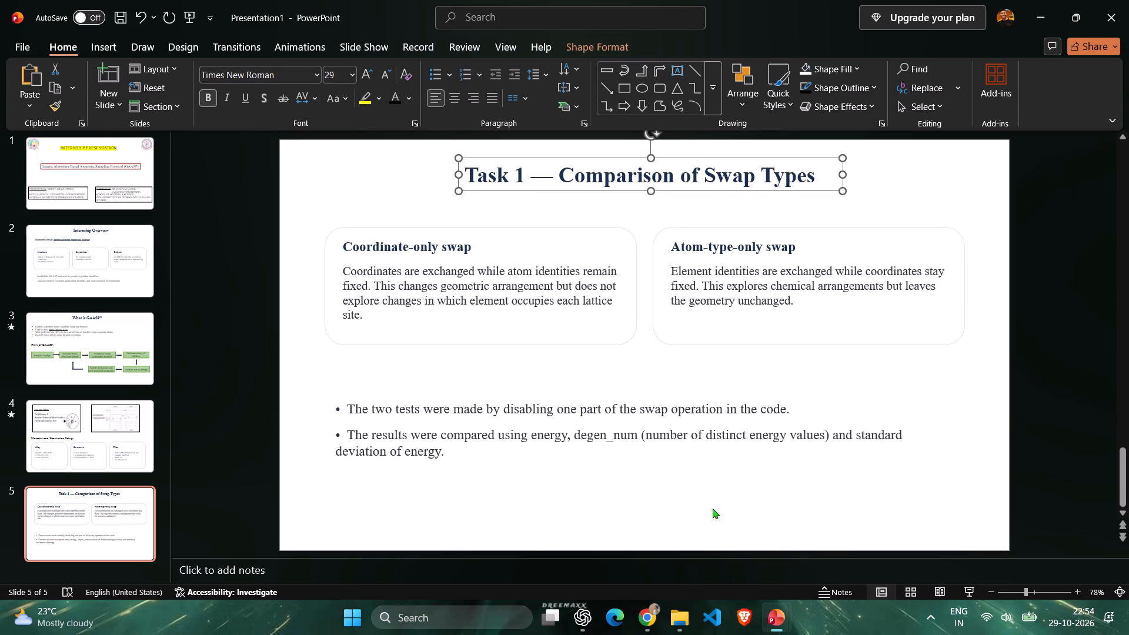
click(497, 519)
scroll(548, 433, down, 1)
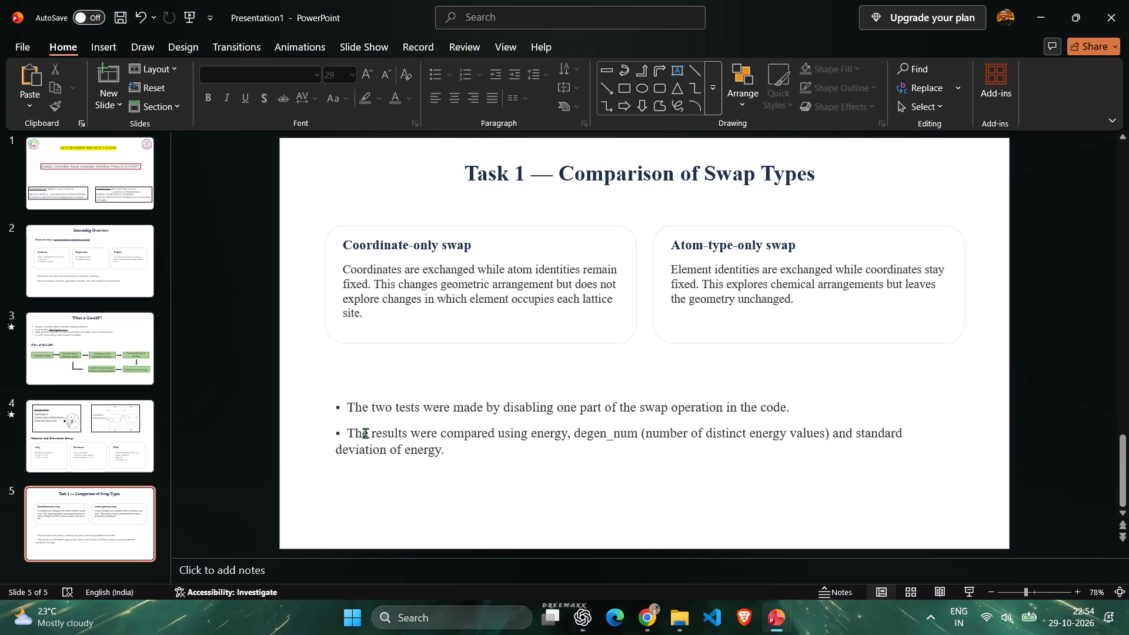
scroll(62, 504, down, 1)
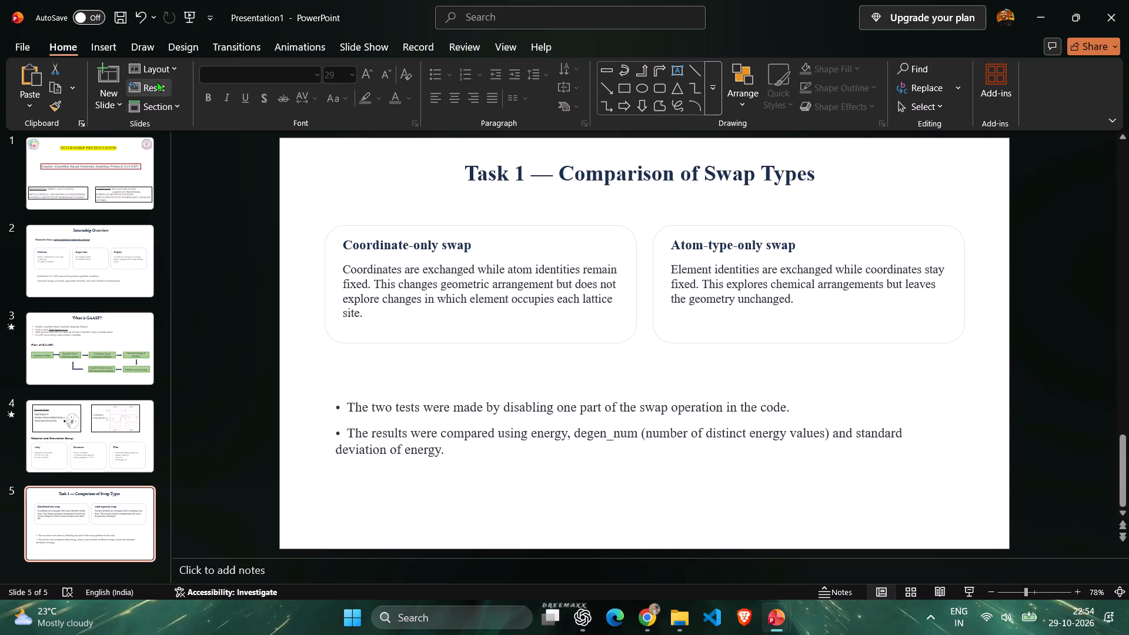
Add three new slides with the Blank layout after slide 5 and go to the first of them, slide 6.
click(107, 46)
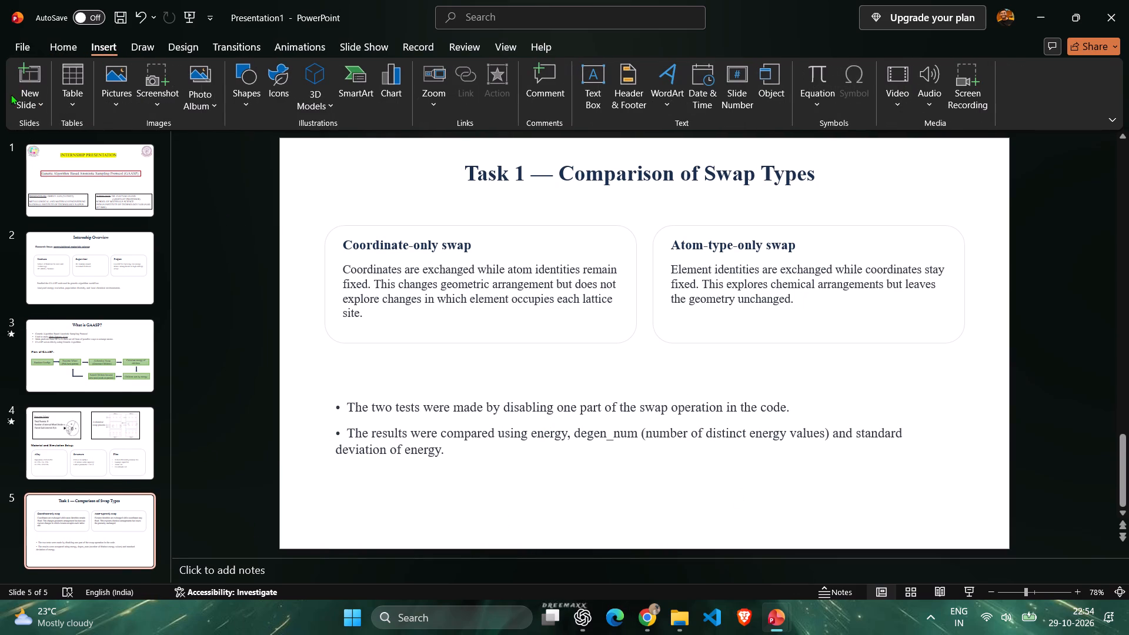
click(39, 94)
click(41, 297)
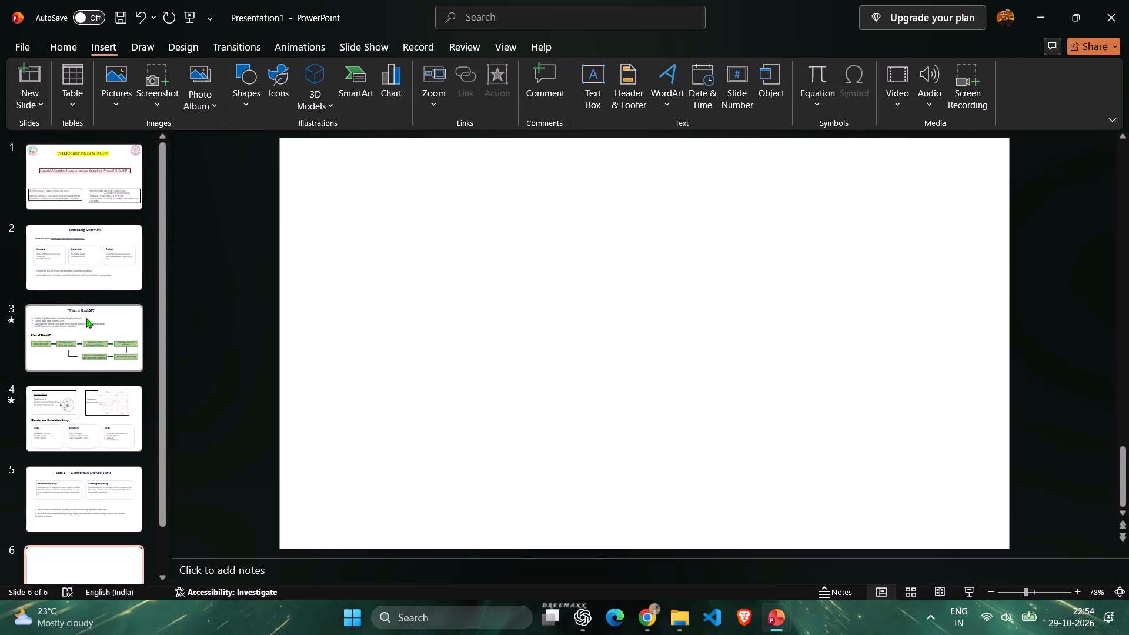
scroll(108, 392, down, 3)
click(24, 93)
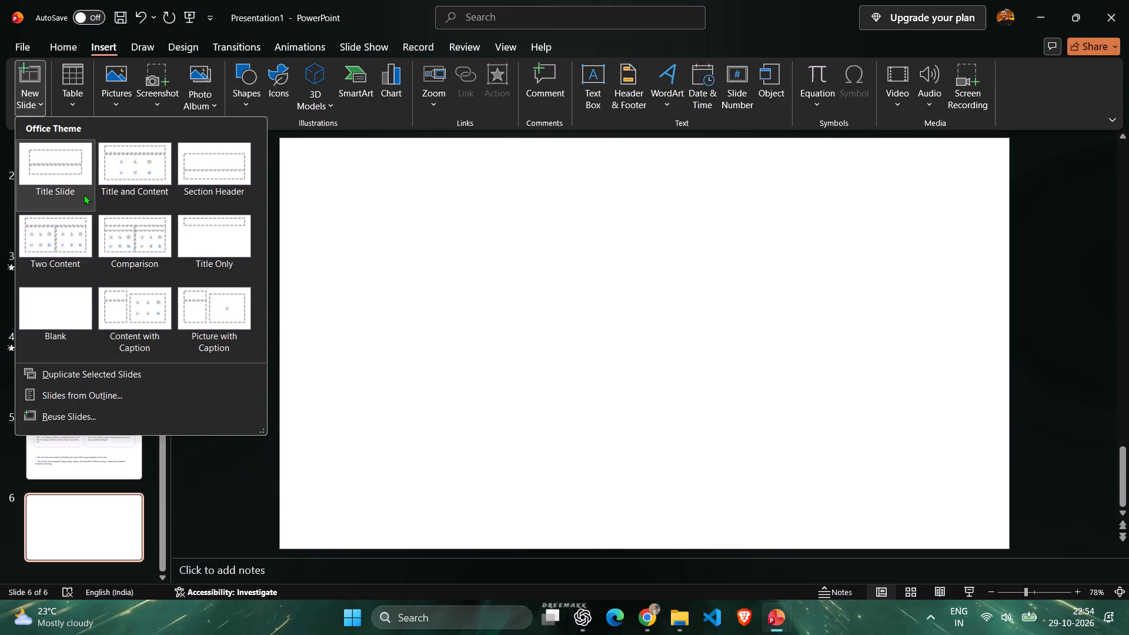
click(44, 318)
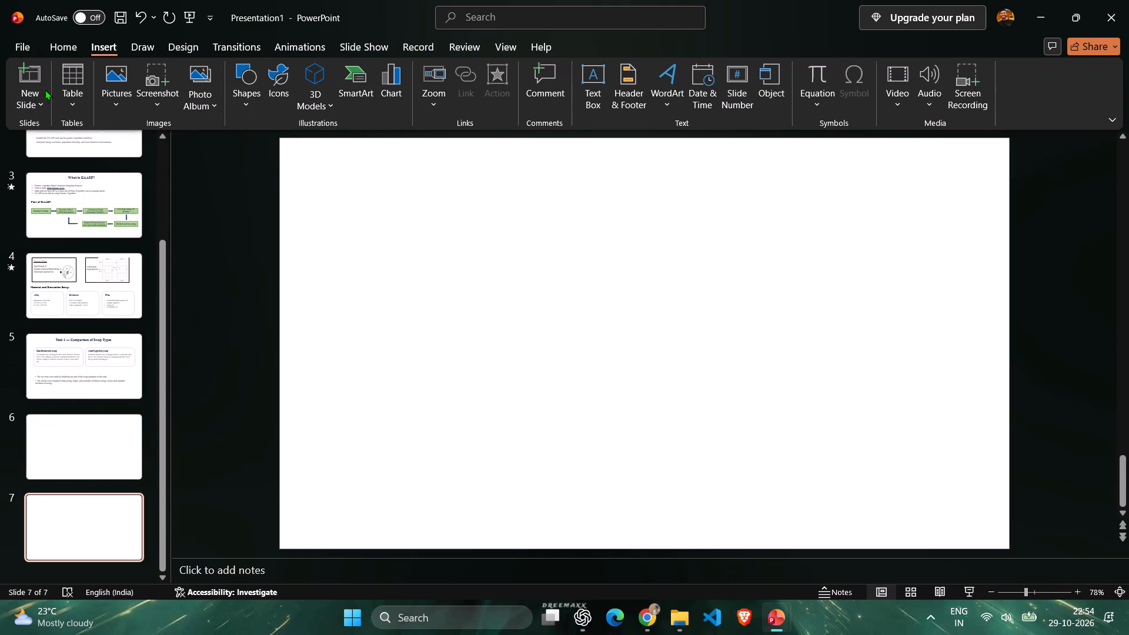
click(32, 93)
click(66, 293)
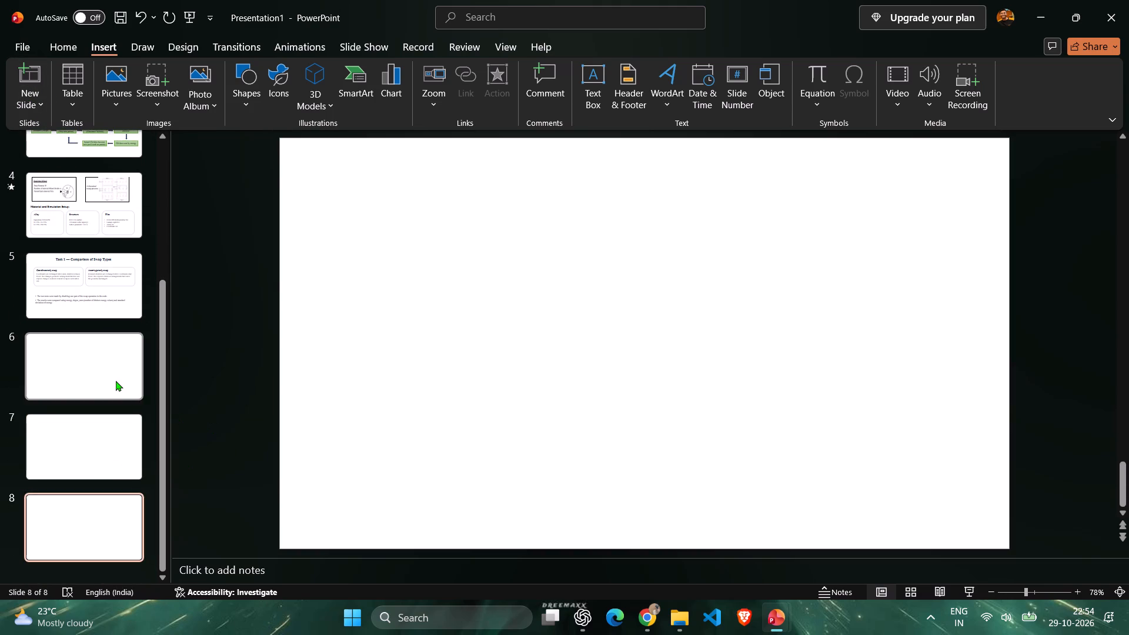
click(116, 380)
Switch to the reference internship presentation, view its "Task 1 — Results and Interpretation" slide and return to Presentation1.
key(alt+Tab)
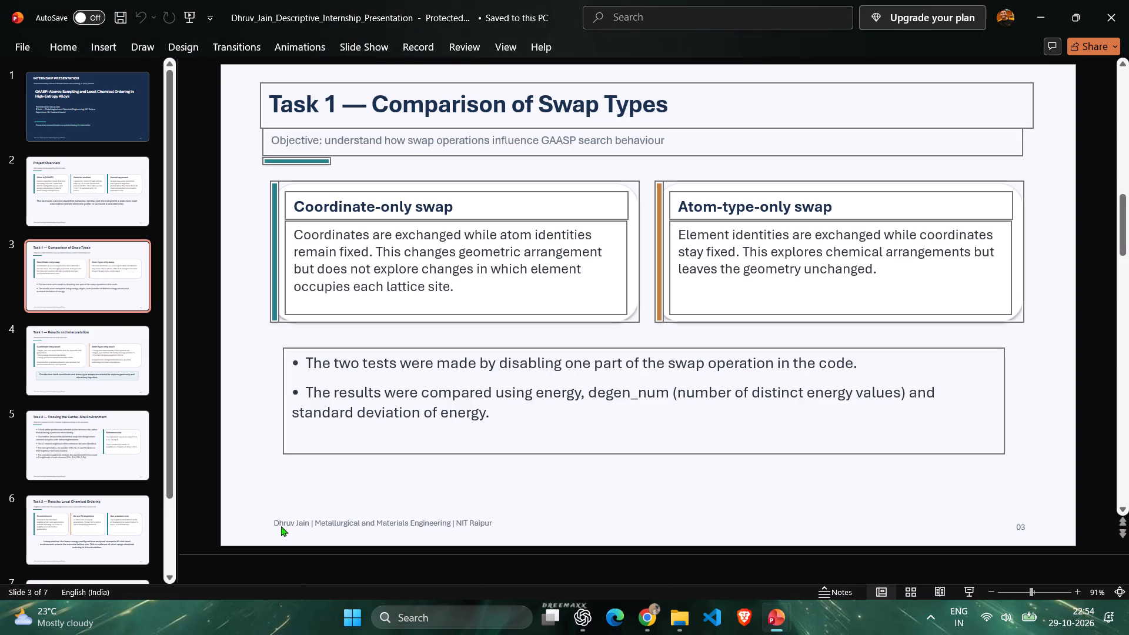
click(299, 492)
key(Down)
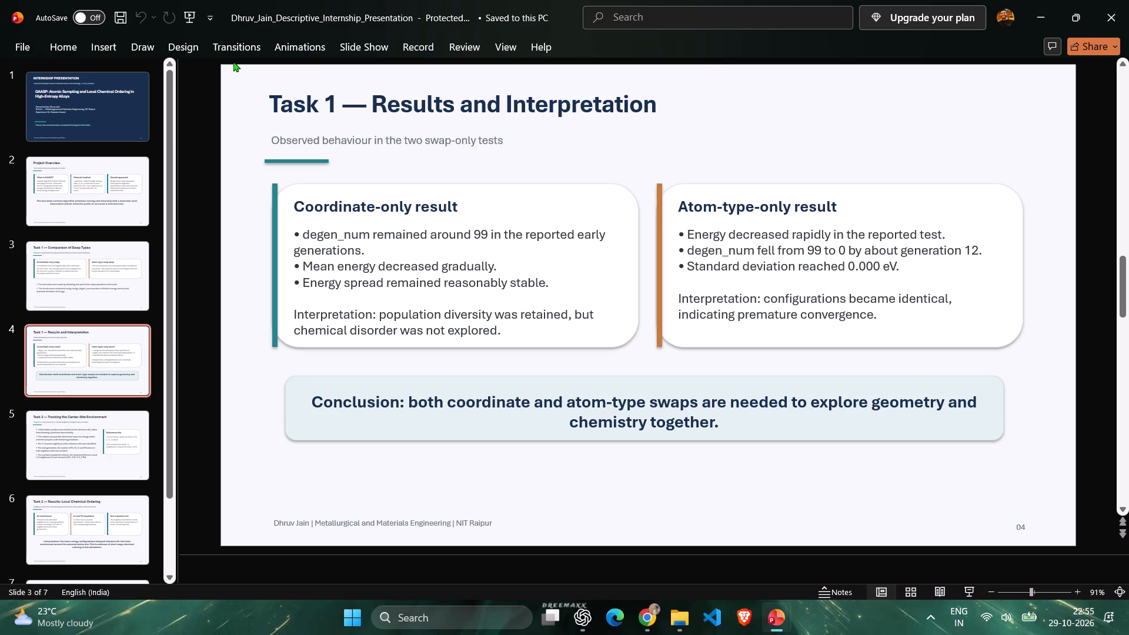
key(alt+Tab)
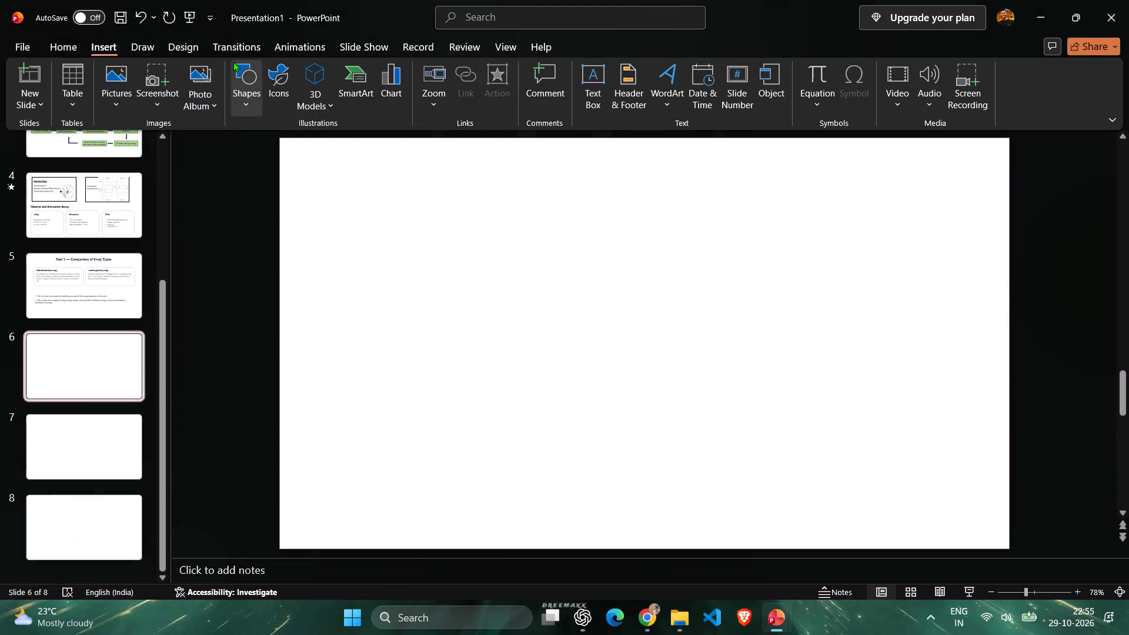
Switch to INTERNSHIP_REPORT.pdf in Chrome and read from the alloy setup through section 3.3 on the alchemical swap.
key(alt+Tab)
alt+click(737, 225)
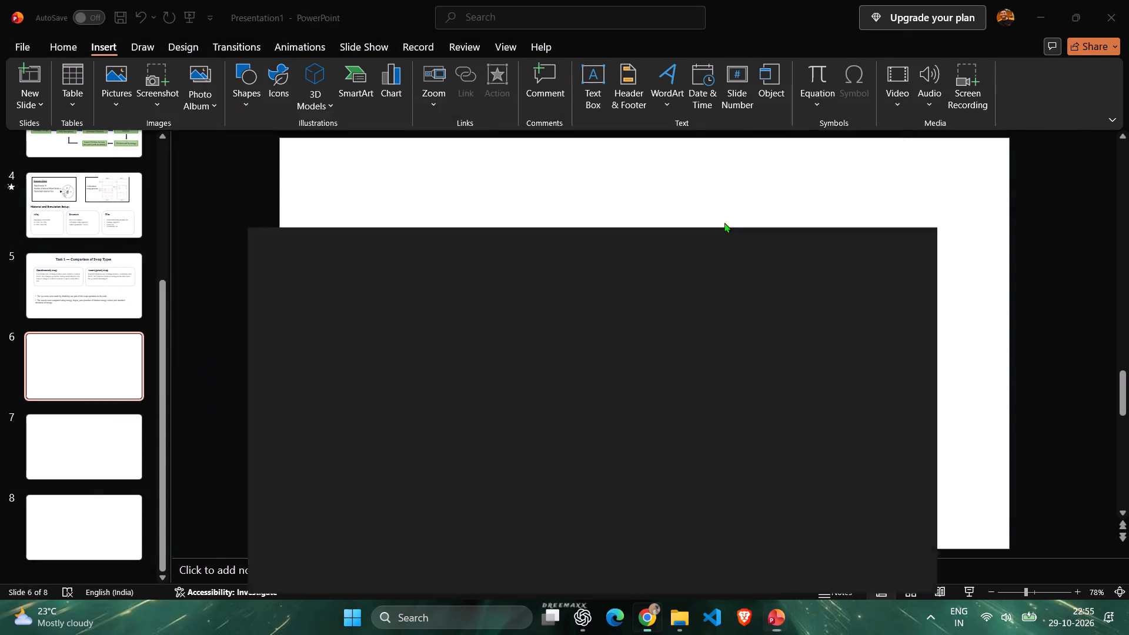
click(245, 0)
scroll(415, 316, down, 9)
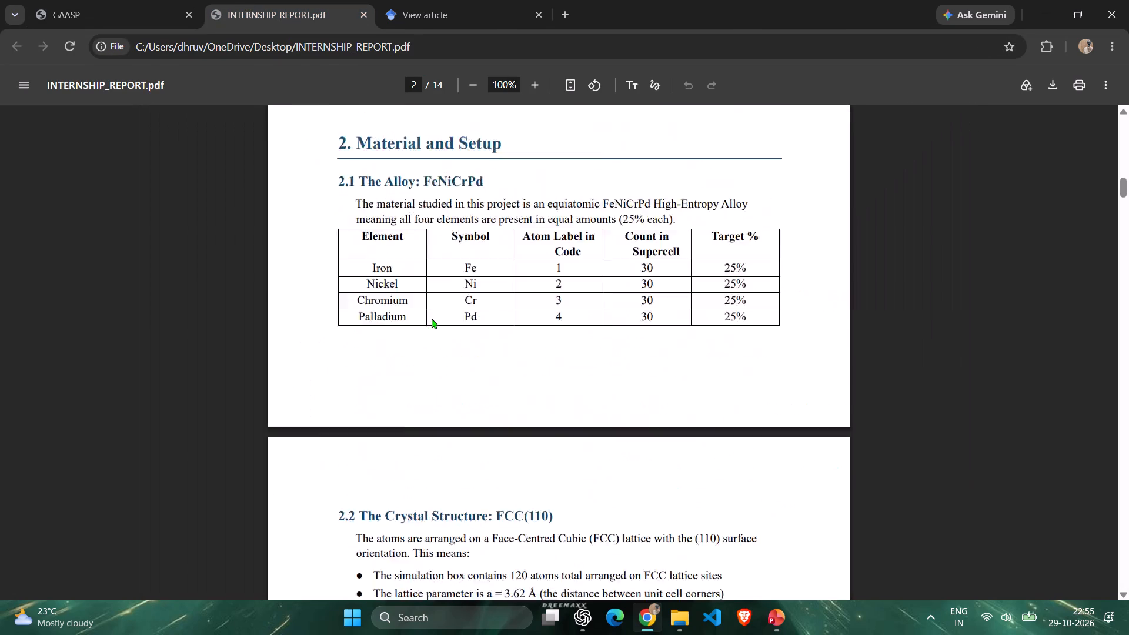
scroll(432, 318, down, 4)
scroll(436, 328, up, 3)
scroll(436, 331, down, 11)
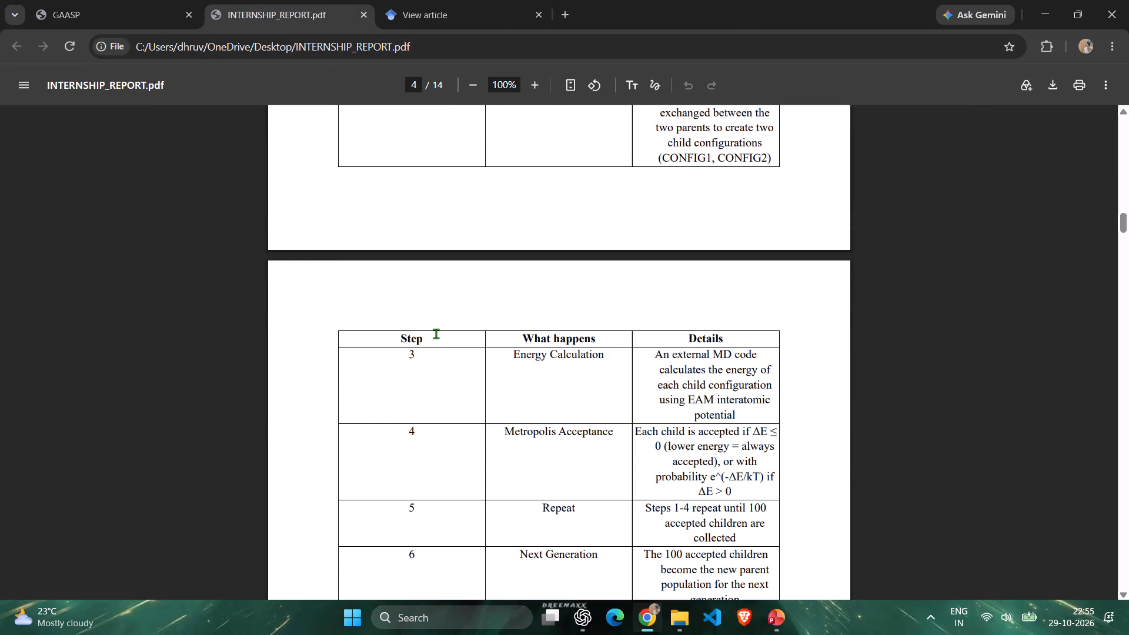
scroll(436, 333, down, 2)
scroll(436, 335, up, 2)
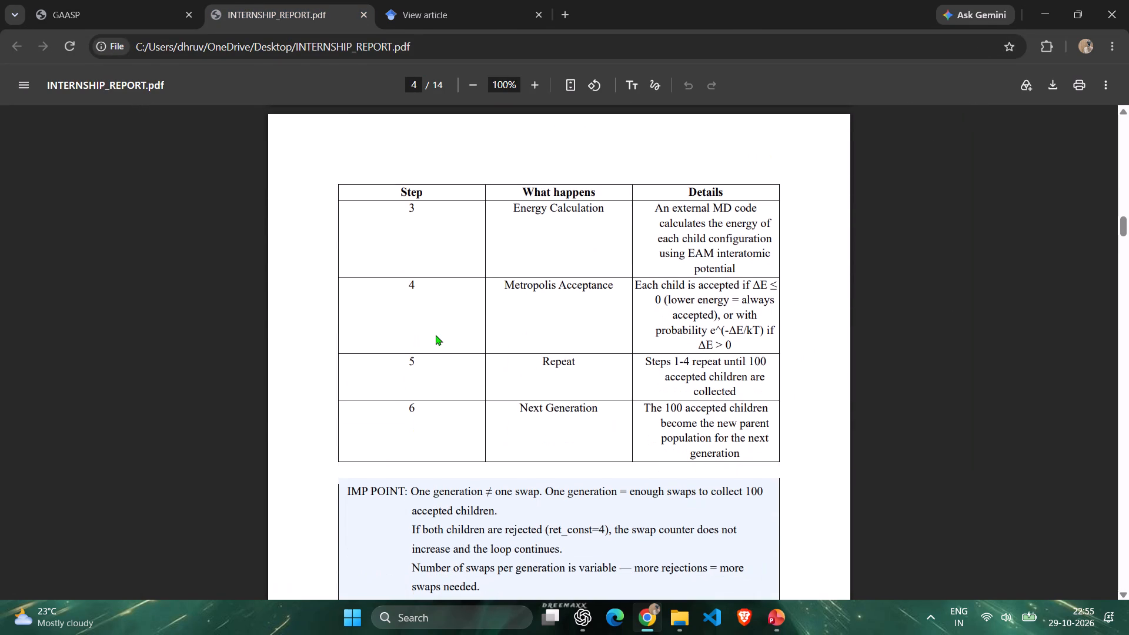
scroll(436, 335, up, 4)
scroll(436, 335, down, 8)
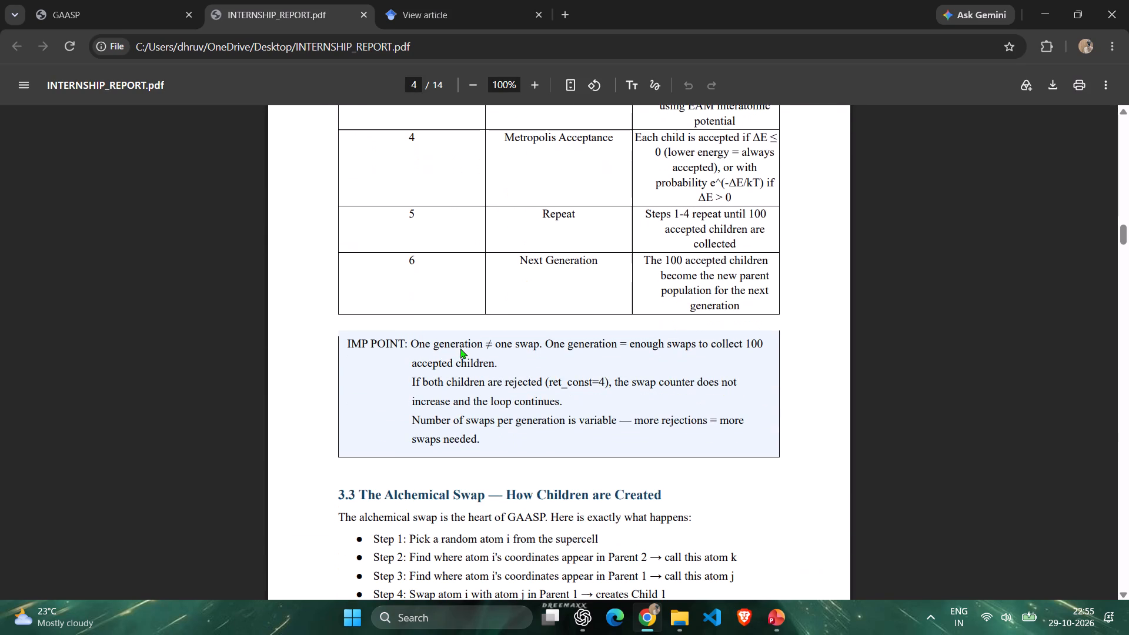
scroll(463, 348, down, 2)
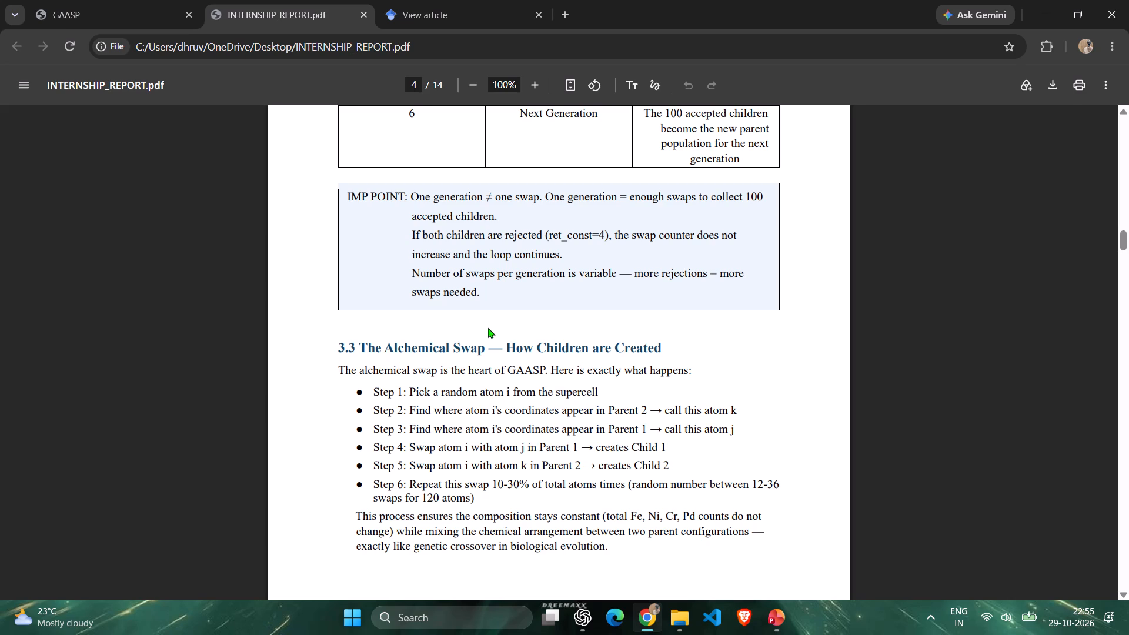
scroll(429, 339, down, 2)
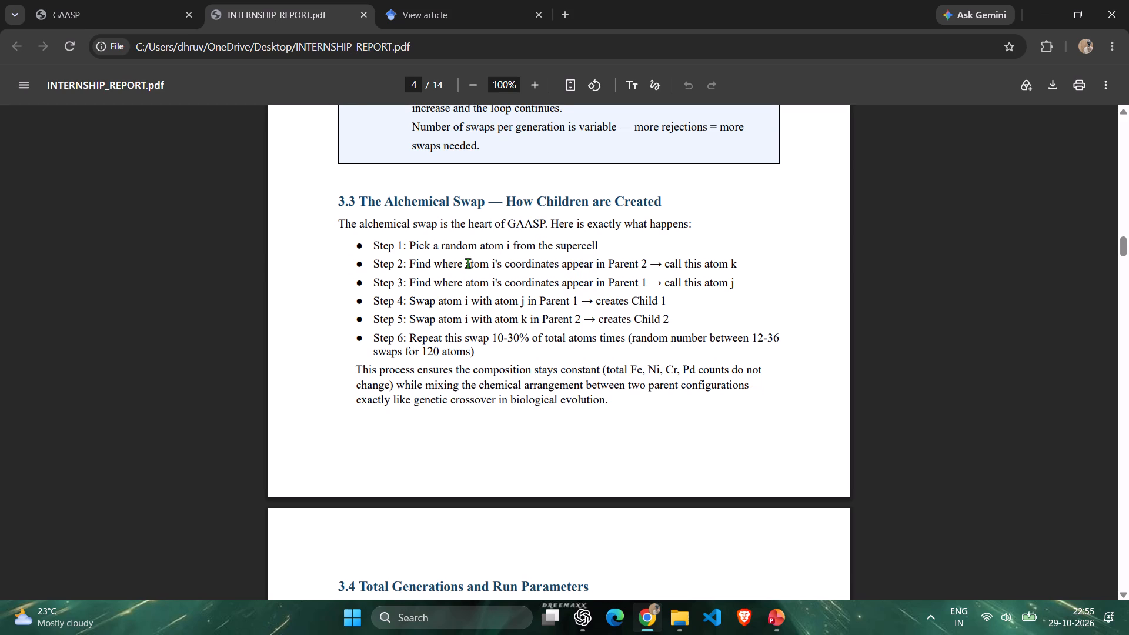
Read on in the report from the run parameters and input/output files to section 5, the swap-type case study.
scroll(463, 269, down, 6)
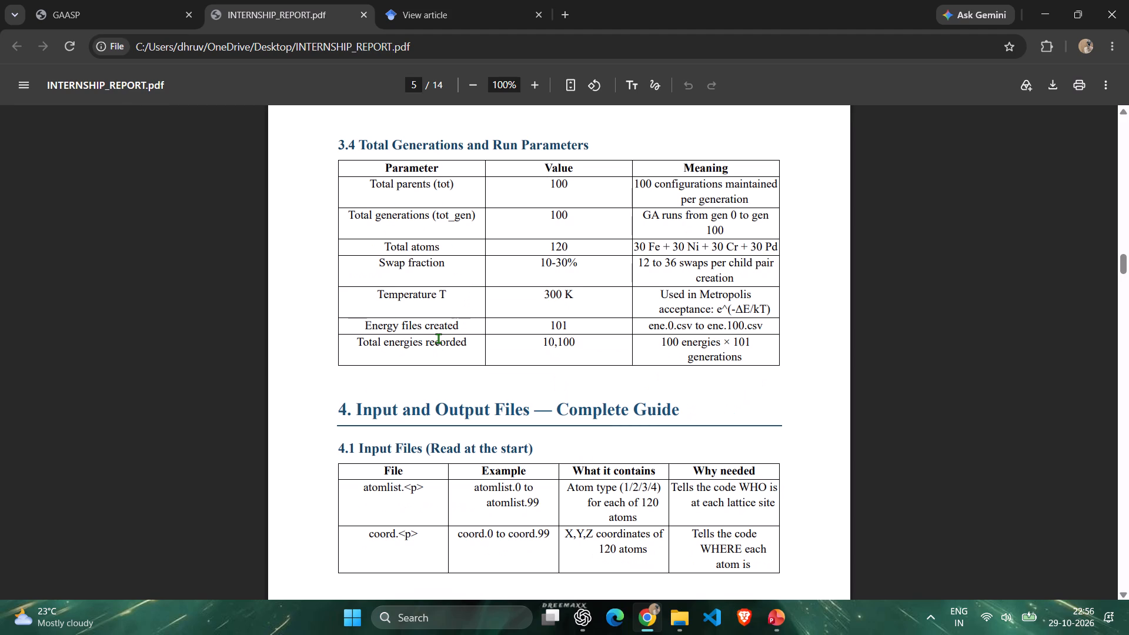
scroll(454, 323, down, 2)
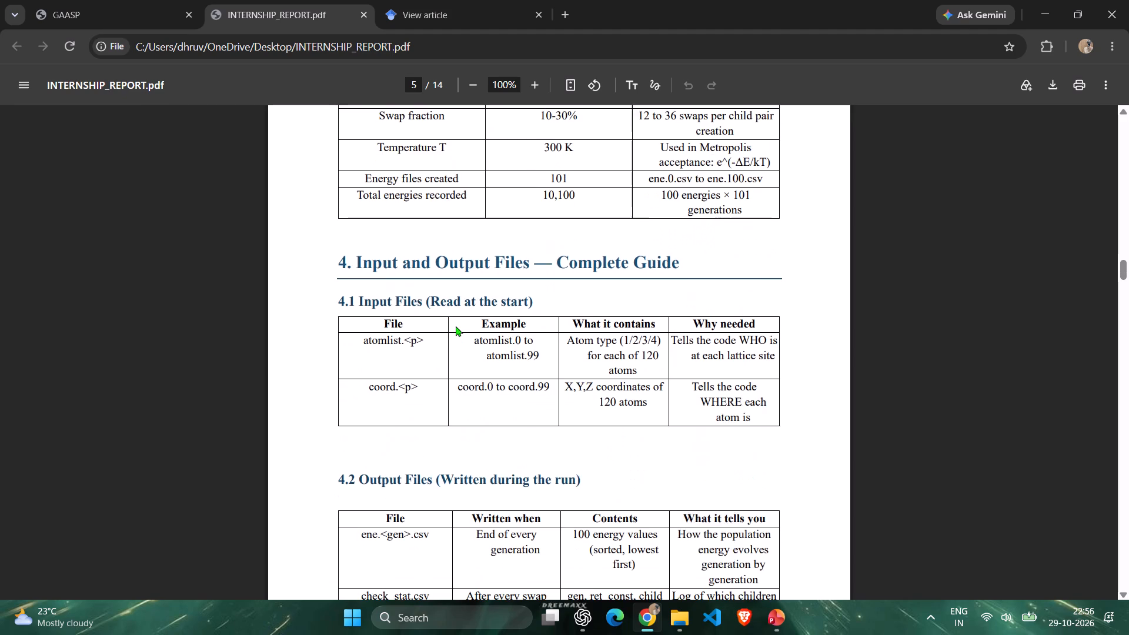
scroll(458, 330, down, 3)
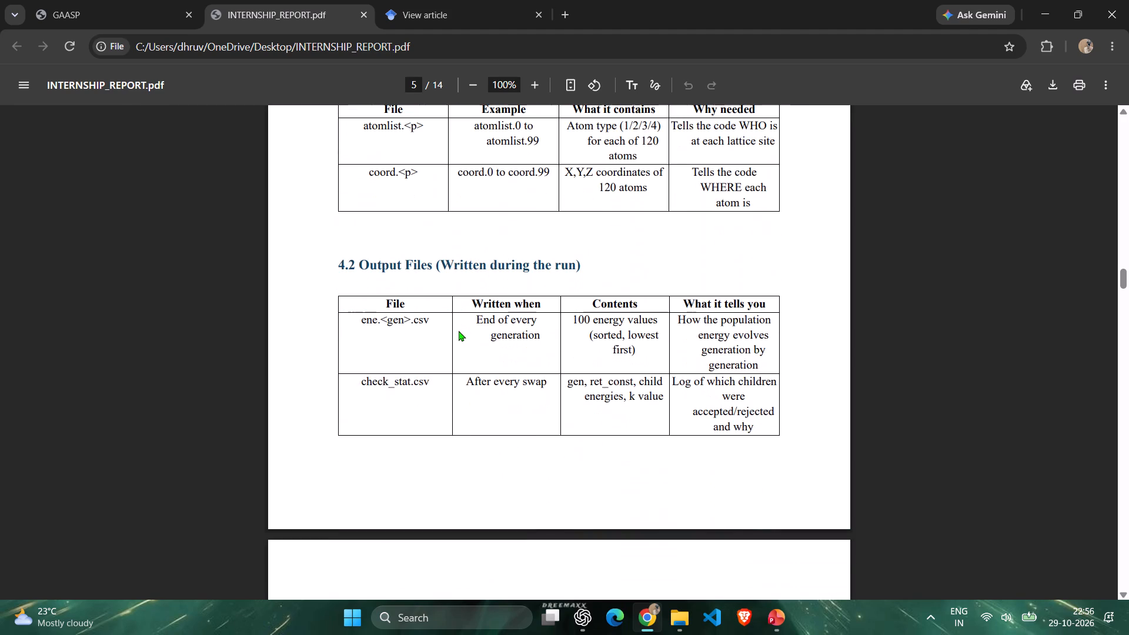
scroll(459, 330, down, 8)
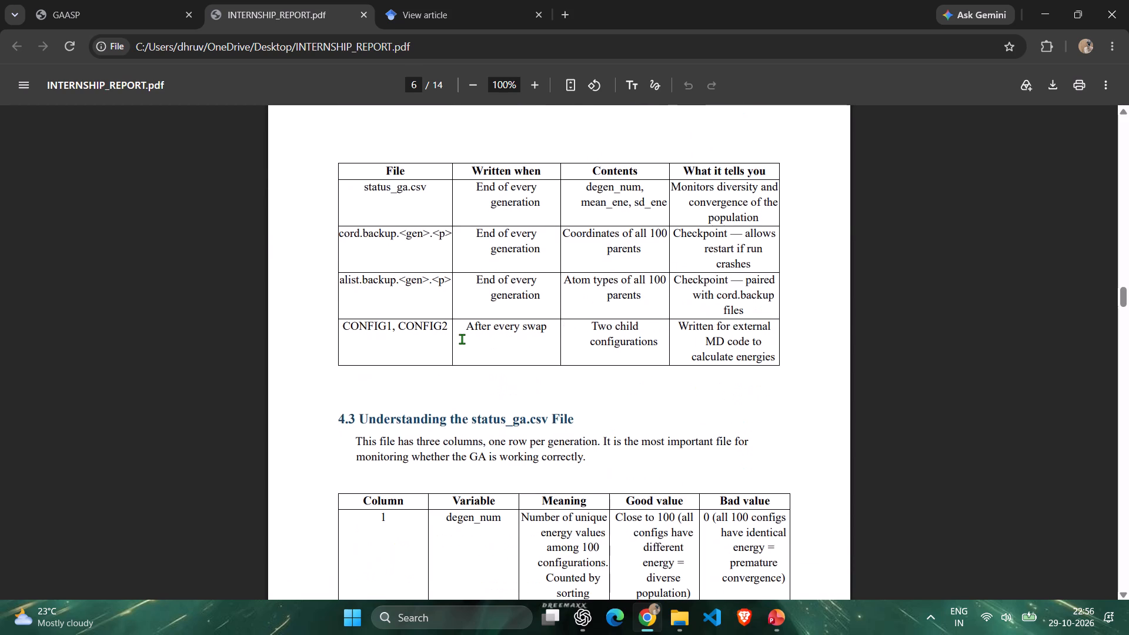
scroll(462, 339, down, 5)
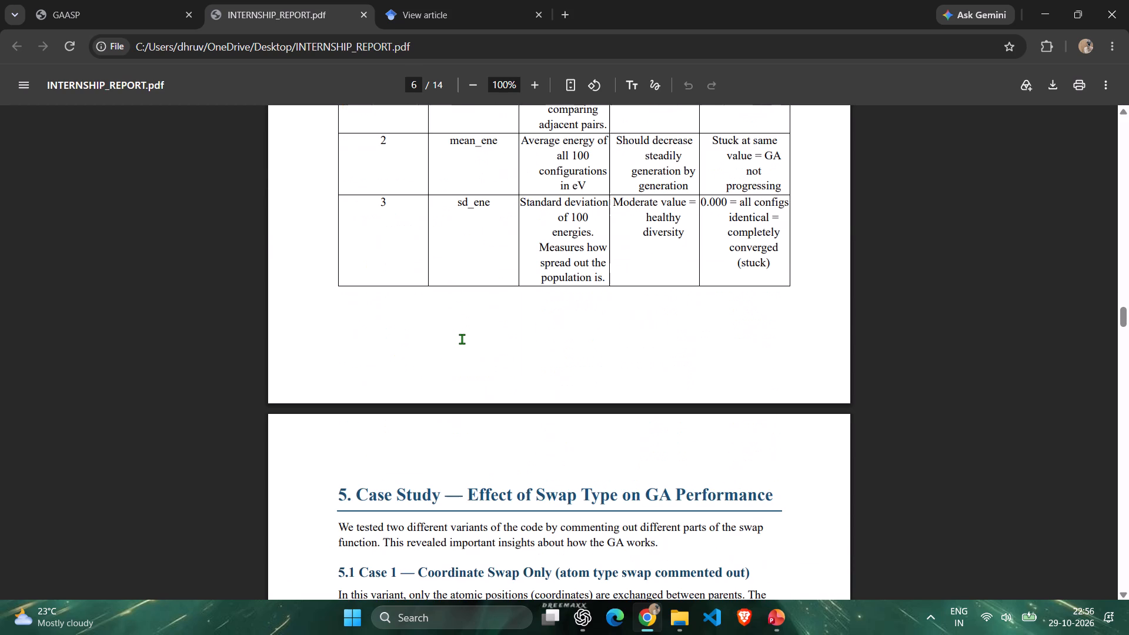
scroll(462, 339, up, 2)
scroll(462, 339, down, 3)
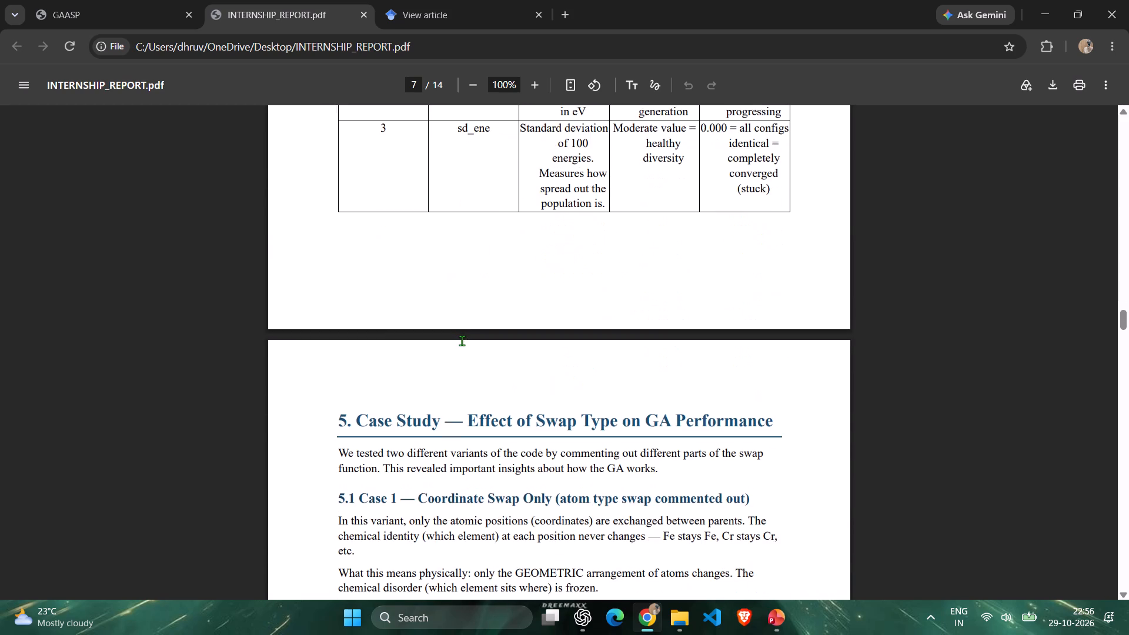
scroll(462, 340, down, 4)
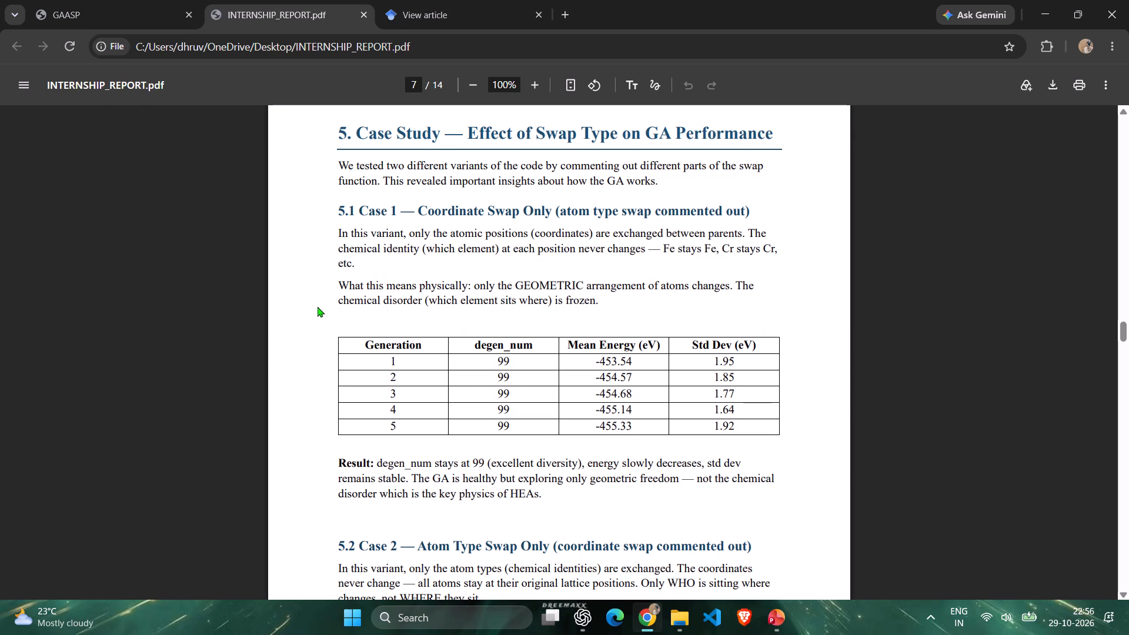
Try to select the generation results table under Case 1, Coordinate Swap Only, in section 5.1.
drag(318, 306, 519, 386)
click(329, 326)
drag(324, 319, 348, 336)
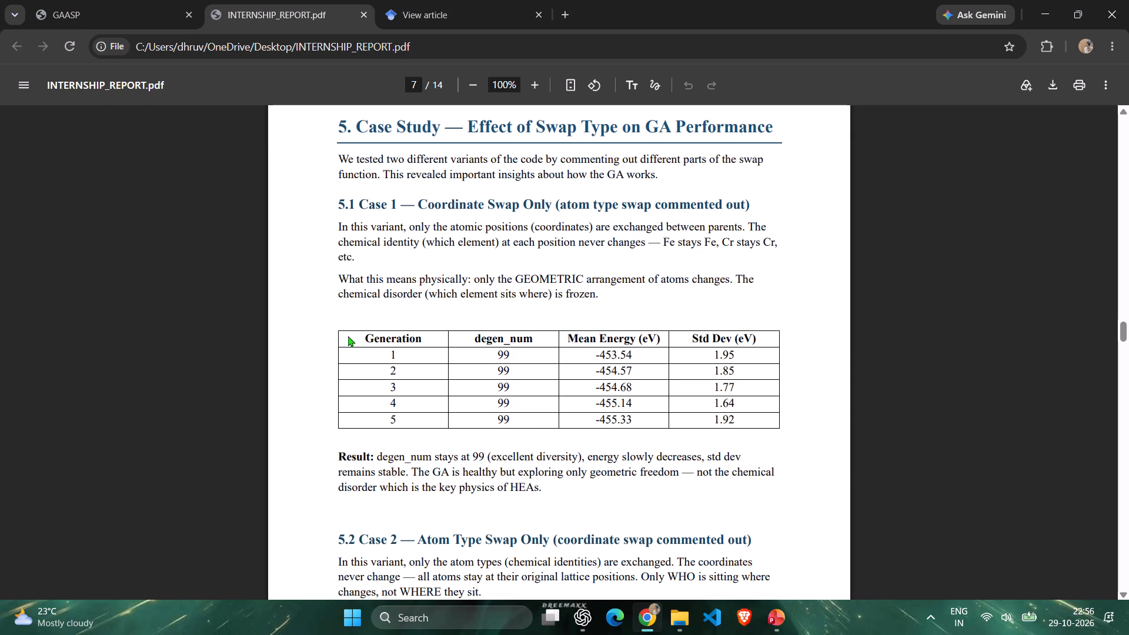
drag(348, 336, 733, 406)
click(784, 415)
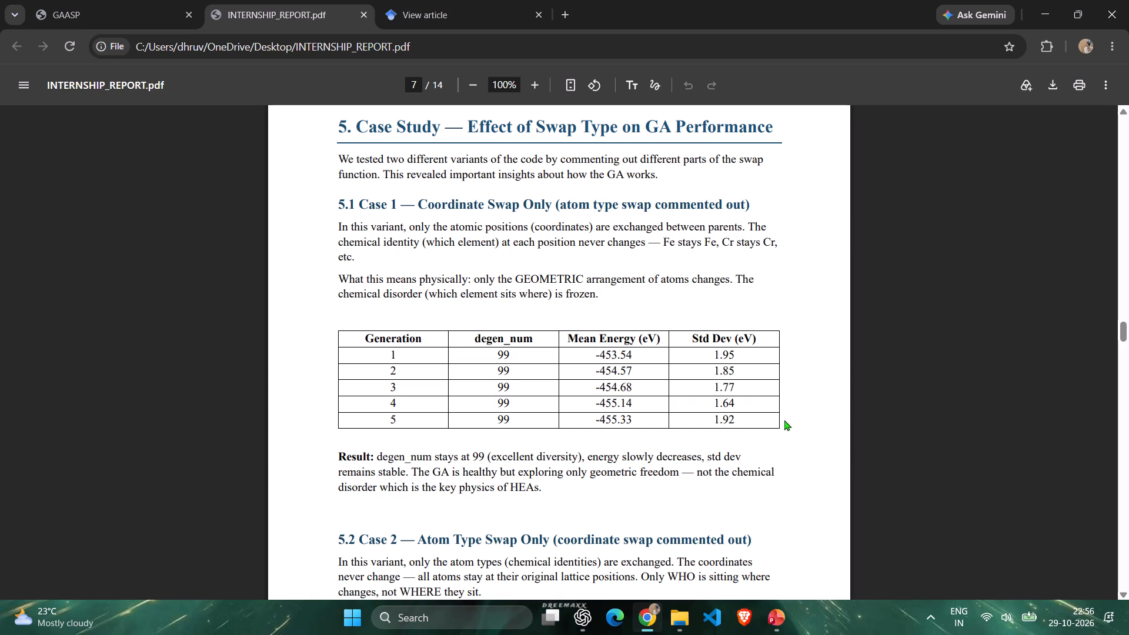
Return to Presentation1, review slide 5's swap comparison and go back to the blank slide 6.
click(1041, 0)
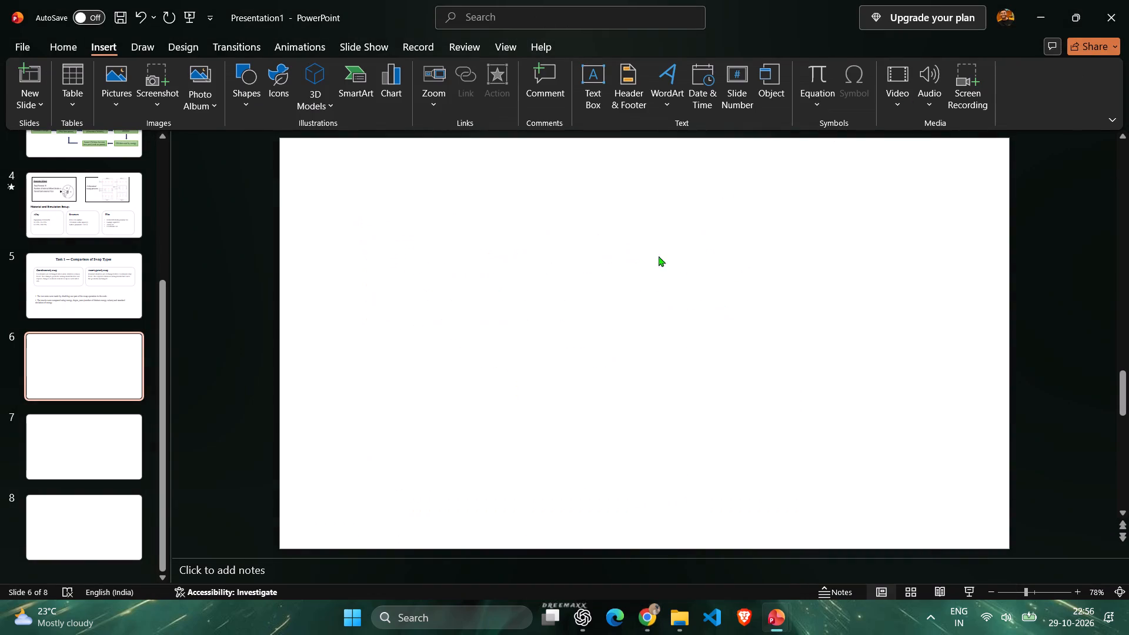
click(78, 258)
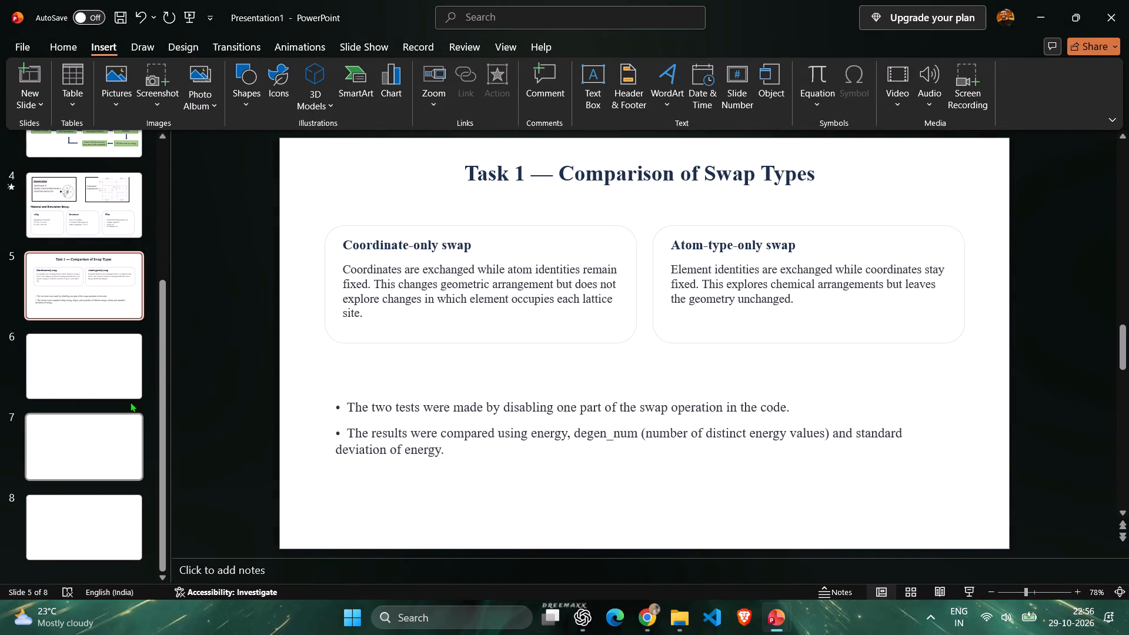
click(108, 374)
click(58, 292)
click(92, 380)
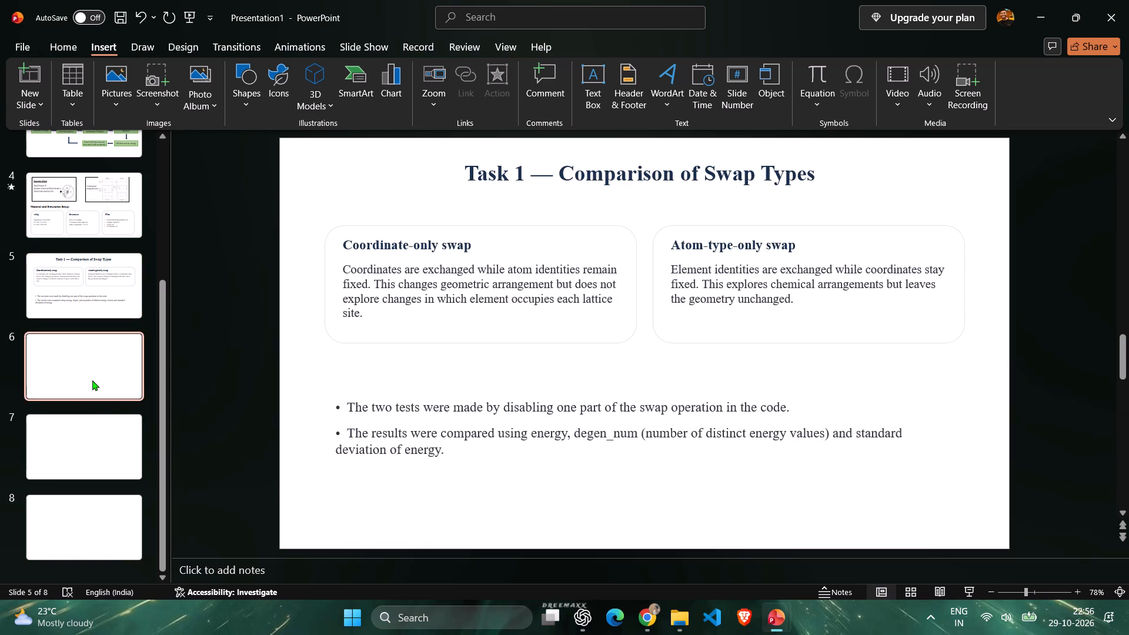
Switch to the reference internship presentation and compare its Task 1 "Results and Interpretation" slide with the preceding "Comparison of Swap Types" slide.
key(alt+Tab)
key(alt+Tab)
key(alt+Tab)
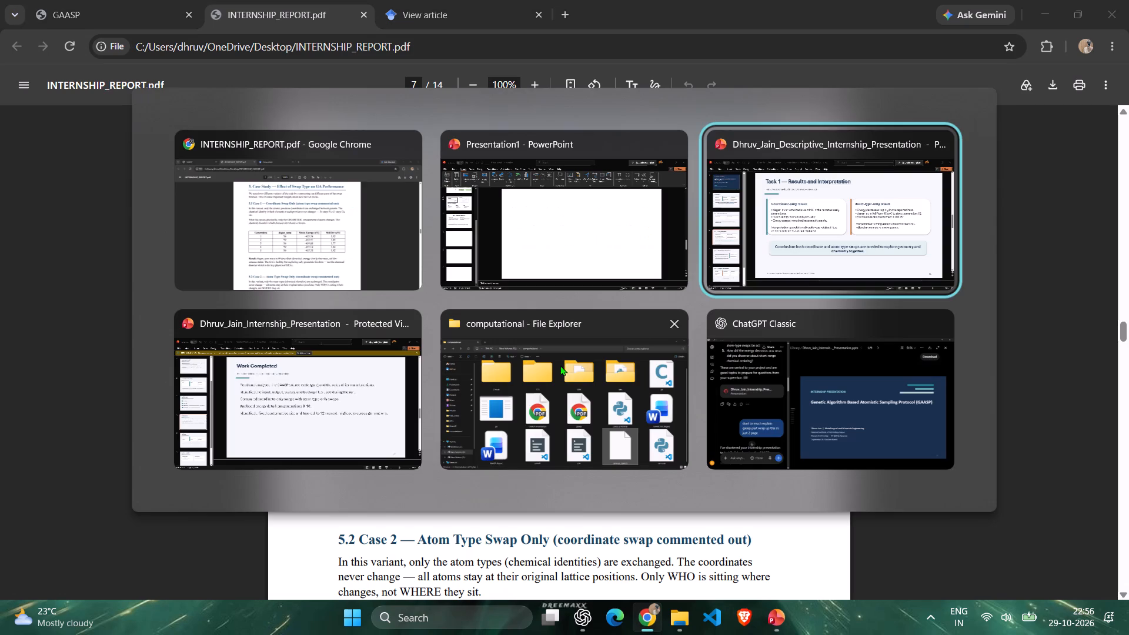
alt+click(808, 253)
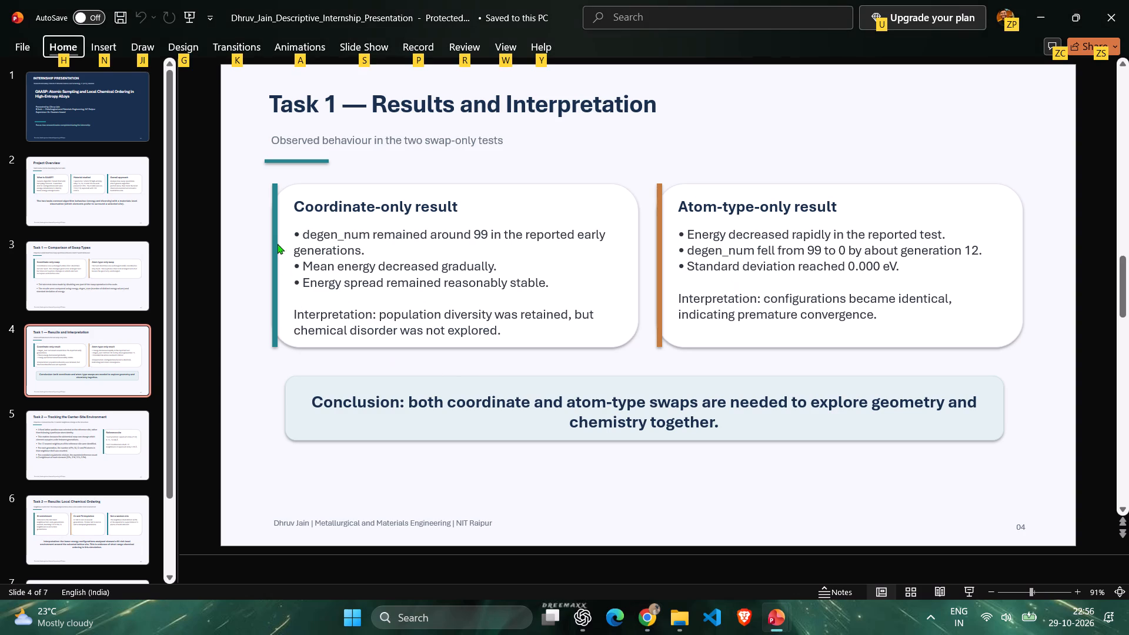
click(243, 216)
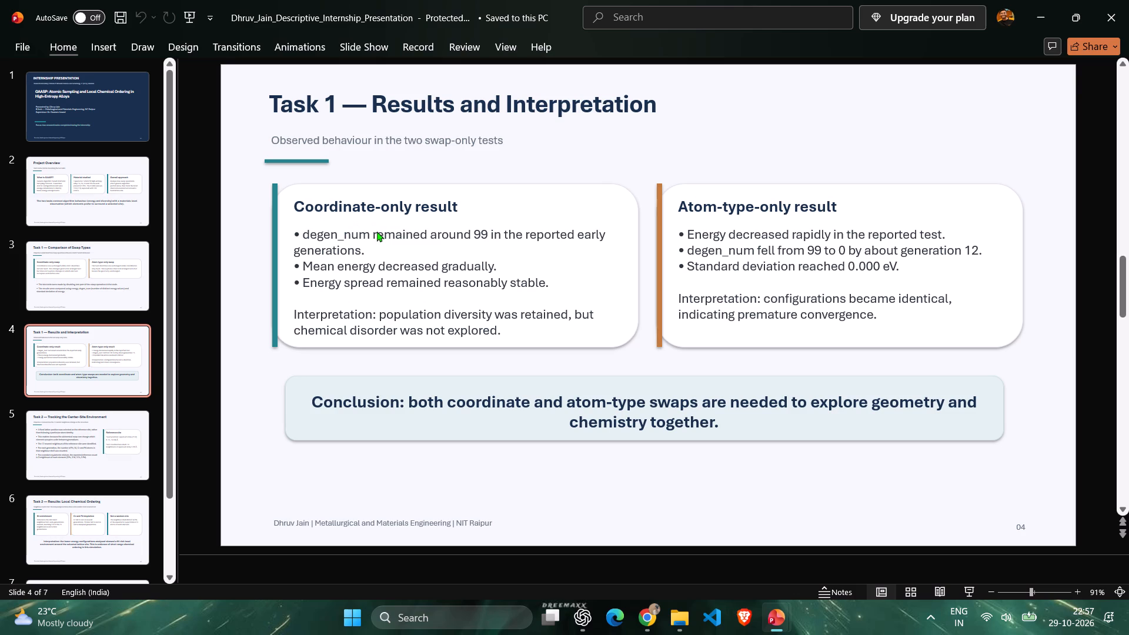
key(Up)
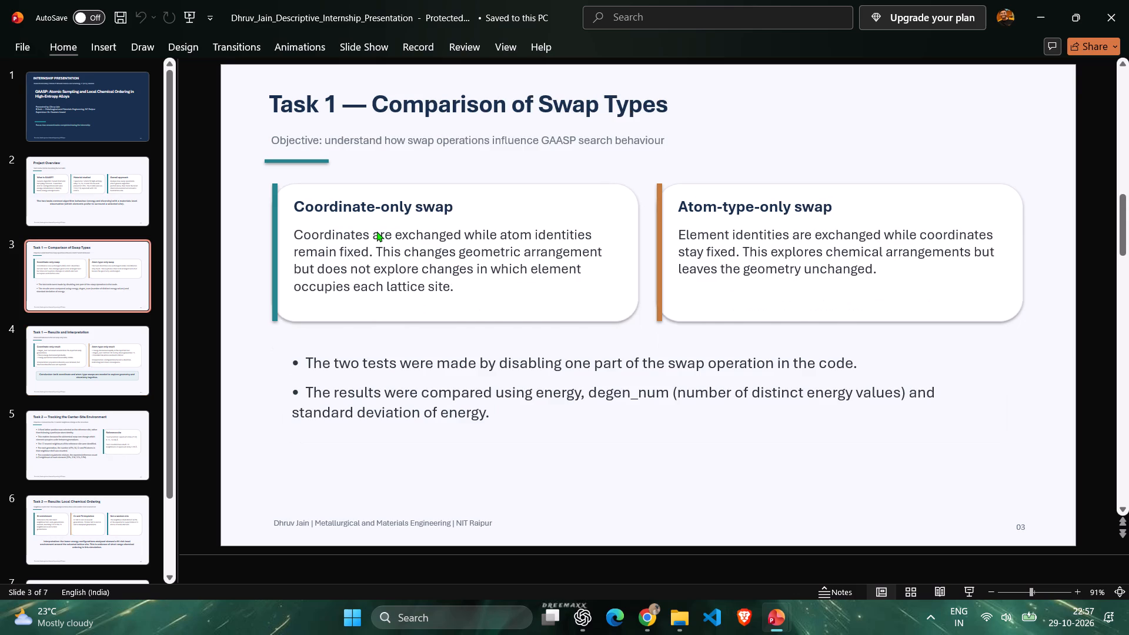
key(Down)
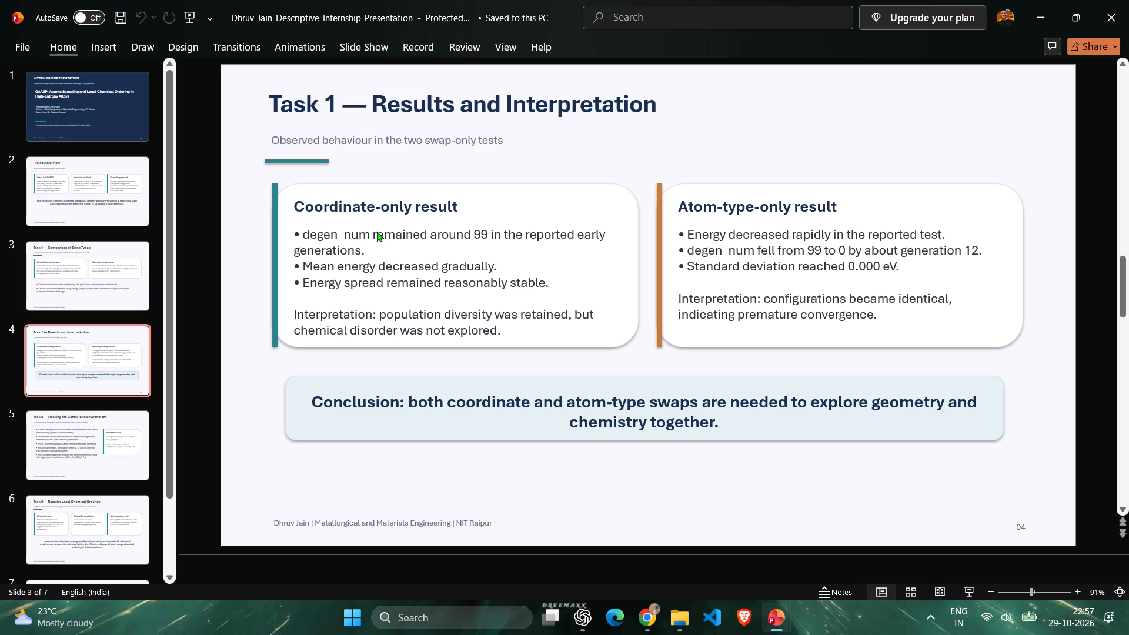
Check the report's Case 1 coordinate-swap section in Chrome and return to the reference presentation's Task 1 results slide.
key(alt+Tab)
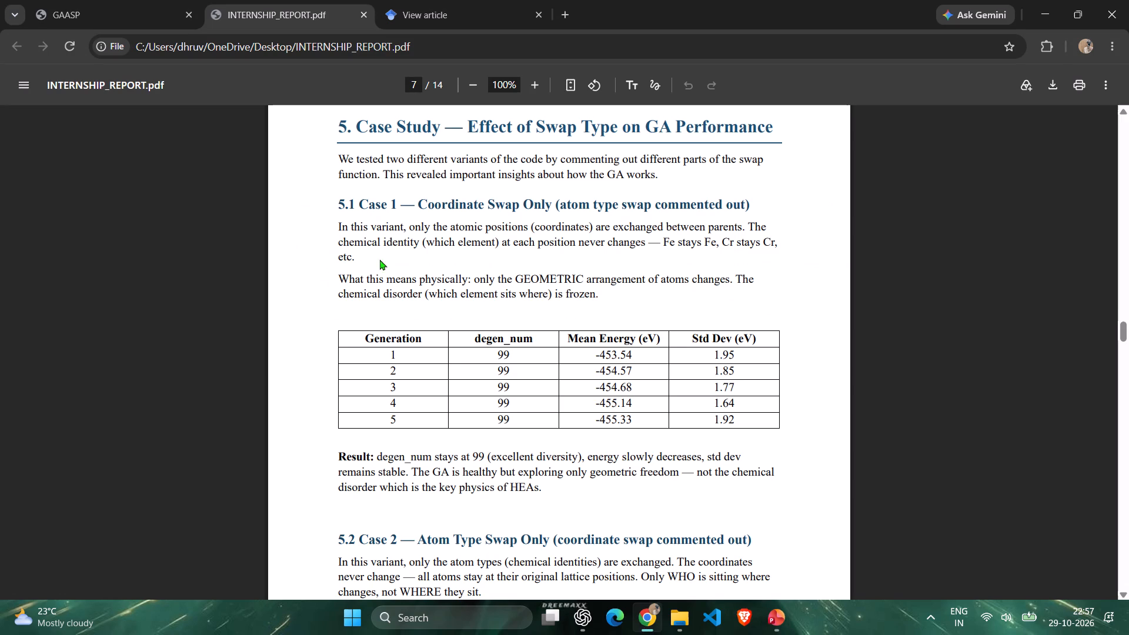
click(359, 271)
click(313, 275)
key(alt+Tab)
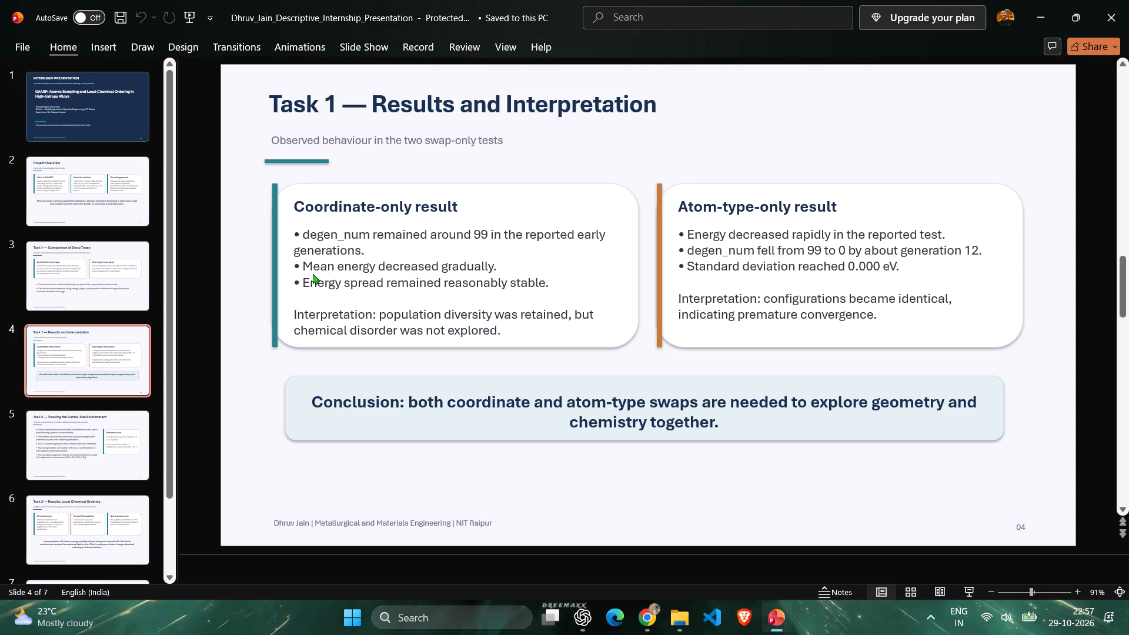
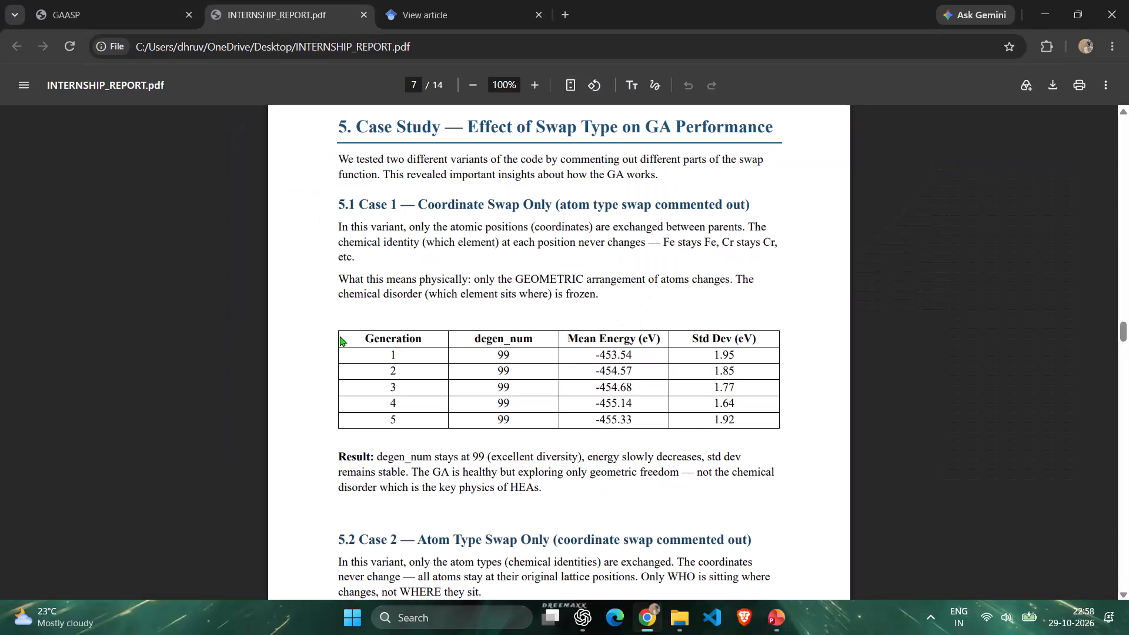
Review the report's Case 1 and Case 2 swap results in sections 5.1 and 5.2, and return to the reference presentation's Task 1 results slide.
scroll(325, 518, down, 1)
scroll(385, 519, down, 2)
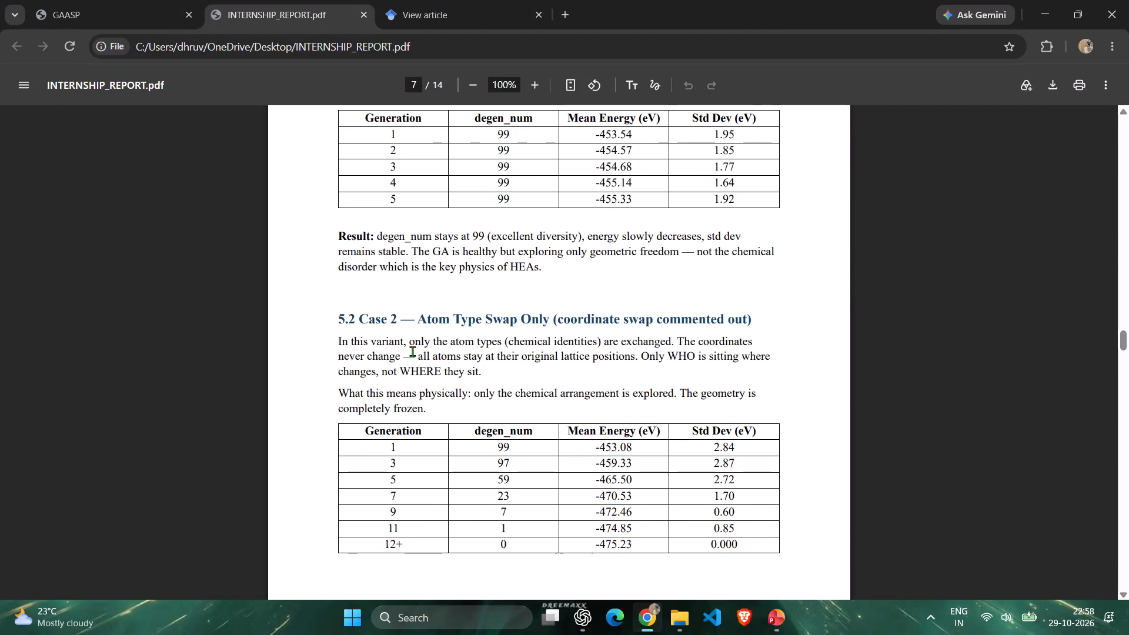
scroll(355, 382, up, 2)
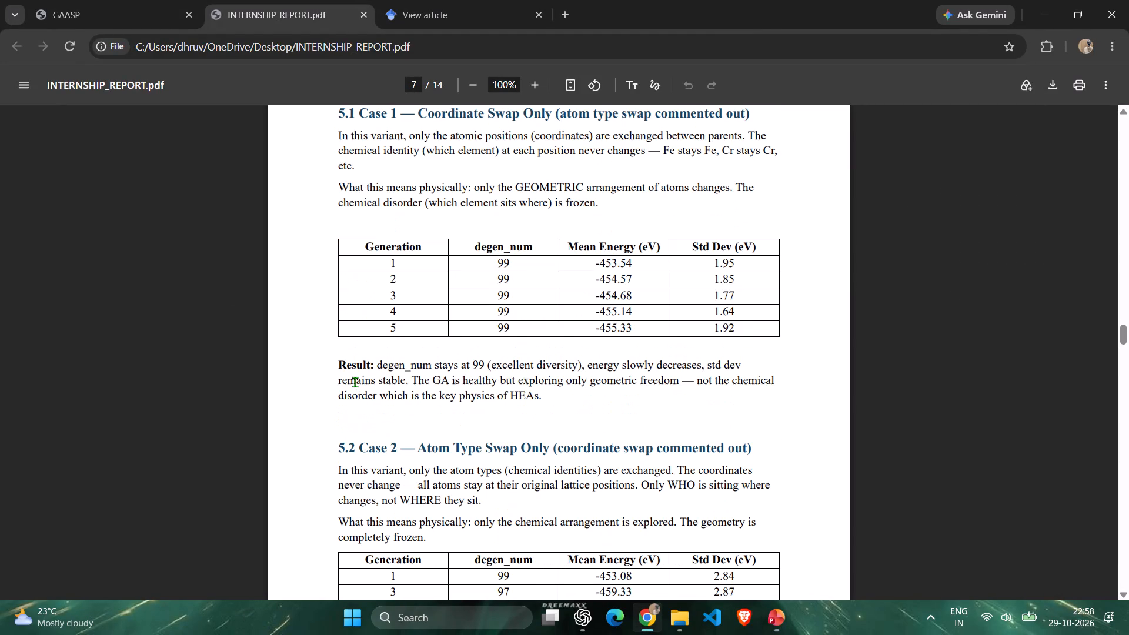
scroll(339, 271, down, 2)
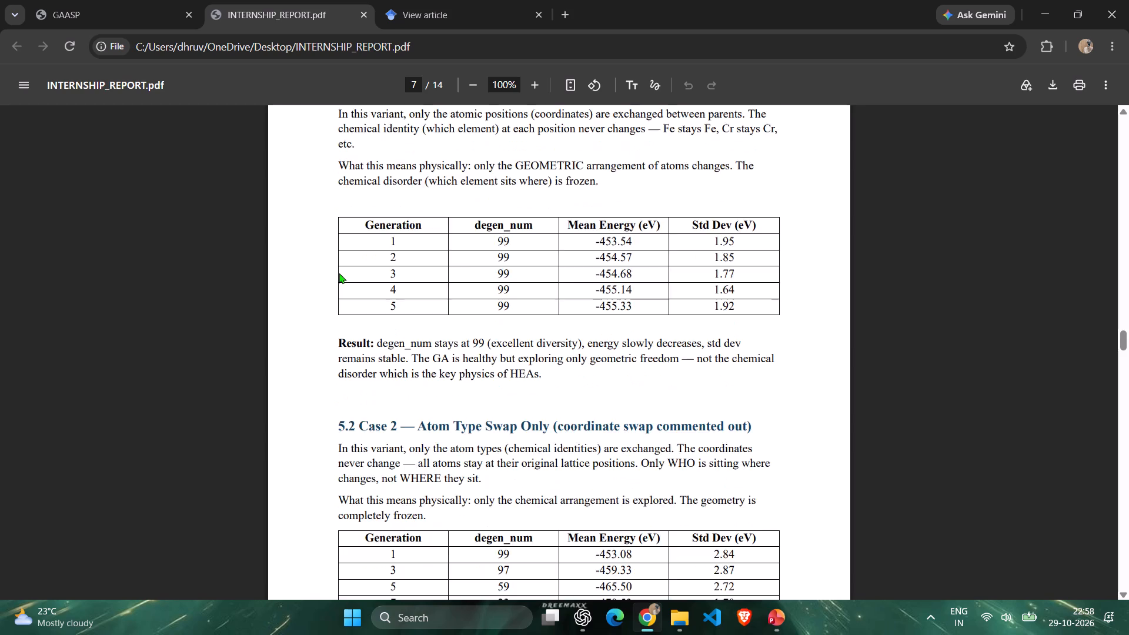
scroll(339, 273, up, 2)
key(alt+Tab)
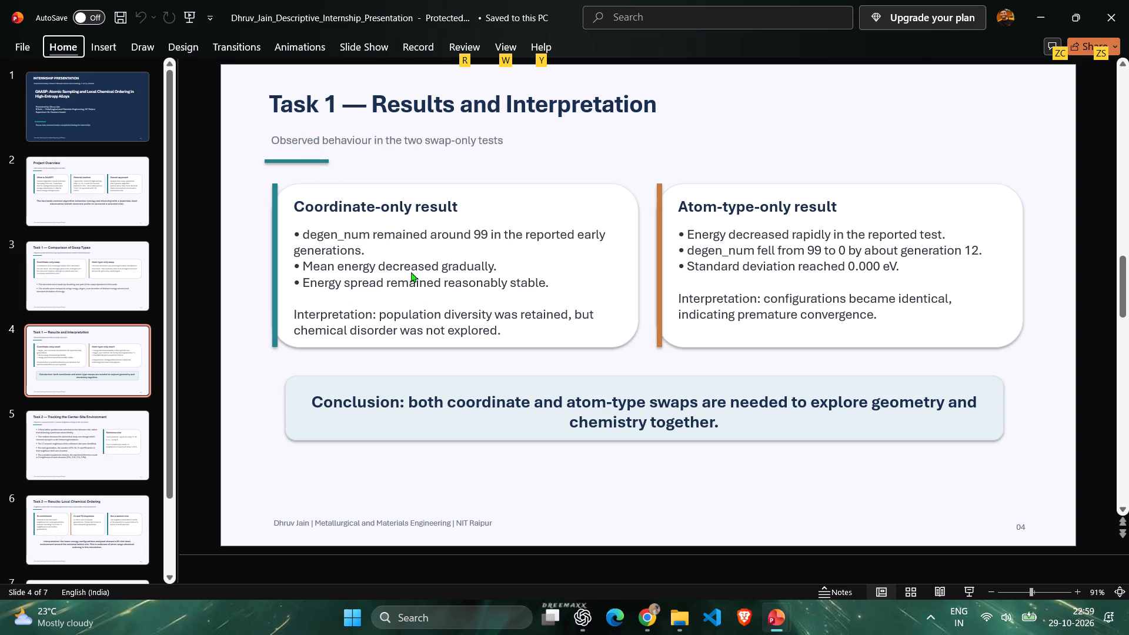
Switch to Presentation1 and move slide 5's title "Task 1 — Comparison of Swap Types" slightly higher, roughly centred above the two swap boxes.
key(alt+Tab)
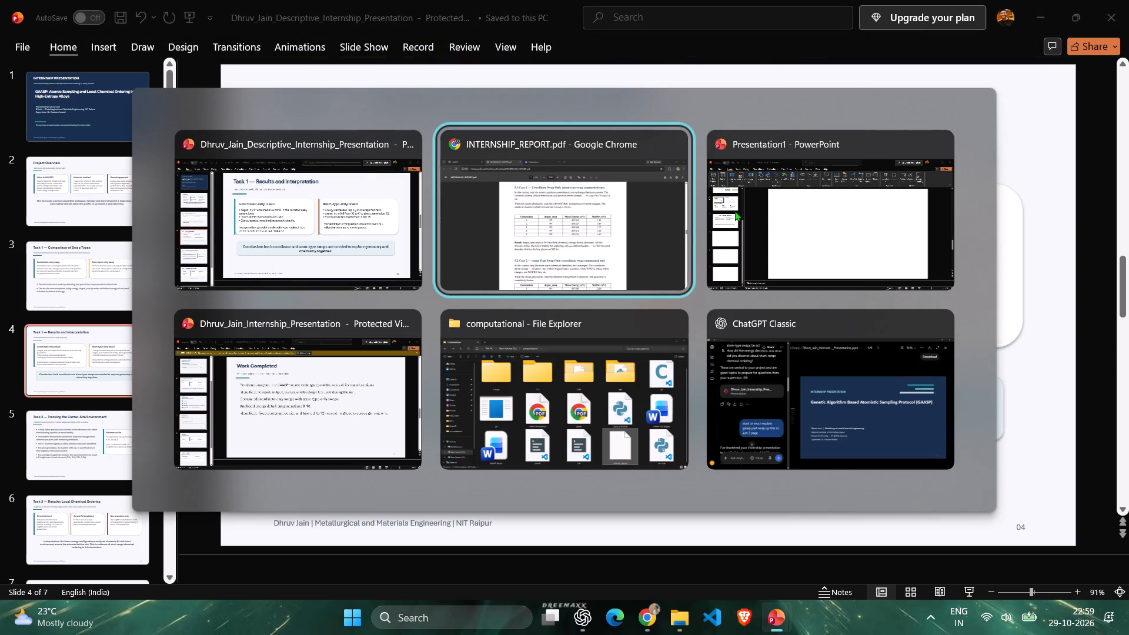
alt+click(763, 206)
scroll(584, 275, up, 3)
scroll(592, 279, down, 3)
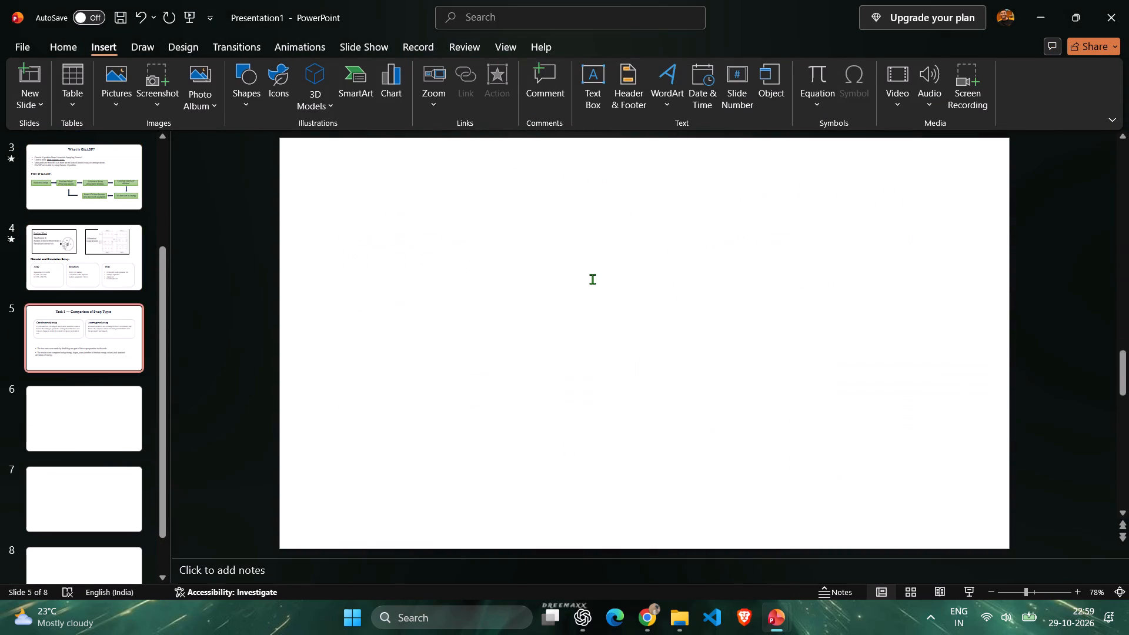
scroll(592, 279, up, 1)
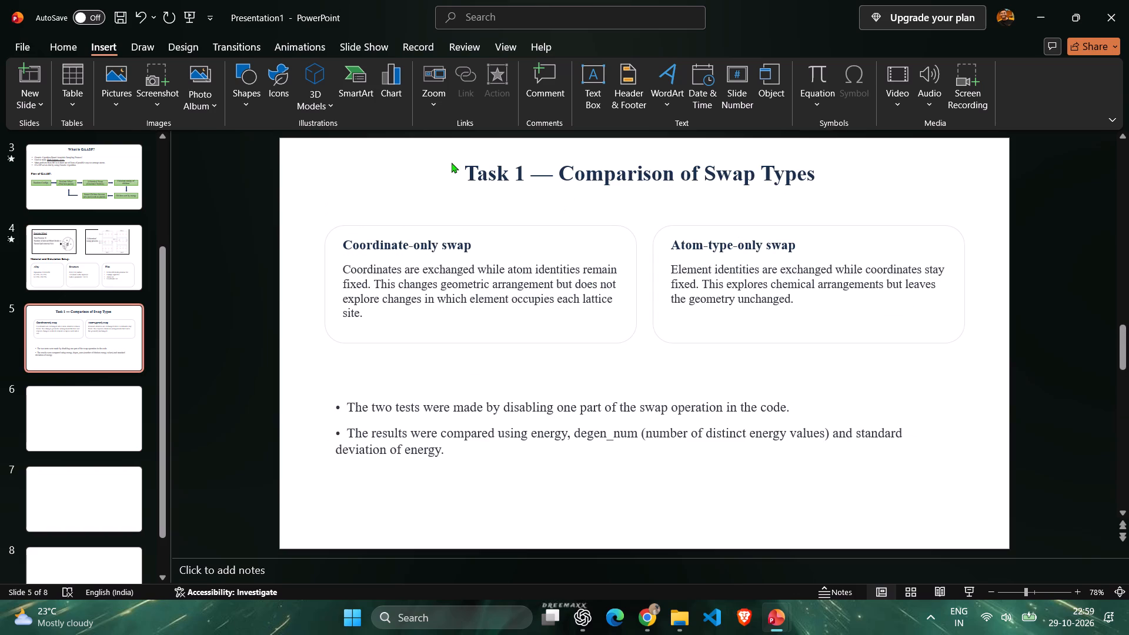
drag(836, 173, 687, 175)
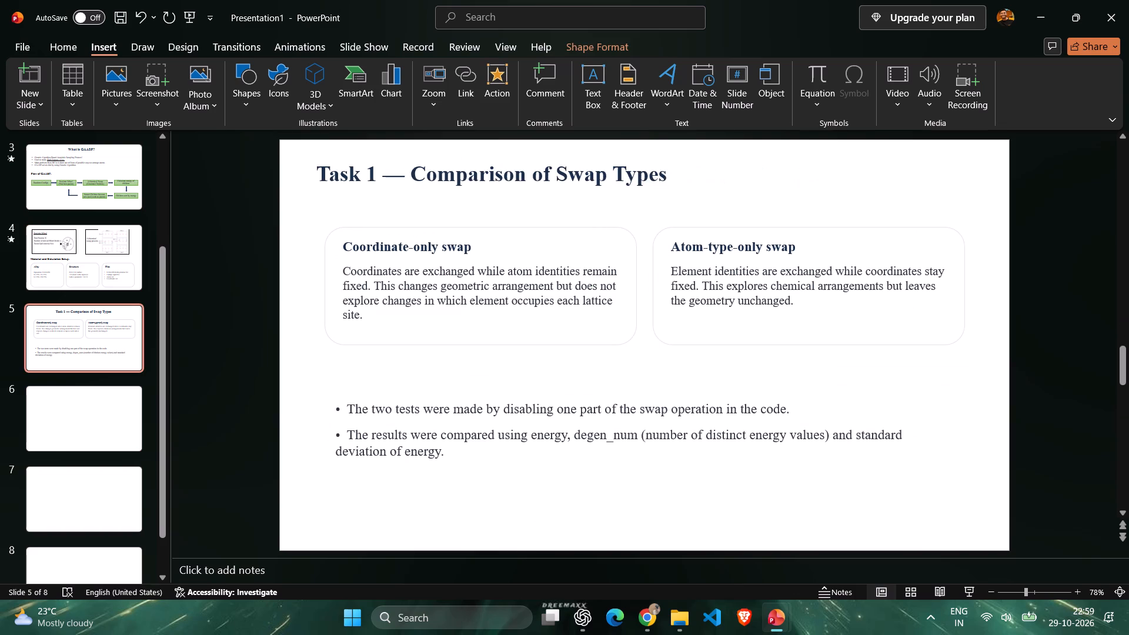
drag(687, 175, 827, 166)
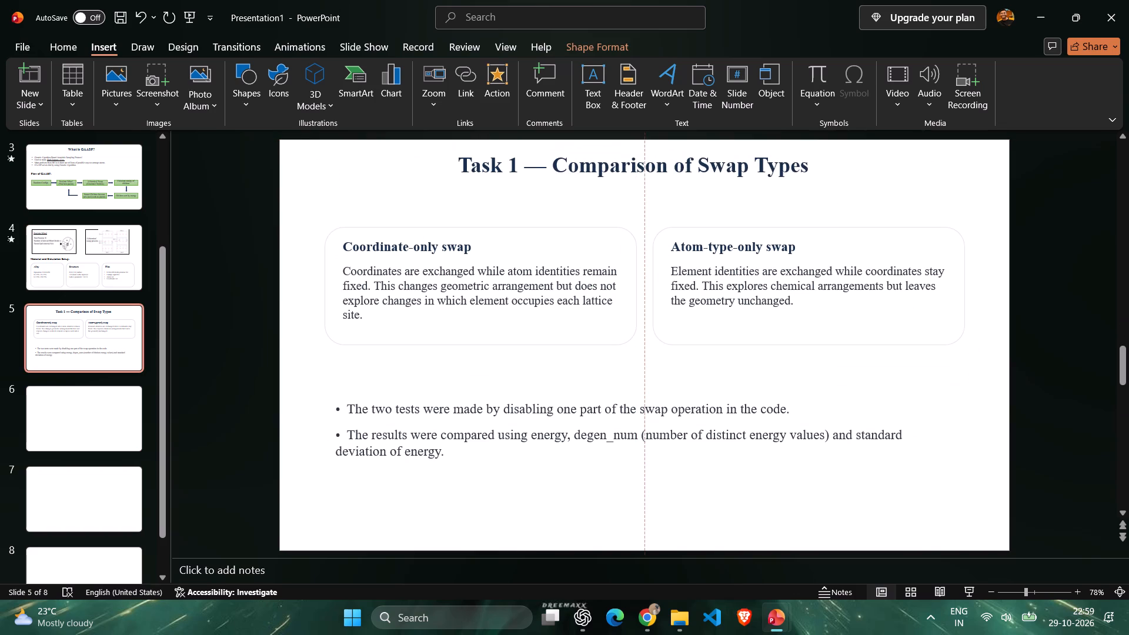
drag(827, 166, 811, 162)
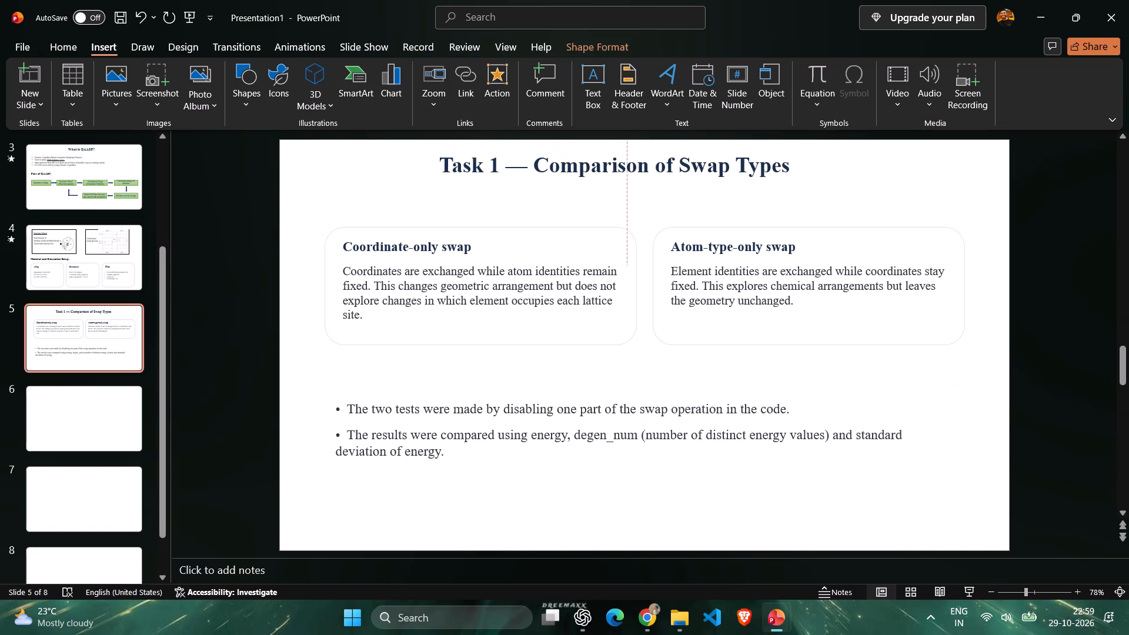
drag(811, 162, 817, 163)
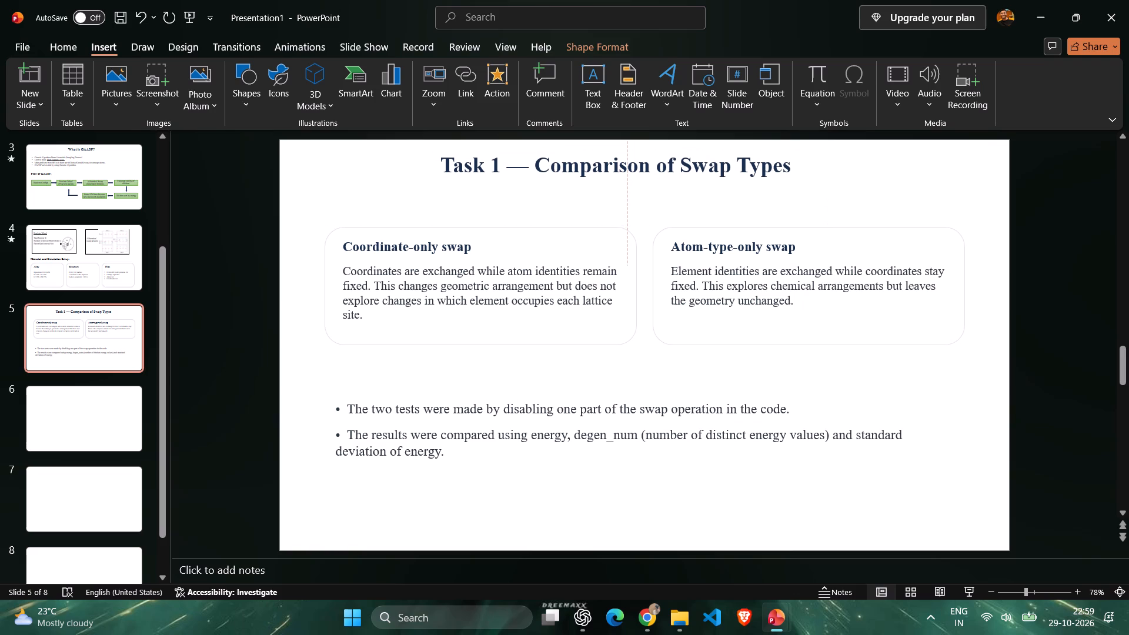
drag(817, 163, 824, 163)
click(314, 205)
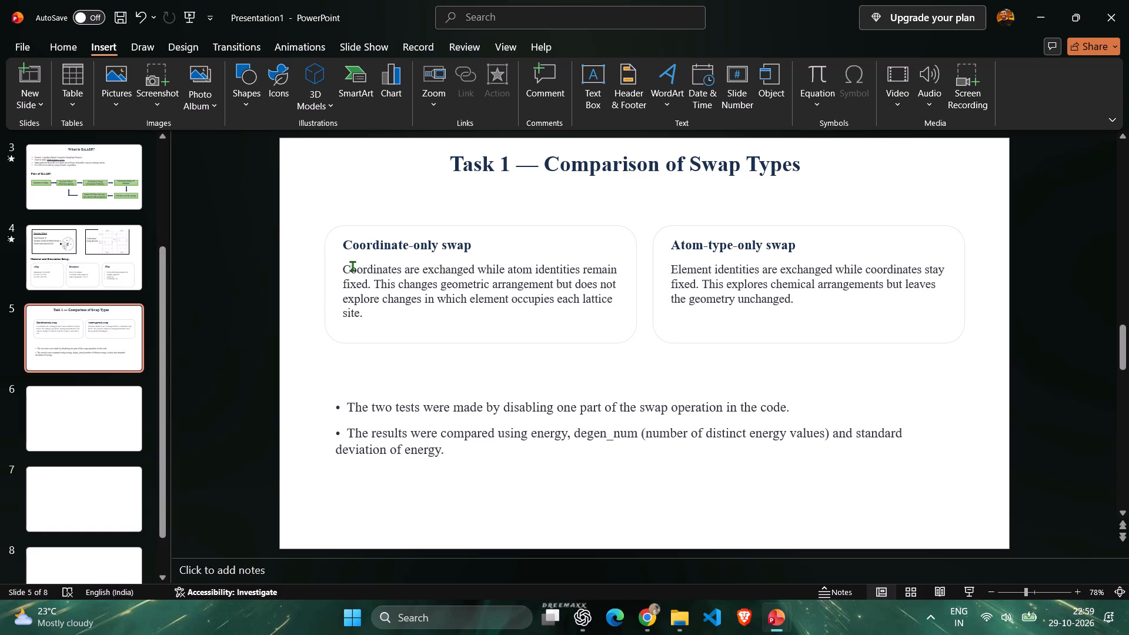
Open slide 4 with the roulette wheel, alchemical swap and Material and Simulation Setup content.
click(93, 263)
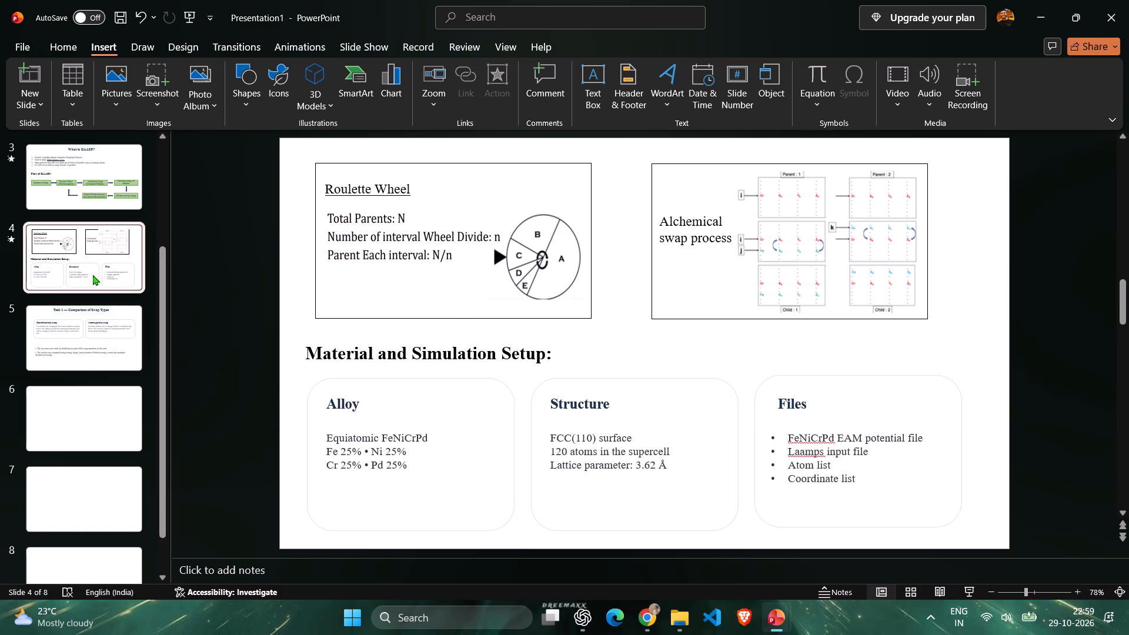
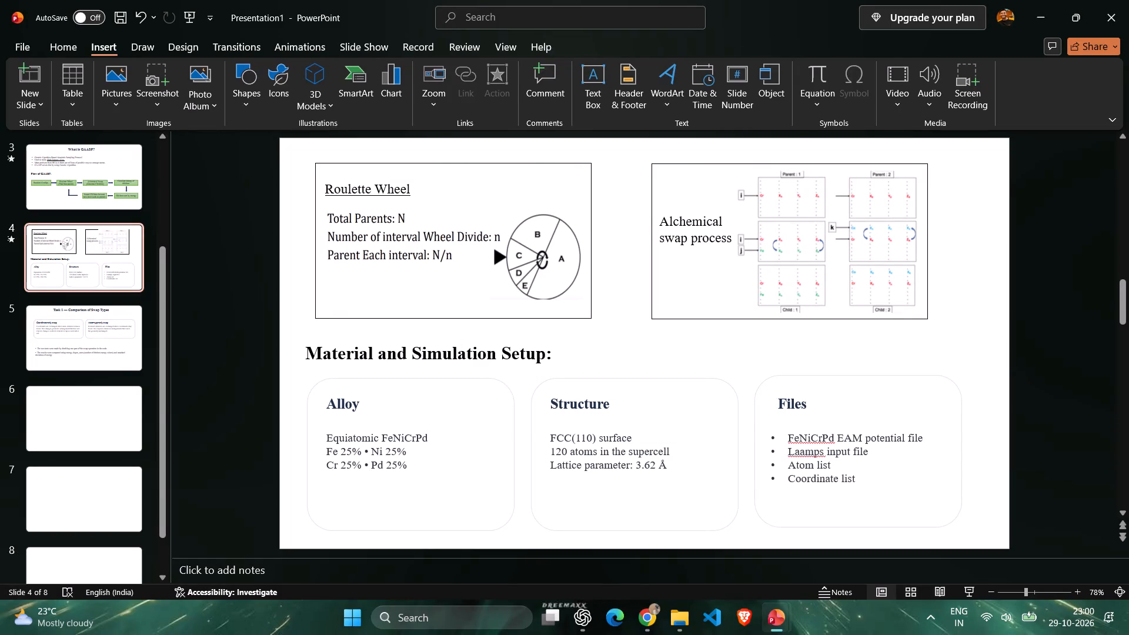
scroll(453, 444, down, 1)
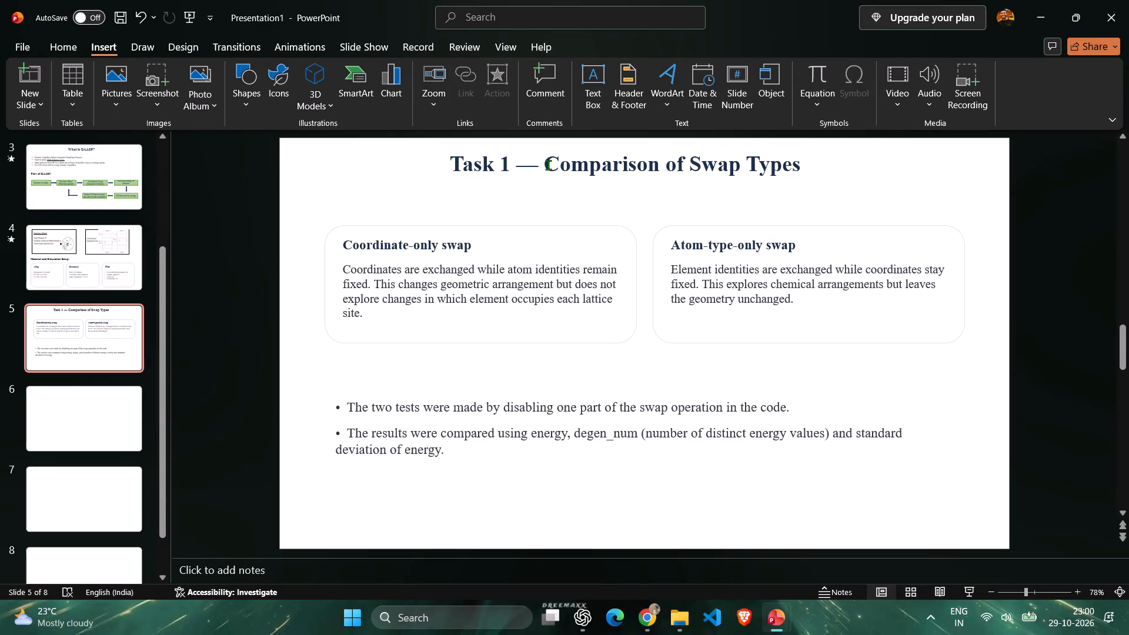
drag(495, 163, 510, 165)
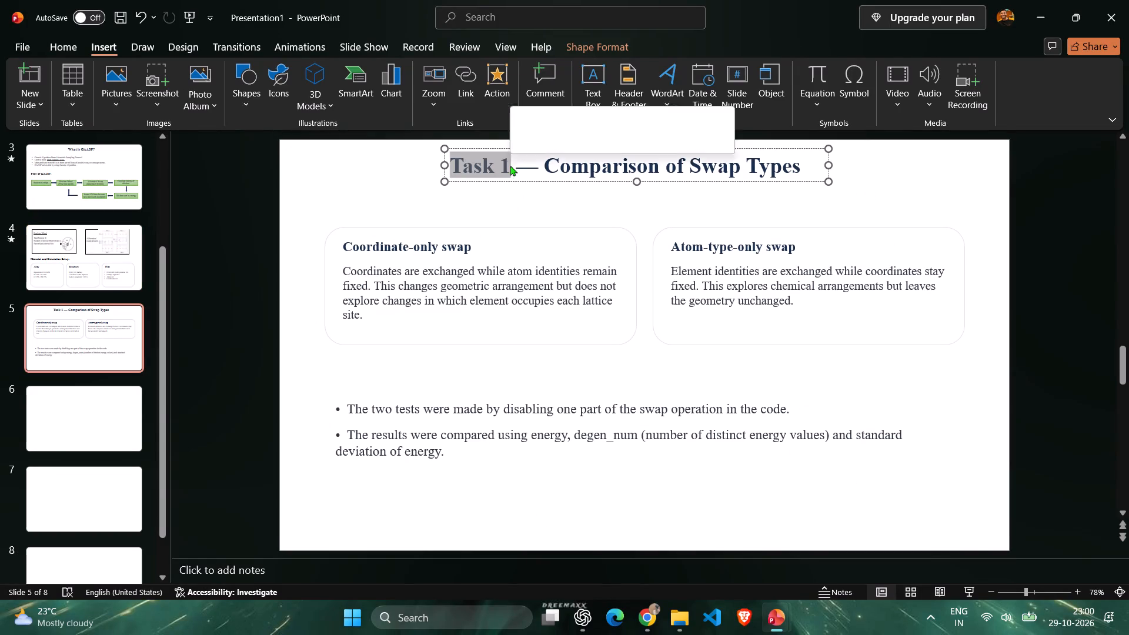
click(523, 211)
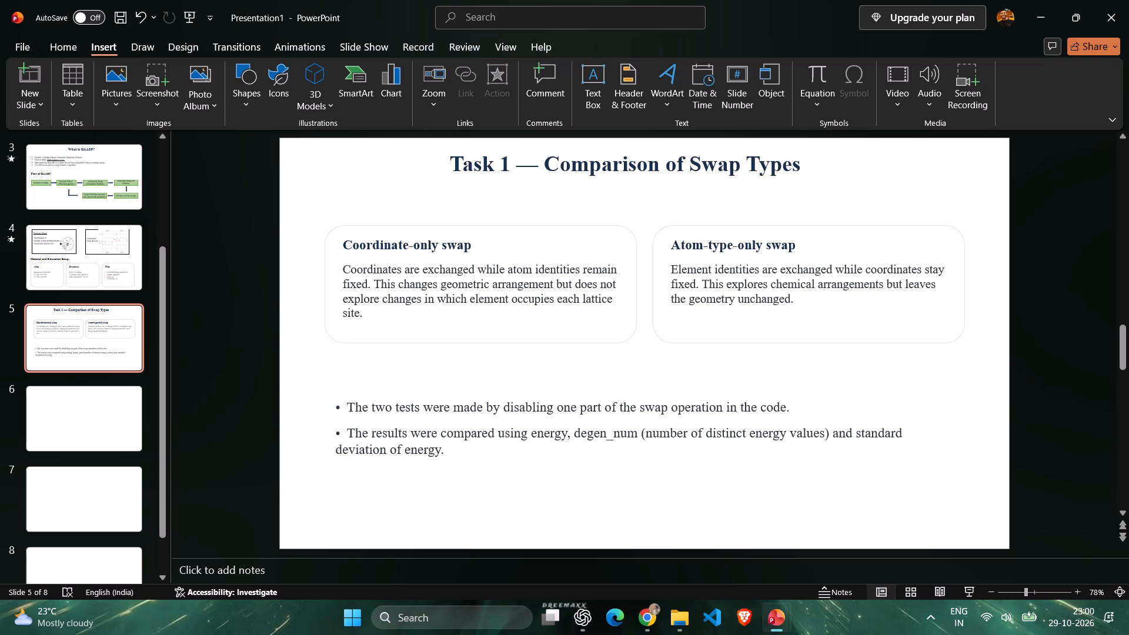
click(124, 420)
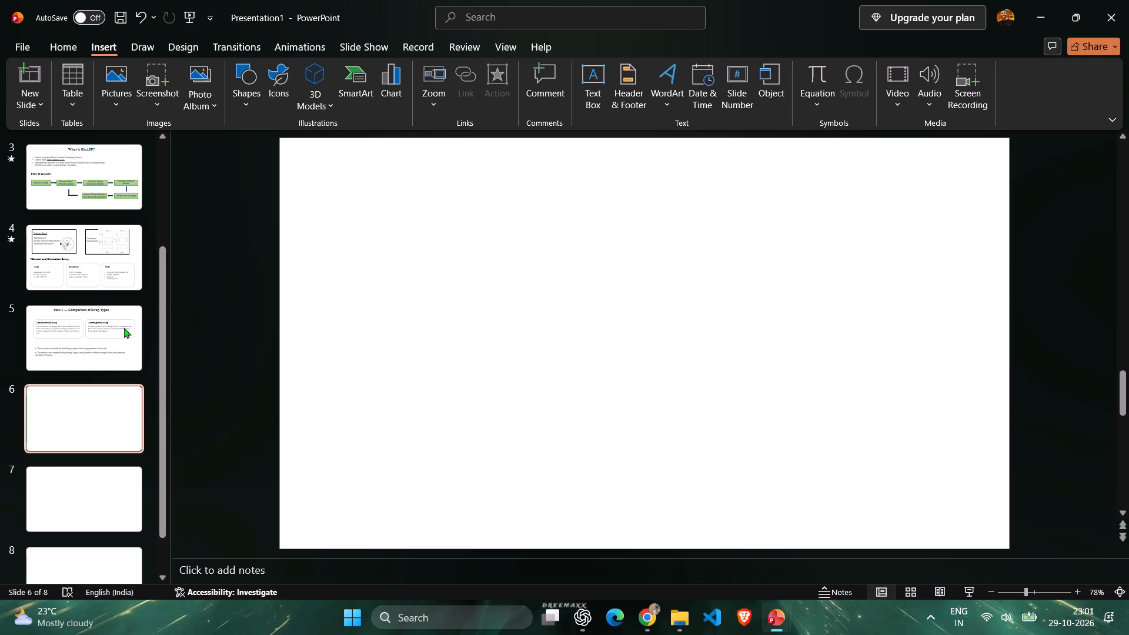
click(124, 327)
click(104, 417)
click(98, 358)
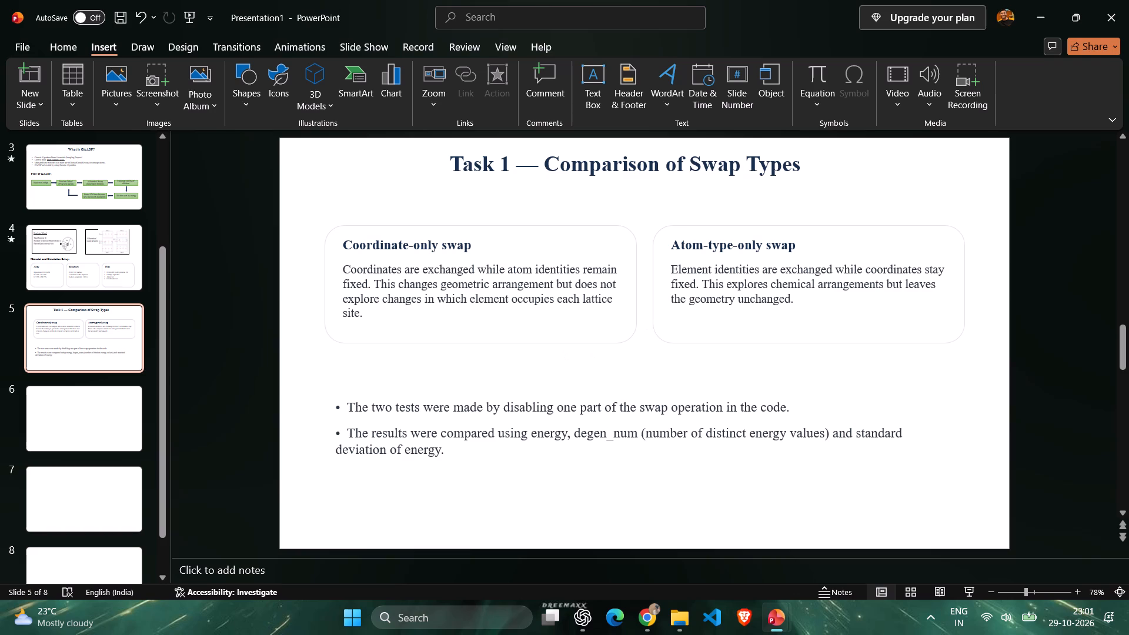
Copy all main content of the reference presentation's "Task 1 — Results and Interpretation" slide onto blank slide 6 of Presentation1.
click(83, 427)
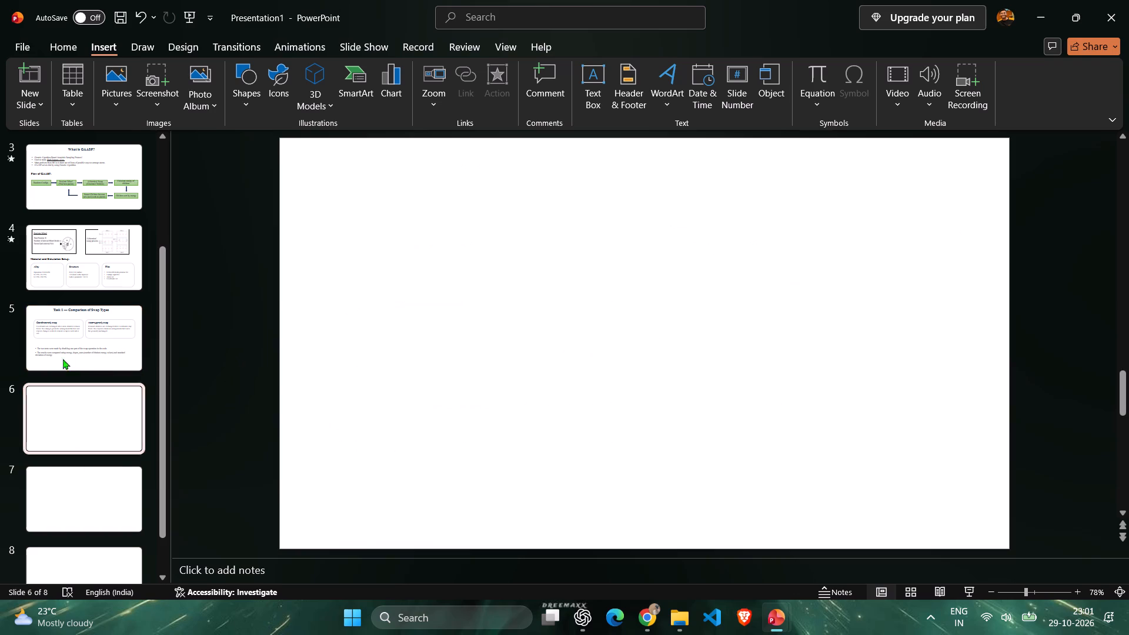
key(alt+Tab)
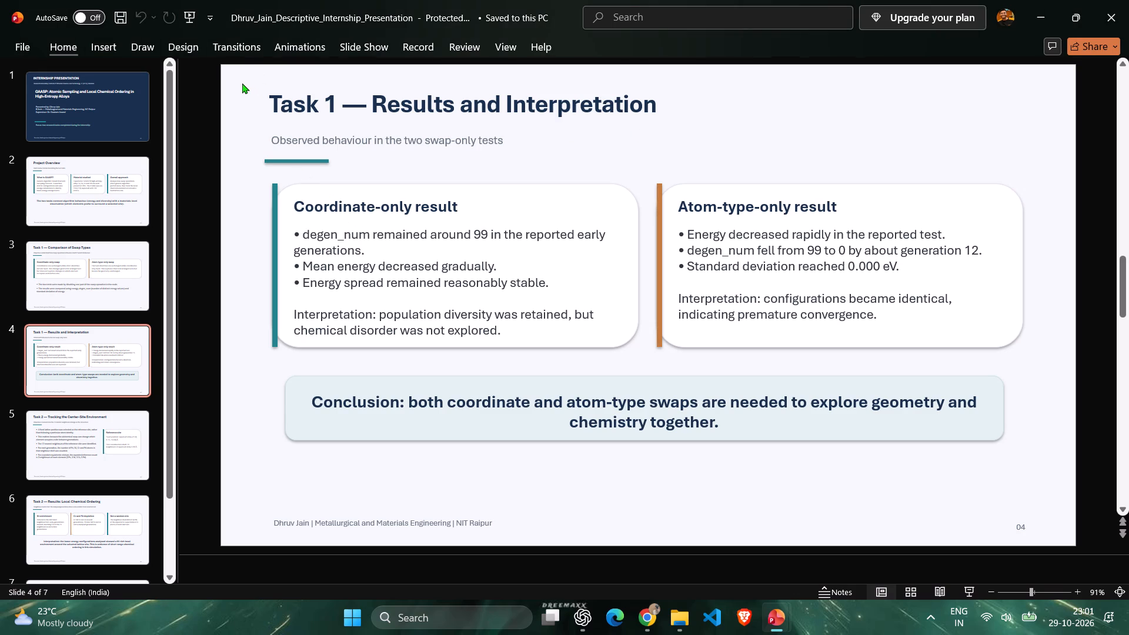
drag(242, 83, 857, 400)
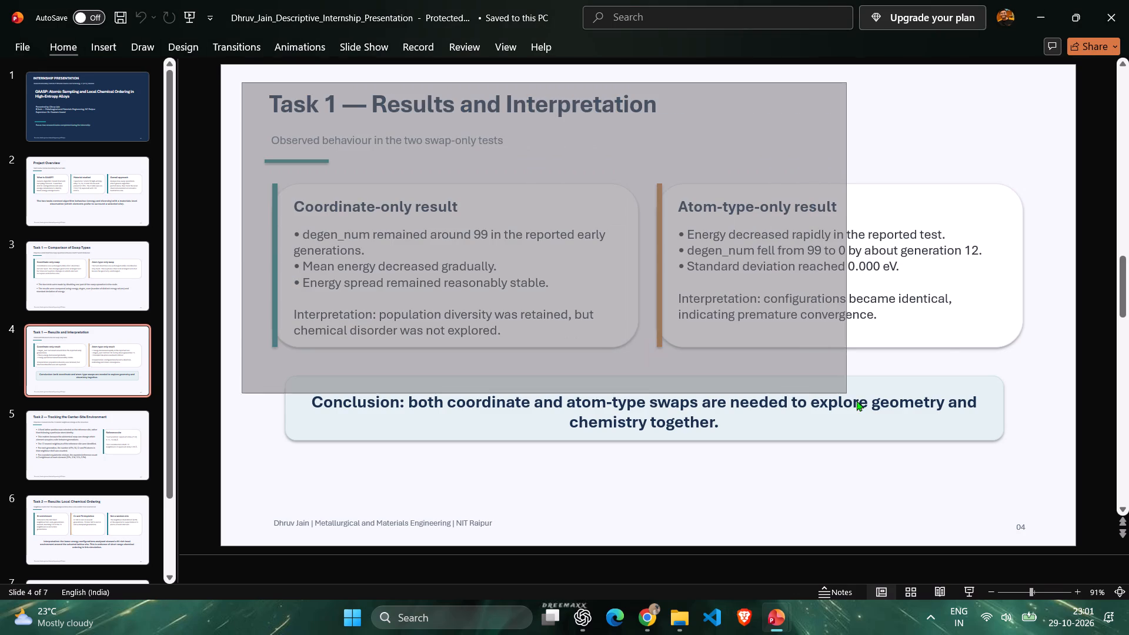
drag(857, 400, 1046, 503)
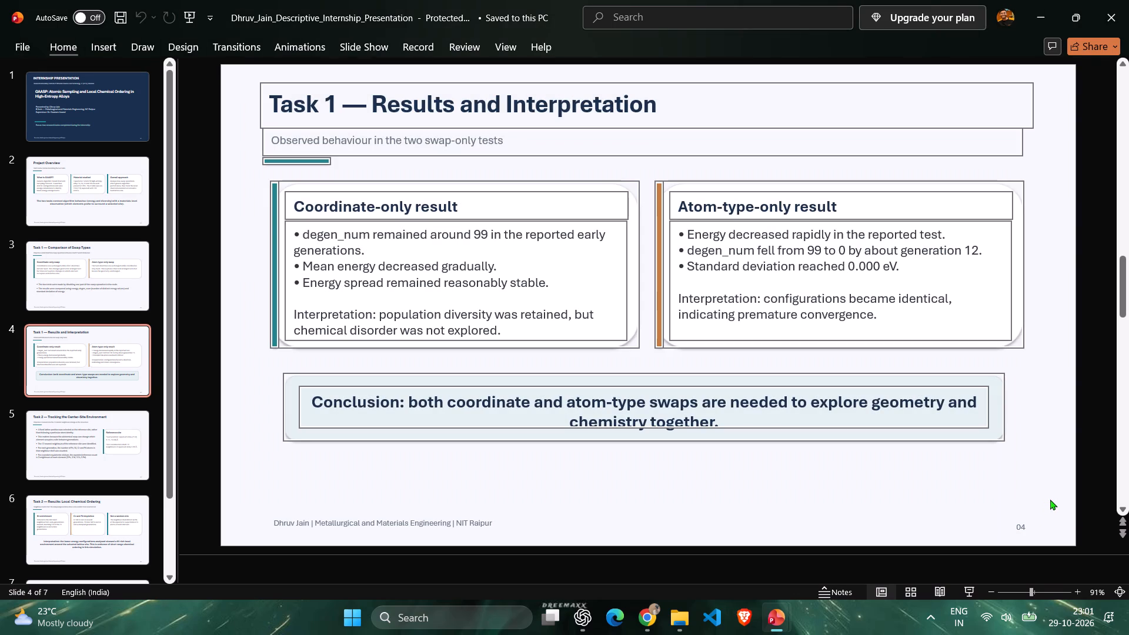
key(ctrl+c)
key(alt+Tab)
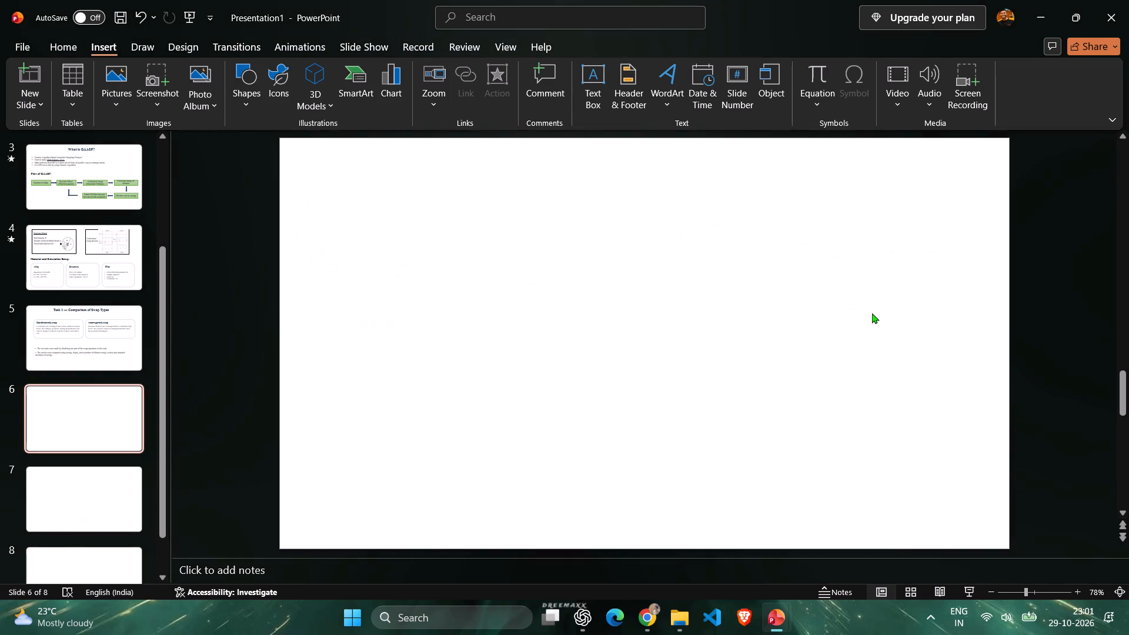
double_click(872, 313)
key(ctrl+v)
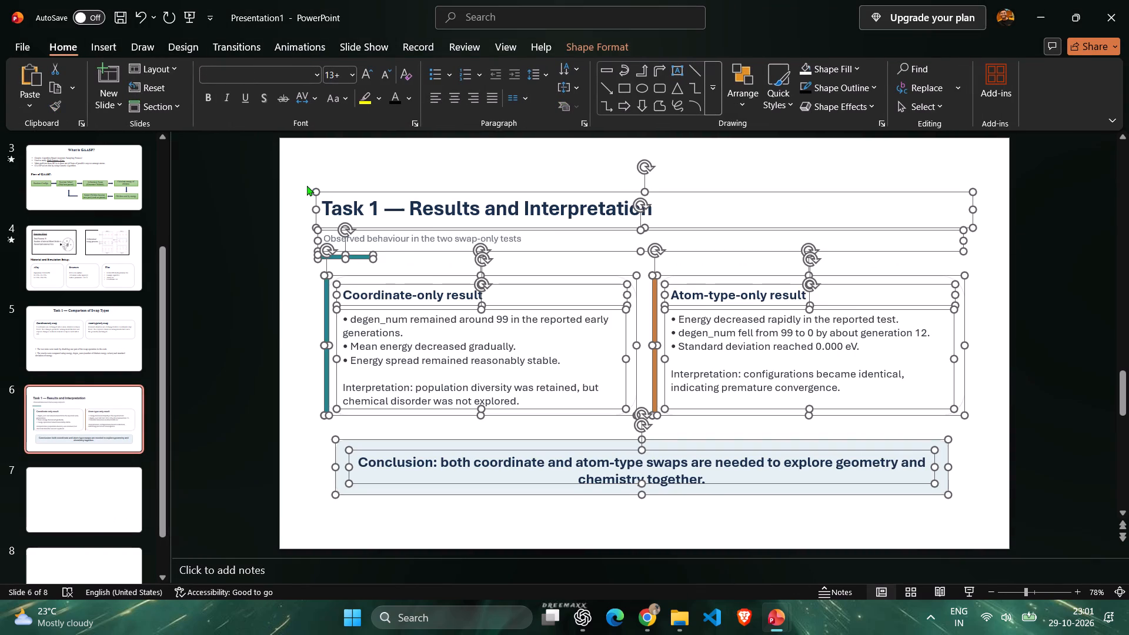
Move slide 6's title "Task 1 — Results and Interpretation" up to the slide's upper edge and right towards the centre.
click(307, 185)
drag(305, 174, 974, 229)
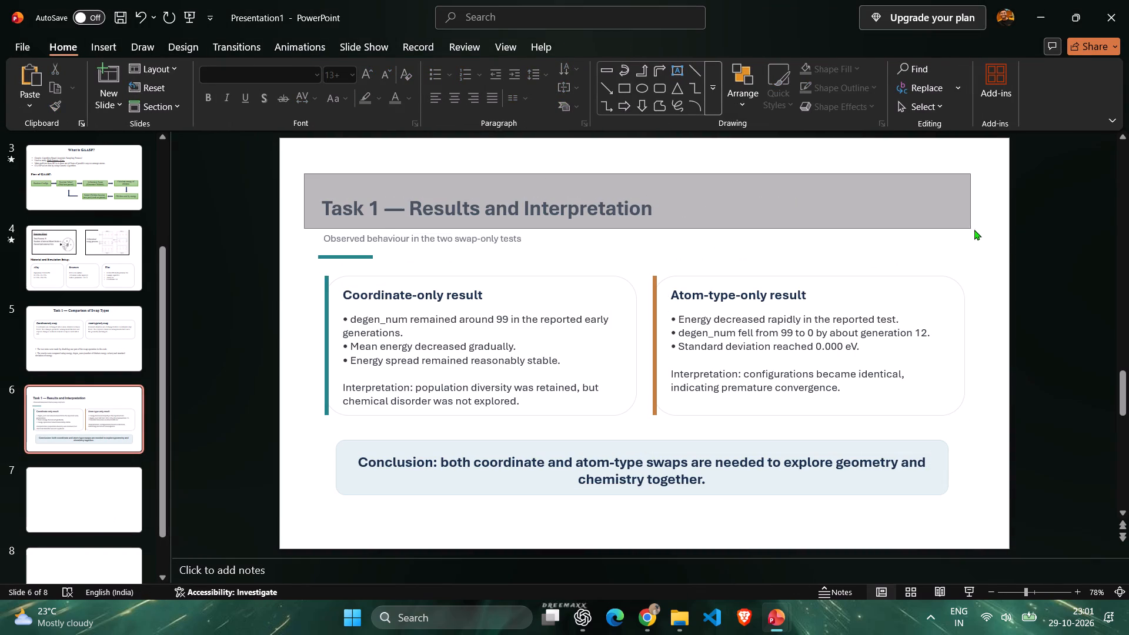
drag(974, 229, 1020, 239)
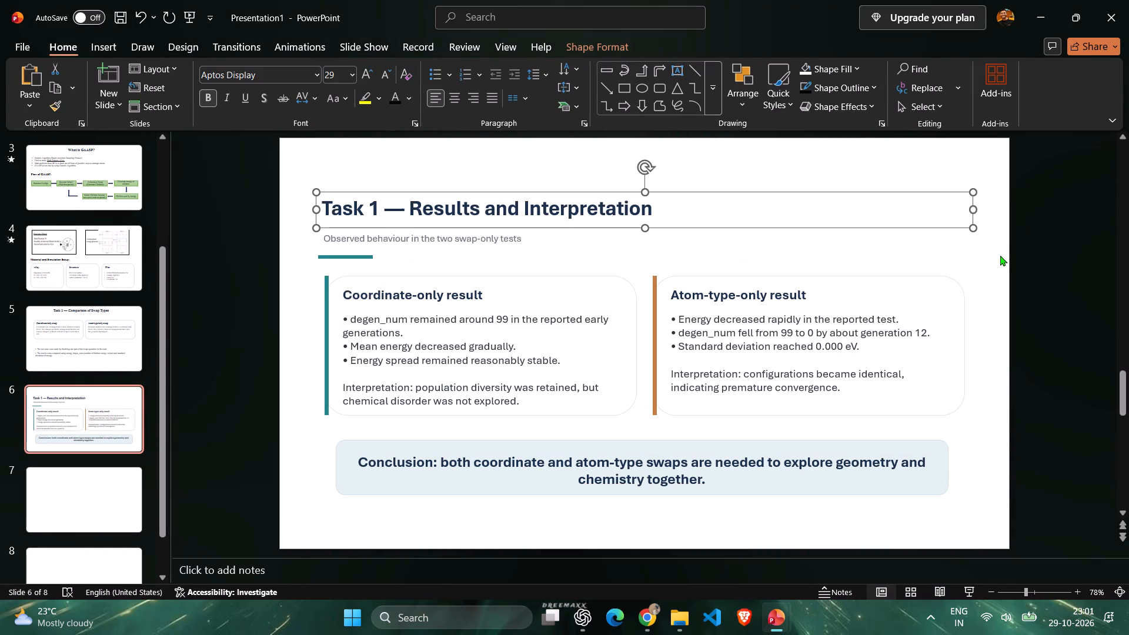
key(Up)
key(Up)
key(Up)
key(Up)
key(Up)
key(Up)
key(Up)
key(Up)
key(Up)
key(Up)
key(Up)
key(Up)
key(Up)
key(Up)
key(Up)
key(Up)
key(Up)
key(Up)
key(Up)
key(Right)
key(Right)
key(Right)
key(Right)
key(Right)
key(Right)
key(Right)
key(Right)
key(Right)
key(Right)
key(Right)
key(Right)
key(Right)
key(Right)
key(Right)
key(Right)
key(Right)
key(Right)
key(Right)
key(Right)
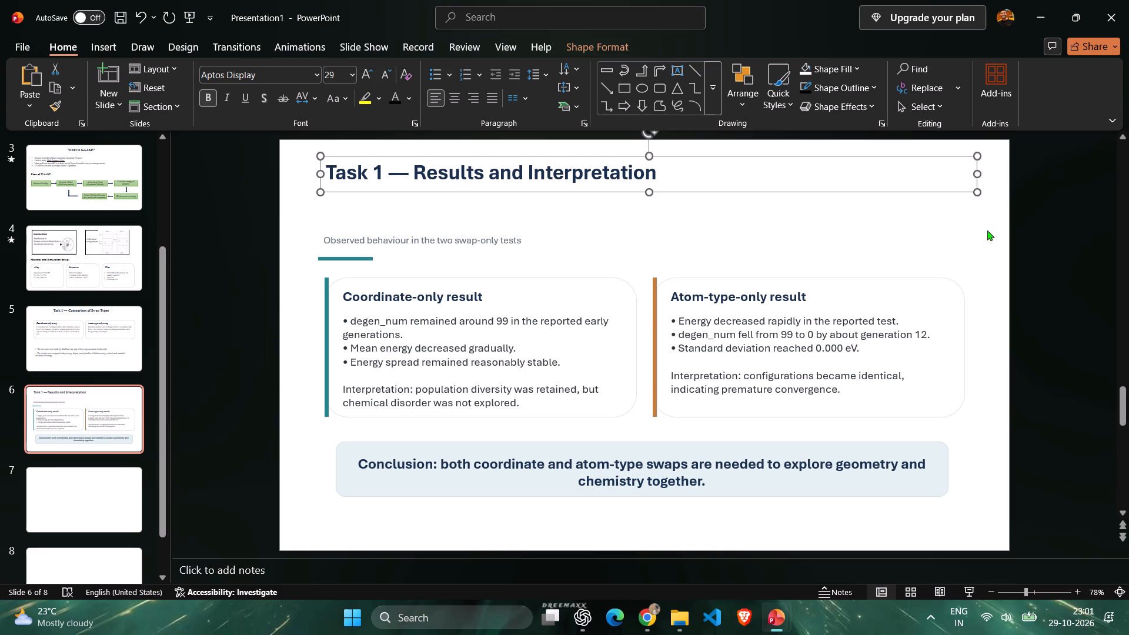
key(Up)
key(Up)
key(Up)
key(Up)
key(Right)
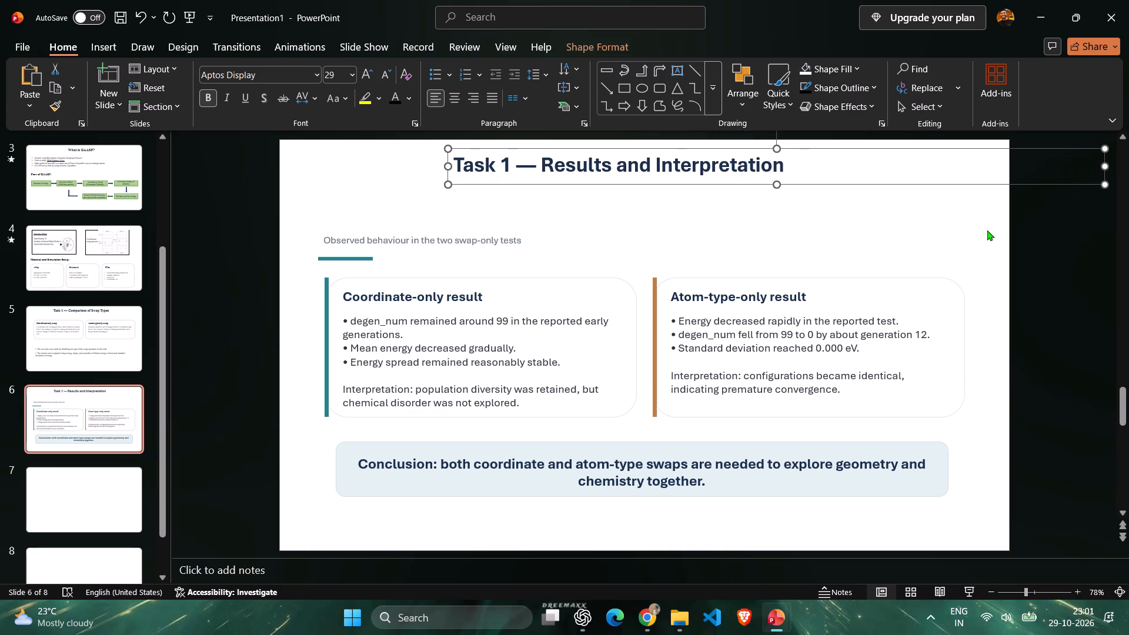
Narrow the title's text box to fit its text and nudge it to roughly centre above the two result boxes.
drag(1107, 164, 813, 149)
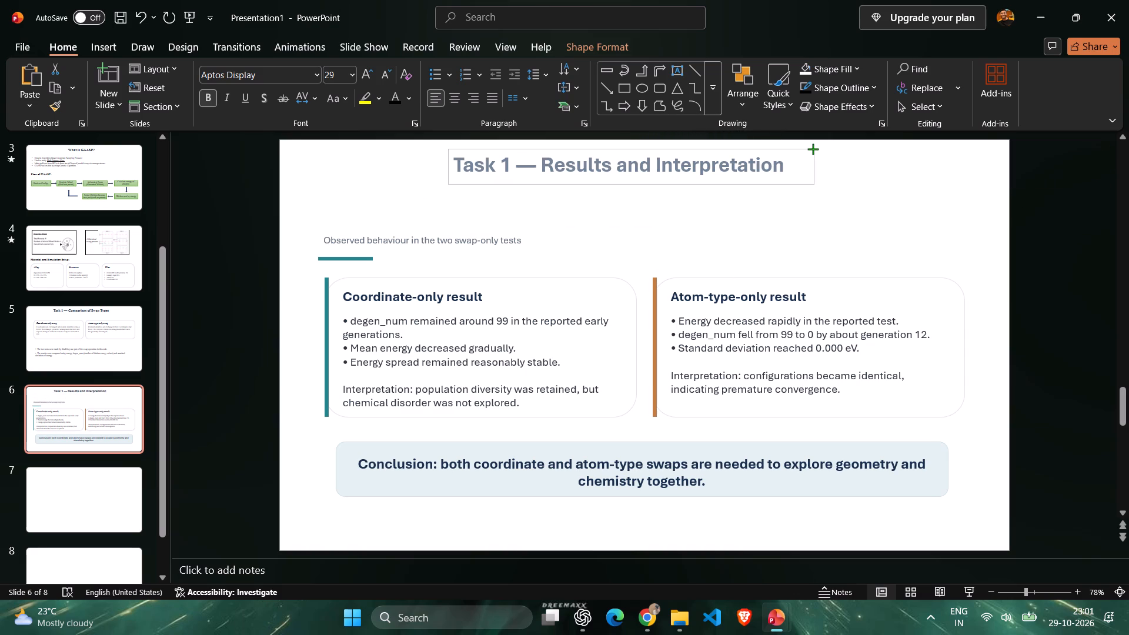
drag(813, 149, 799, 156)
key(Right)
key(Right)
key(Right)
key(Right)
key(Right)
key(Right)
key(Right)
key(Right)
key(Right)
key(Right)
key(Right)
key(Right)
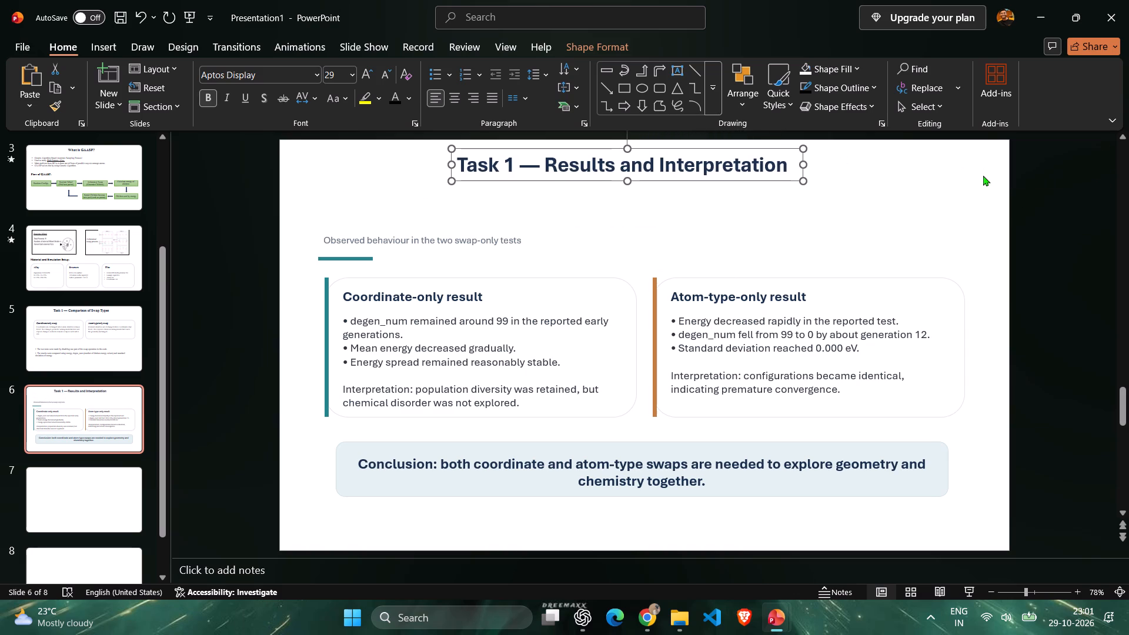
key(Right)
key(Right)
key(Right)
key(Right)
key(Right)
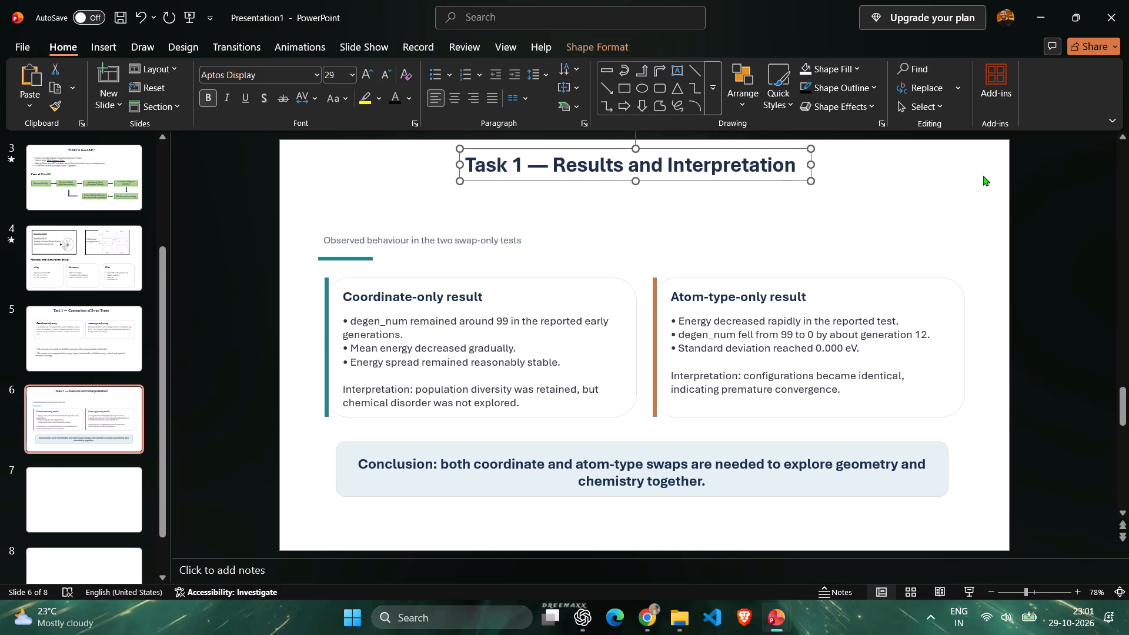
key(Up)
Delete the subtitle "Observed behaviour in the two swap-only tests" and the short teal line beneath it.
click(961, 195)
drag(292, 208, 592, 246)
drag(596, 263, 587, 258)
click(443, 236)
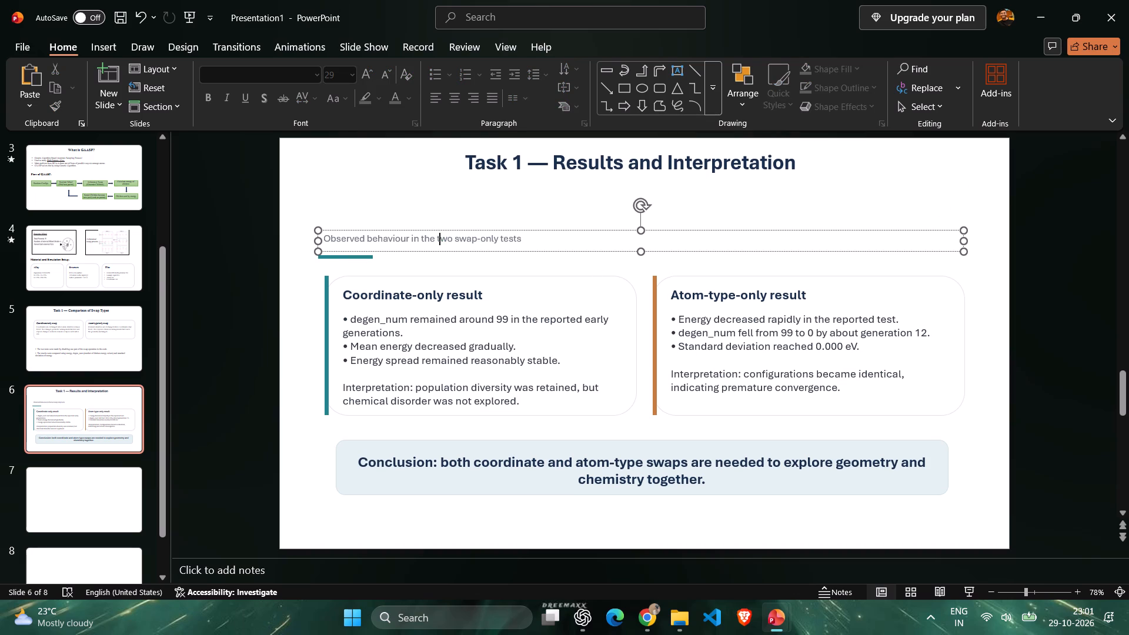
key(Delete)
click(622, 233)
key(Delete)
drag(591, 242, 552, 242)
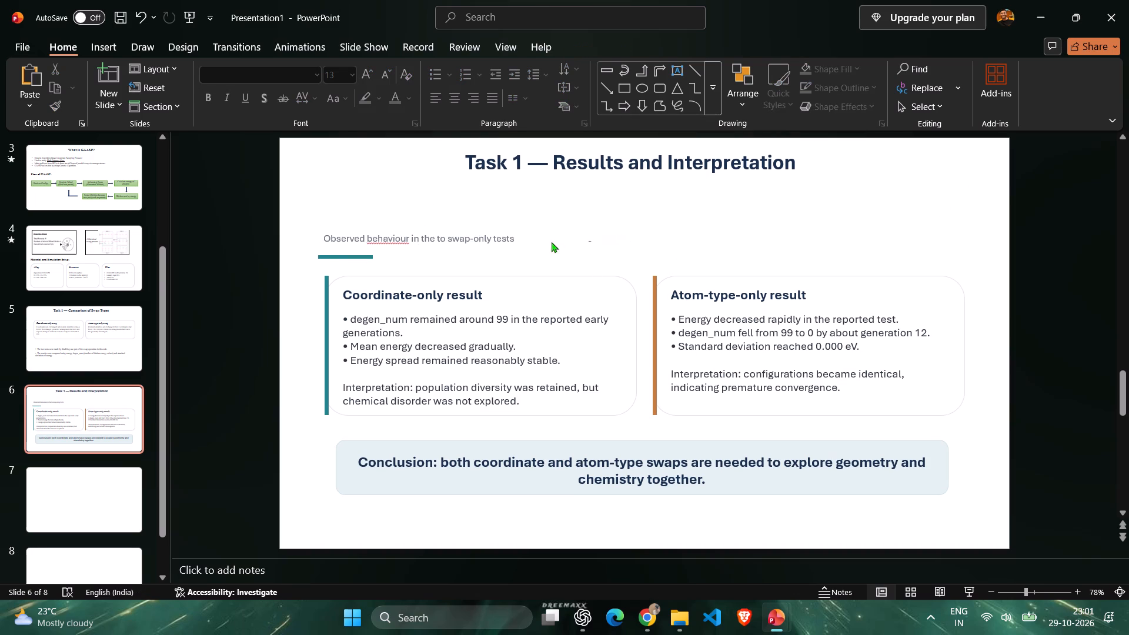
drag(552, 242, 301, 241)
drag(304, 222, 558, 258)
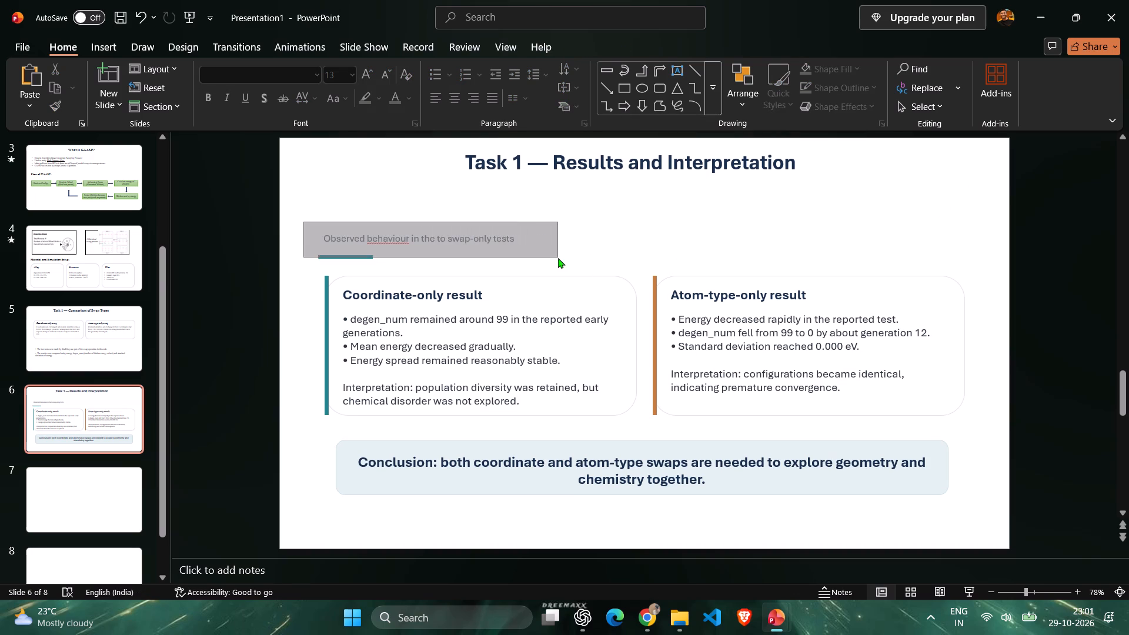
drag(558, 258, 559, 266)
key(Delete)
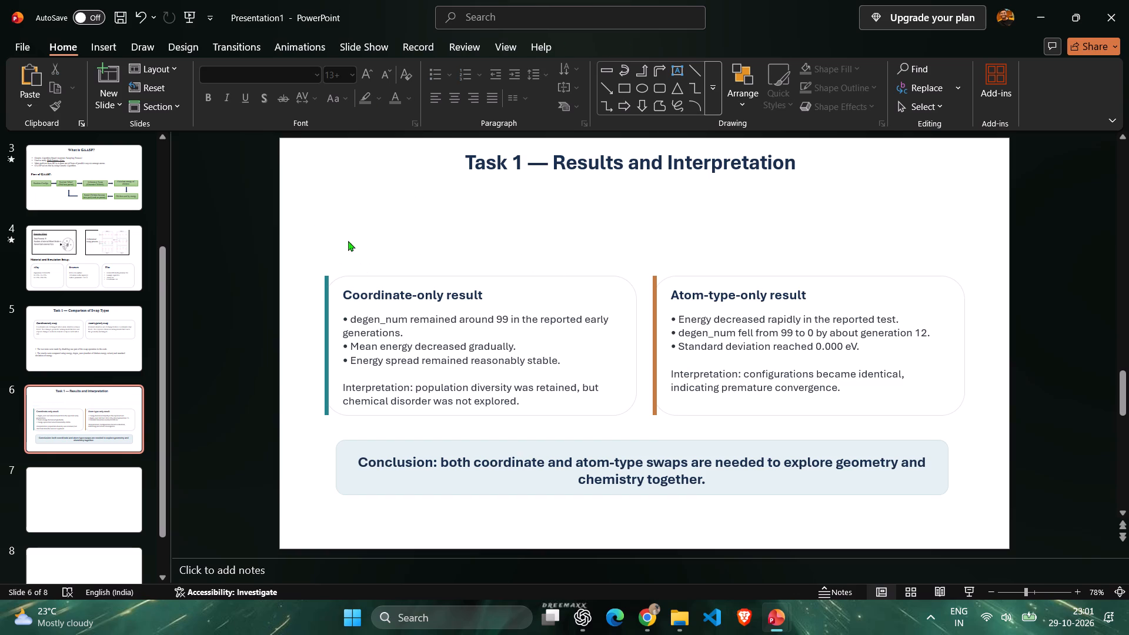
Delete the teal and orange accent bars beside the Coordinate-only and Atom-type-only result boxes.
click(323, 285)
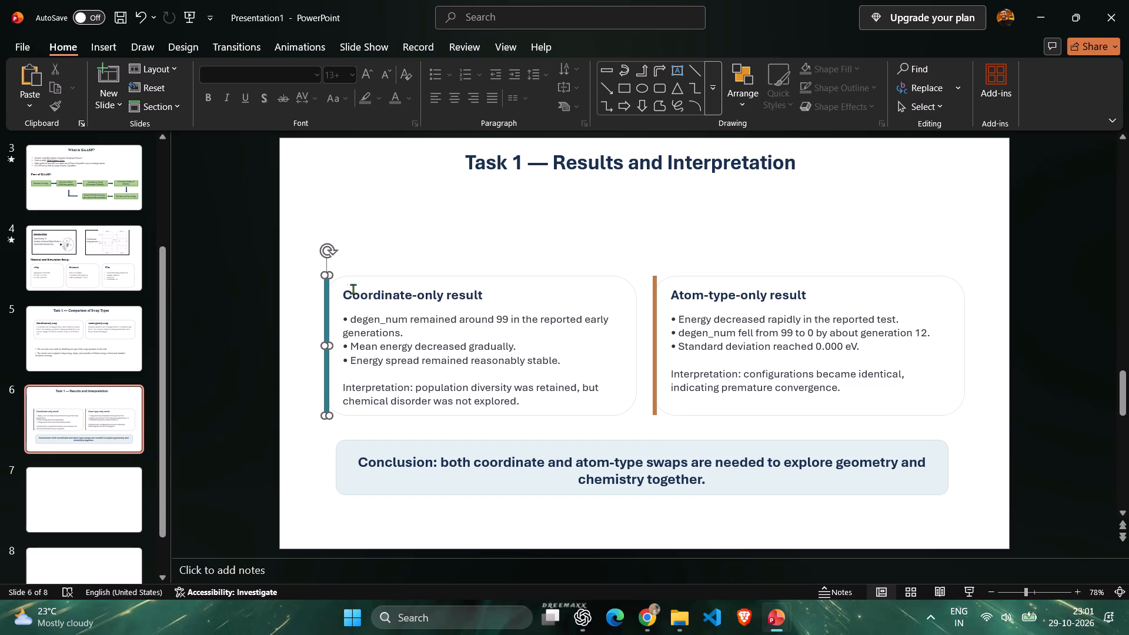
key(Delete)
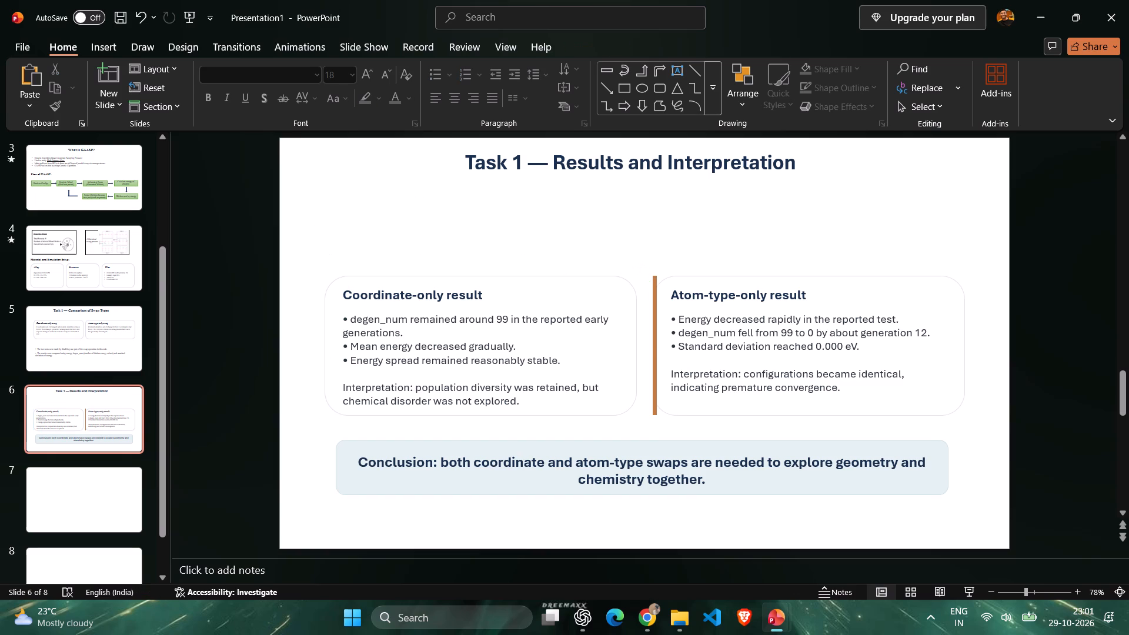
click(656, 278)
key(Delete)
Move both result boxes with their headings and text up together to just below the slide title.
drag(302, 268, 710, 376)
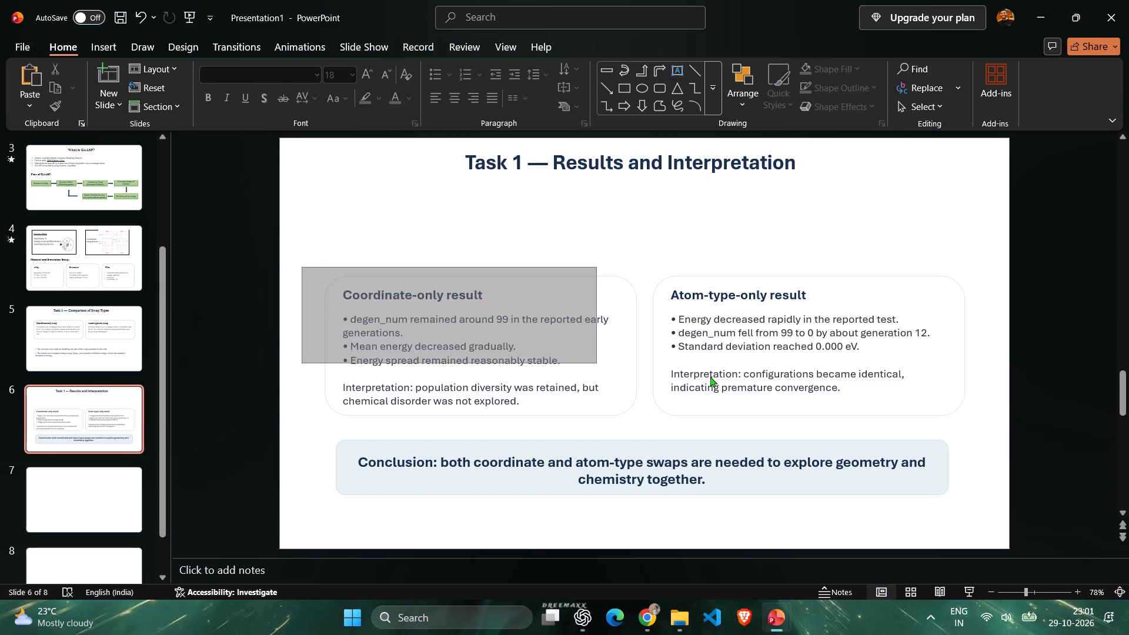
drag(710, 376, 997, 427)
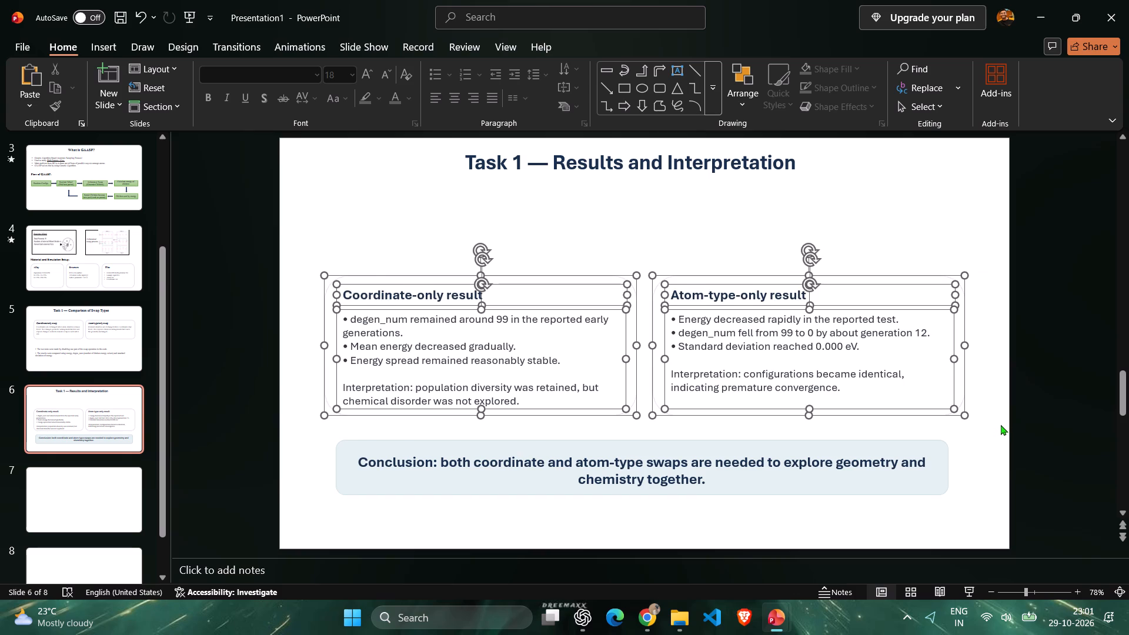
key(Up)
key(Up)
key(Up)
key(Up)
key(Up)
key(Up)
key(Up)
key(Up)
key(Up)
key(Up)
key(Up)
key(Up)
key(Up)
key(Up)
key(Up)
key(Up)
key(Up)
key(Up)
key(Up)
key(Up)
key(Up)
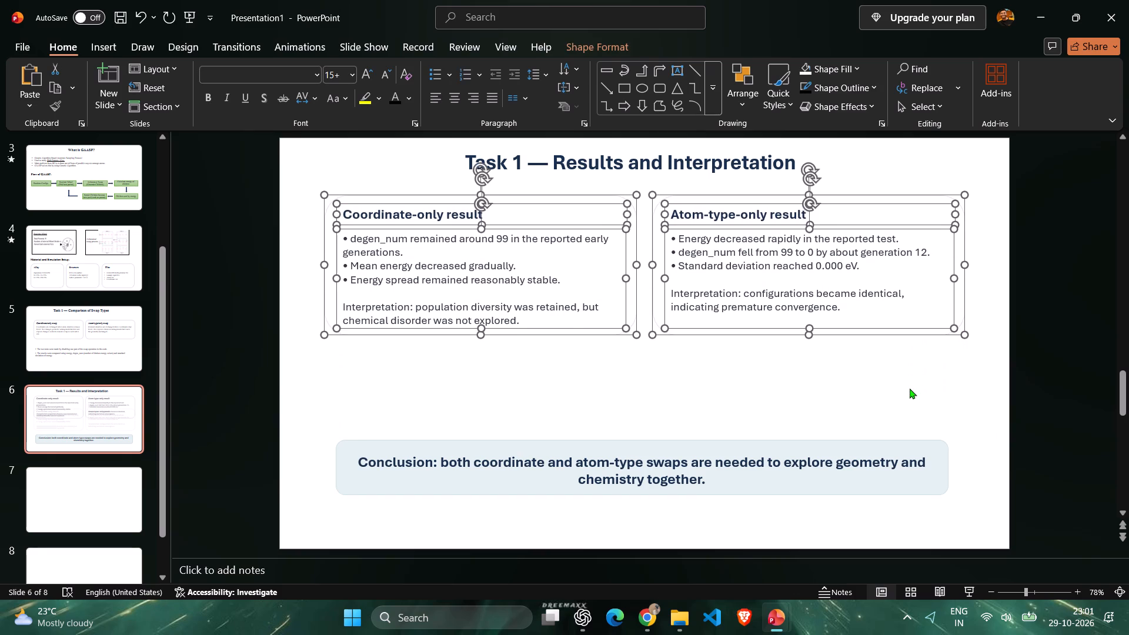
key(Up)
key(Up)
key(Up)
key(Up)
key(Up)
key(Up)
key(Up)
key(Up)
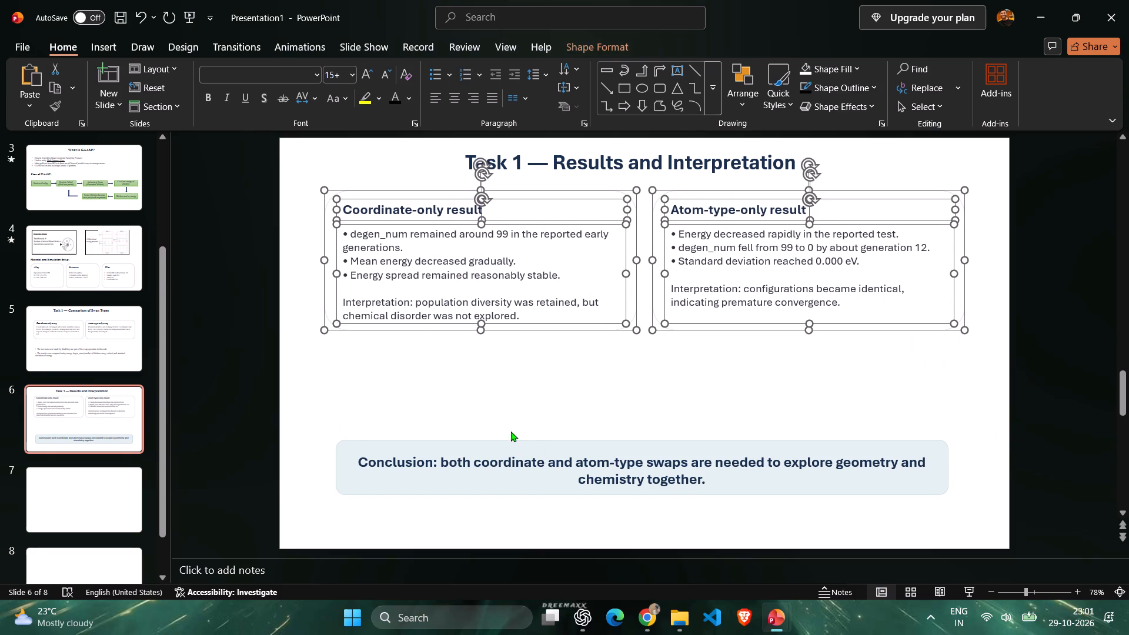
Move the conclusion banner with its text down close to the slide's lower edge.
drag(320, 414, 983, 516)
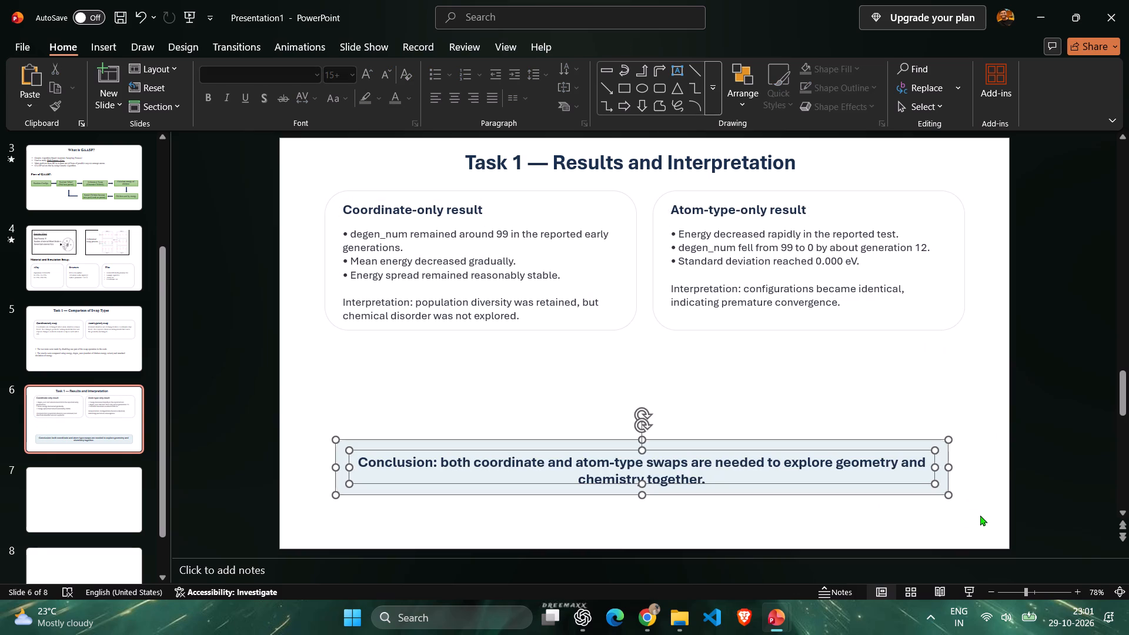
key(Down)
key(Down)
key(Down)
key(Down)
key(Down)
key(Down)
key(Down)
key(Down)
key(Down)
key(Down)
key(Down)
key(Down)
key(Down)
key(Down)
key(Down)
key(Down)
key(Down)
key(Down)
key(Down)
key(Down)
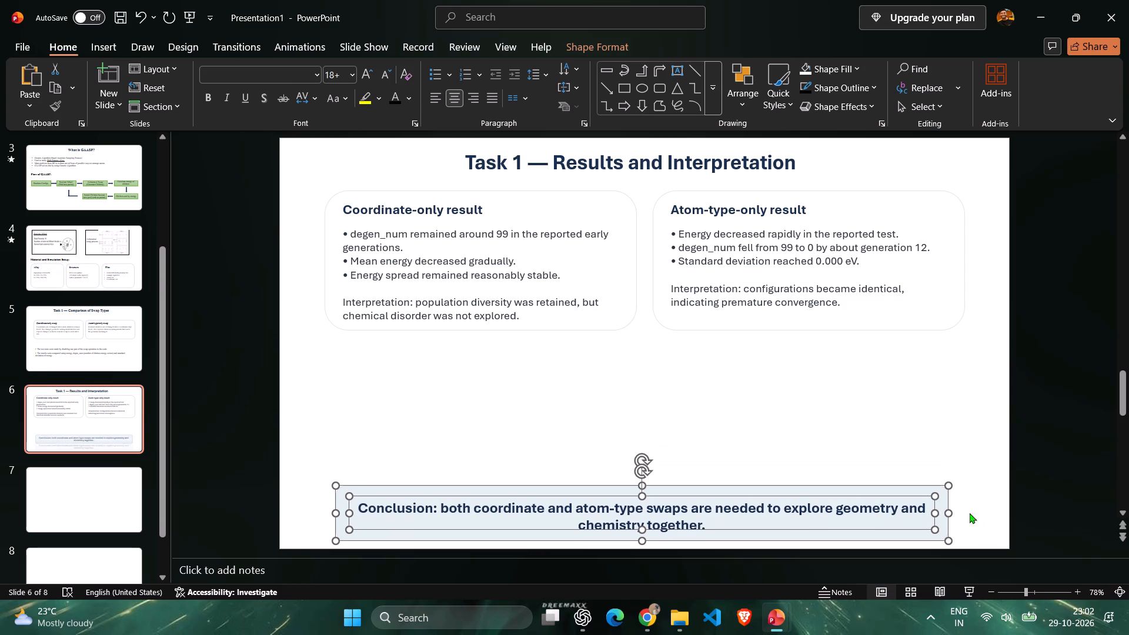
Move the Atom-type-only result box with its heading and text to directly below the Coordinate-only result box, above the conclusion banner.
drag(640, 186, 715, 240)
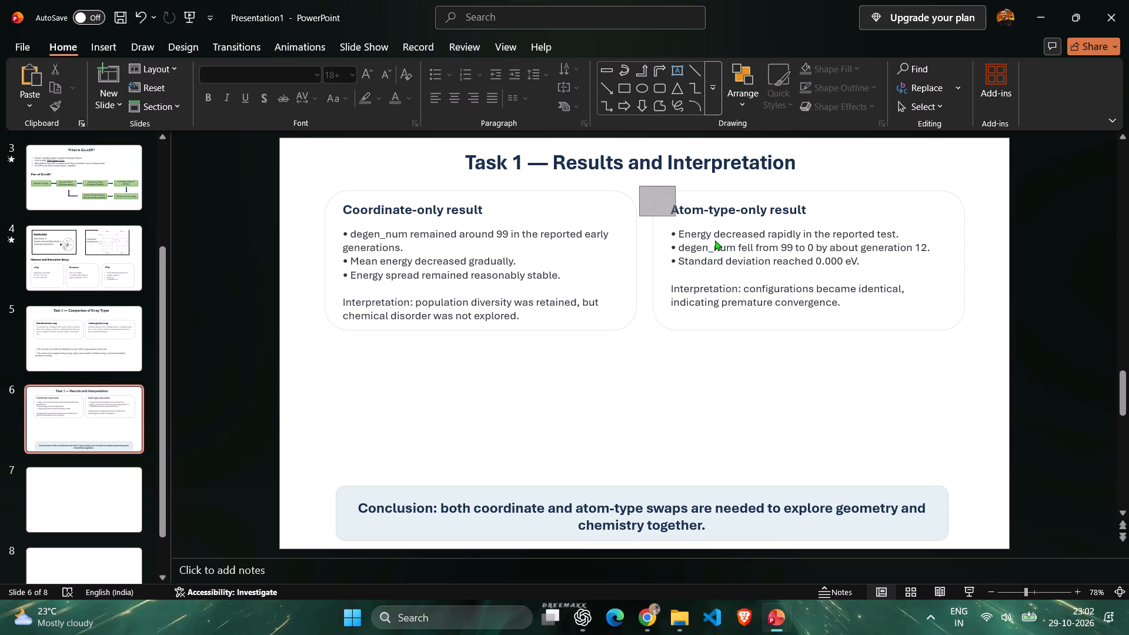
drag(715, 240, 982, 357)
key(Down)
key(Down)
key(Down)
key(Down)
key(Down)
key(Down)
key(Down)
key(Down)
key(Down)
key(Down)
key(Down)
key(Down)
key(Down)
key(Down)
key(Down)
key(Down)
key(Down)
key(Down)
key(Down)
key(Down)
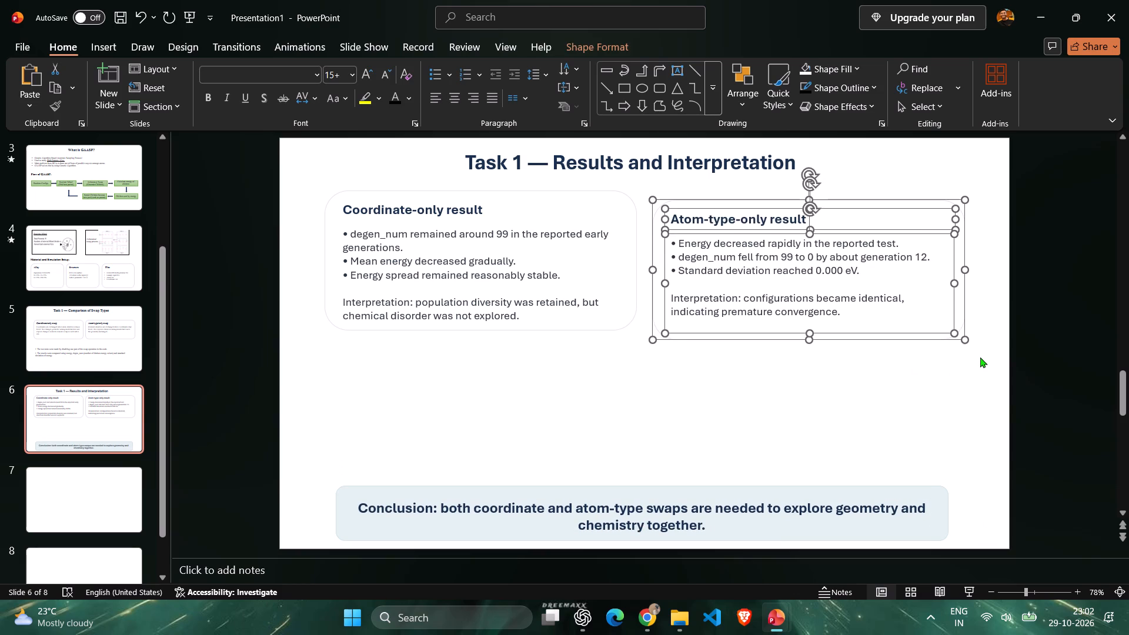
key(Left)
key(Left)
key(Left)
key(Left)
key(Left)
key(Left)
key(Left)
key(Left)
key(Left)
key(Left)
key(Left)
key(Left)
key(Left)
key(Left)
key(Left)
key(Left)
key(Left)
key(Left)
key(Left)
key(Left)
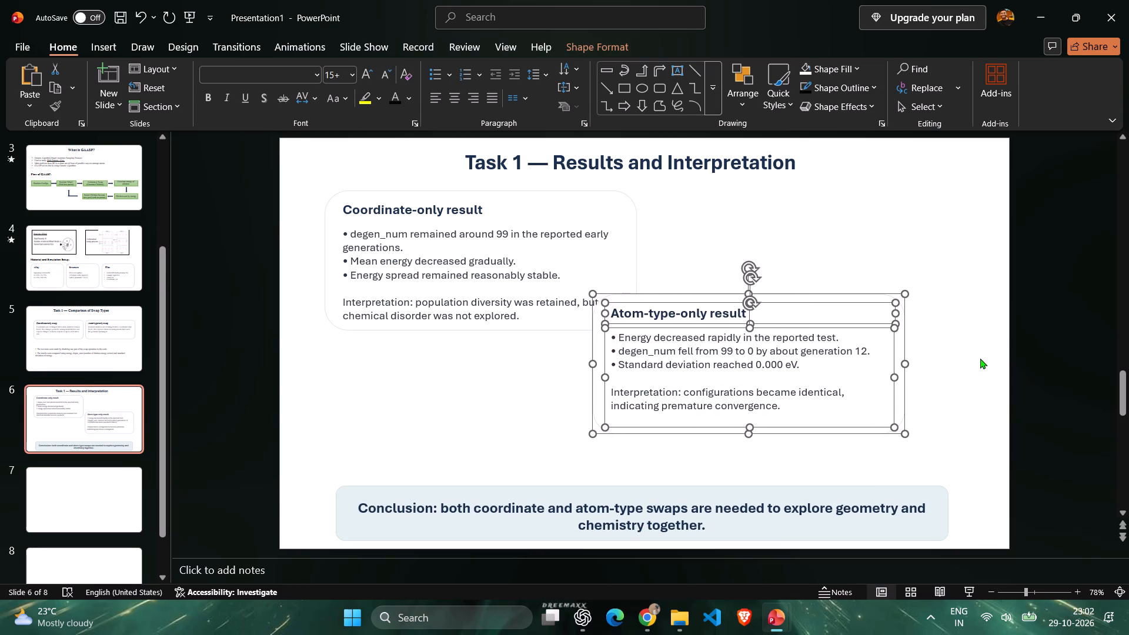
key(Down)
key(Down)
key(Down)
key(Down)
key(Down)
key(Down)
key(Down)
key(Down)
key(Down)
key(Down)
key(Down)
key(Down)
key(Down)
key(Down)
key(Down)
key(Down)
key(Down)
key(Down)
key(Down)
key(Down)
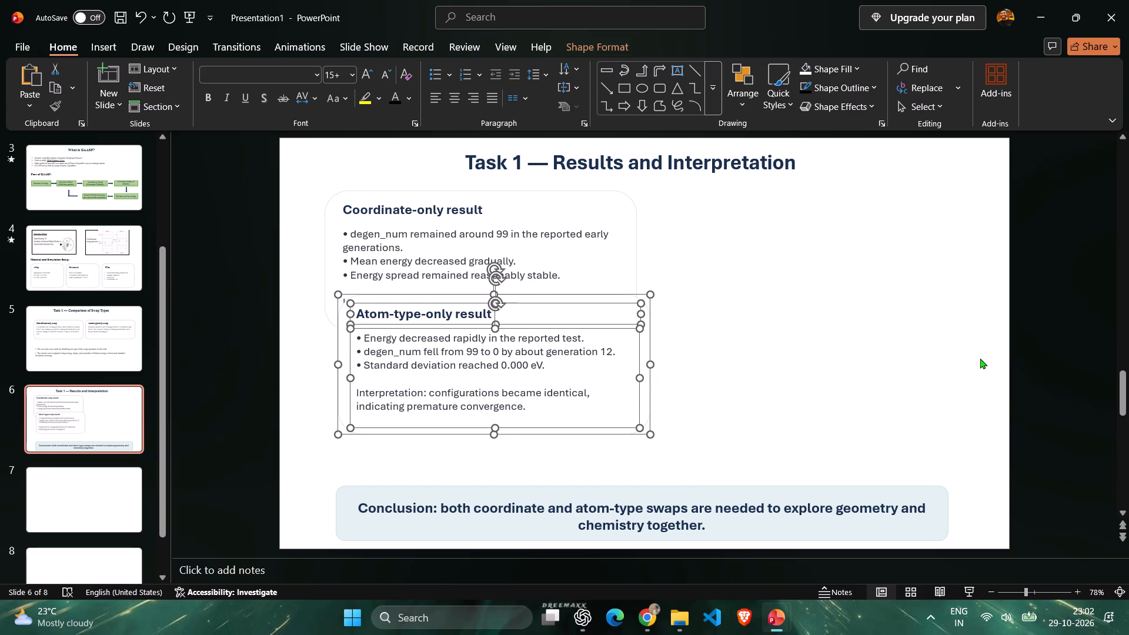
key(Left)
key(Left)
key(Left)
key(Left)
key(Left)
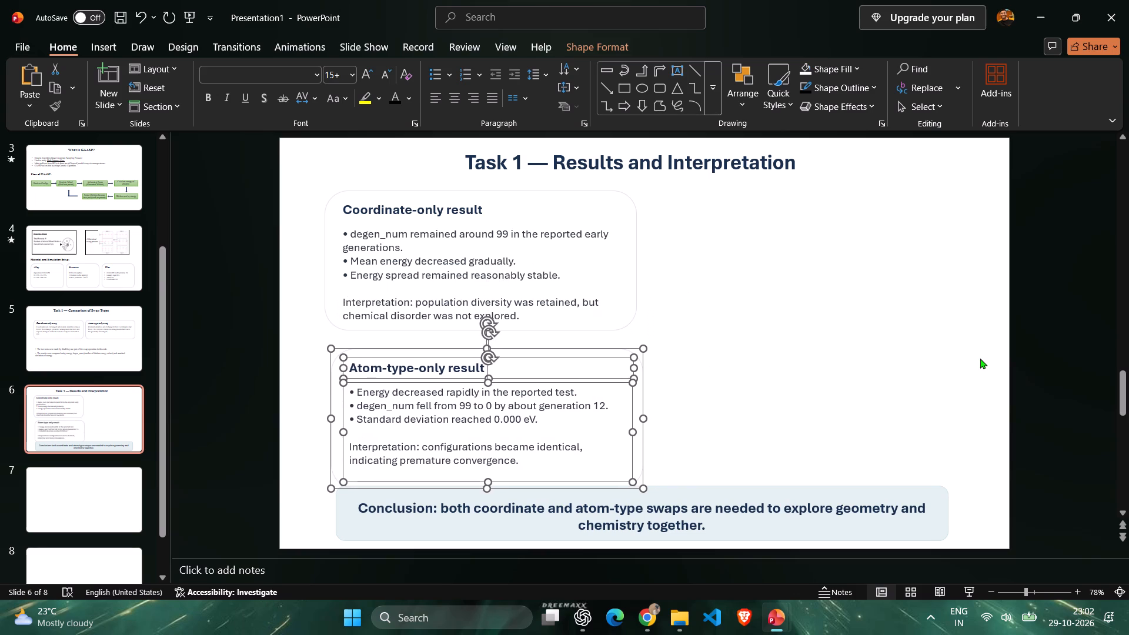
key(Left)
key(Left)
key(Left)
key(Up)
key(Up)
key(Up)
key(Up)
key(Up)
key(Up)
key(Up)
key(Up)
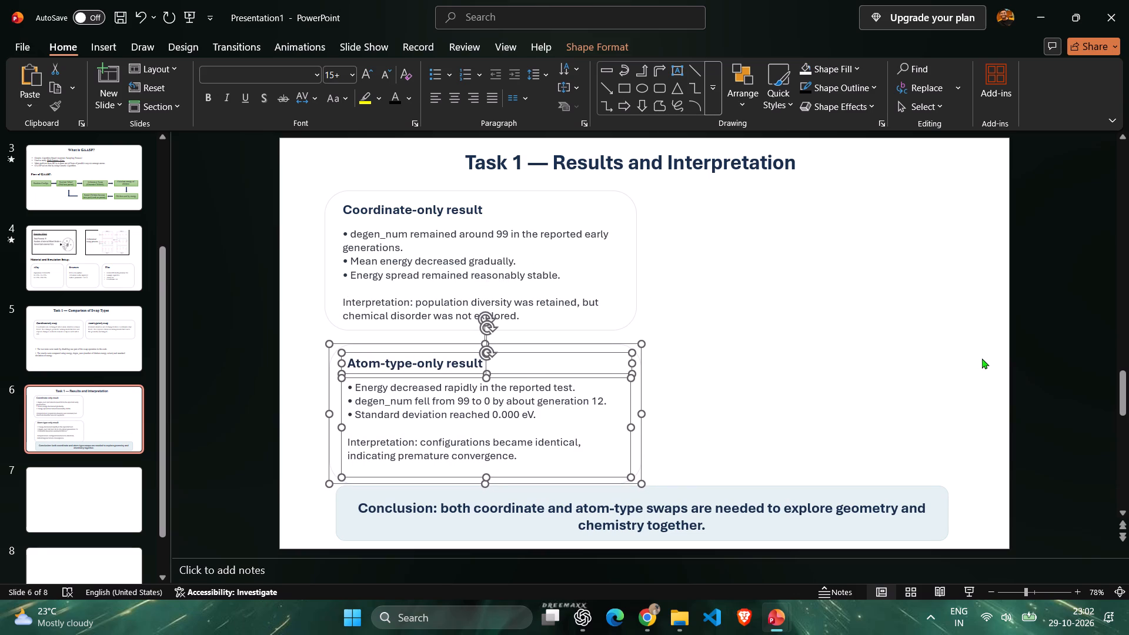
key(Left)
key(Left)
key(Left)
key(Left)
key(Up)
key(Up)
key(Up)
key(Up)
key(Up)
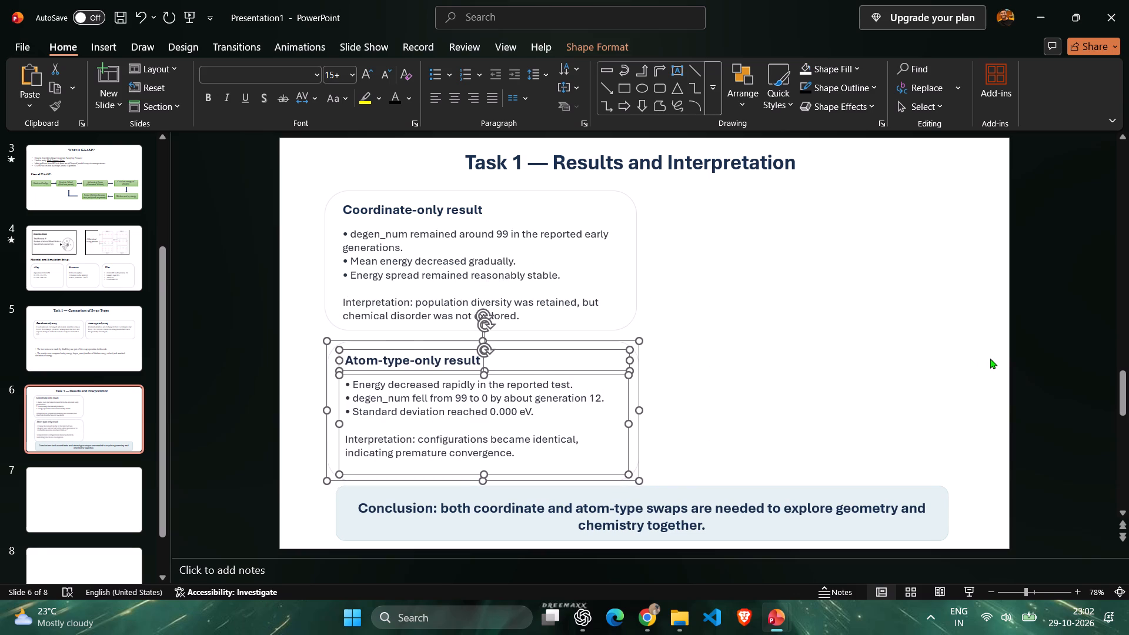
key(Up)
key(Up)
click(990, 358)
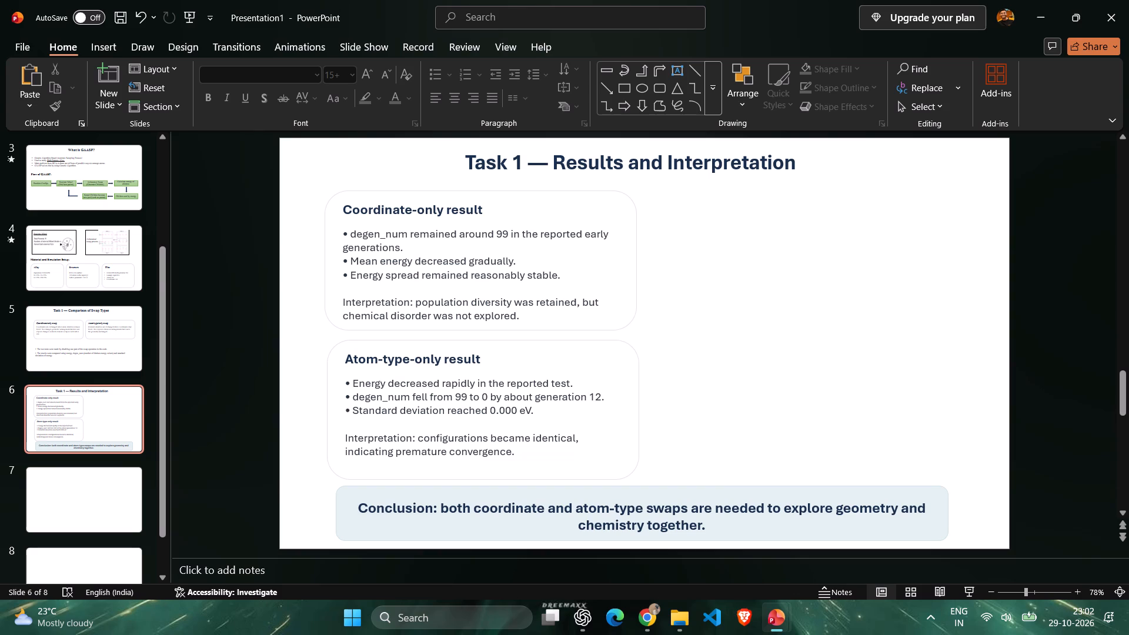
Nudge the Atom-type-only result box with its contents slightly left to align it with the Coordinate-only box above.
drag(324, 337, 682, 482)
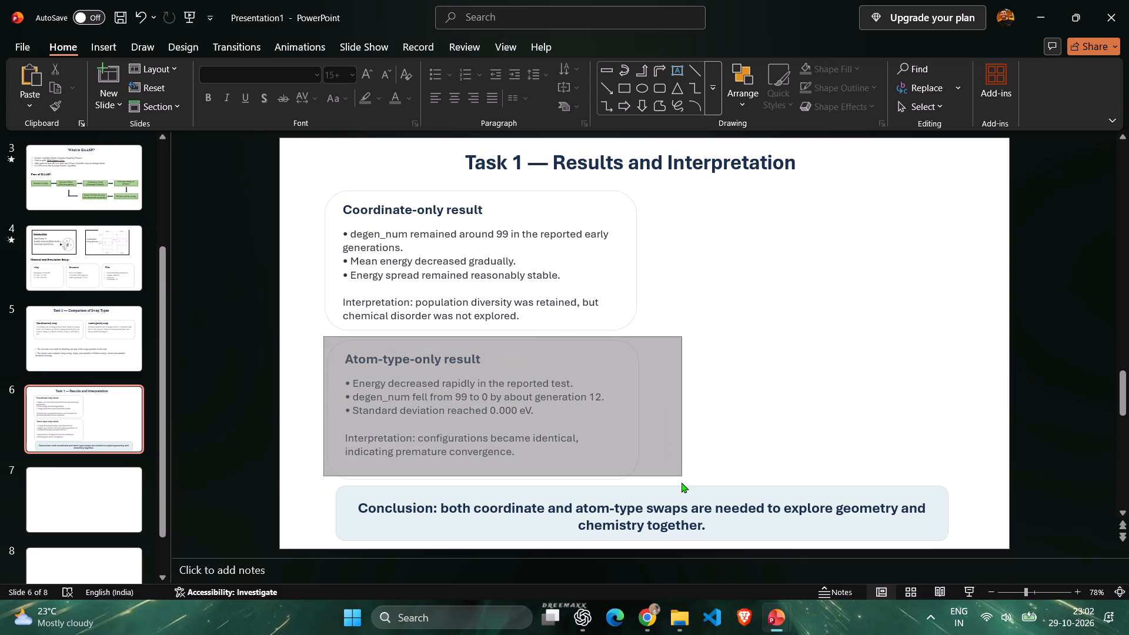
drag(682, 482, 680, 483)
key(Left)
key(Left)
click(681, 465)
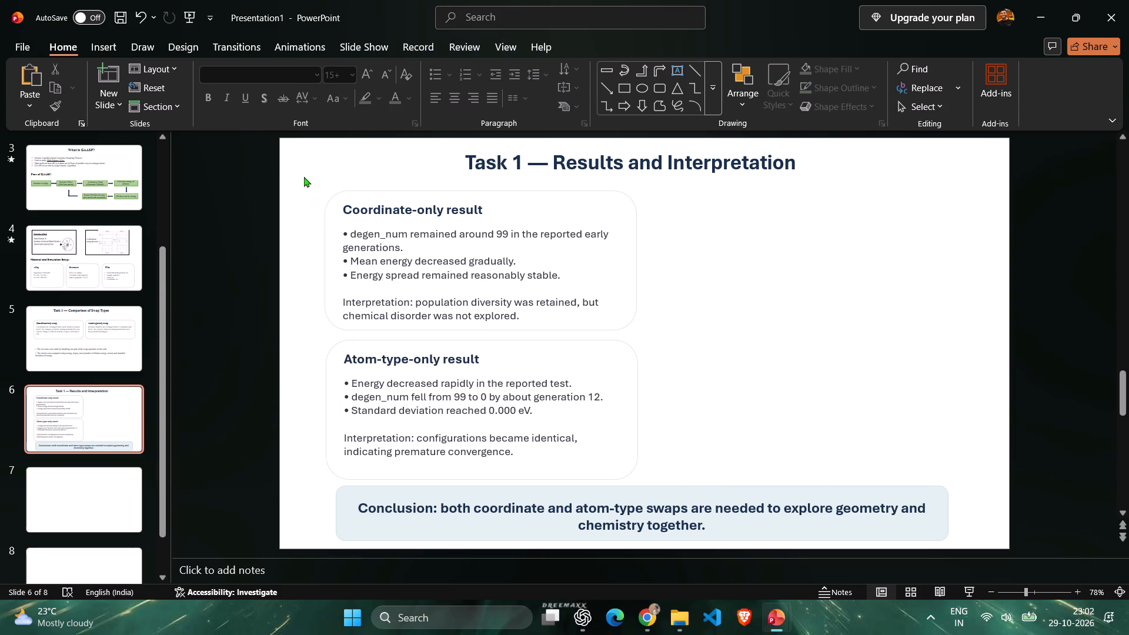
Set the font of all text on slide 6 to Times New Roman.
drag(304, 175, 346, 226)
drag(279, 141, 1070, 514)
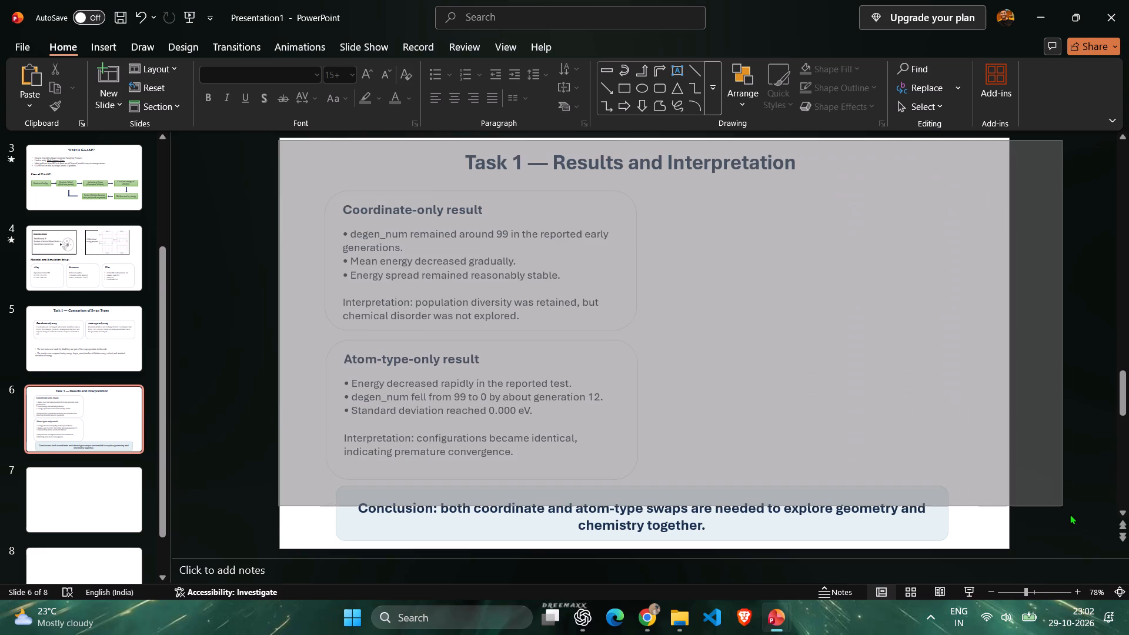
drag(1070, 514, 1079, 555)
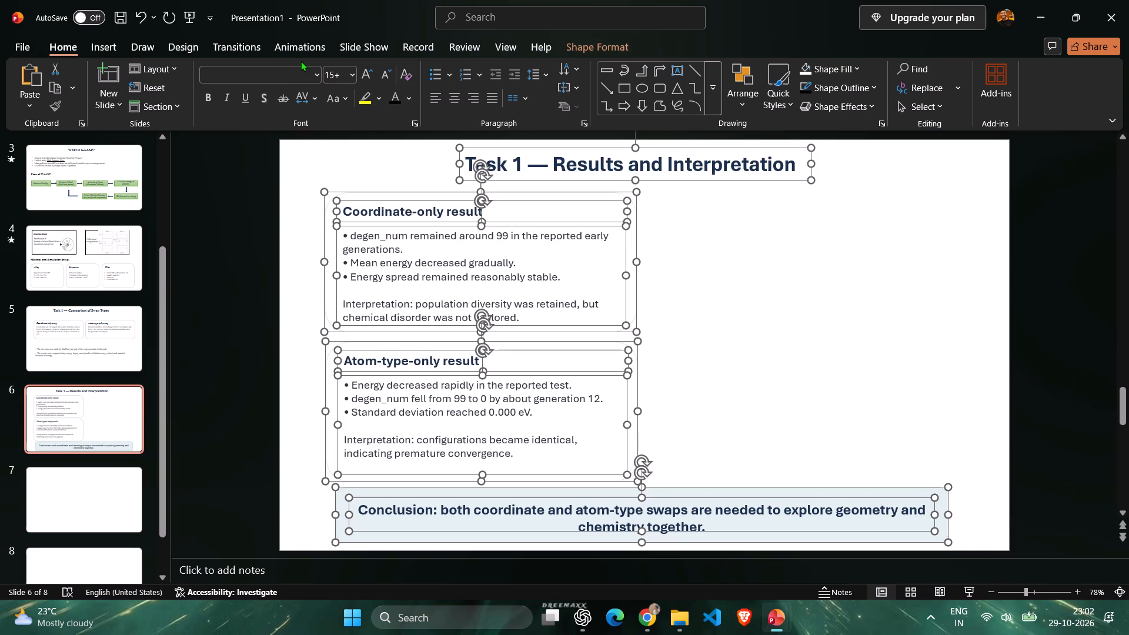
click(313, 75)
click(263, 172)
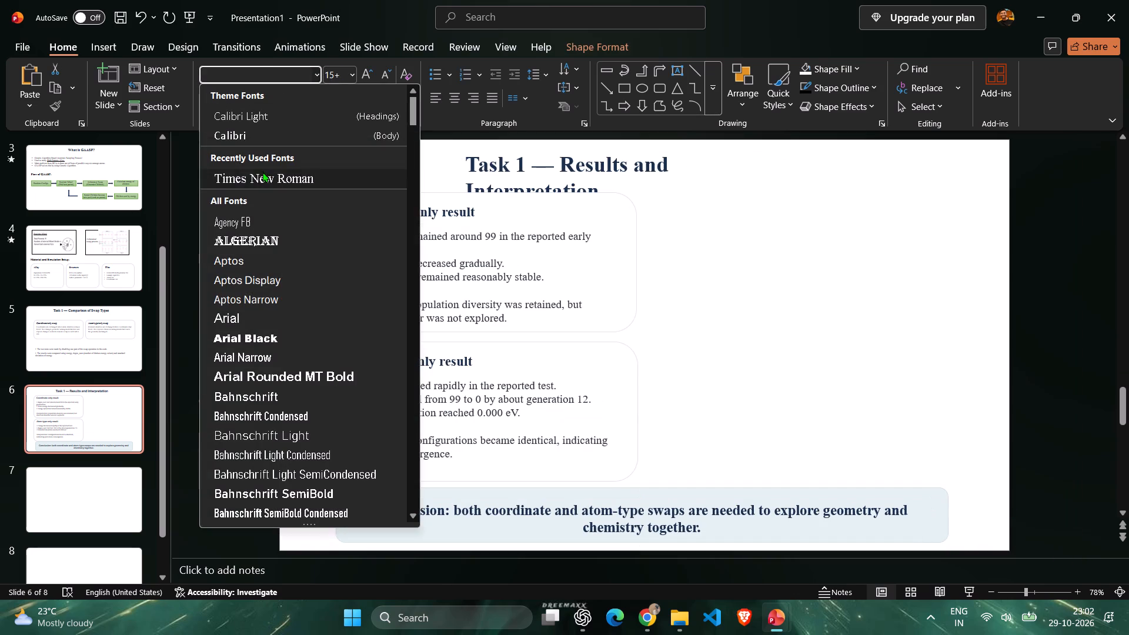
click(758, 329)
Adjust the title box's width so "Task 1 — Results and Interpretation" fits on one line, and nudge it slightly left.
click(712, 193)
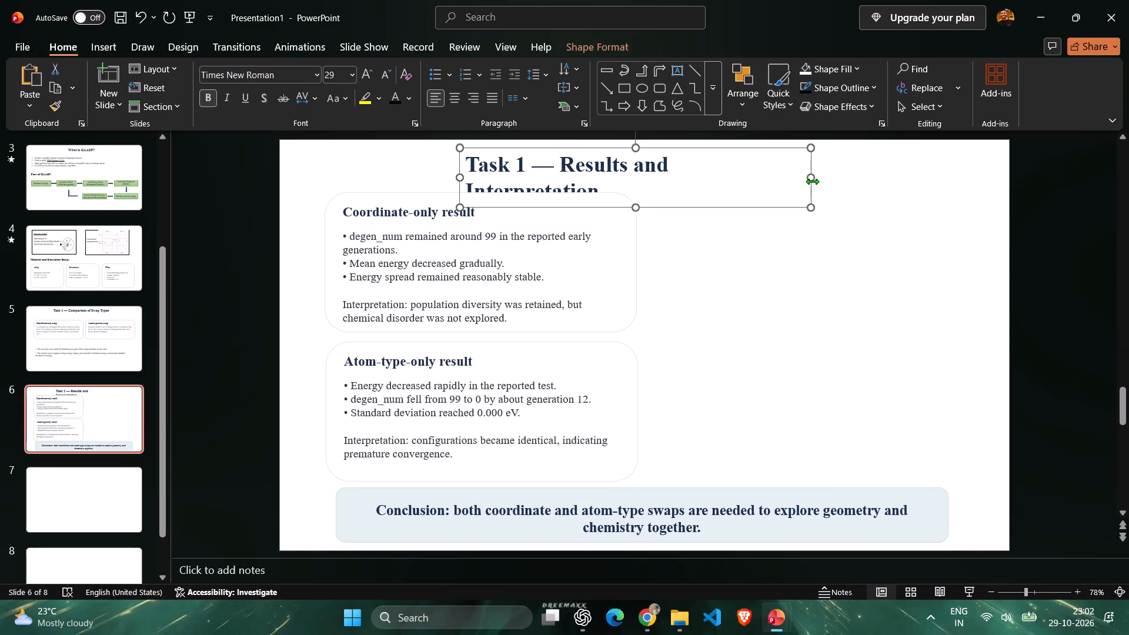
drag(812, 178, 885, 178)
key(Left)
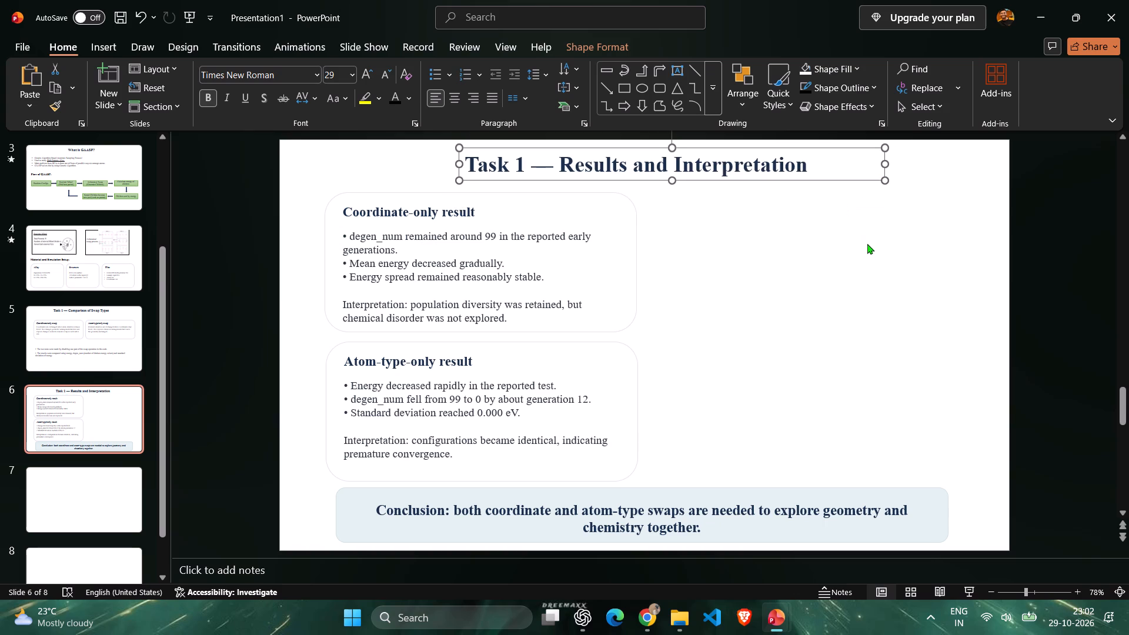
key(Left)
key(Left)
key(Left)
key(Left)
key(Left)
key(Left)
drag(877, 162, 813, 159)
click(844, 273)
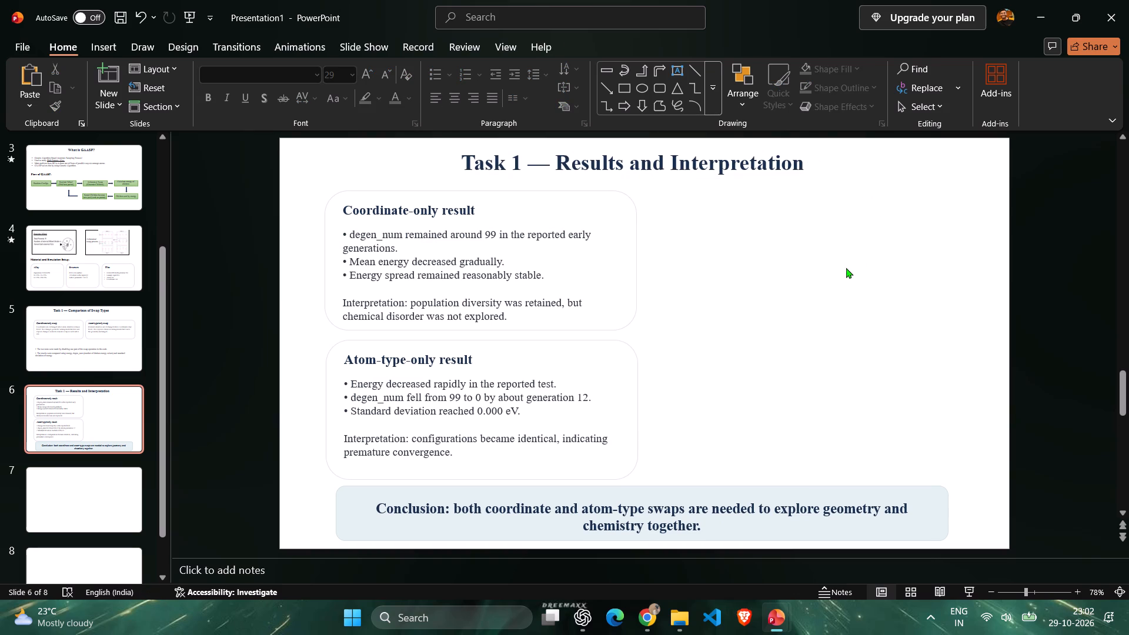
click(757, 276)
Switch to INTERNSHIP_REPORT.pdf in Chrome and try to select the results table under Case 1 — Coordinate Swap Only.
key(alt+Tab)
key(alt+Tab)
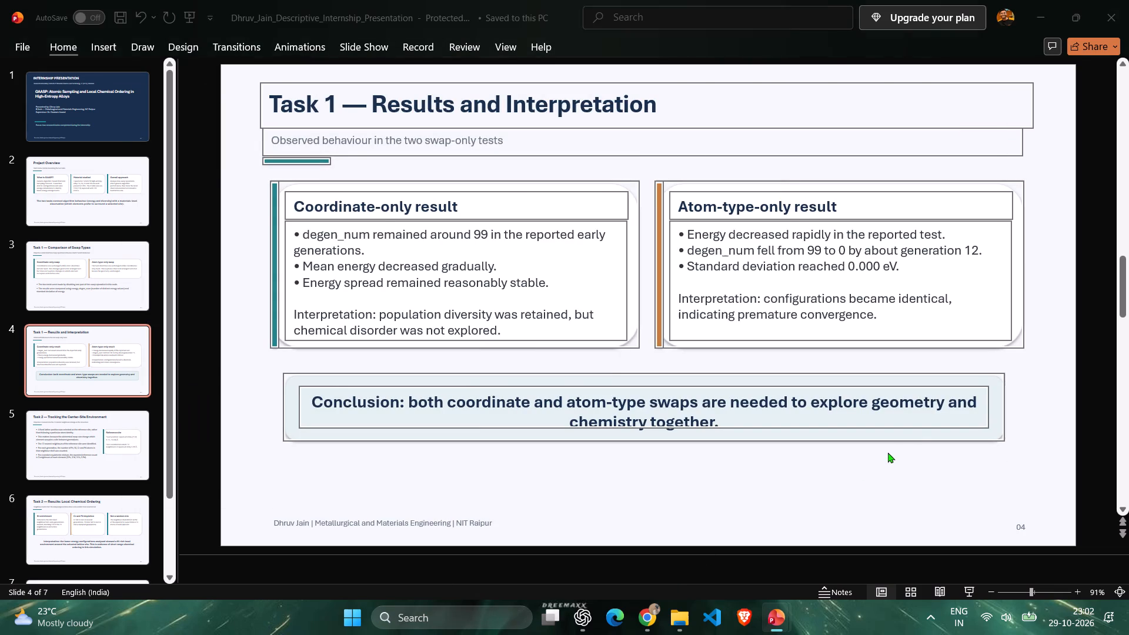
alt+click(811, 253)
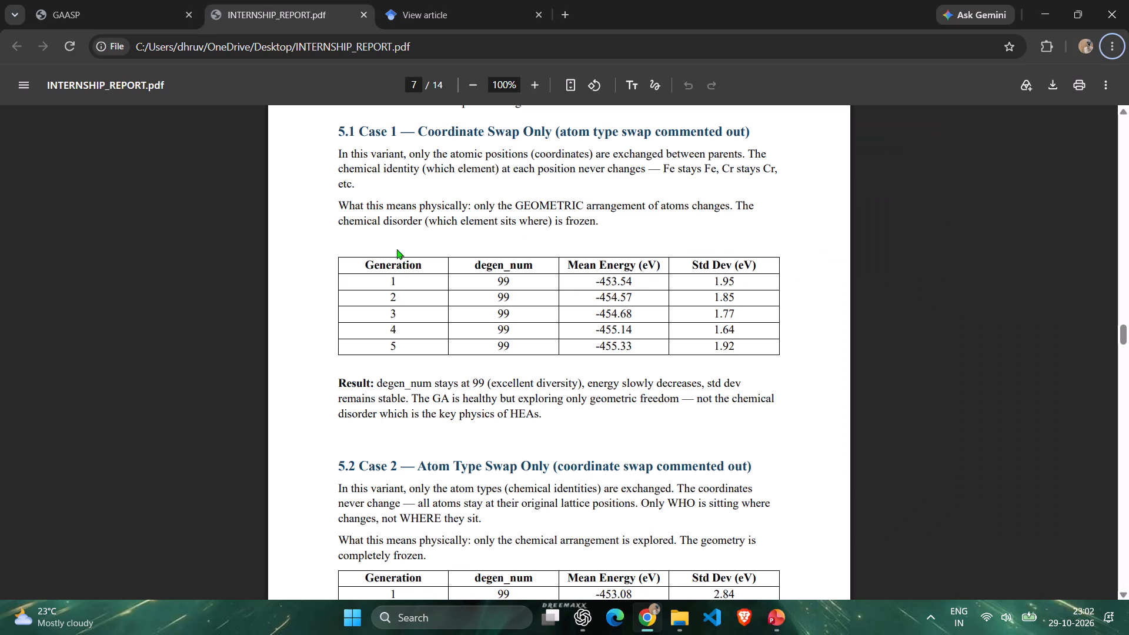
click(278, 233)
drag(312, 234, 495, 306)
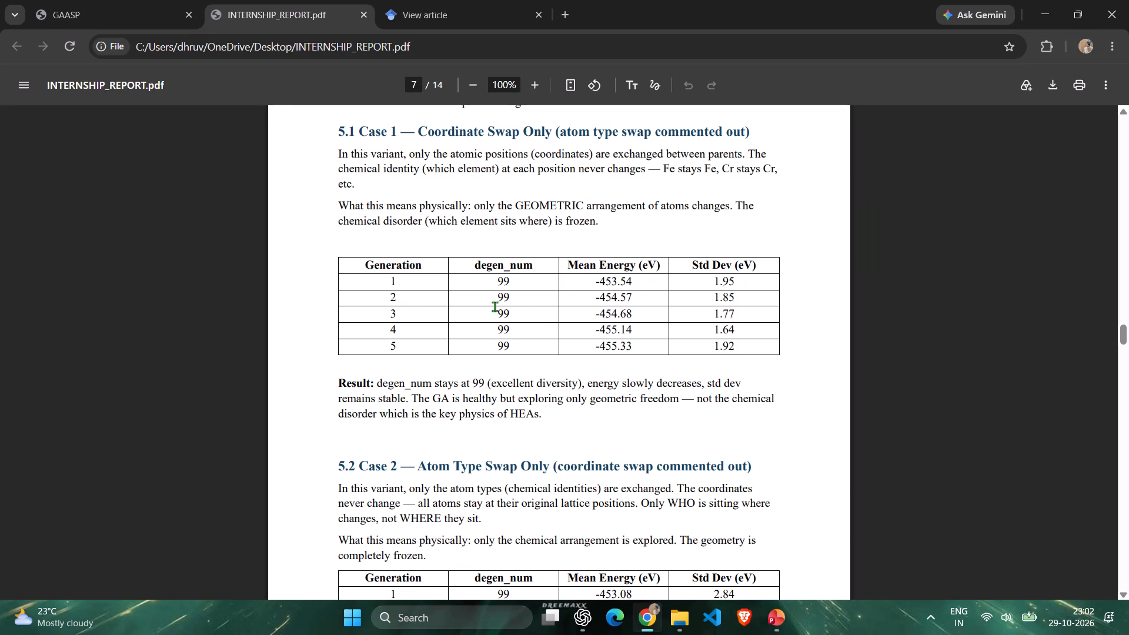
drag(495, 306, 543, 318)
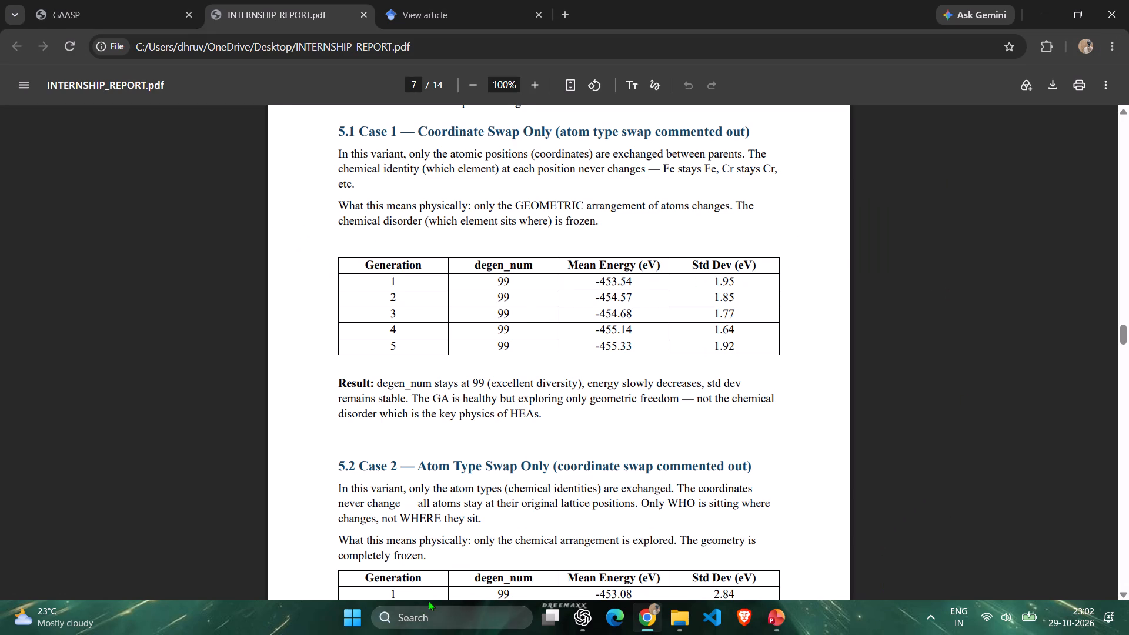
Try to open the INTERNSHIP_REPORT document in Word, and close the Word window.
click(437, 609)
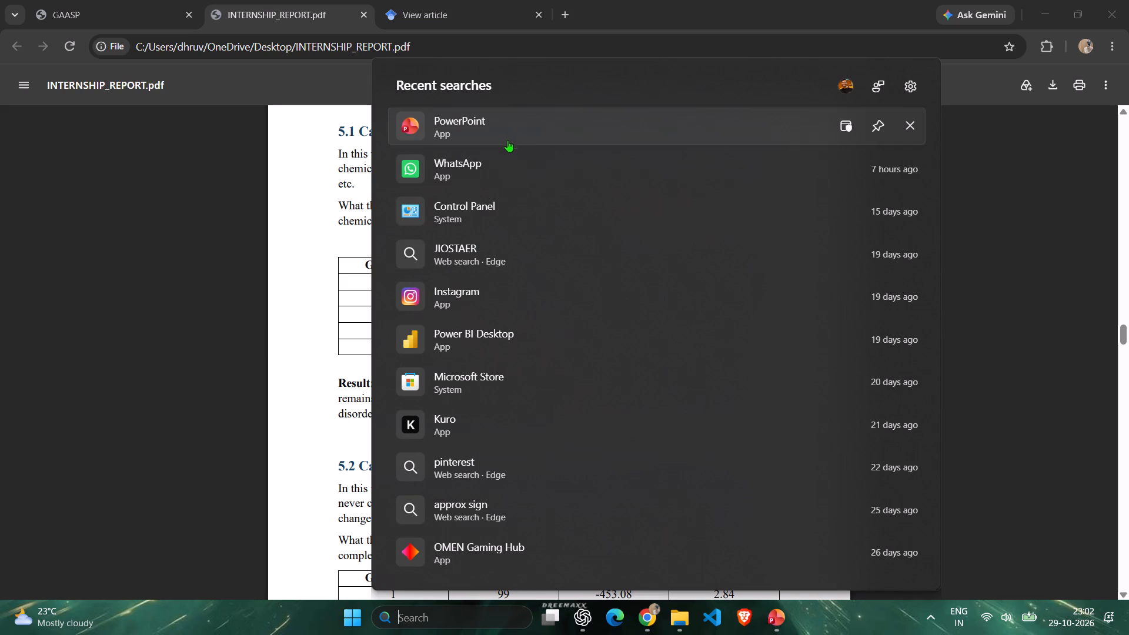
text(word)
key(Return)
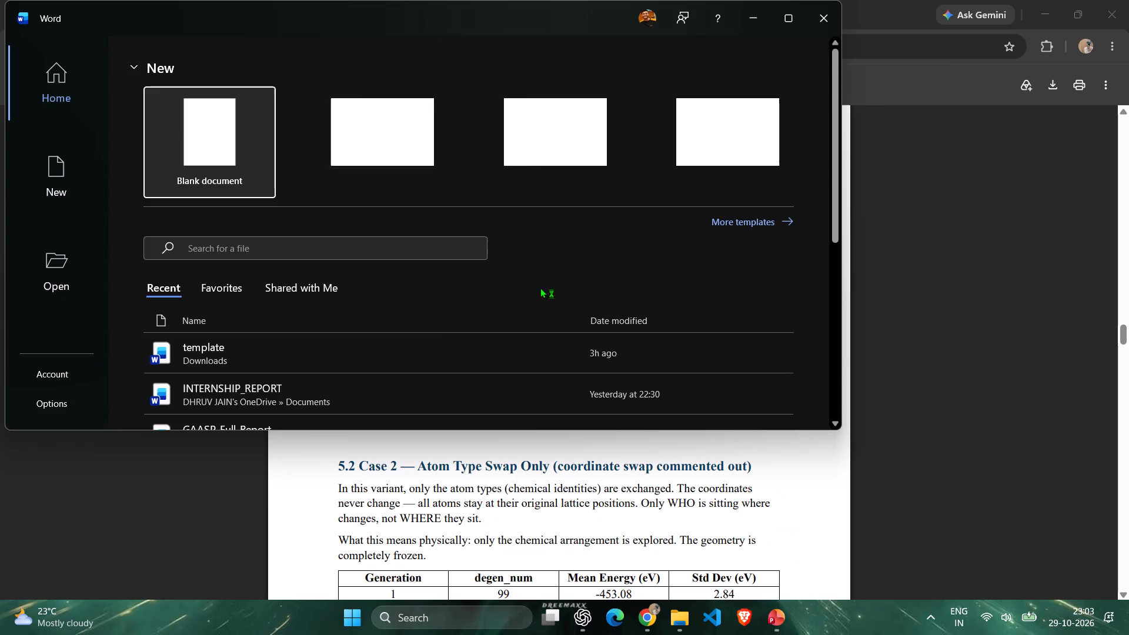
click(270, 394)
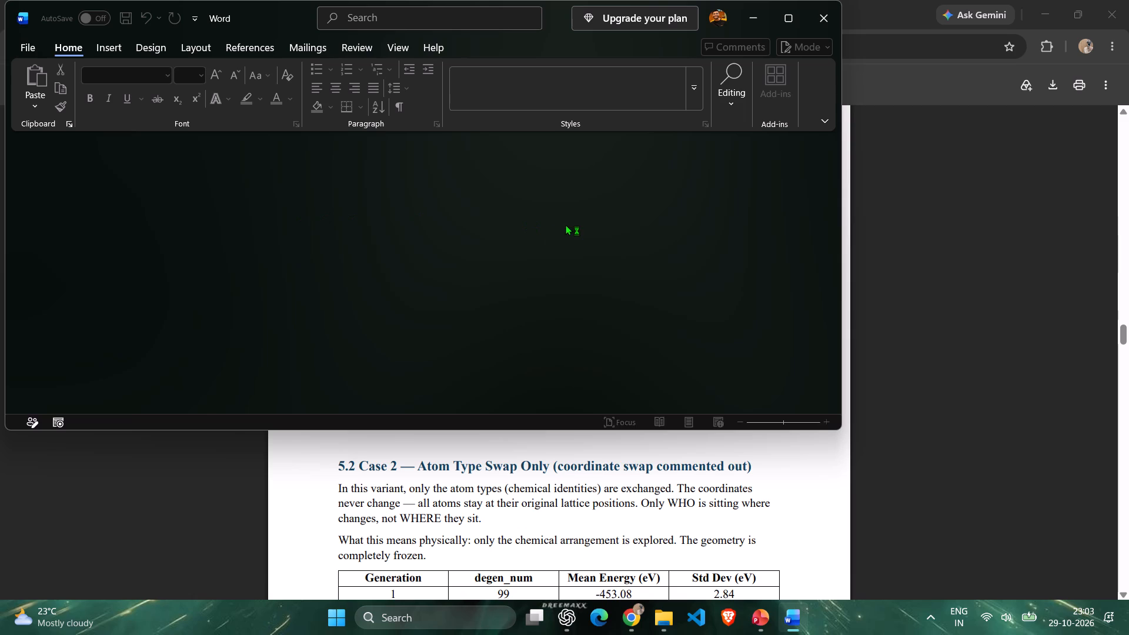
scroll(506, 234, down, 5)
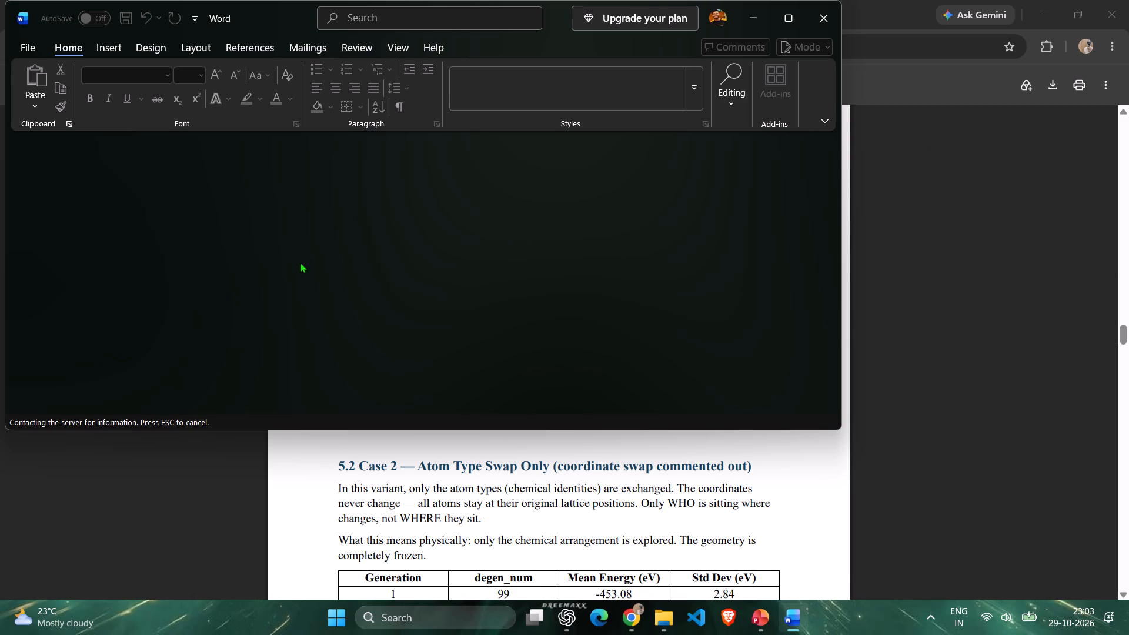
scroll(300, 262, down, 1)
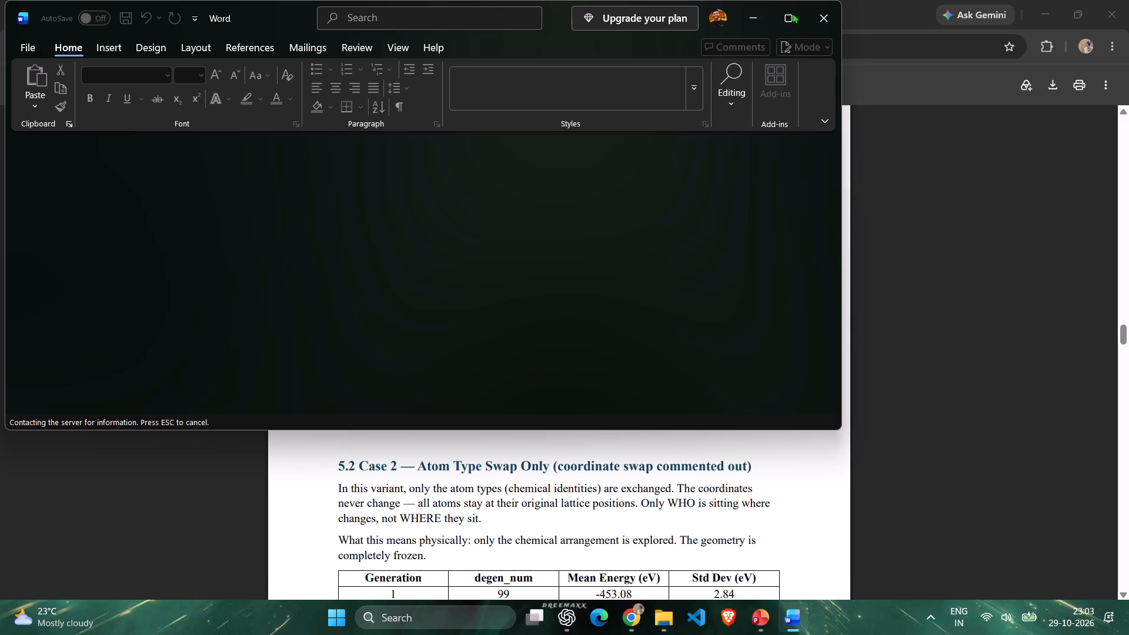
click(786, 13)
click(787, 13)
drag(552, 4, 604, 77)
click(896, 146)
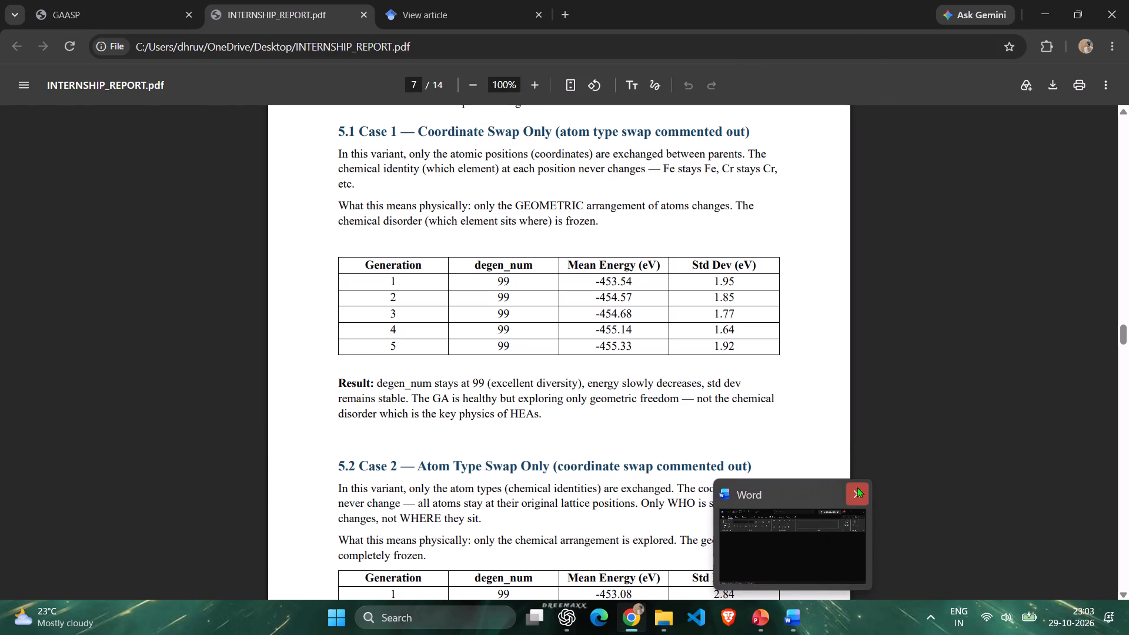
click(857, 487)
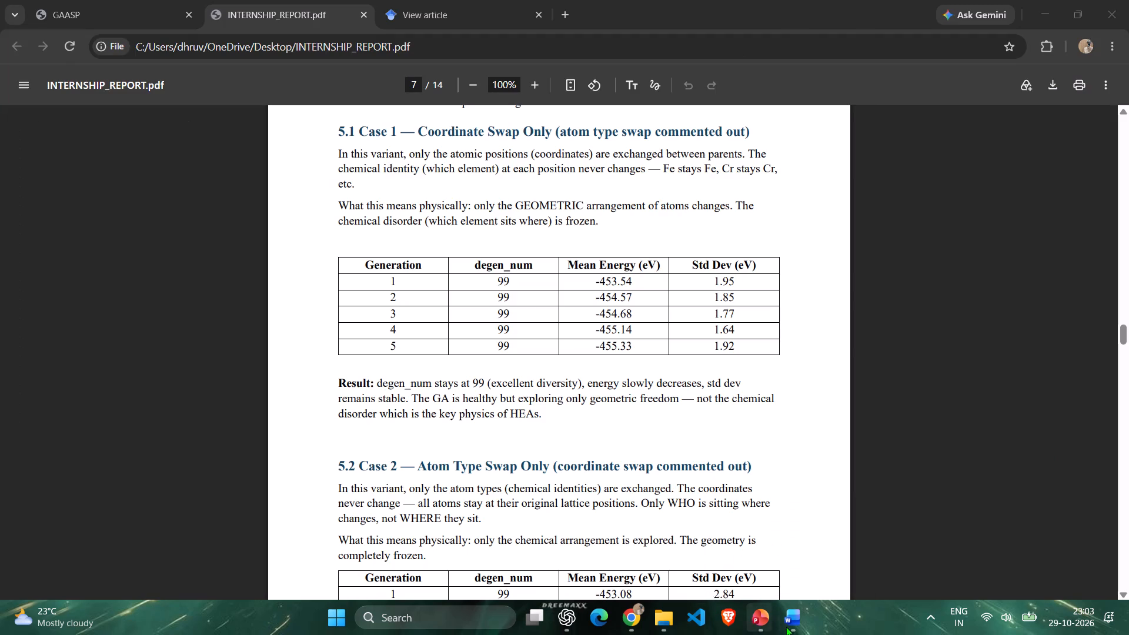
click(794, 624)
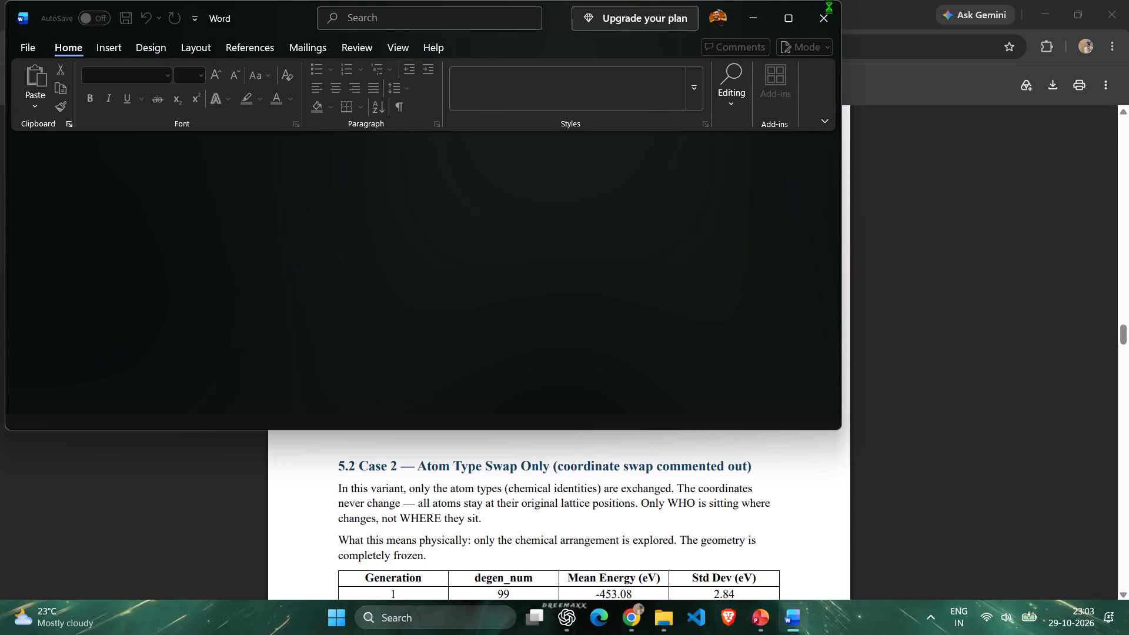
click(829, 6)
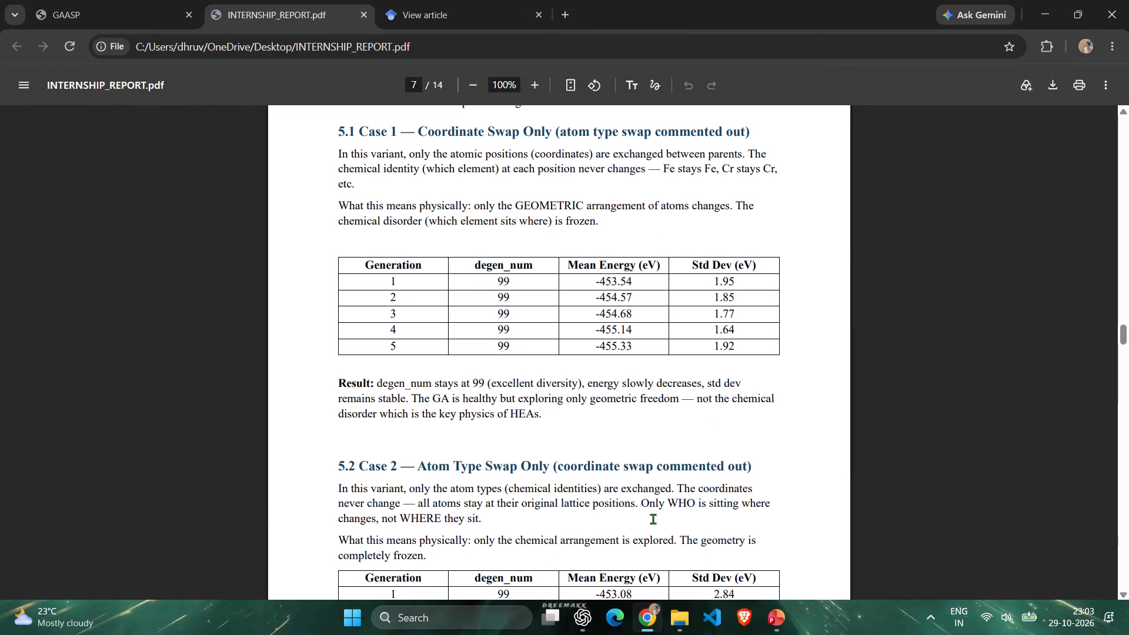
Start Word again, maximize its window and open the recent INTERNSHIP_REPORT document from the OneDrive Documents folder.
click(454, 609)
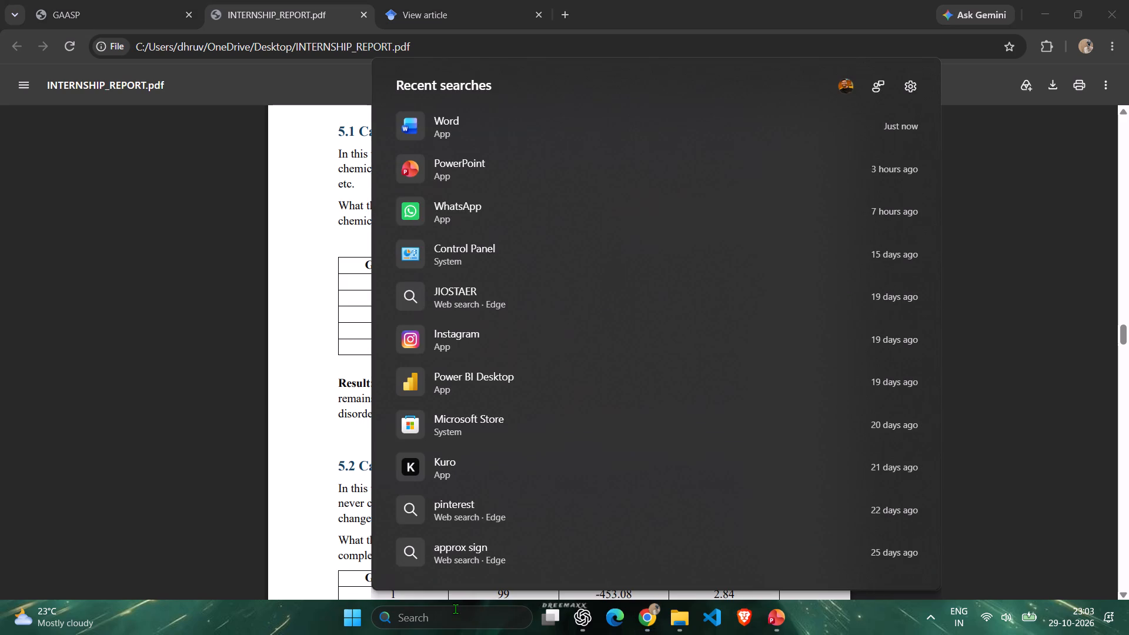
click(620, 109)
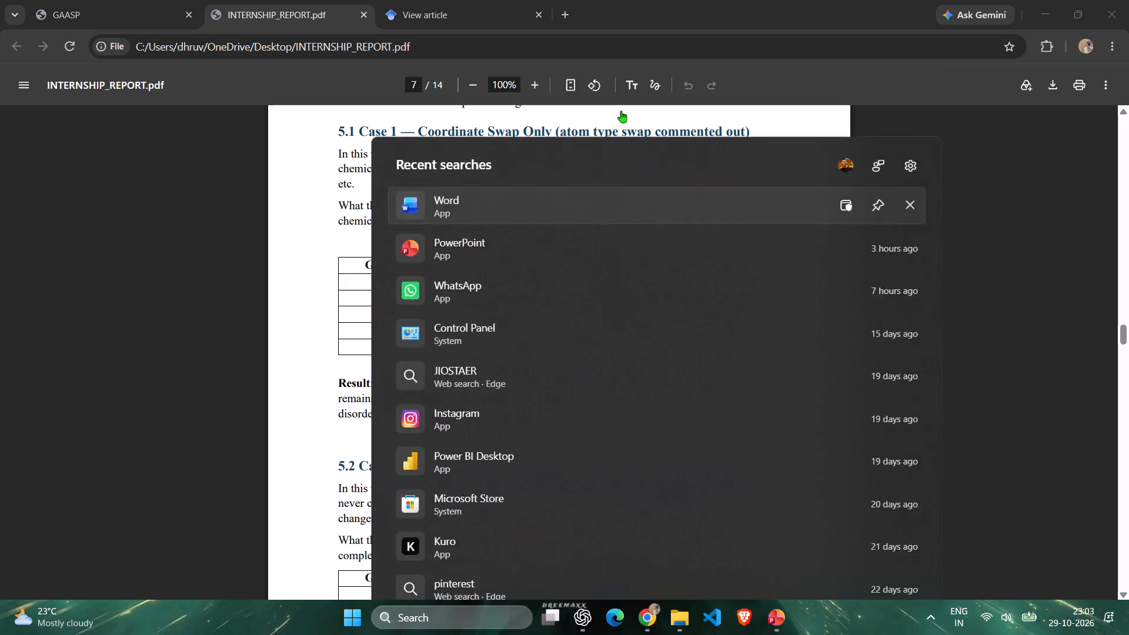
click(801, 11)
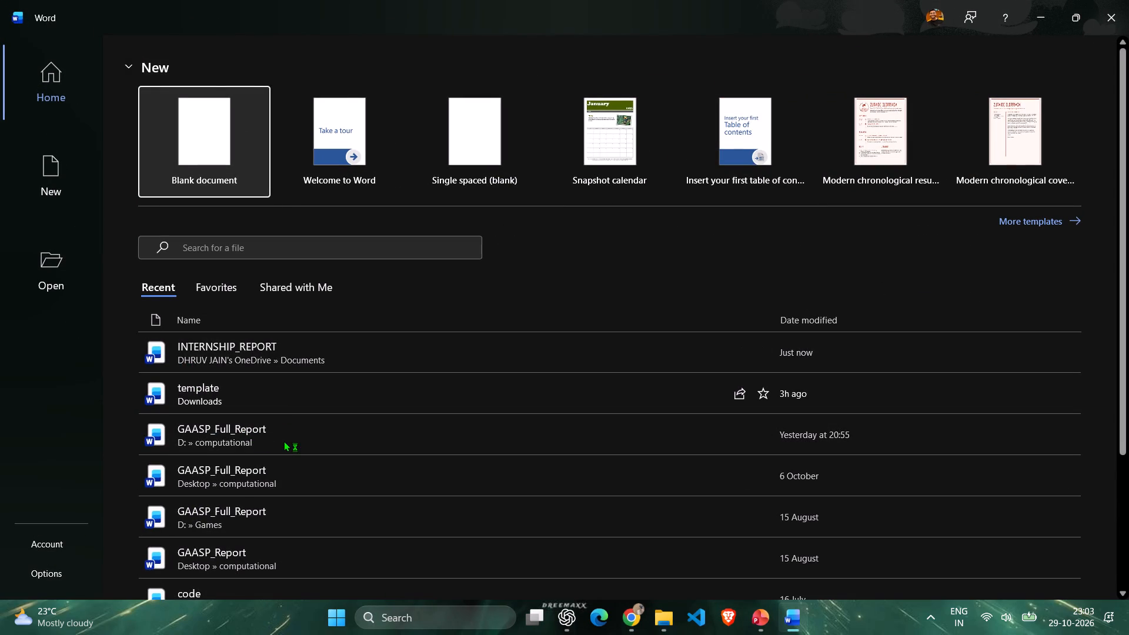
click(285, 362)
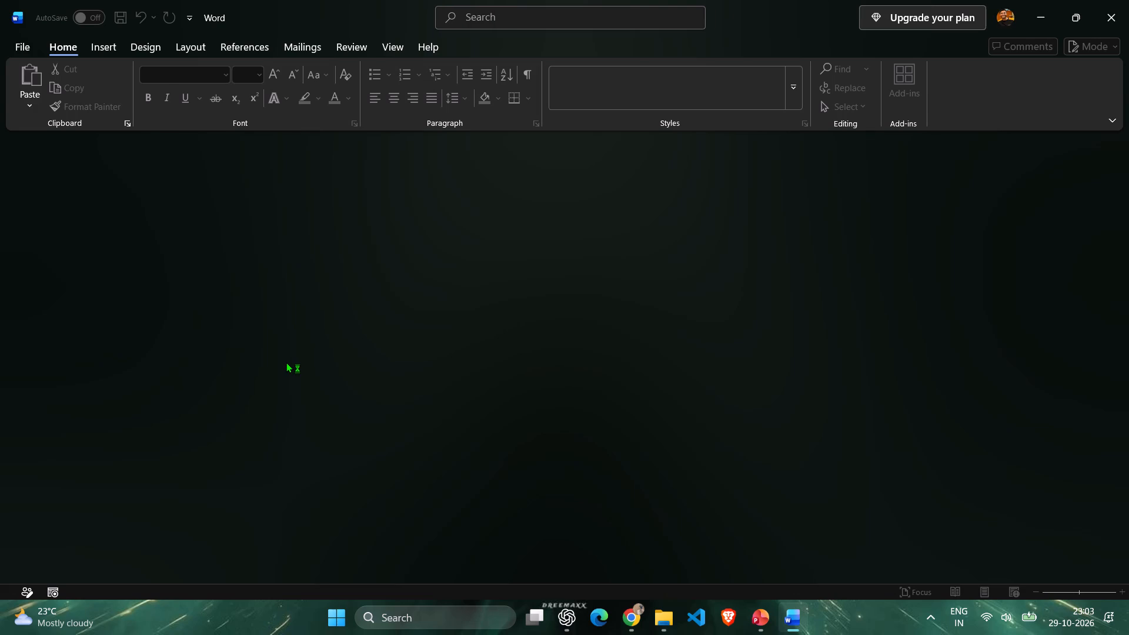
Copy the generation results table under 5.1 Case 1 — Coordinate Swap Only in the INTERNSHIP_REPORT document.
click(1041, 9)
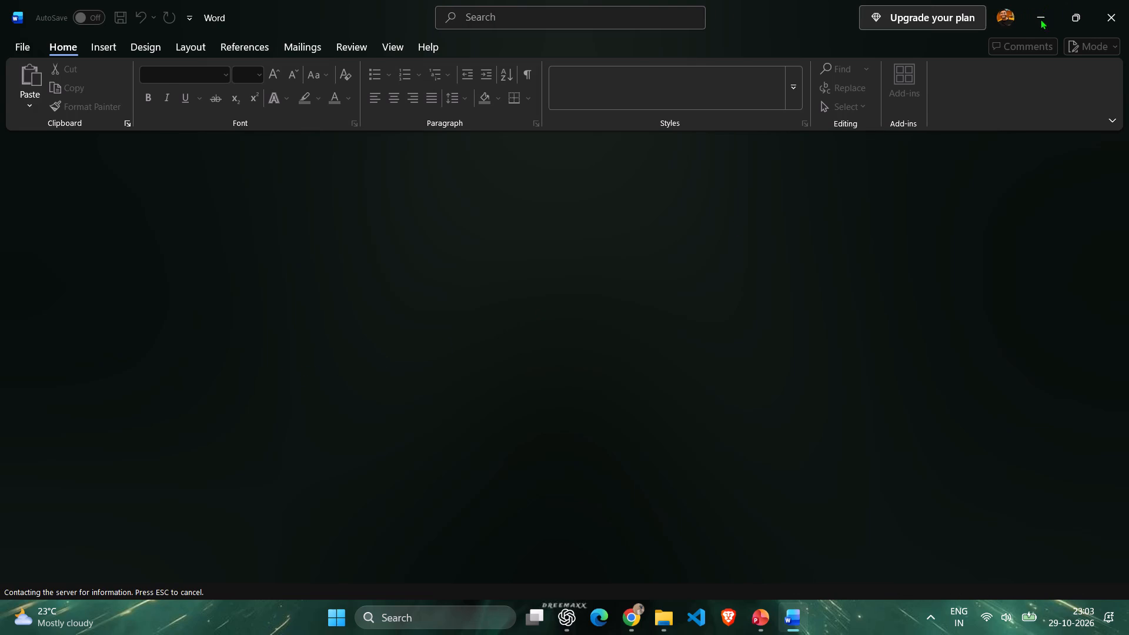
scroll(810, 380, down, 15)
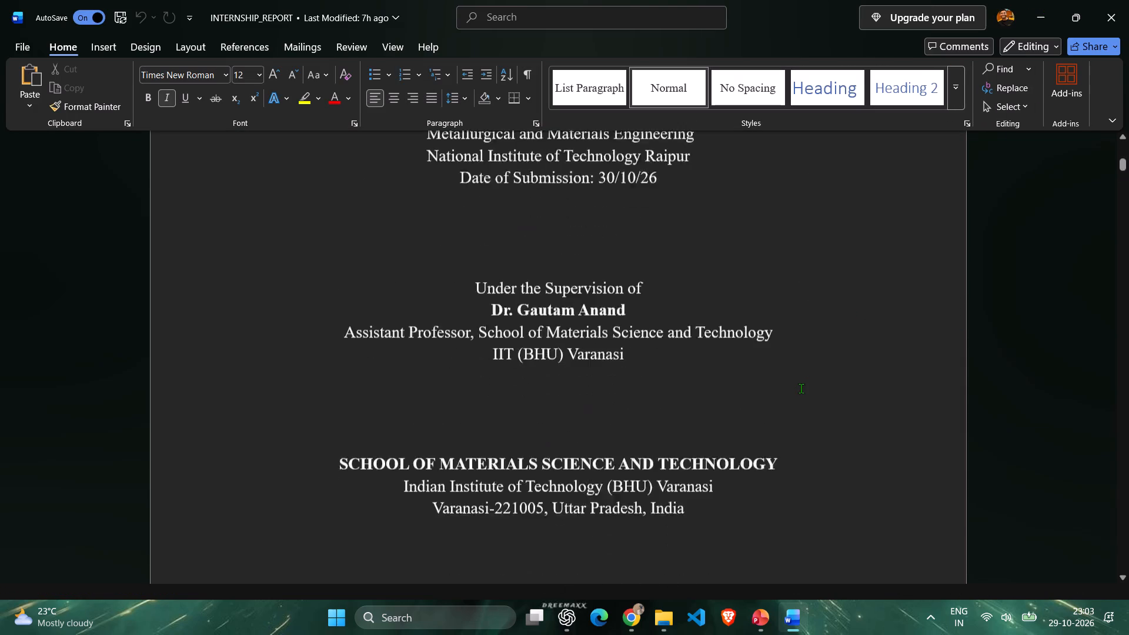
scroll(801, 388, down, 20)
scroll(801, 388, down, 10)
scroll(804, 385, up, 4)
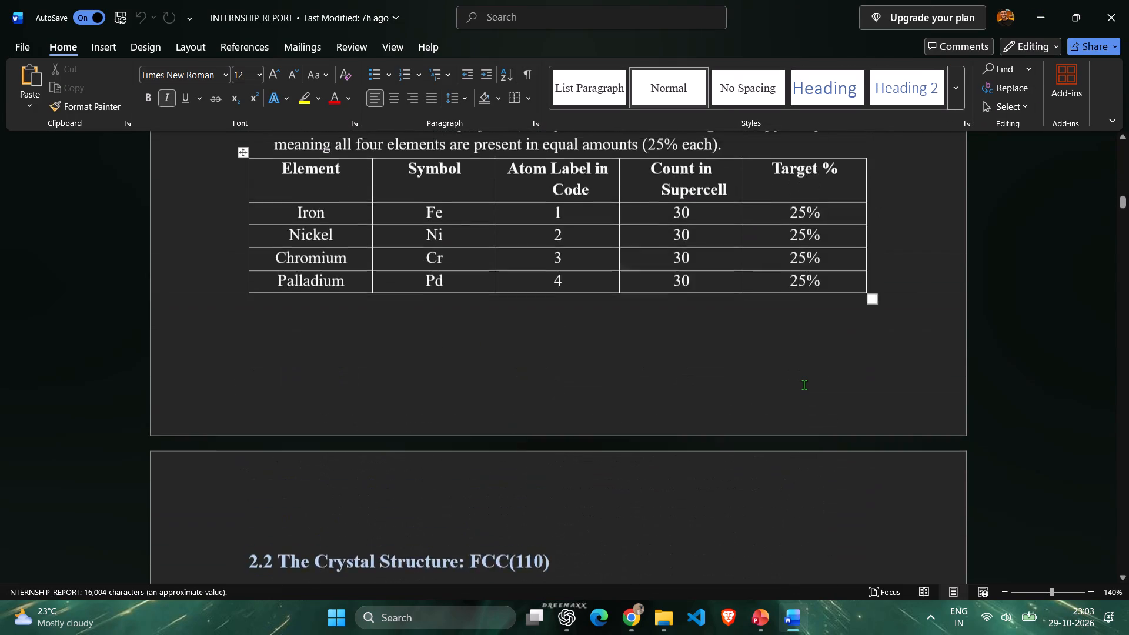
scroll(804, 385, down, 19)
scroll(805, 385, down, 5)
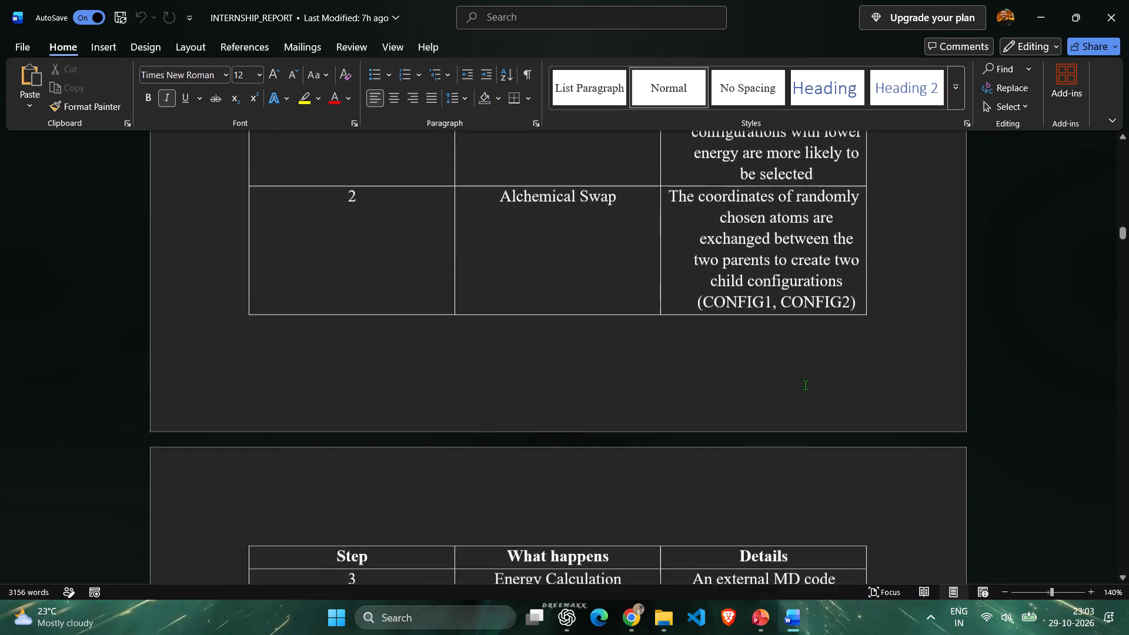
scroll(805, 385, down, 20)
scroll(809, 385, down, 15)
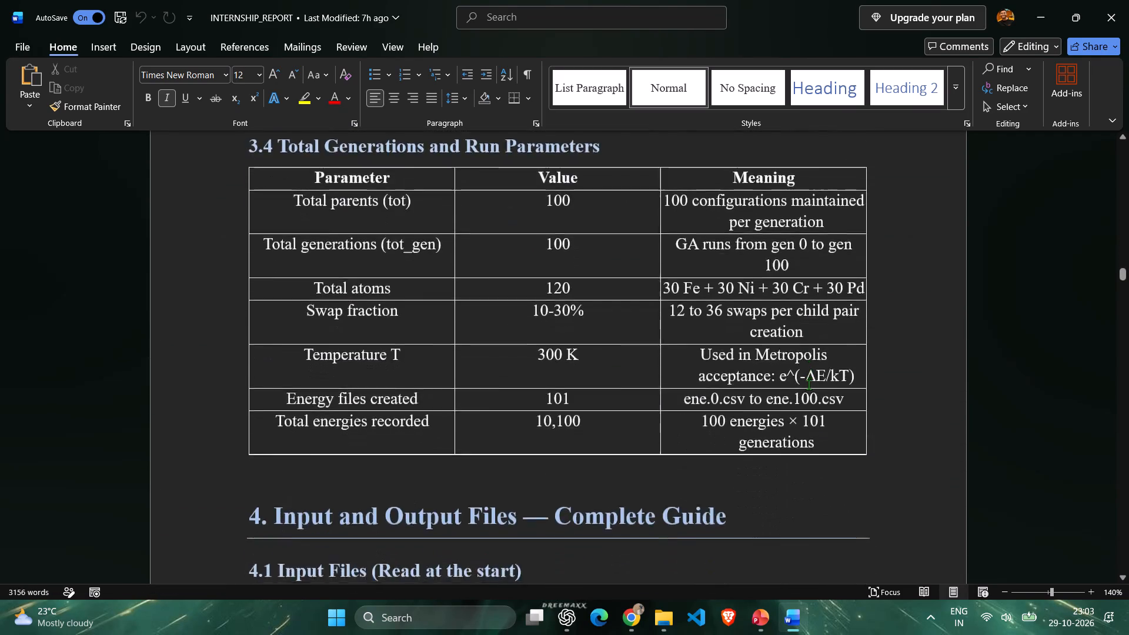
scroll(809, 385, down, 17)
scroll(810, 385, down, 10)
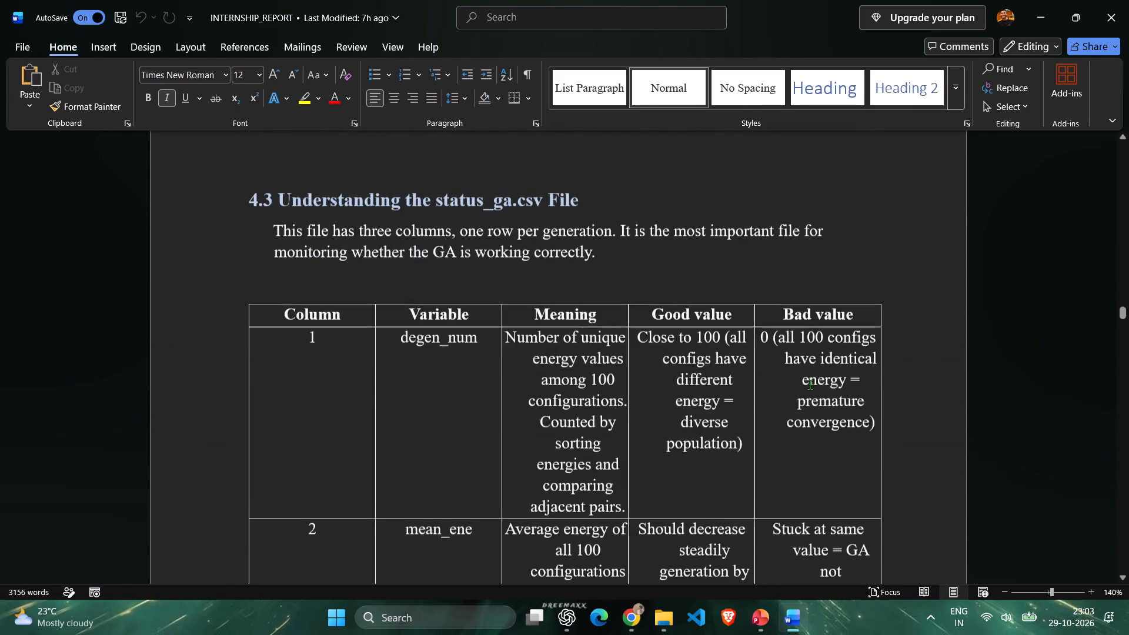
scroll(810, 385, down, 19)
scroll(811, 385, down, 2)
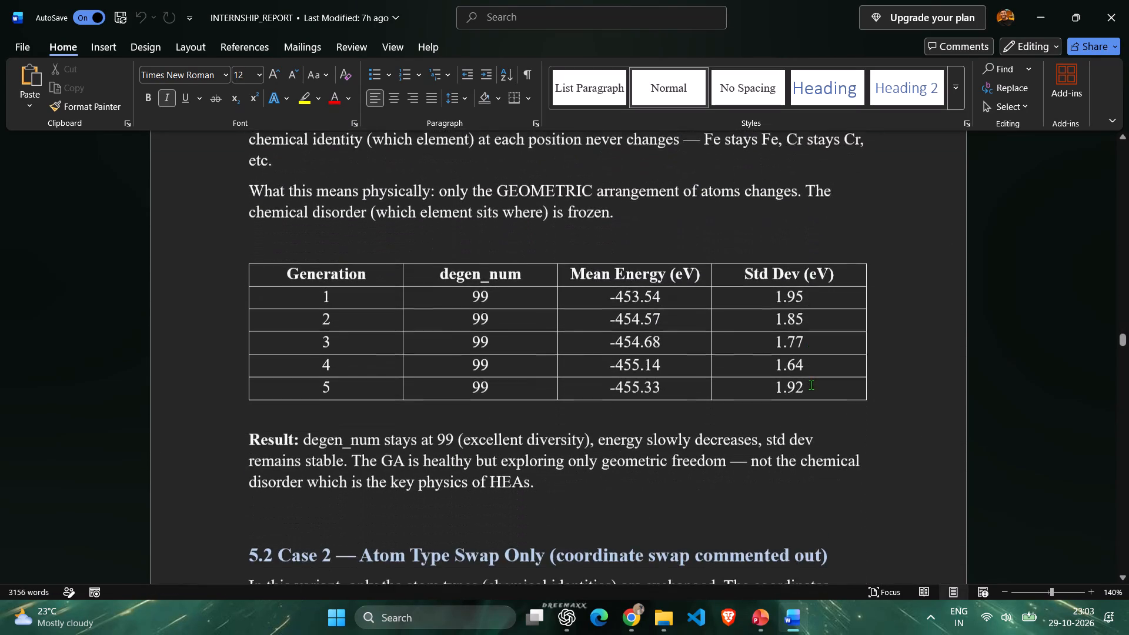
scroll(803, 358, up, 3)
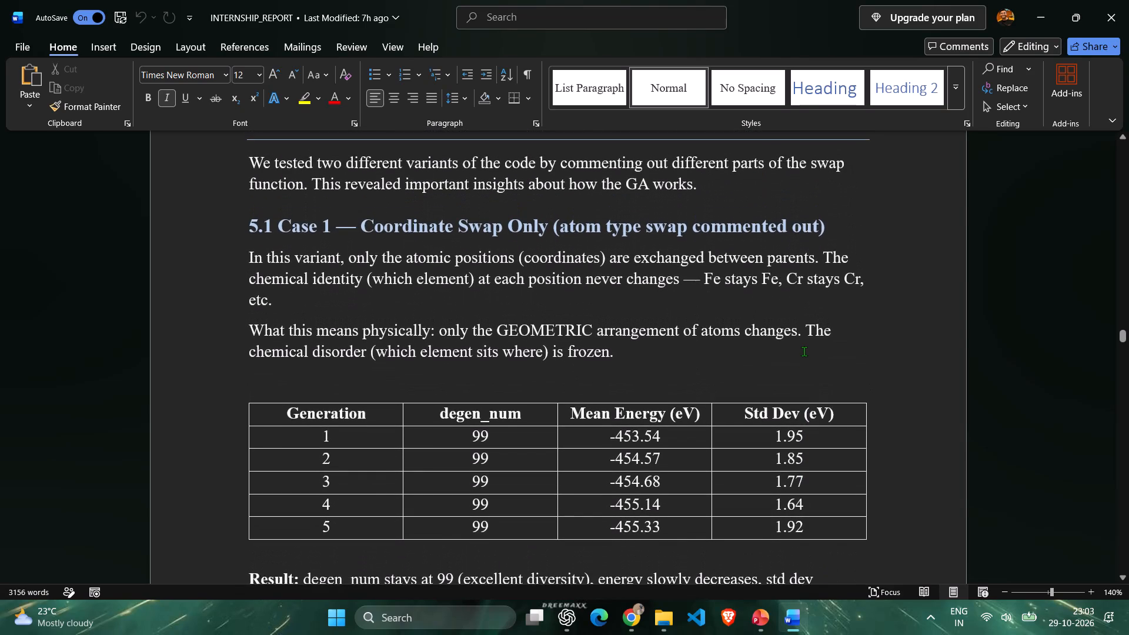
scroll(804, 351, down, 1)
drag(195, 324, 263, 357)
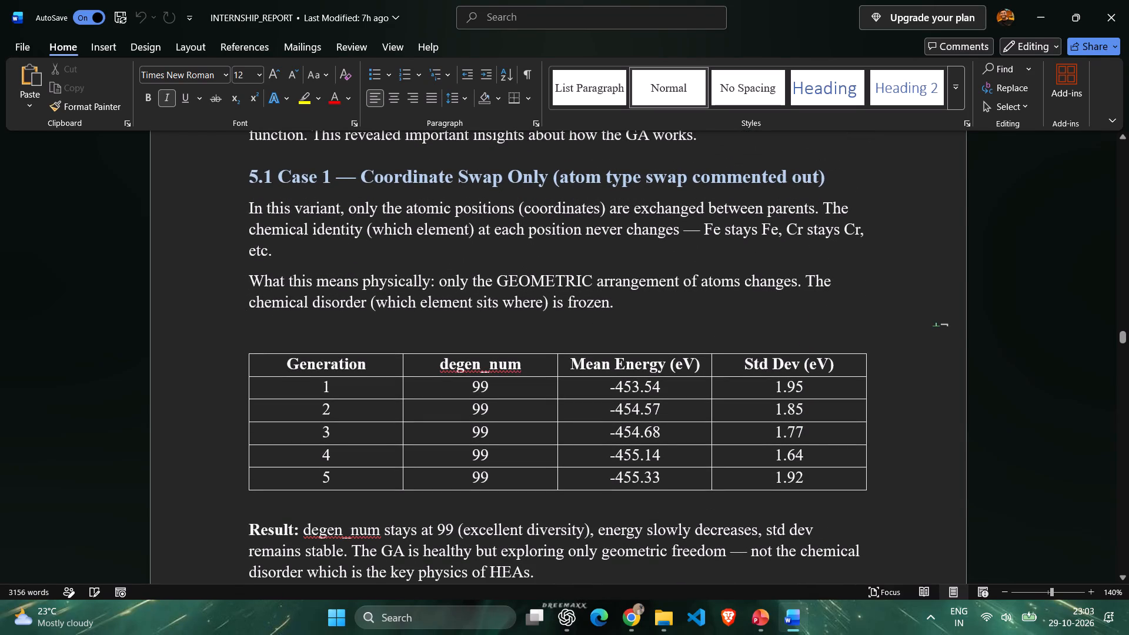
drag(263, 357, 744, 499)
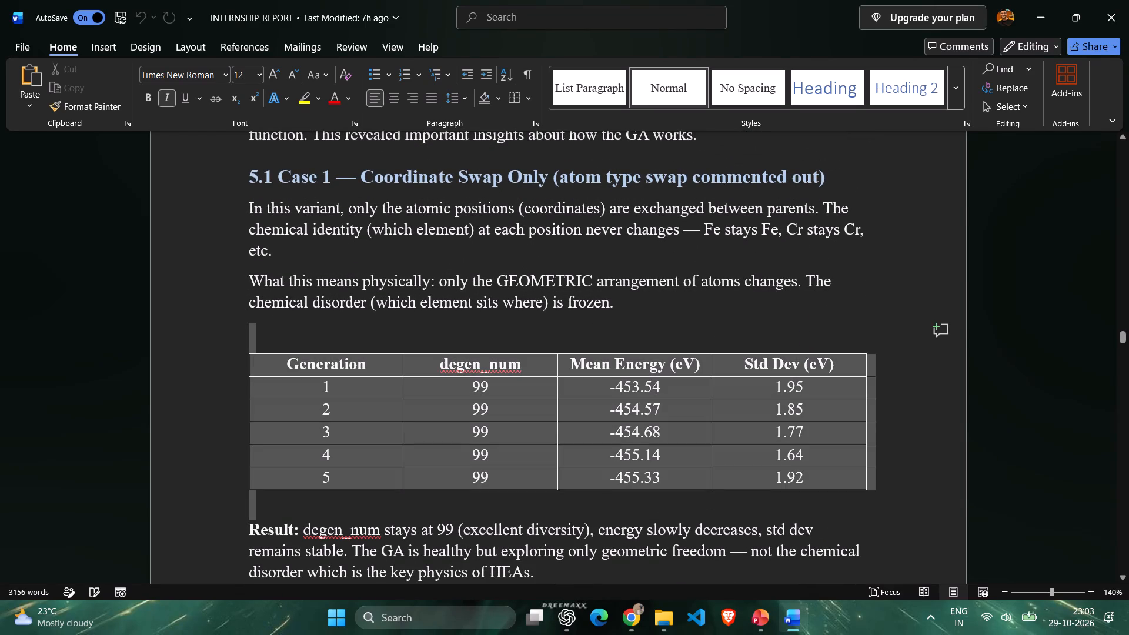
drag(744, 499, 753, 499)
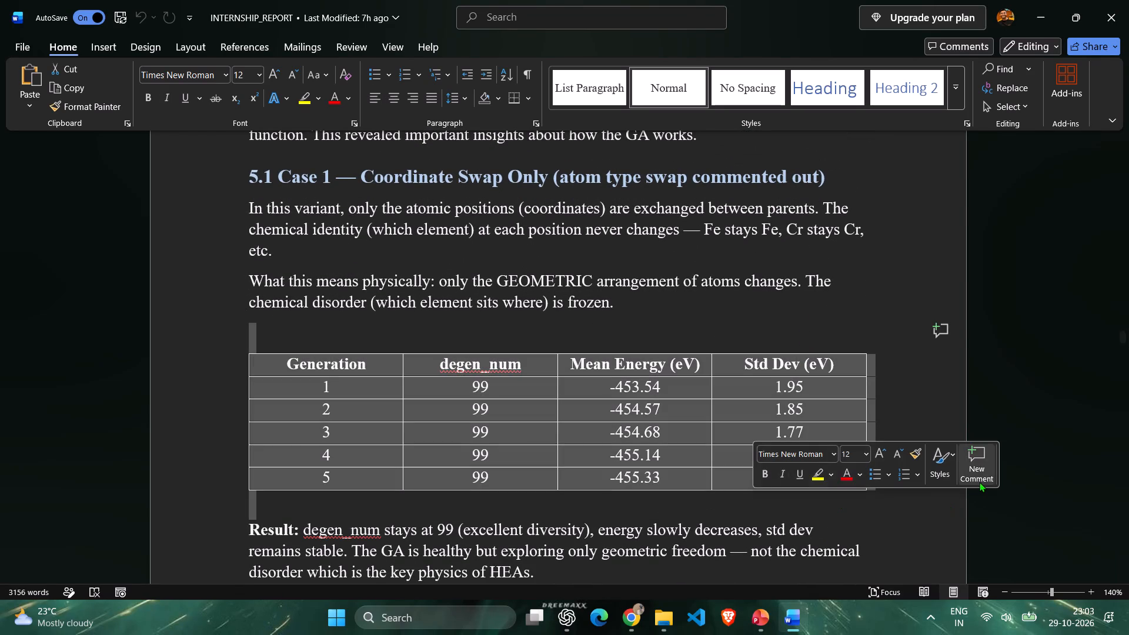
key(ctrl+c)
Switch to Presentation1 in PowerPoint and paste the copied results table onto slide 6.
key(alt+Tab)
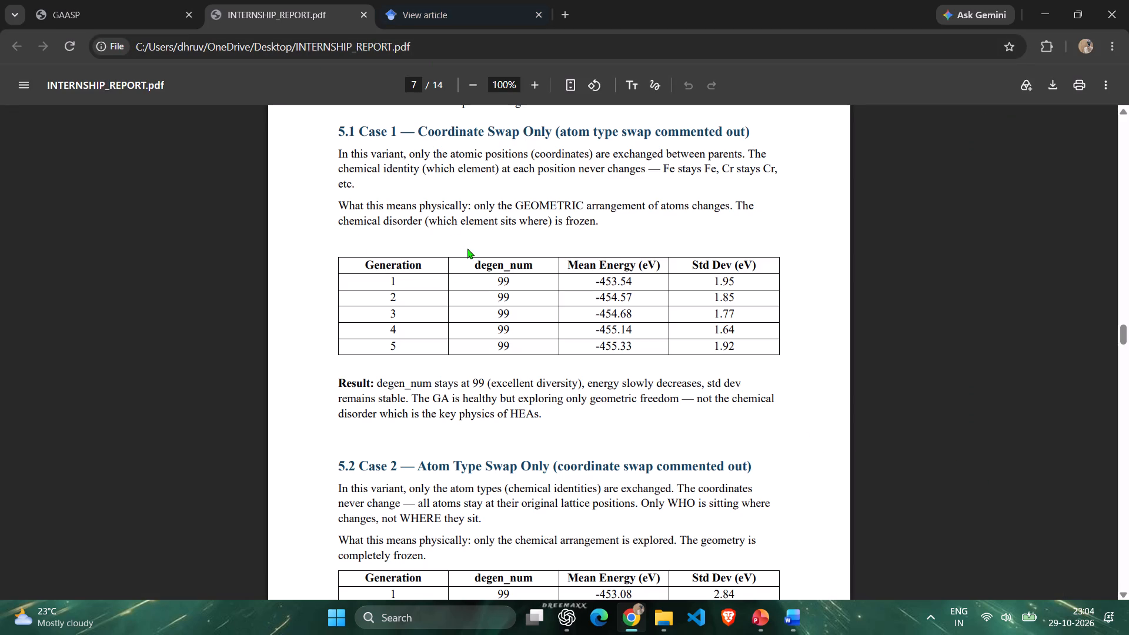
key(alt+Tab)
key(alt+Tab)
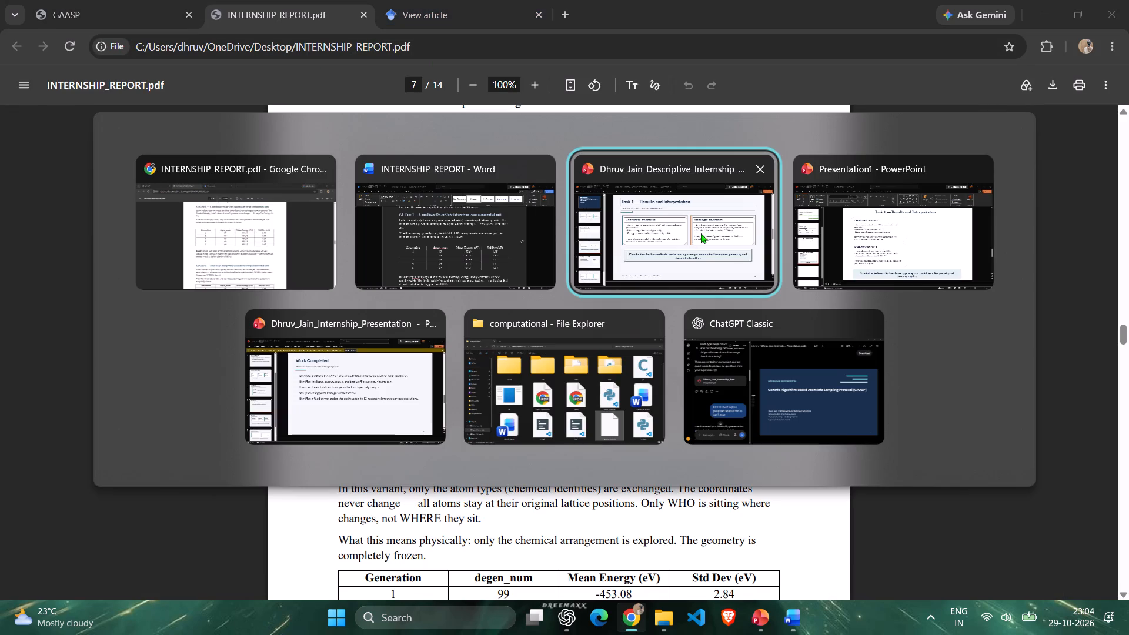
alt+click(919, 236)
click(713, 236)
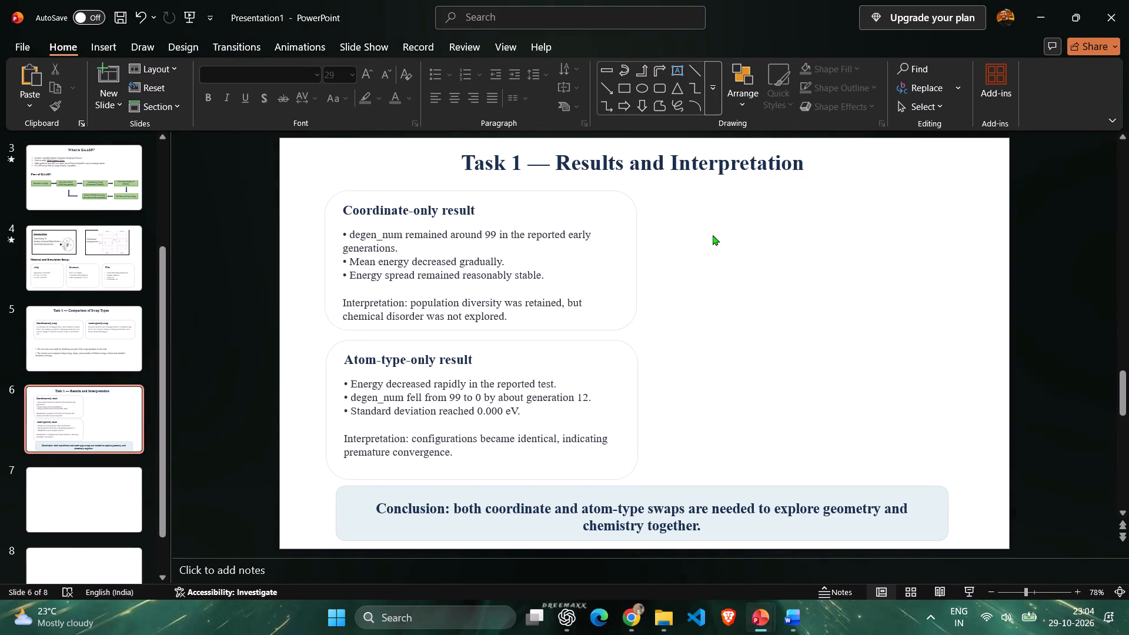
key(ctrl+v)
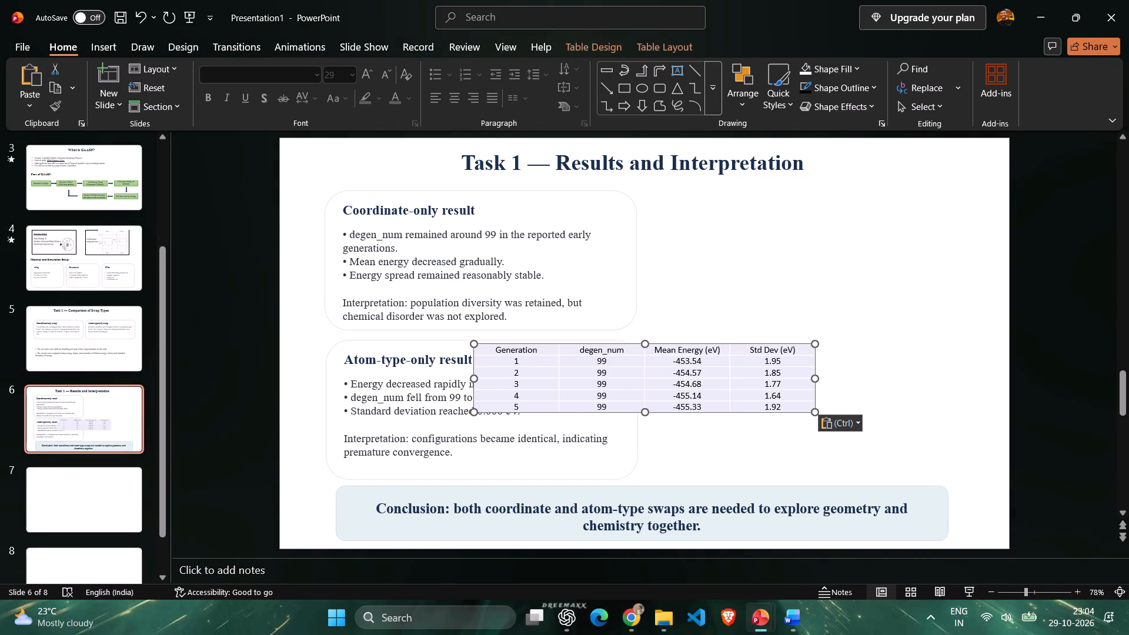
Move the pasted table into the empty space beside the Coordinate-only result text.
drag(544, 366, 555, 367)
click(657, 456)
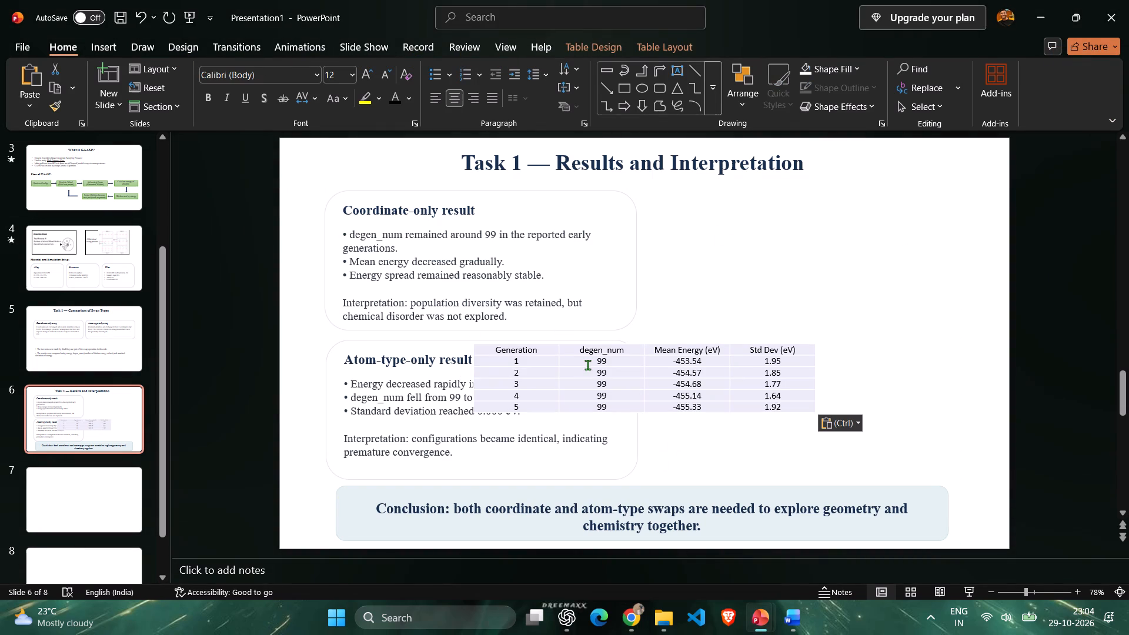
drag(575, 349, 619, 342)
drag(479, 350, 741, 240)
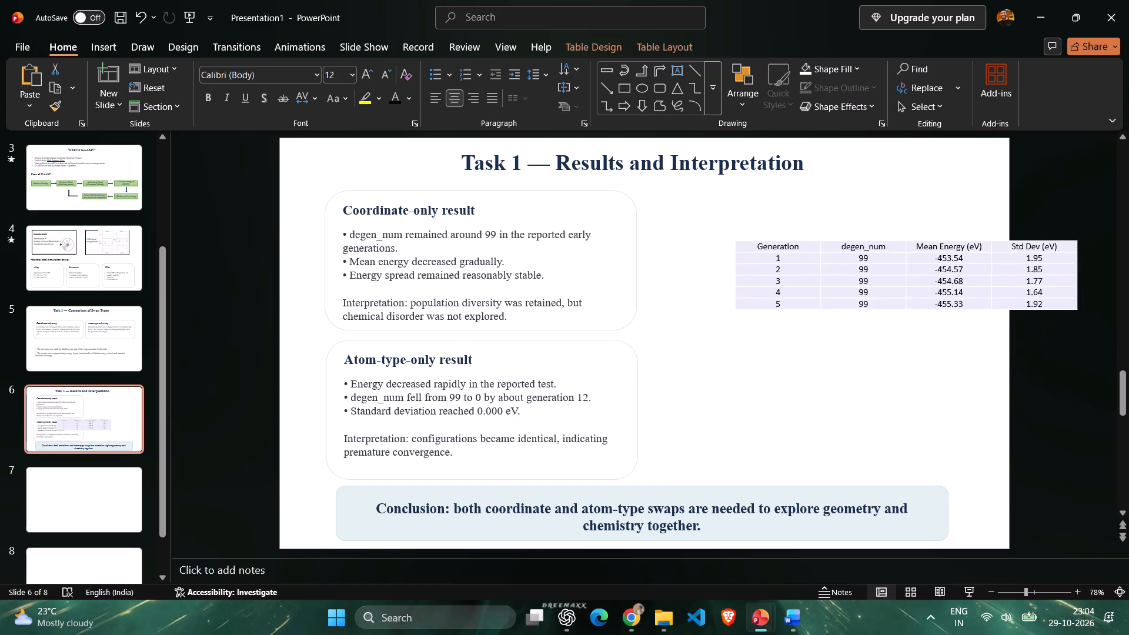
drag(741, 240, 657, 212)
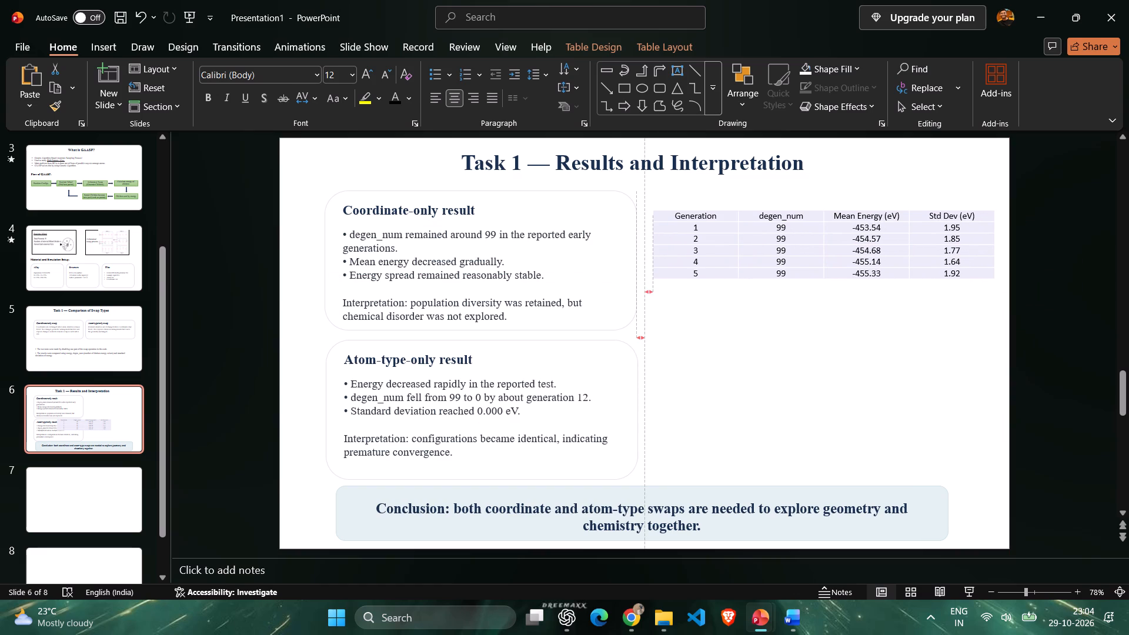
drag(657, 212, 649, 218)
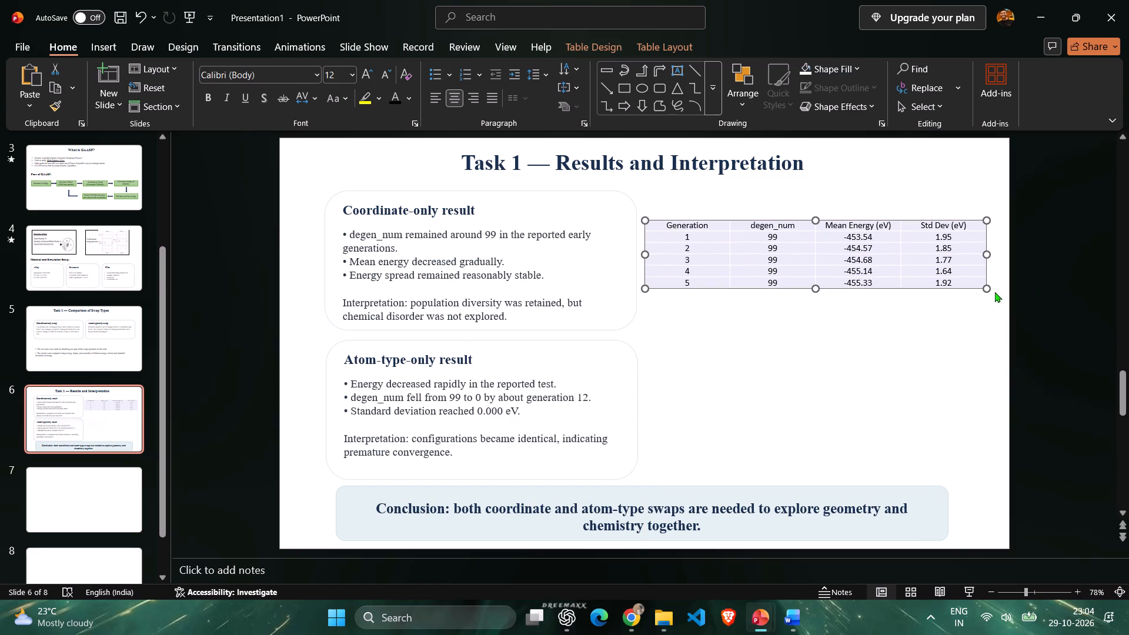
Enlarge the results table until it reaches the slide's right edge, and nudge it slightly upward.
drag(991, 290, 1003, 303)
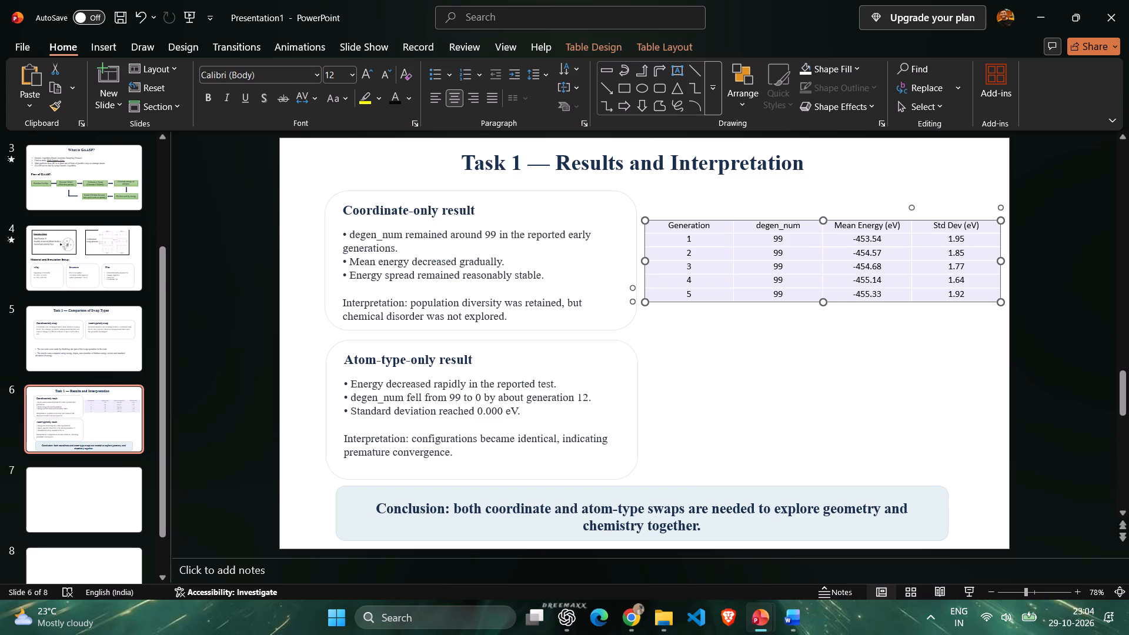
drag(1001, 302, 1011, 316)
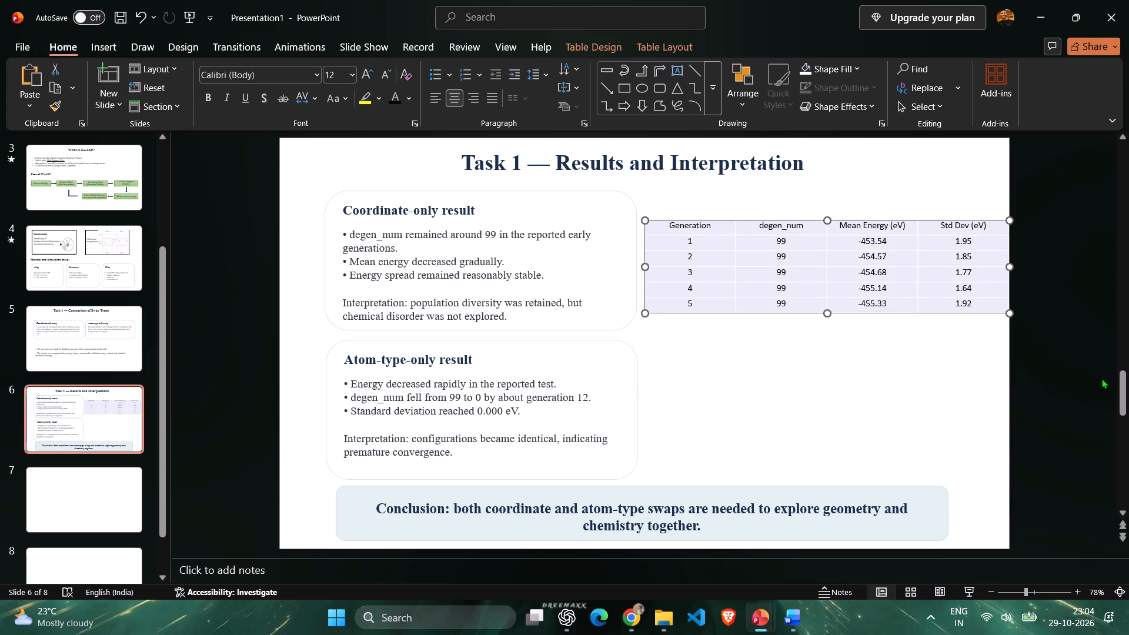
click(788, 225)
key(Up)
key(Up)
key(Up)
key(Up)
key(Up)
key(Up)
key(Up)
key(Up)
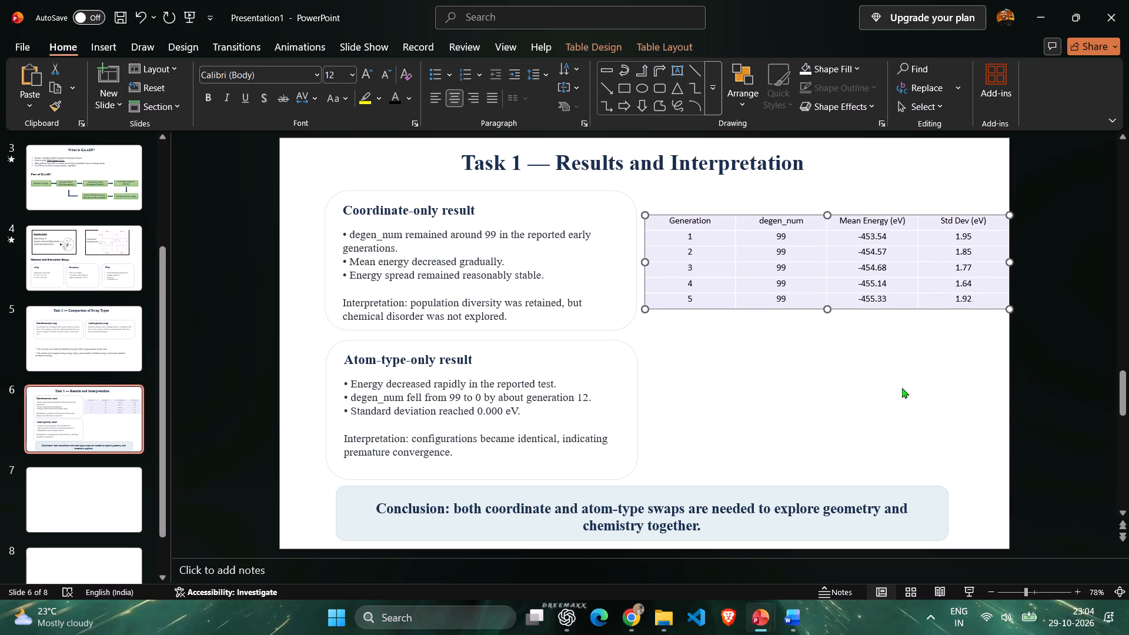
key(Up)
key(Up)
key(Up)
key(Up)
click(843, 377)
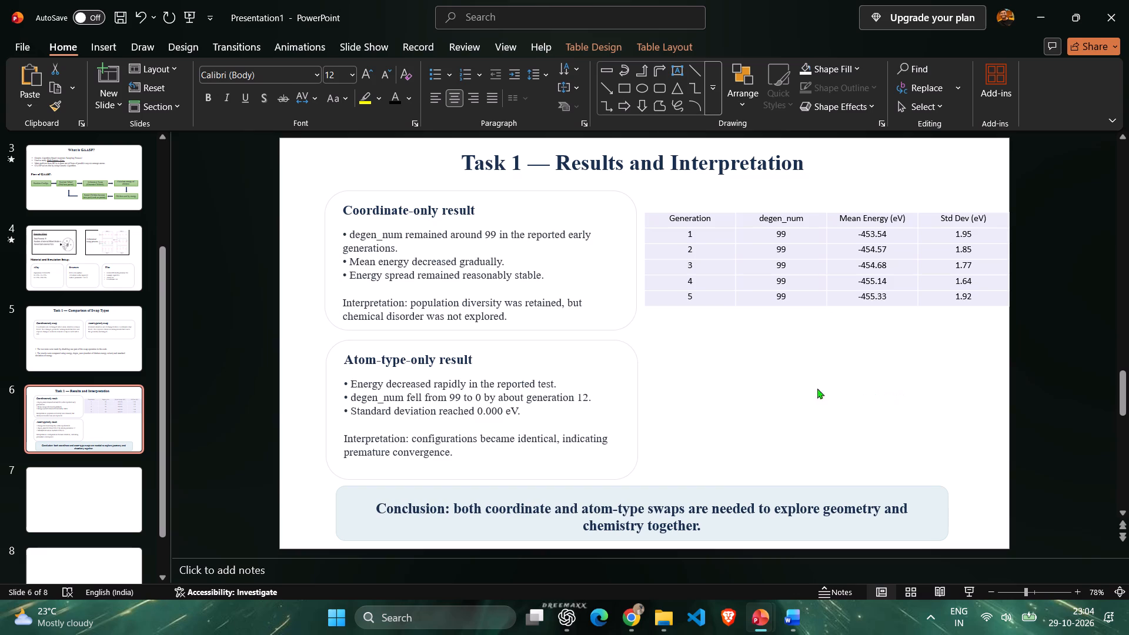
Widen the rounded Coordinate-only result box to the slide's right edge so it encloses the table.
click(330, 198)
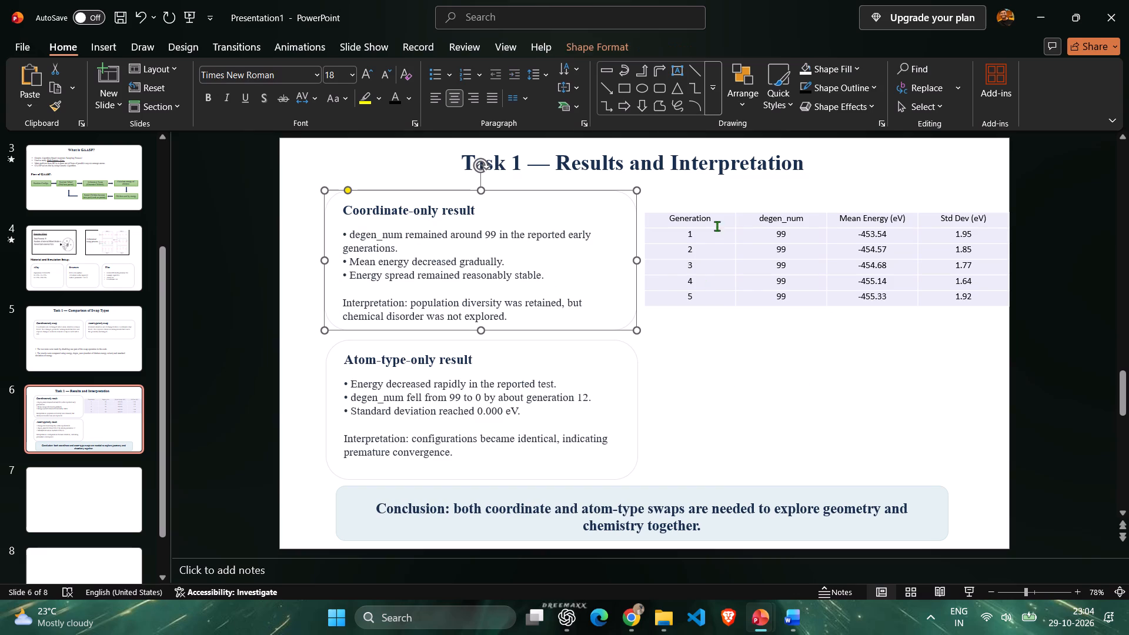
drag(637, 260, 847, 260)
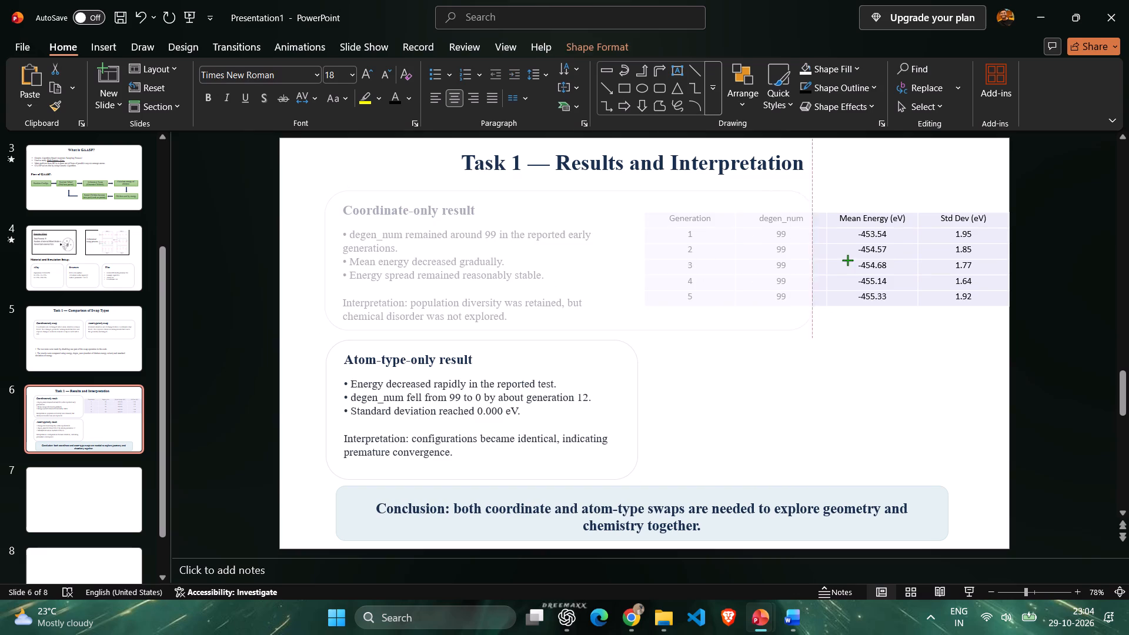
drag(847, 260, 1010, 266)
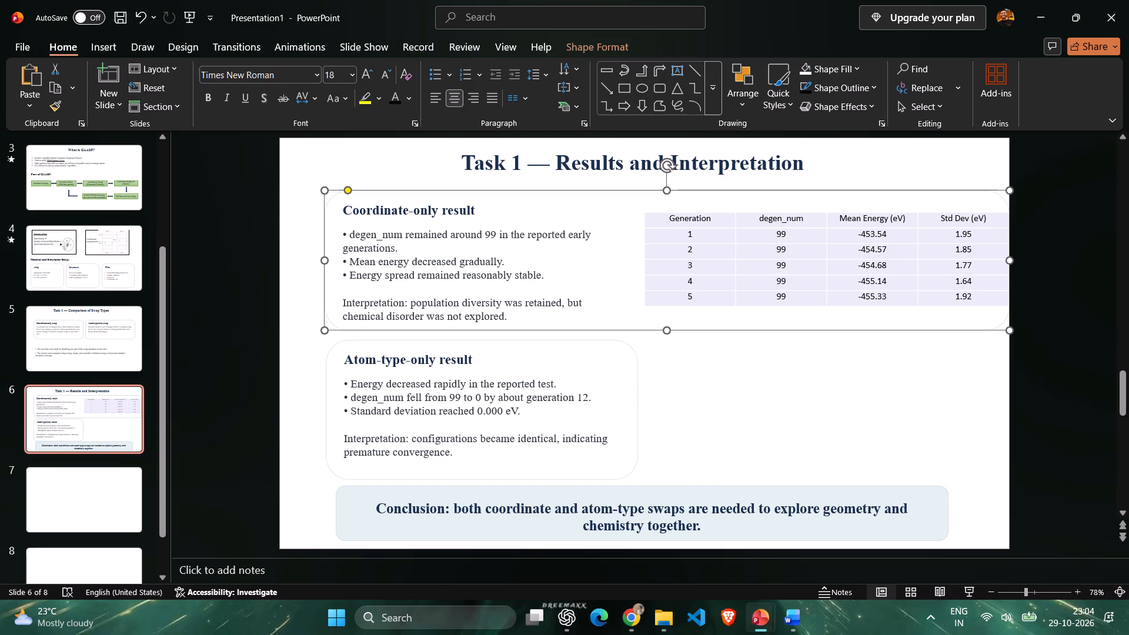
Select the Coordinate-only box, its heading, text and table together, and shift them left to centre them on the slide.
click(294, 185)
drag(294, 172, 977, 350)
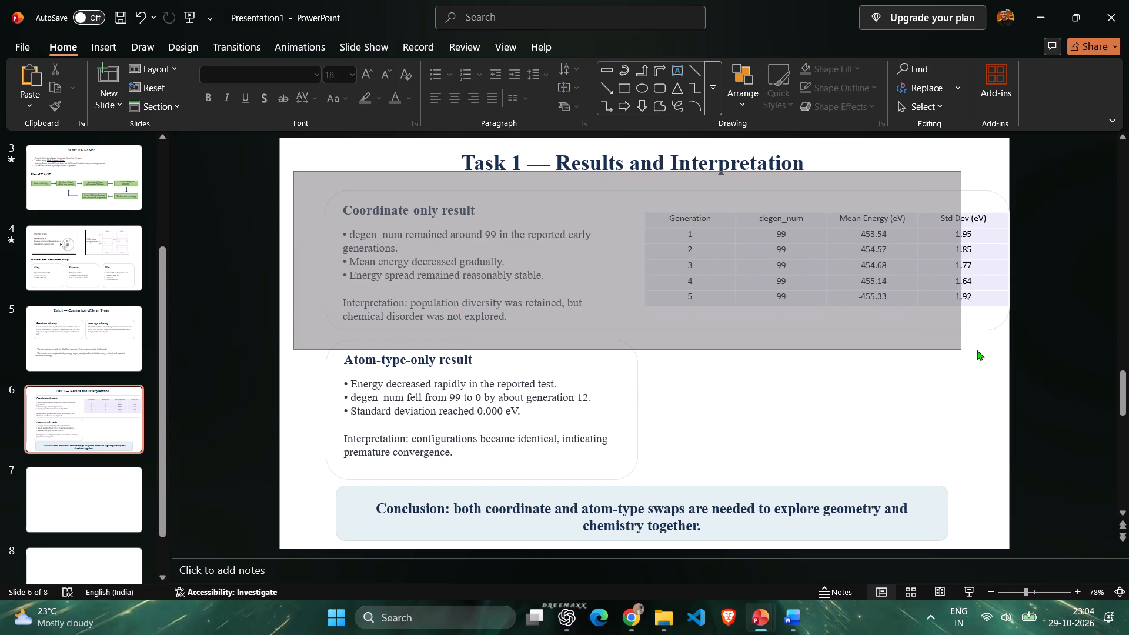
drag(977, 350, 1020, 342)
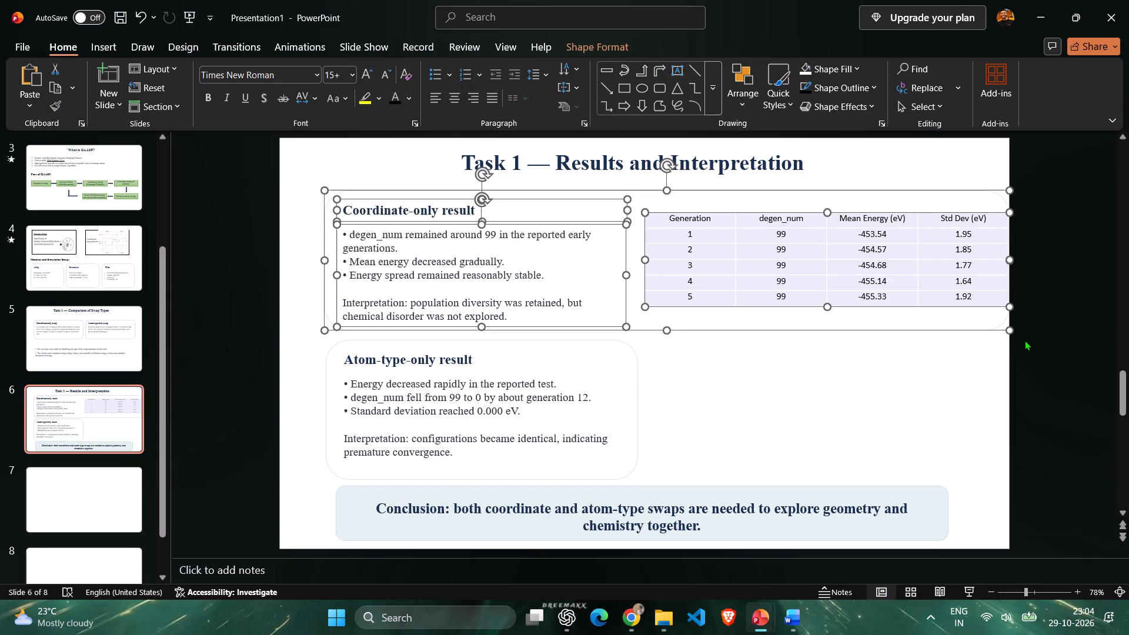
key(Left)
key(Left)
key(Left)
key(Left)
key(Left)
key(Left)
key(Left)
key(Left)
key(Left)
key(Left)
key(Left)
key(Left)
key(Left)
key(Left)
key(Left)
key(Left)
key(Left)
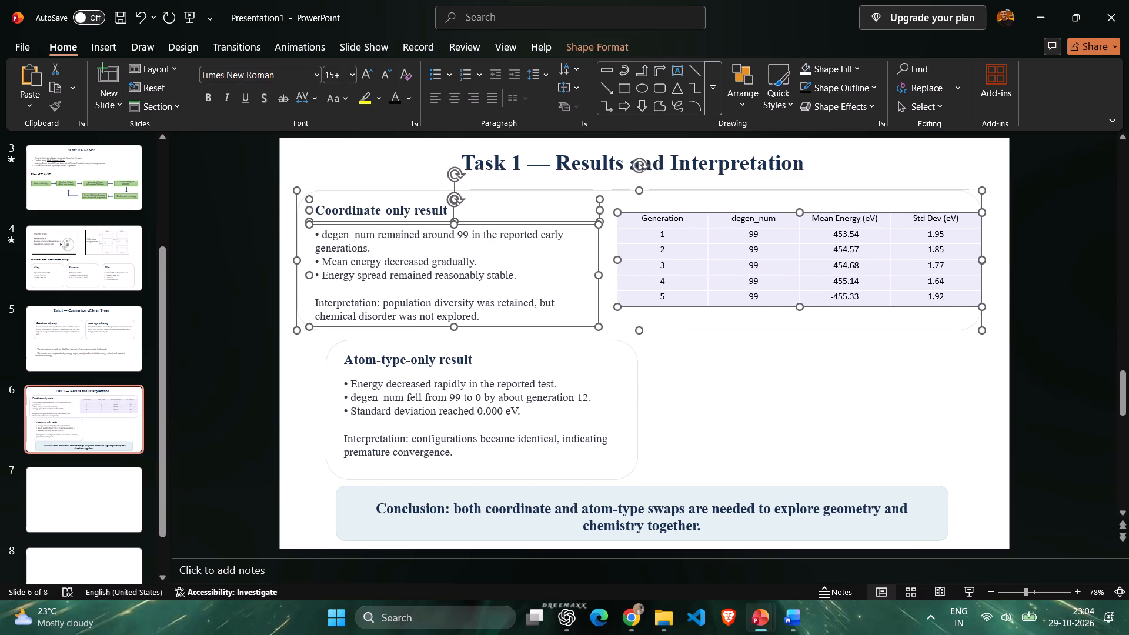
key(Right)
key(Right)
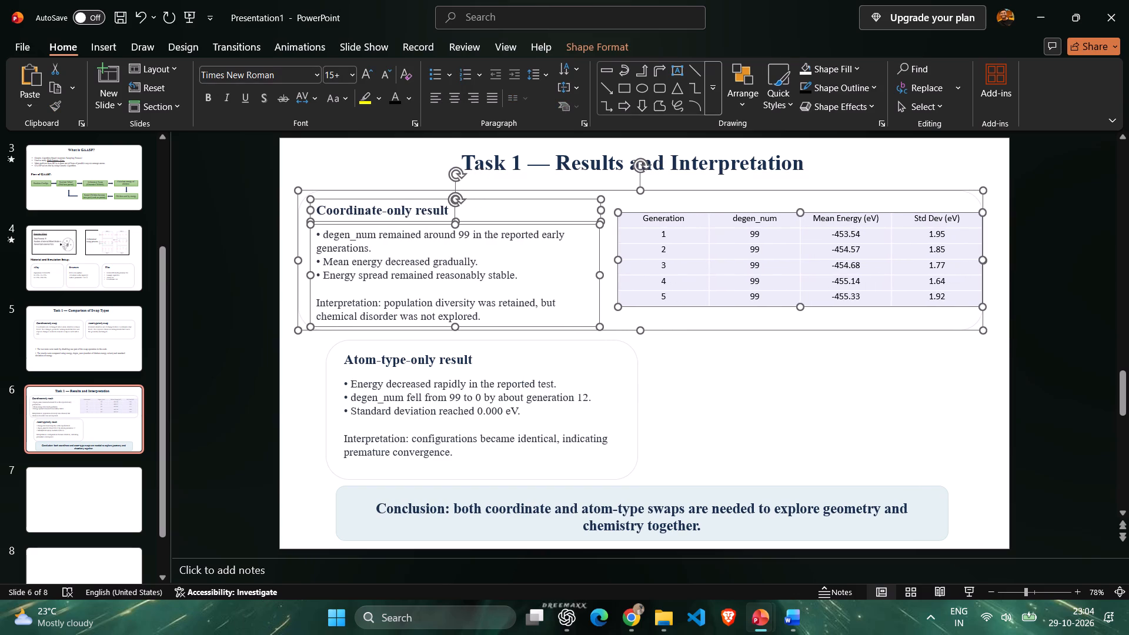
Widen the selected Coordinate-only box, texts and table slightly to the right.
drag(983, 330, 997, 330)
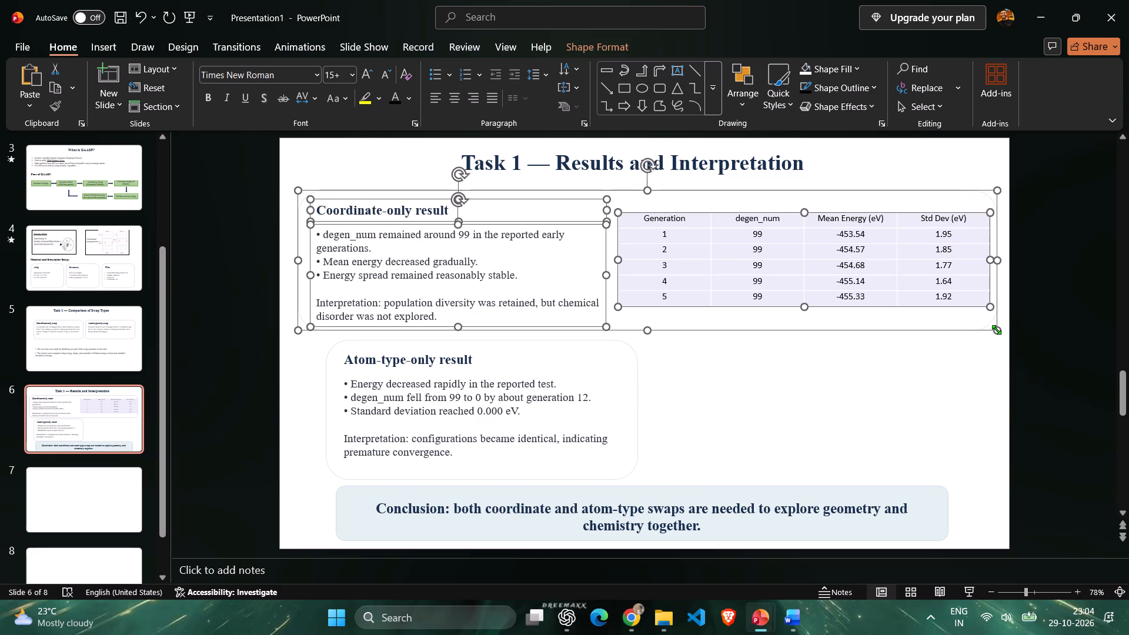
click(941, 375)
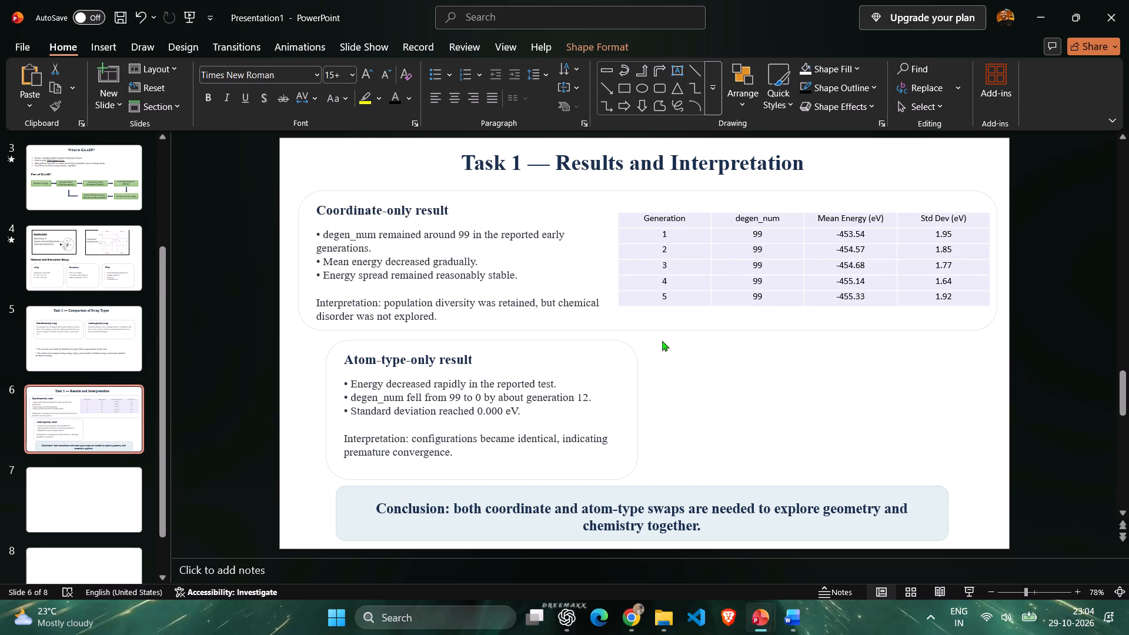
Nudge only the rounded Coordinate-only outline slightly right around its text and table.
click(615, 326)
key(Right)
key(Right)
key(Right)
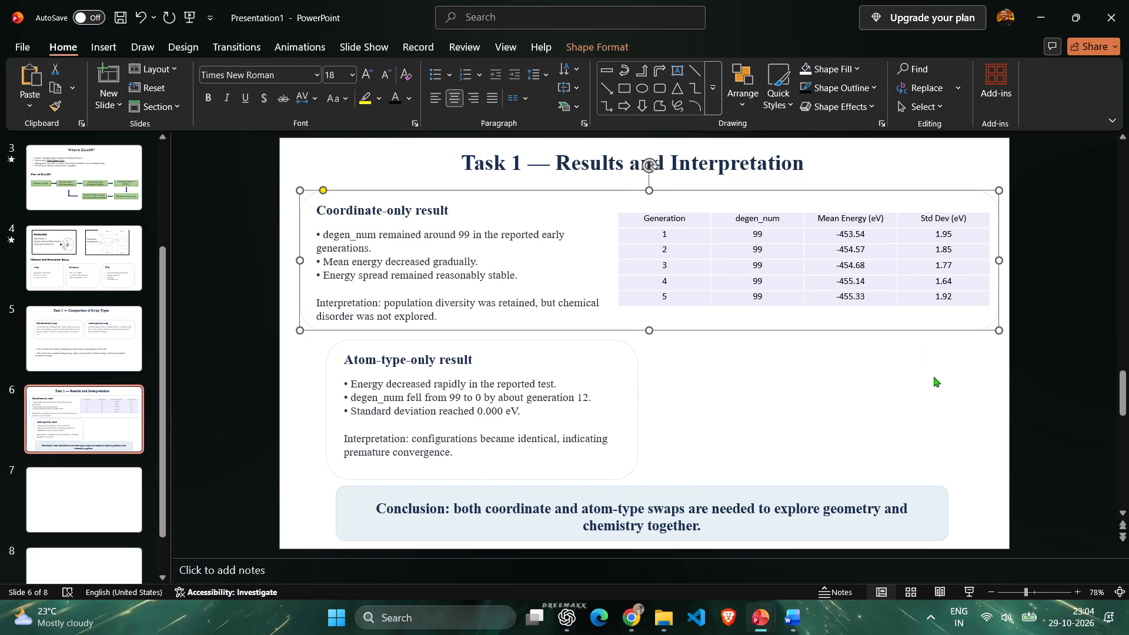
key(Right)
key(Right)
click(941, 393)
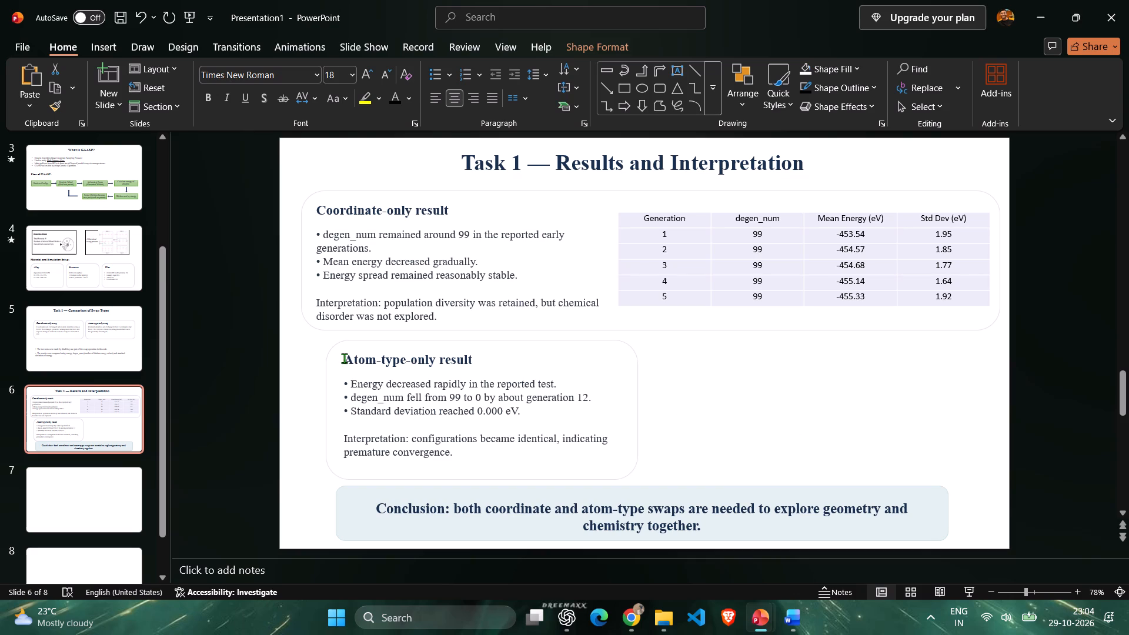
Copy the whole results table under section 5.2, Case 2 — Atom Type Swap Only, from the INTERNSHIP_REPORT document in Word.
key(alt+Tab)
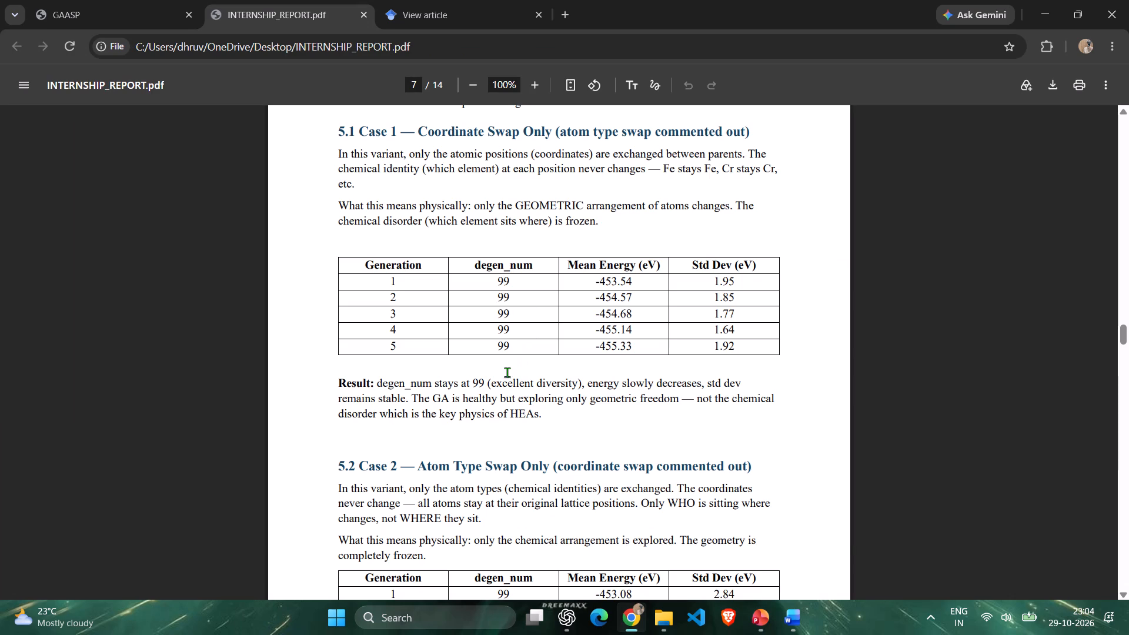
scroll(500, 376, down, 4)
drag(307, 263, 540, 366)
key(alt+Tab)
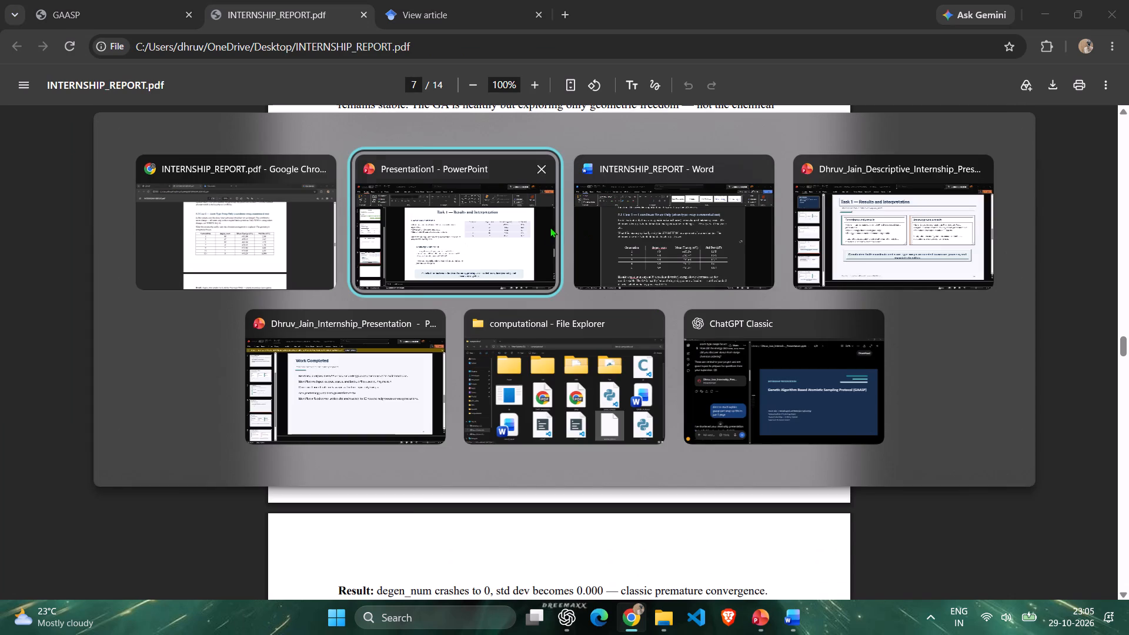
alt+click(719, 260)
scroll(717, 292, down, 3)
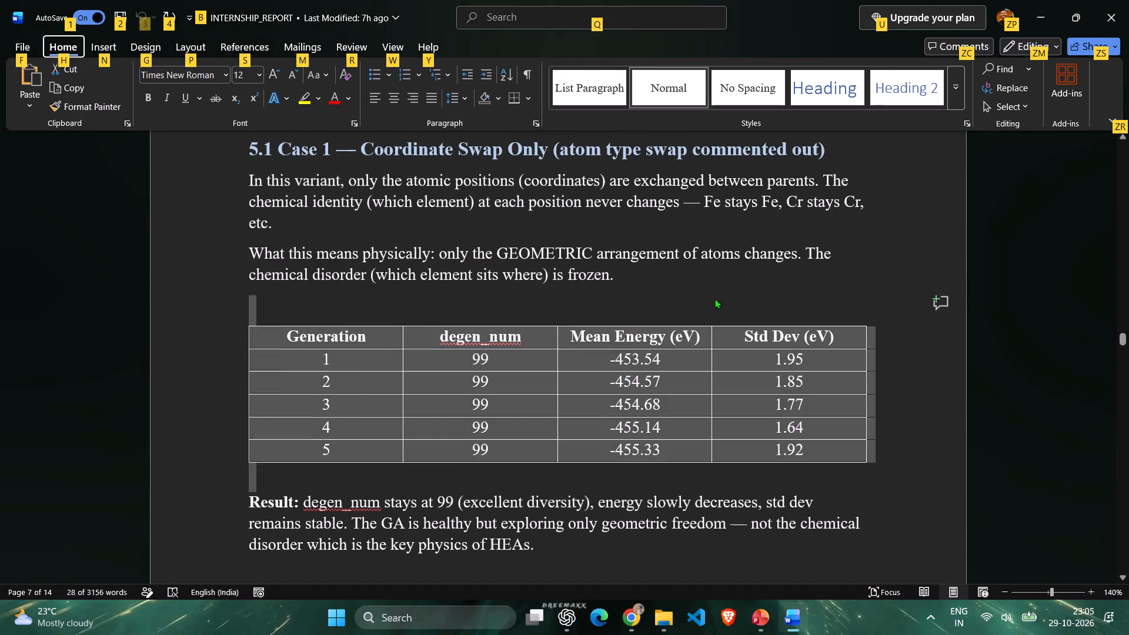
scroll(715, 298, down, 7)
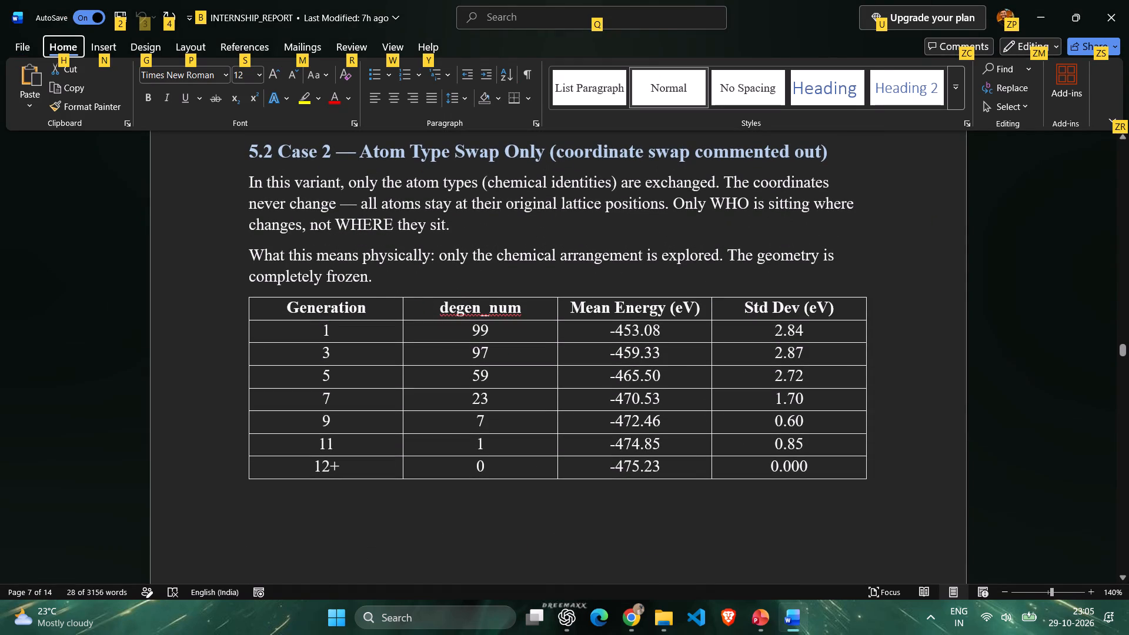
click(209, 287)
click(188, 337)
click(215, 305)
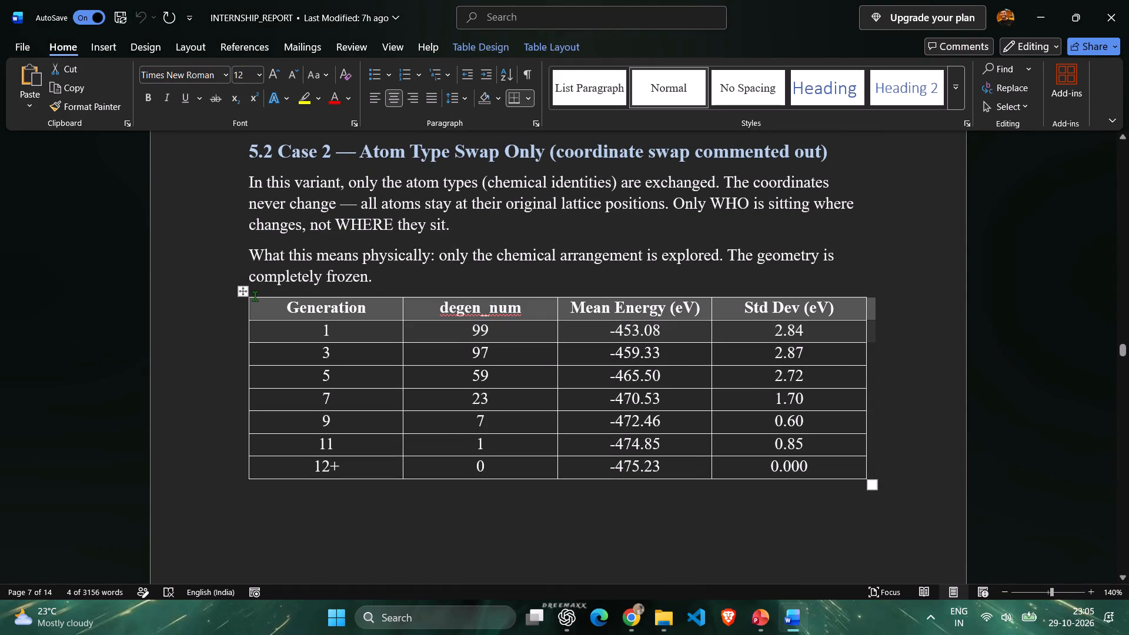
drag(255, 296, 704, 452)
click(743, 438)
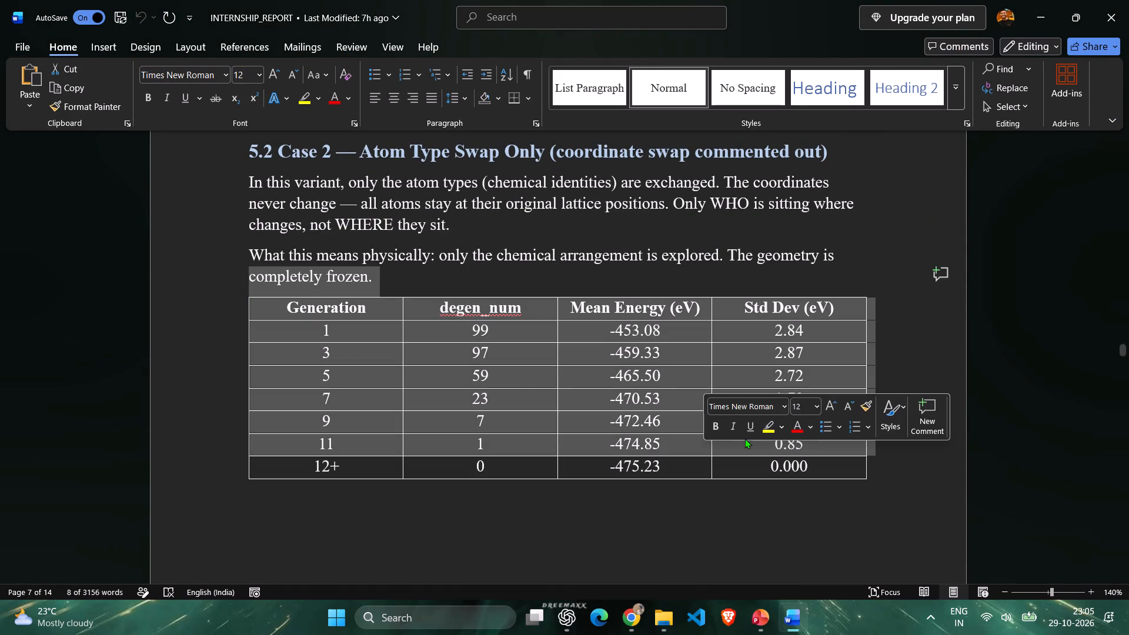
click(750, 490)
drag(234, 299, 443, 376)
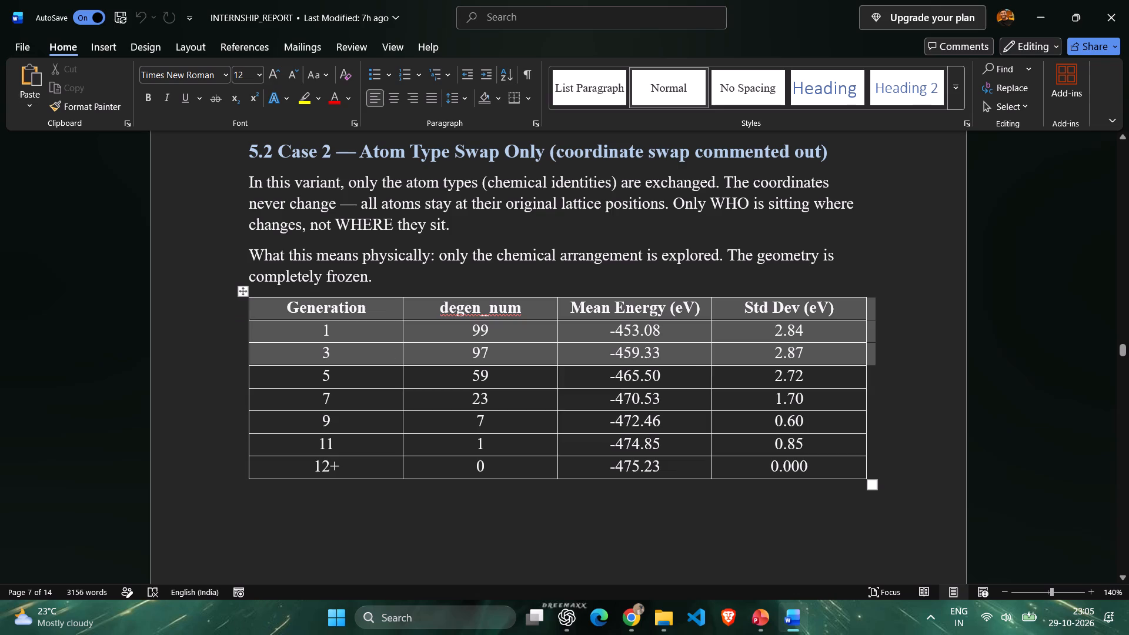
drag(443, 376, 708, 473)
key(ctrl+c)
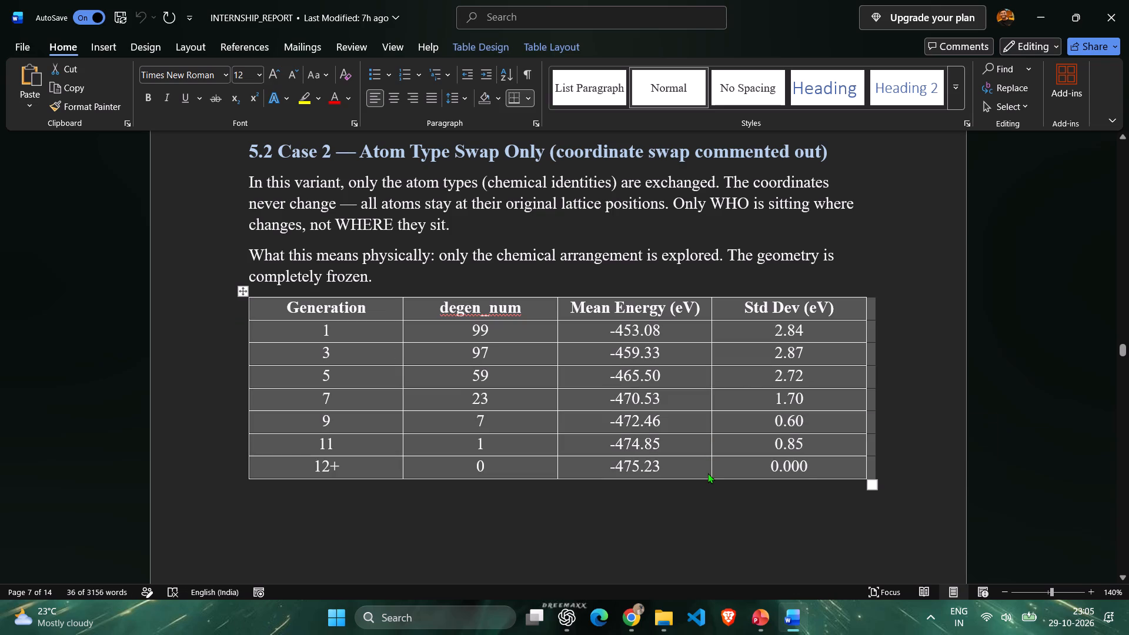
Switch back to Presentation1 in PowerPoint and paste the copied atom-type table onto slide 6.
key(alt+Tab)
key(alt+Tab)
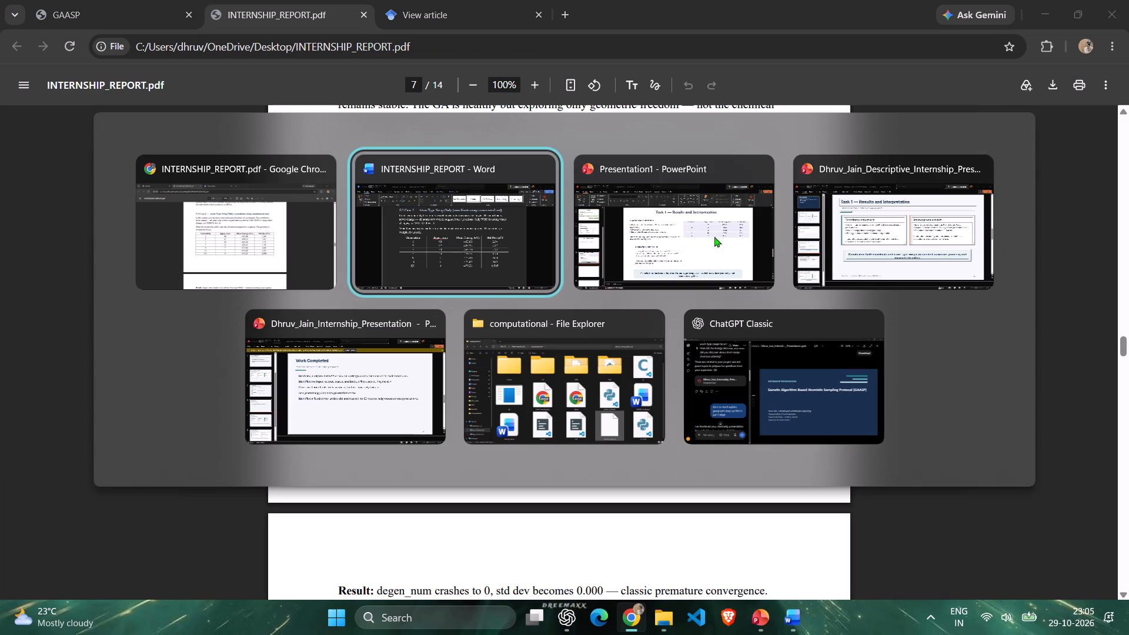
alt+click(702, 247)
click(669, 377)
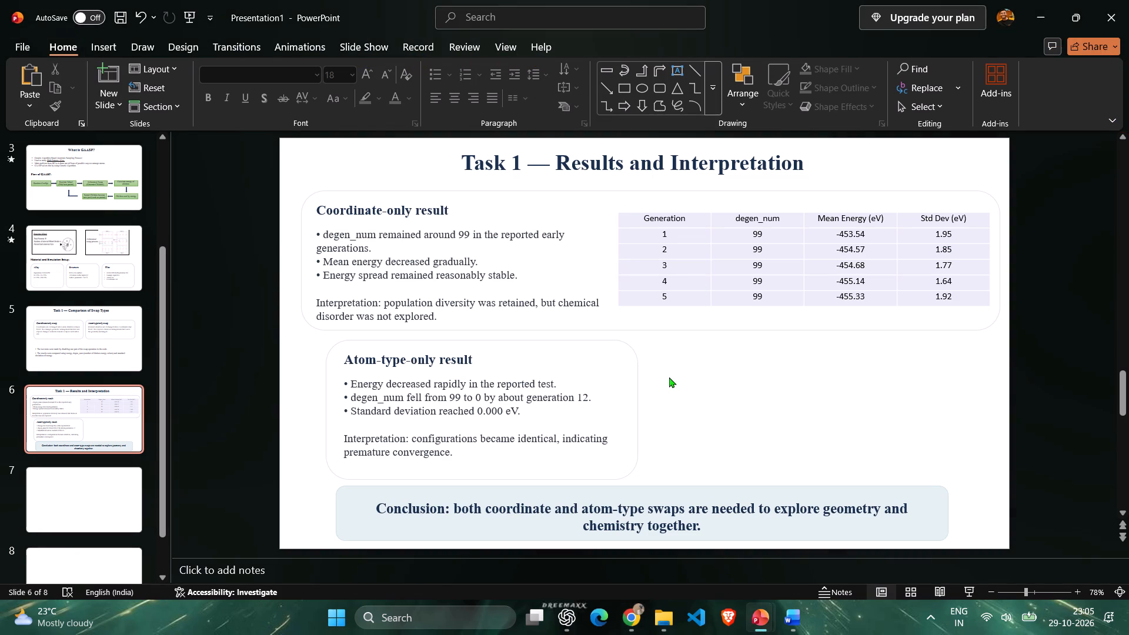
key(ctrl+v)
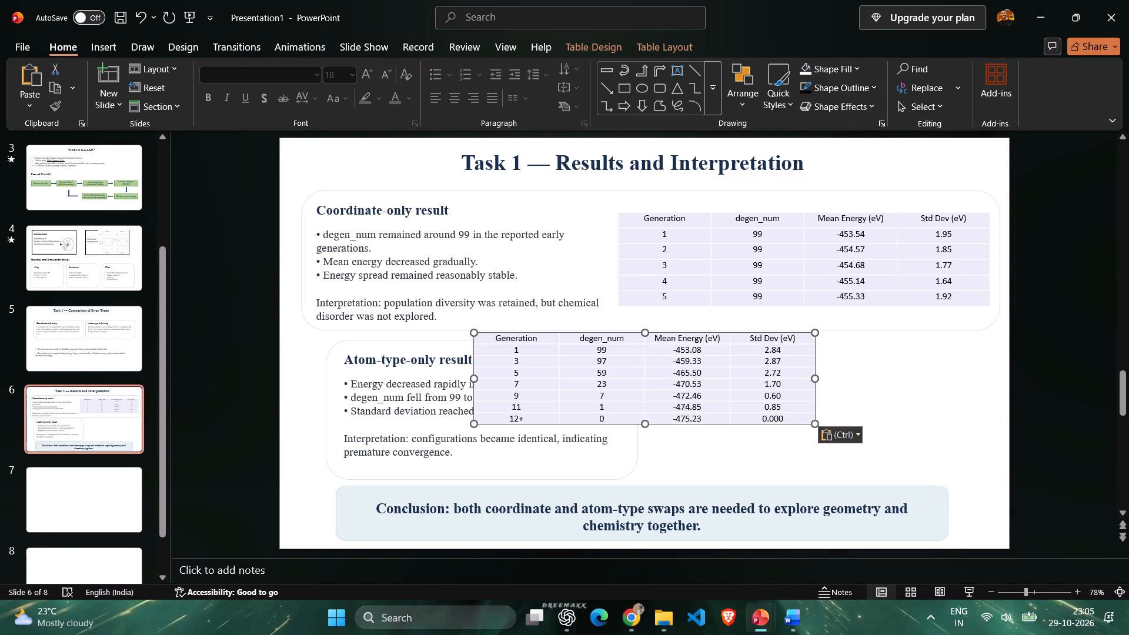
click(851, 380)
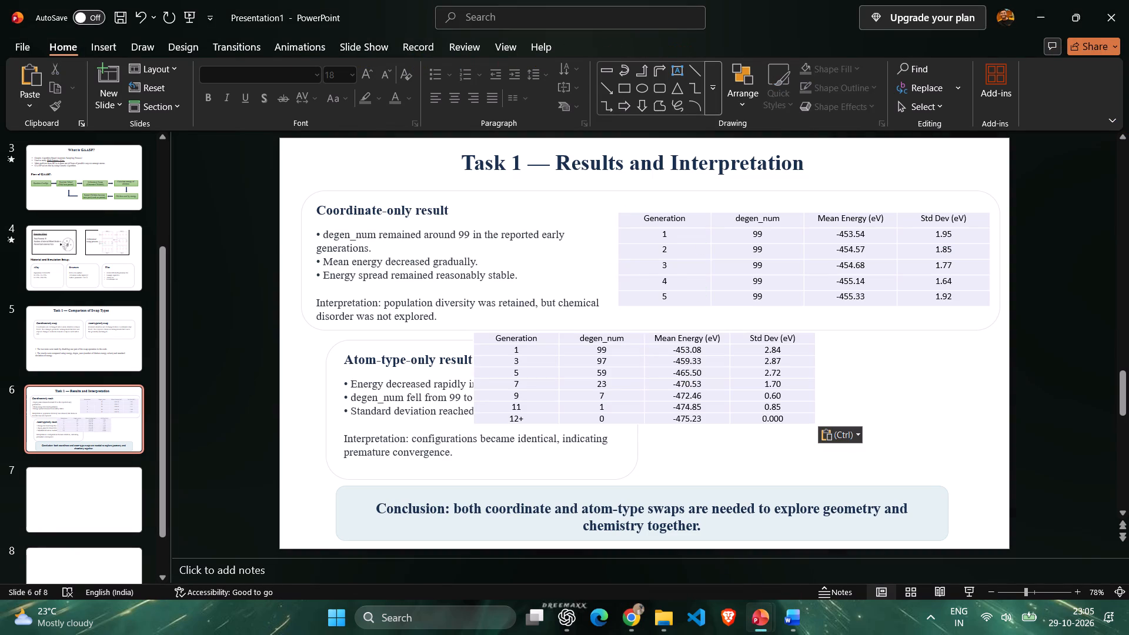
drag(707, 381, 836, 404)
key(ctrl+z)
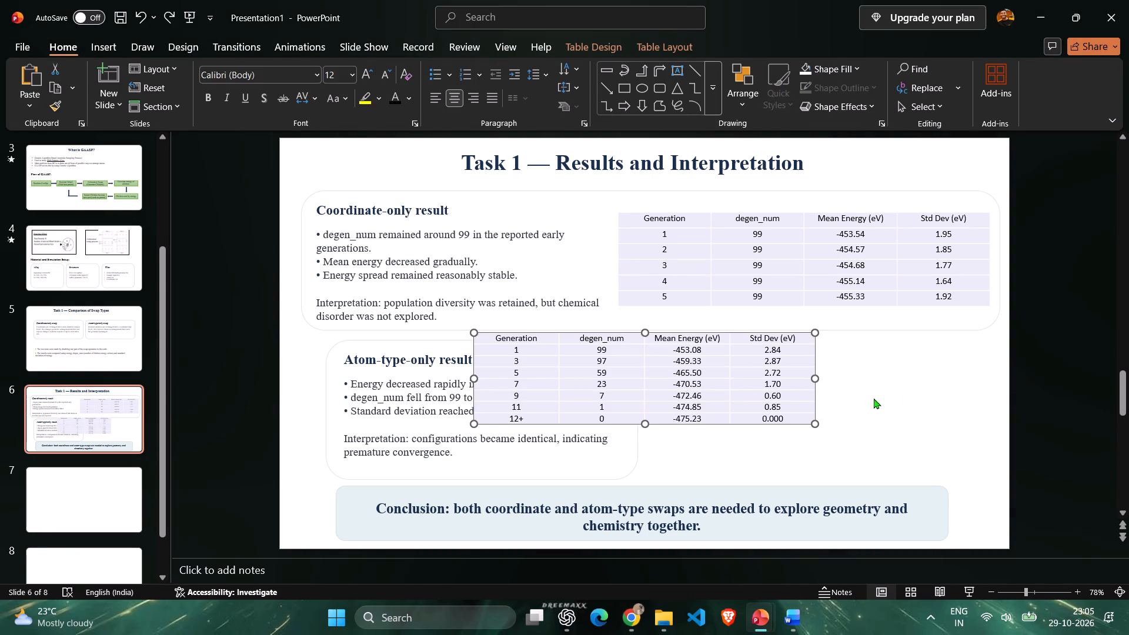
Move the pasted atom-type table into the empty space to the right of the Atom-type-only result text.
key(Right)
key(Right)
key(Right)
key(Right)
key(Right)
key(Right)
key(Right)
key(Right)
key(Right)
key(Right)
key(Right)
key(Right)
key(Right)
key(Right)
key(Right)
key(Right)
key(Right)
key(Right)
key(Right)
key(Right)
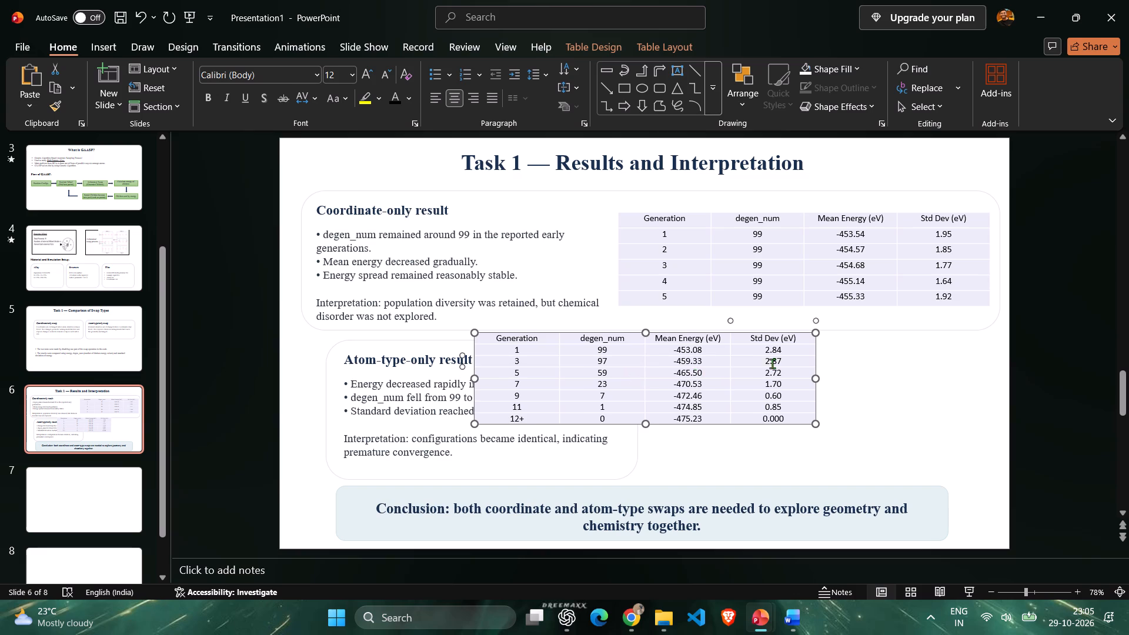
key(Down)
key(Down)
key(Down)
key(Down)
key(Down)
key(Down)
key(Down)
key(Down)
key(Down)
key(Down)
key(Down)
key(Down)
key(Down)
key(Down)
key(Down)
key(Down)
key(Down)
key(Down)
key(Down)
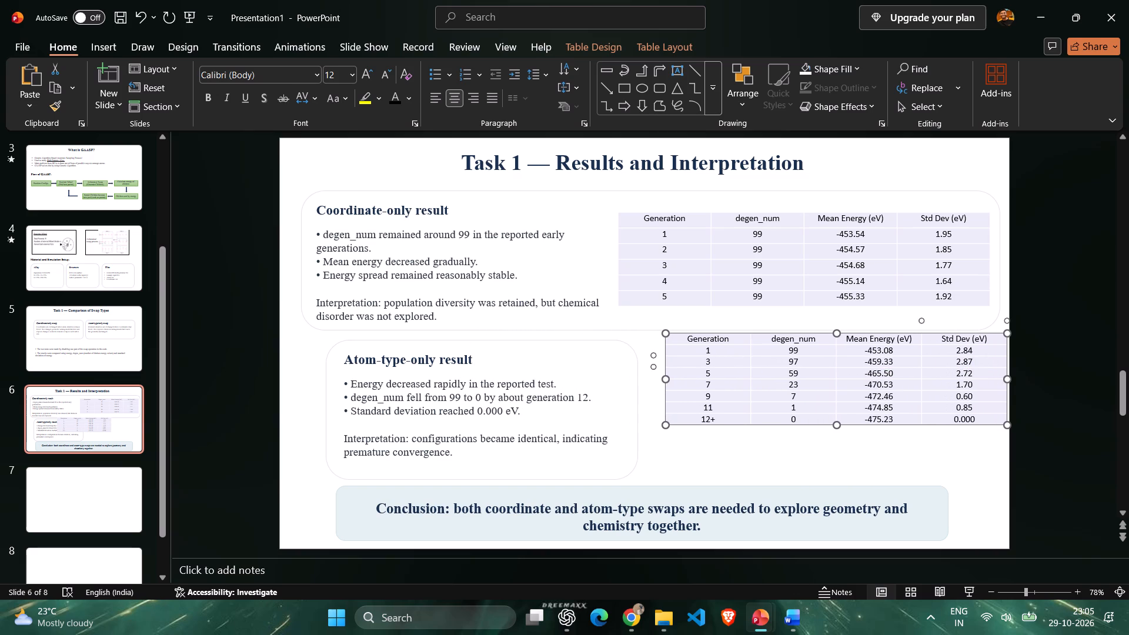
key(Left)
key(Left)
key(Left)
key(Left)
key(Left)
key(Left)
key(Left)
key(Left)
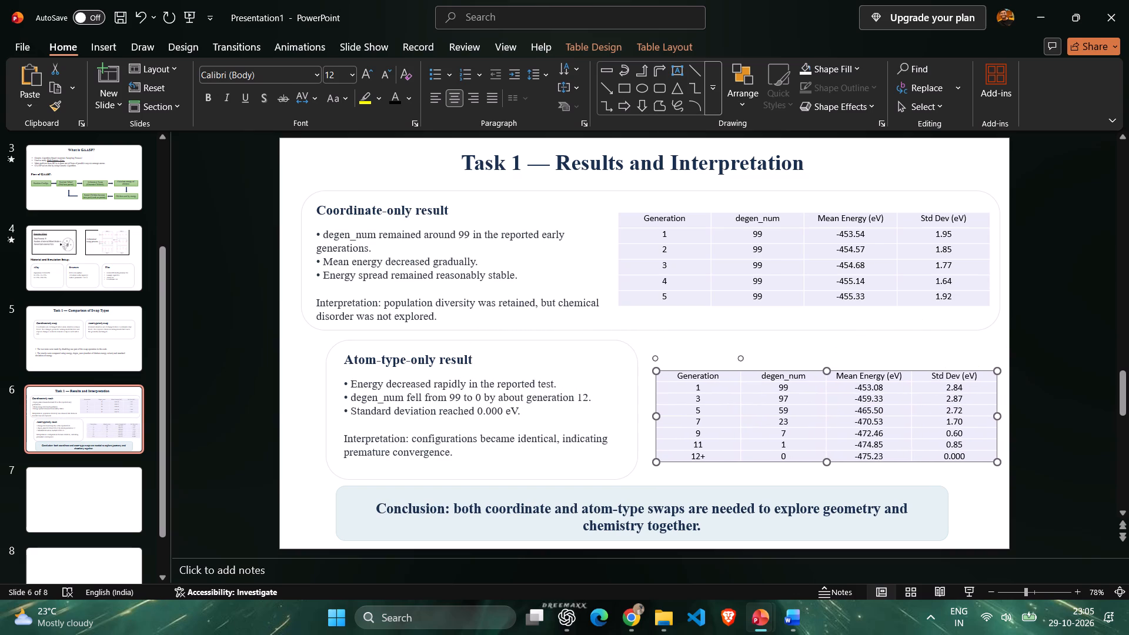
Widen the rounded Atom-type-only result box to the right so it encloses the table.
click(340, 352)
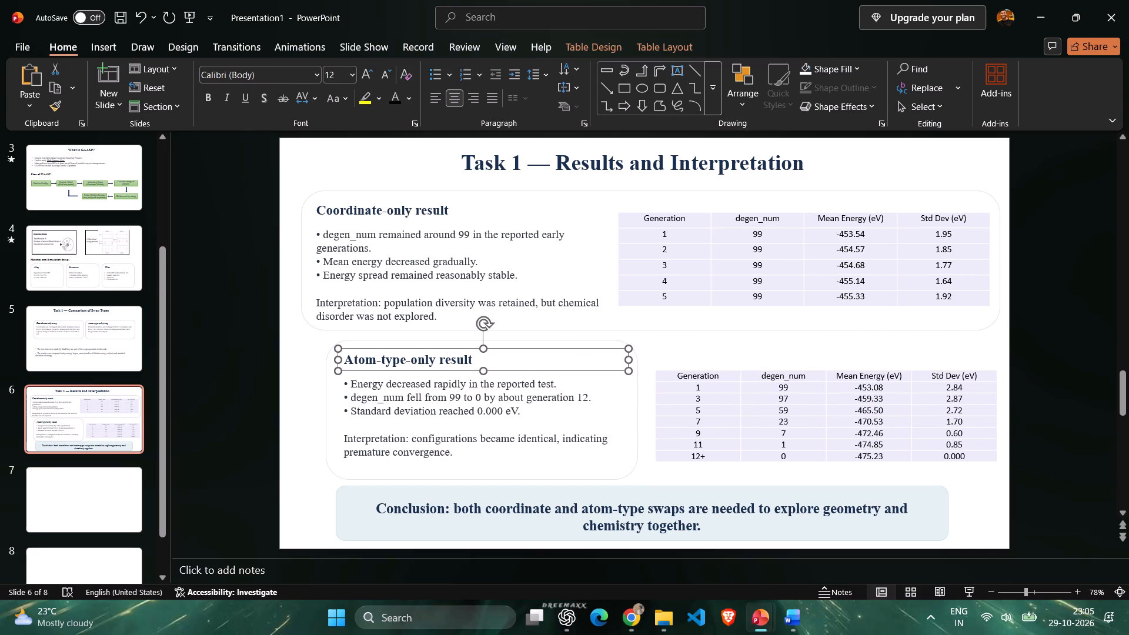
click(336, 415)
drag(634, 412, 1016, 429)
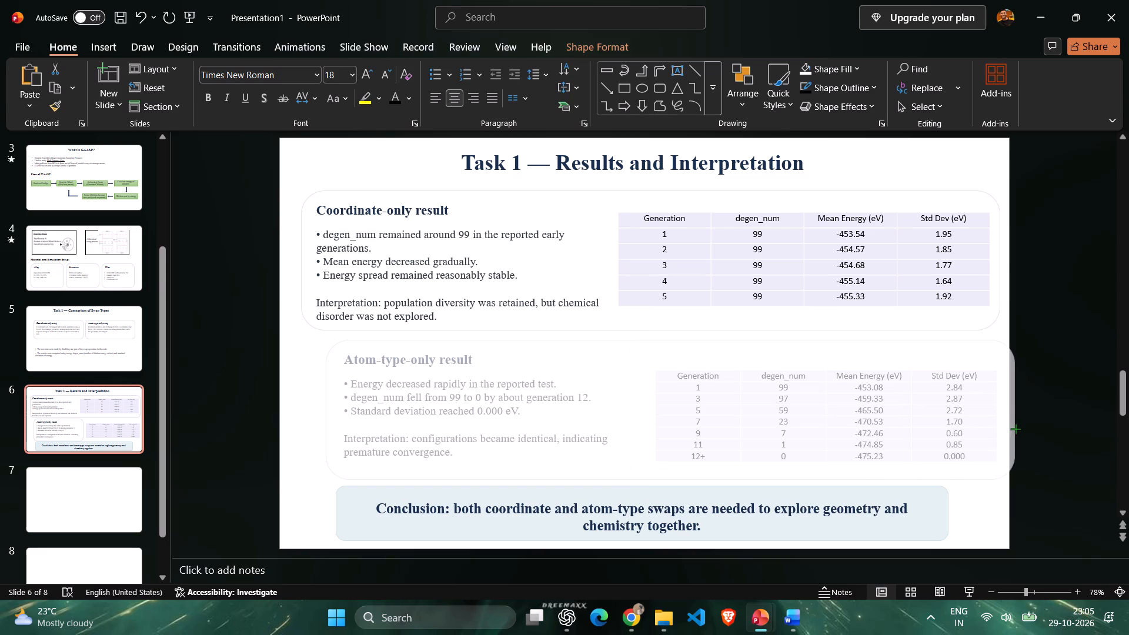
drag(1016, 429, 1003, 439)
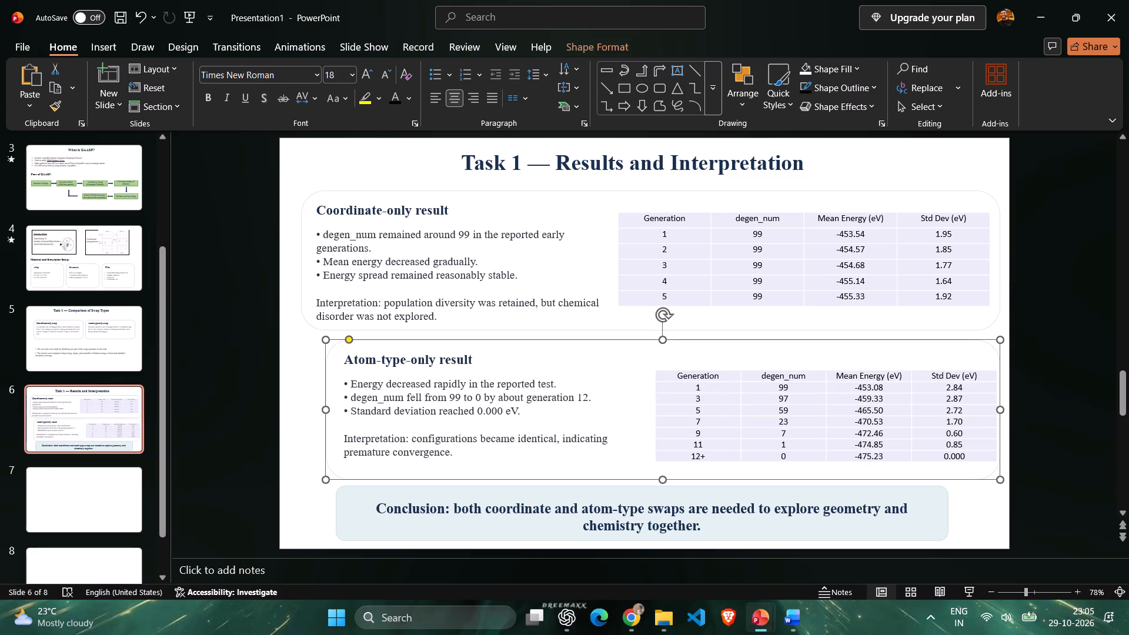
Select the Atom-type-only box, heading, text and table together, and shift them left to line up with the Coordinate-only box above.
click(316, 413)
click(336, 376)
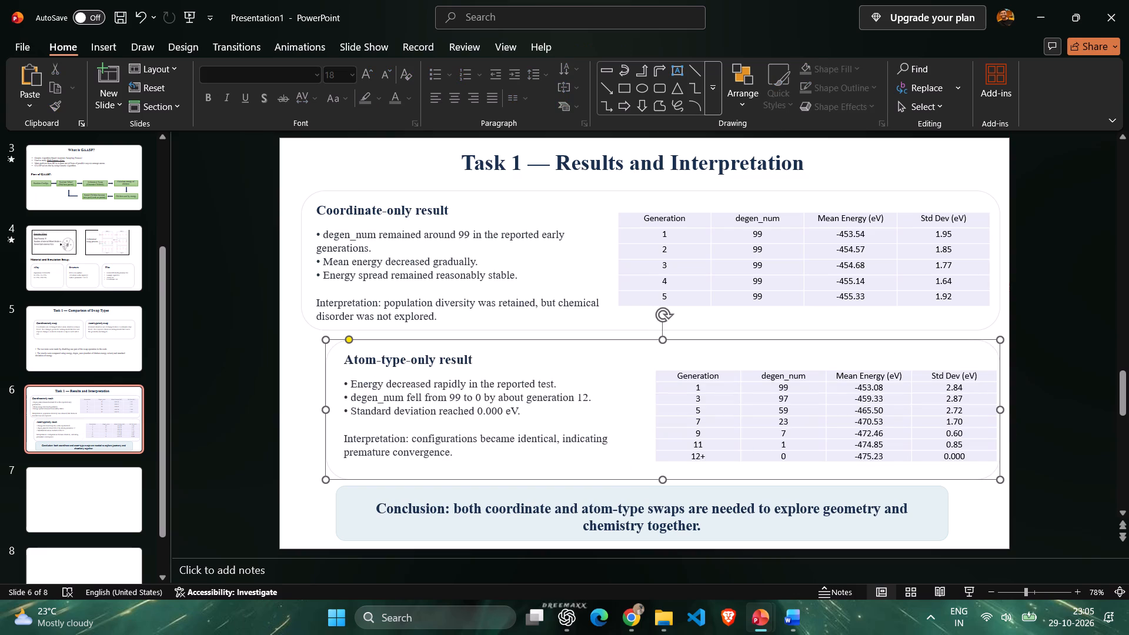
click(292, 346)
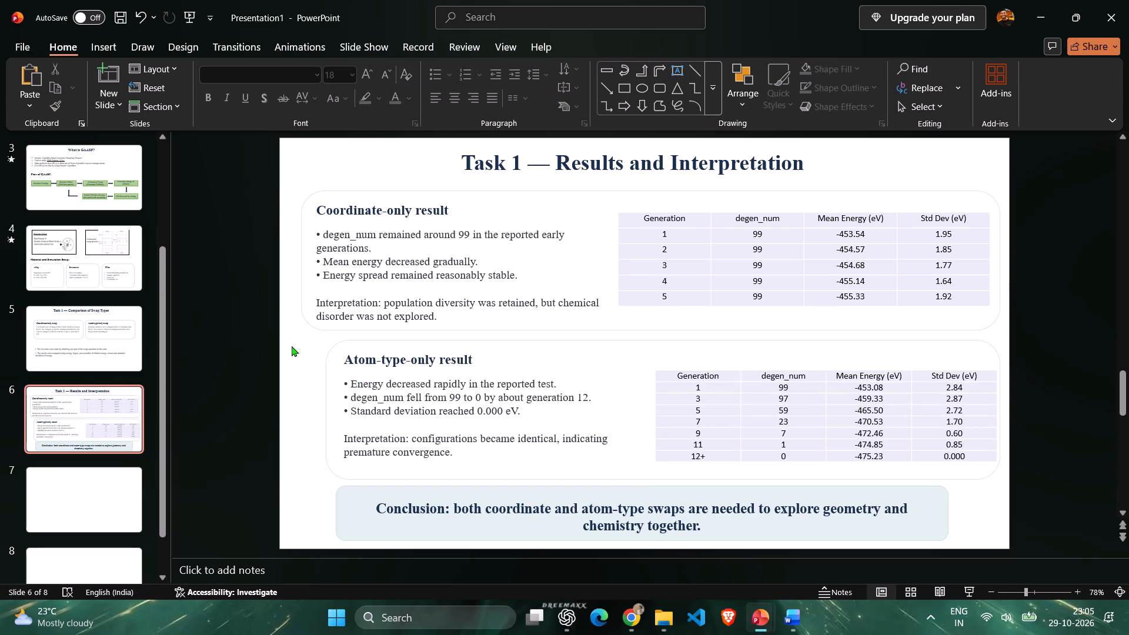
drag(300, 336, 1040, 487)
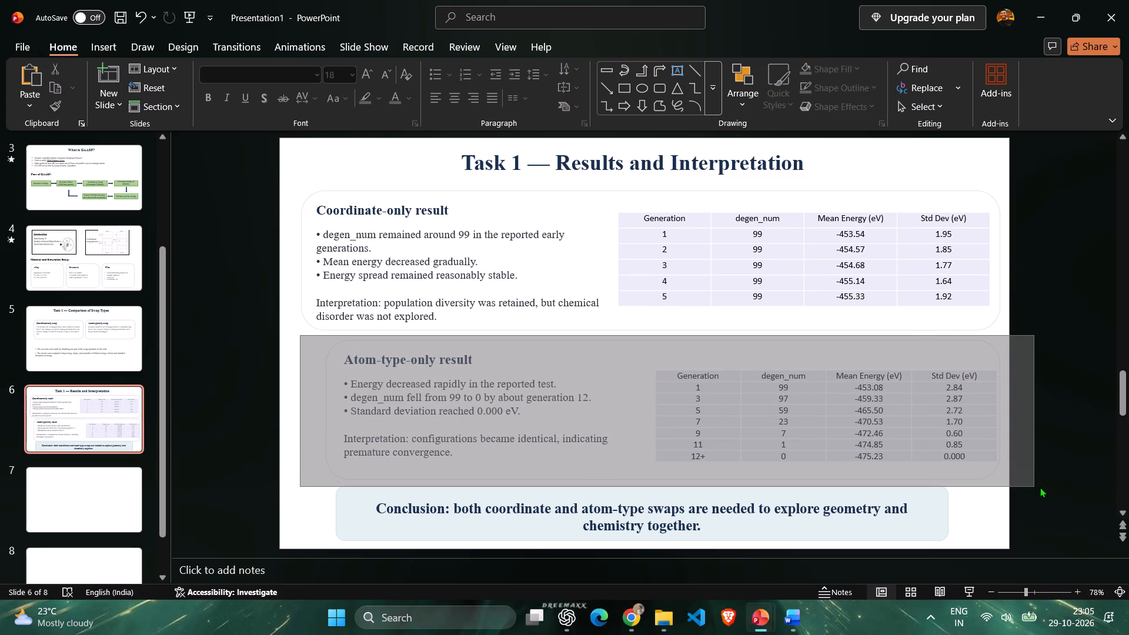
drag(1040, 487, 1016, 486)
key(Left)
key(Left)
key(Left)
key(Left)
key(Left)
key(Left)
key(Left)
key(Left)
key(Left)
key(Left)
key(Left)
key(Left)
key(Left)
key(Left)
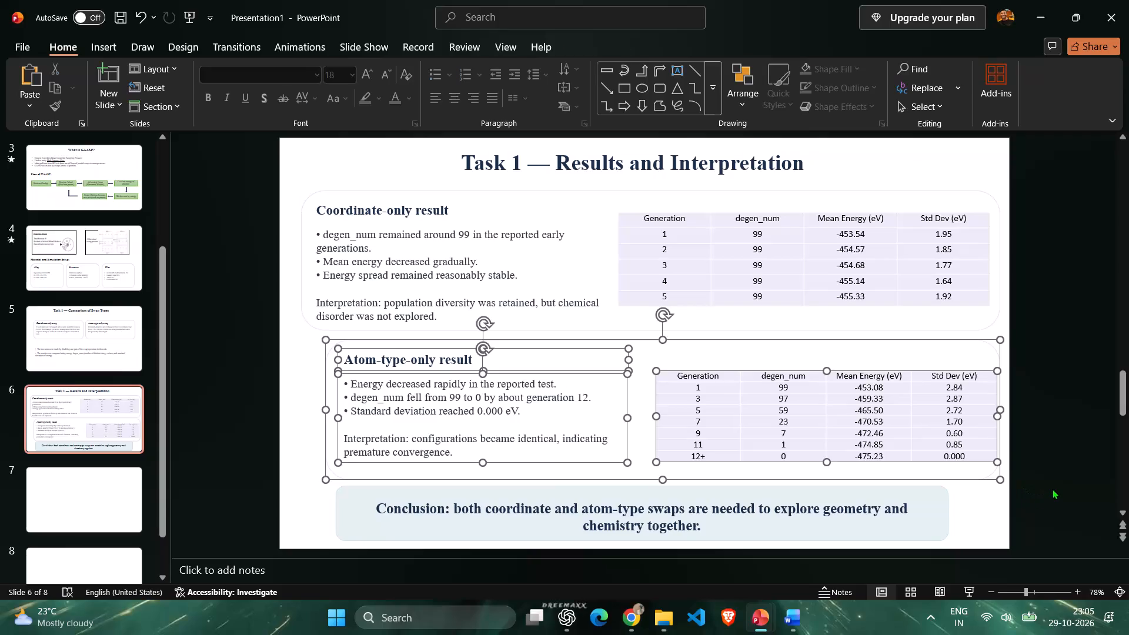
key(Left)
key(Left)
key(Left)
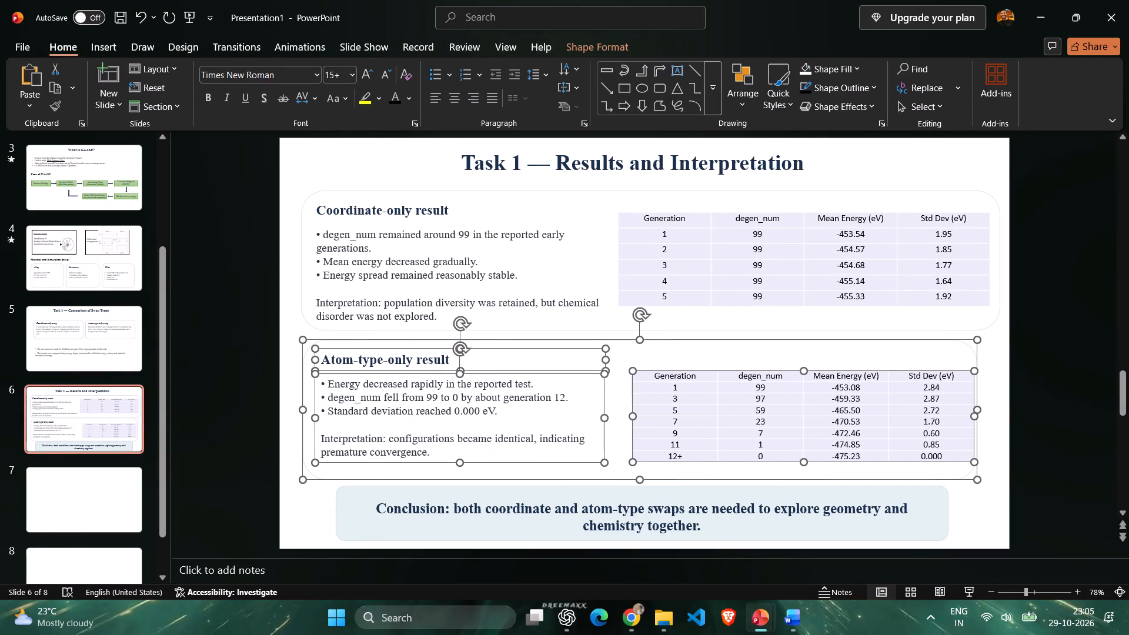
Widen only the rounded Atom-type-only box to the right to match the Coordinate-only box's right edge.
click(997, 401)
click(943, 363)
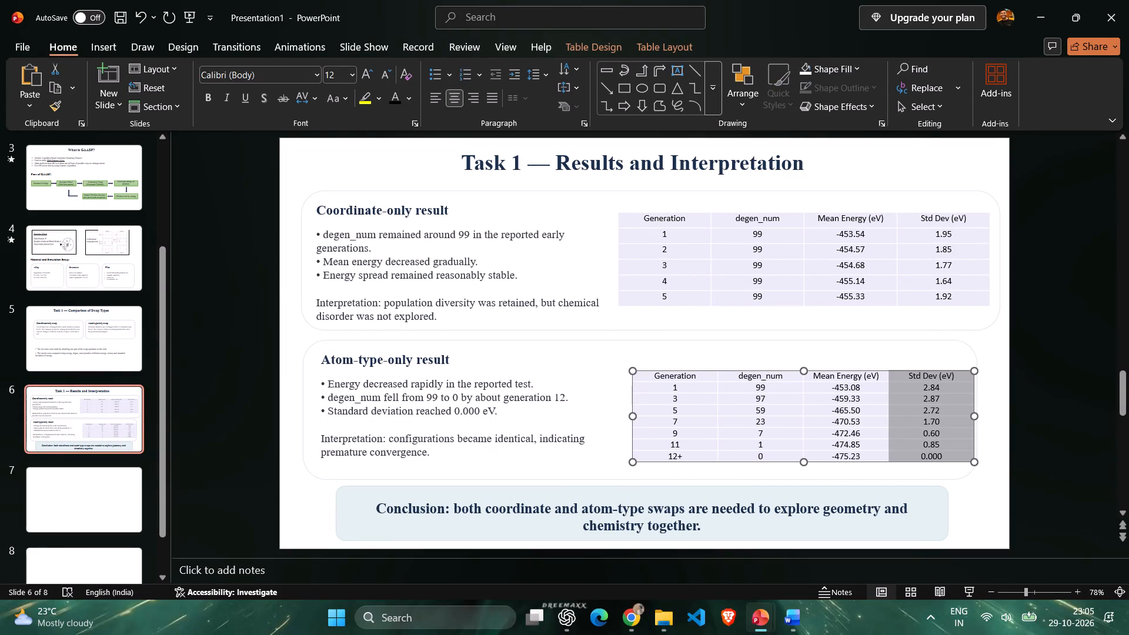
click(933, 336)
click(933, 345)
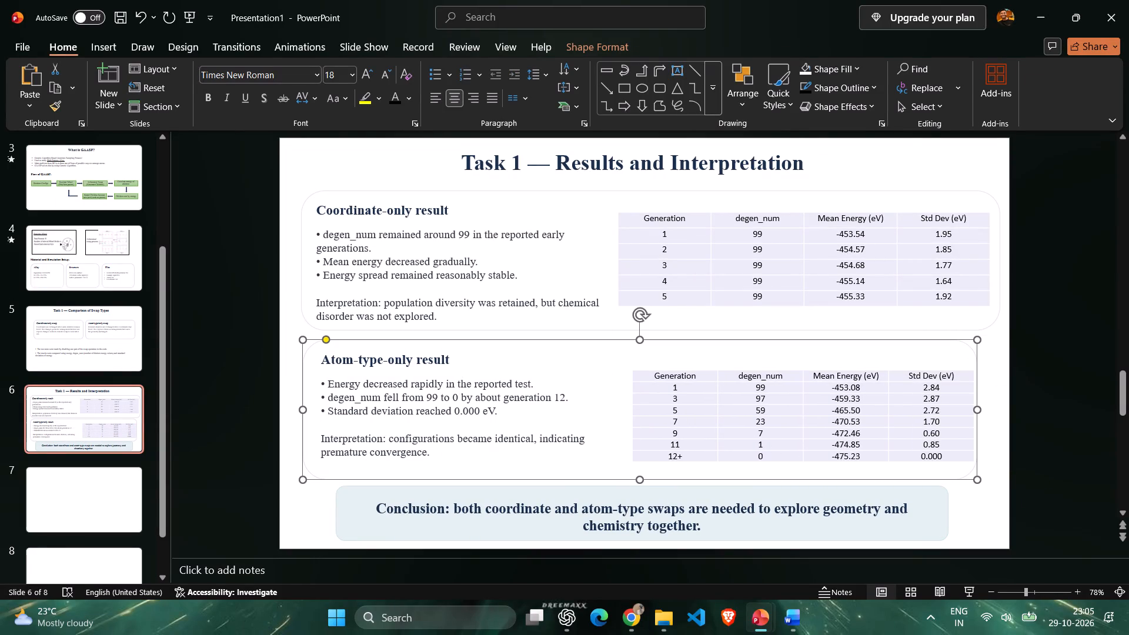
drag(981, 408, 1008, 410)
click(906, 351)
drag(979, 409, 1000, 411)
click(1047, 362)
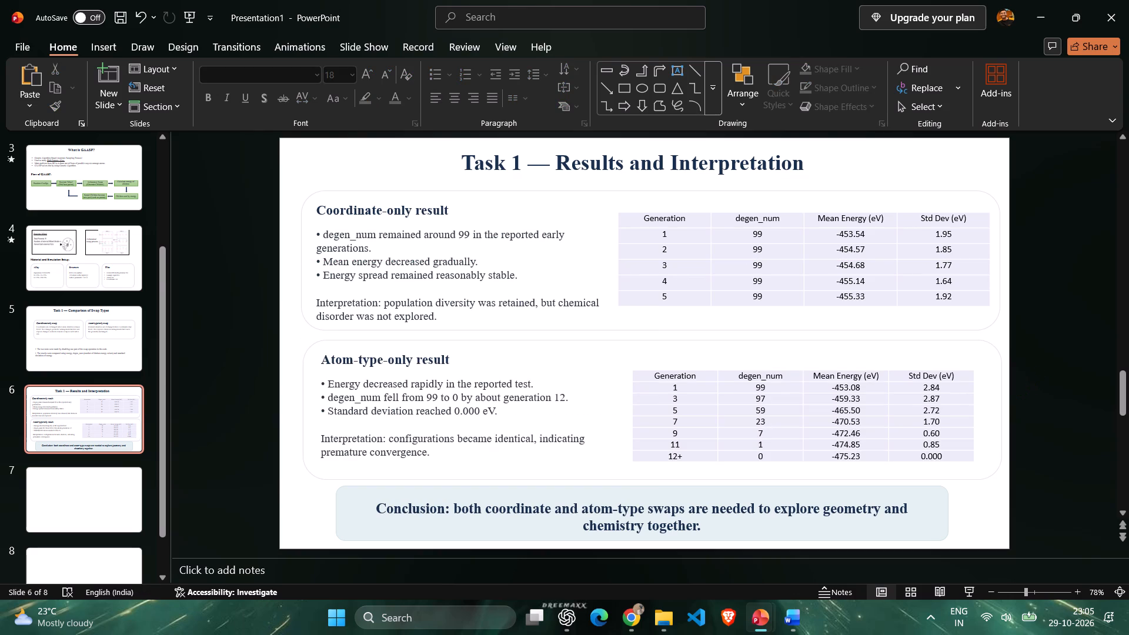
Nudge only the rounded Atom-type-only outline slightly left to align it with the Coordinate-only outline.
click(315, 364)
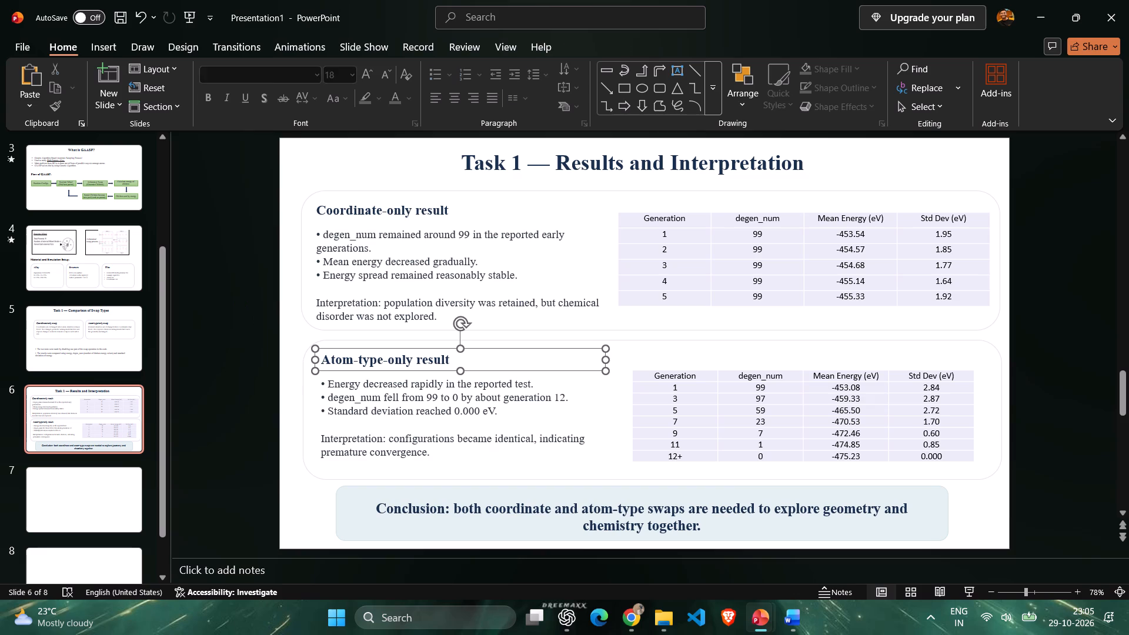
click(320, 407)
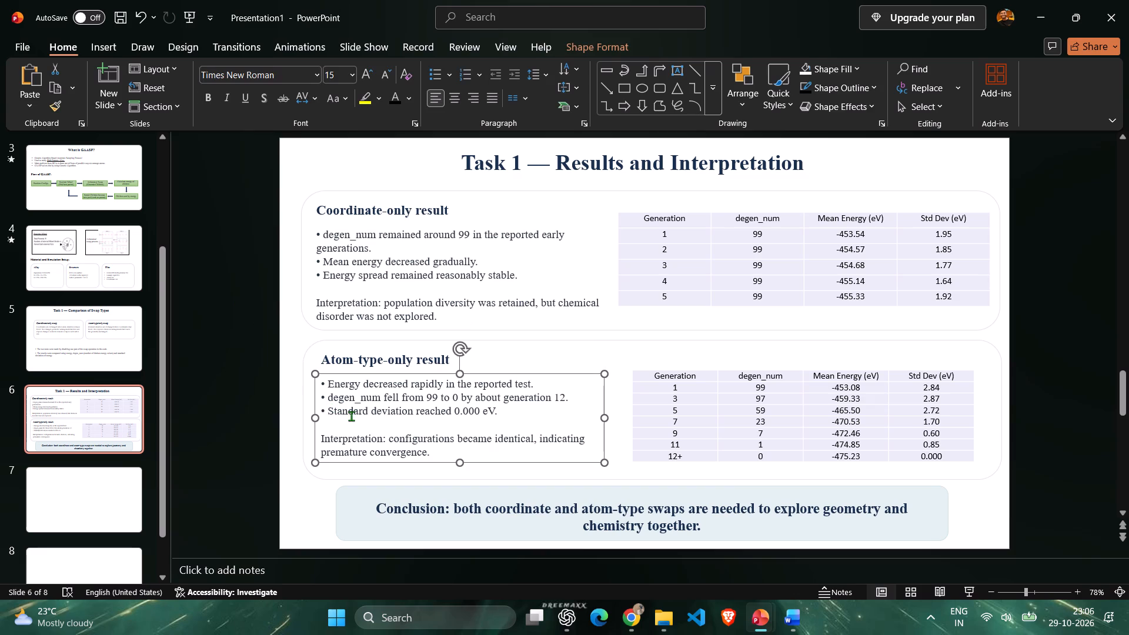
click(310, 384)
key(Left)
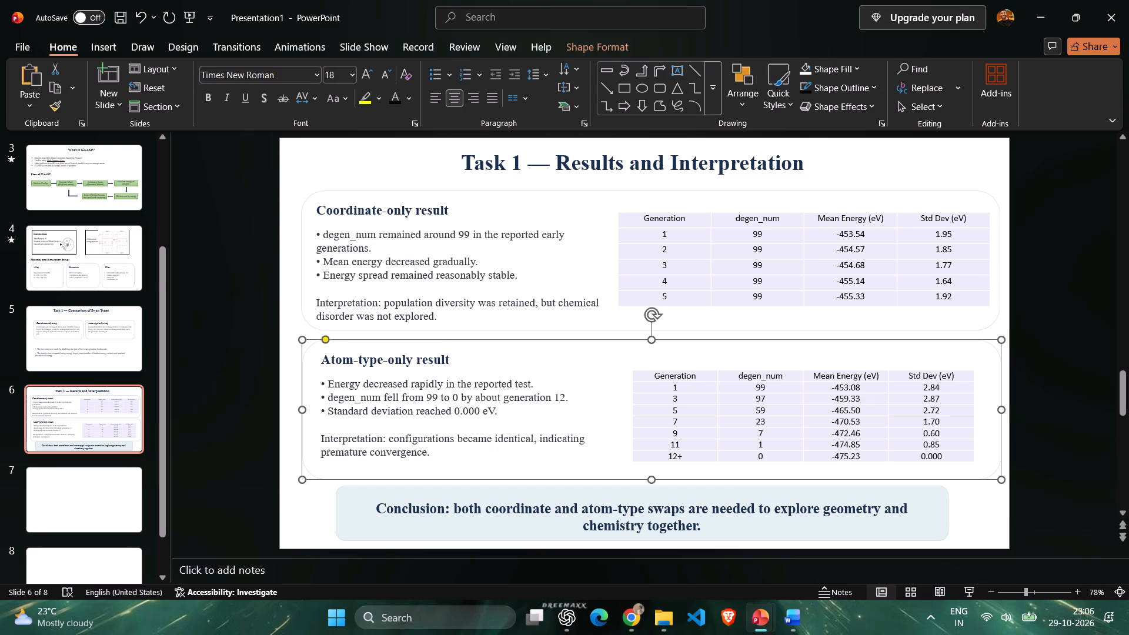
key(Left)
key(Left)
click(1085, 330)
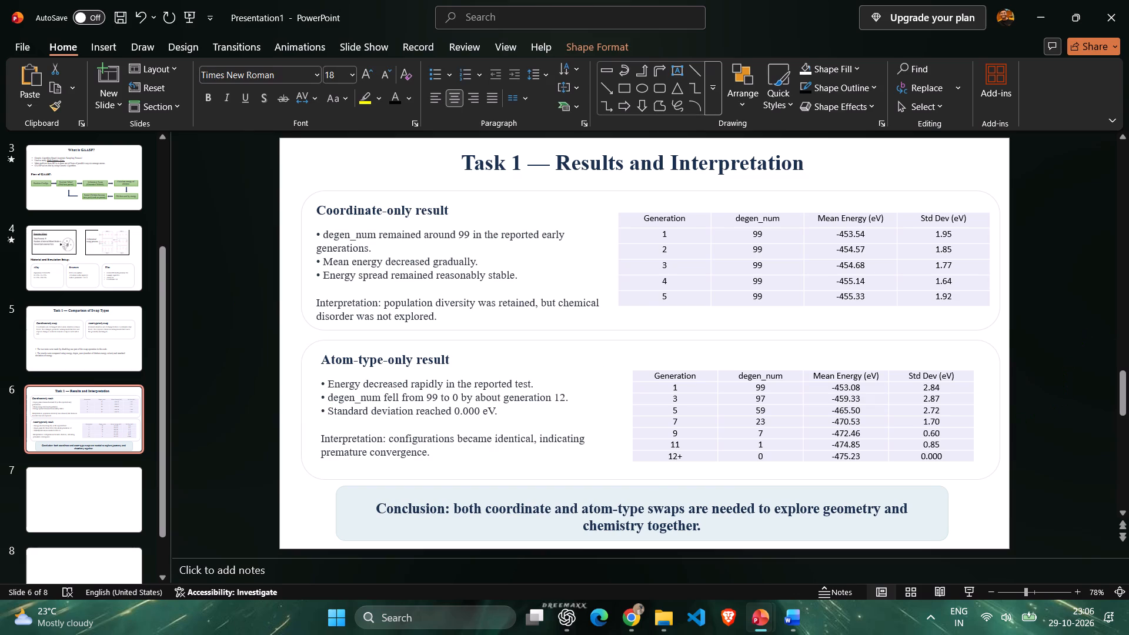
Enlarge the Atom-type-only table to start at the Coordinate-only table's left edge, nearly match its width and fit inside the rounded box.
click(927, 420)
drag(728, 412, 723, 403)
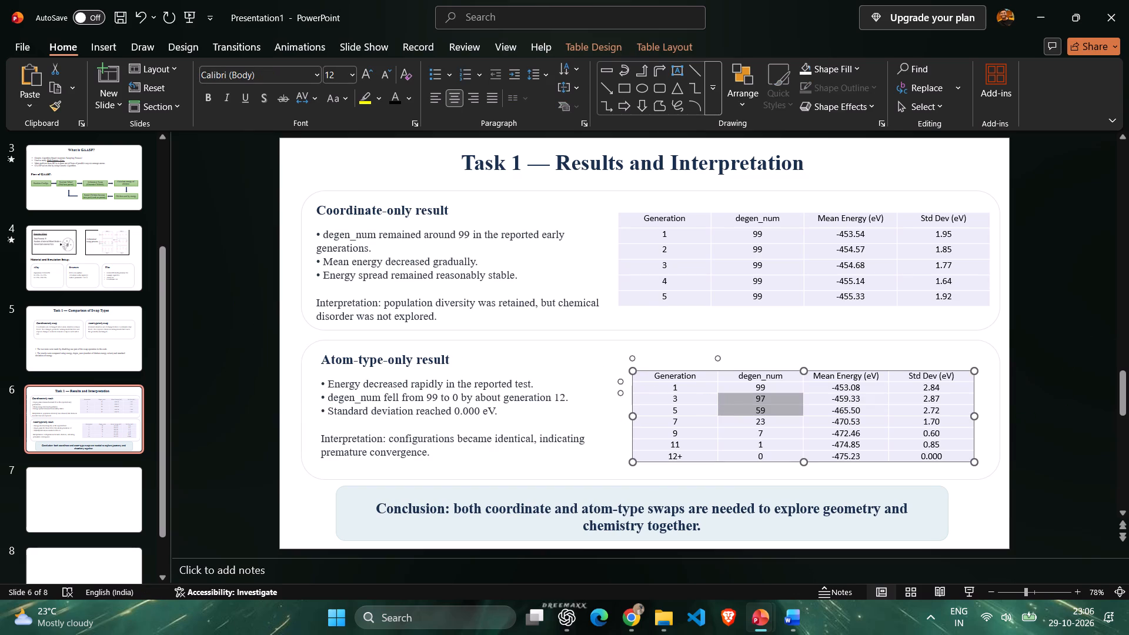
drag(633, 375, 616, 355)
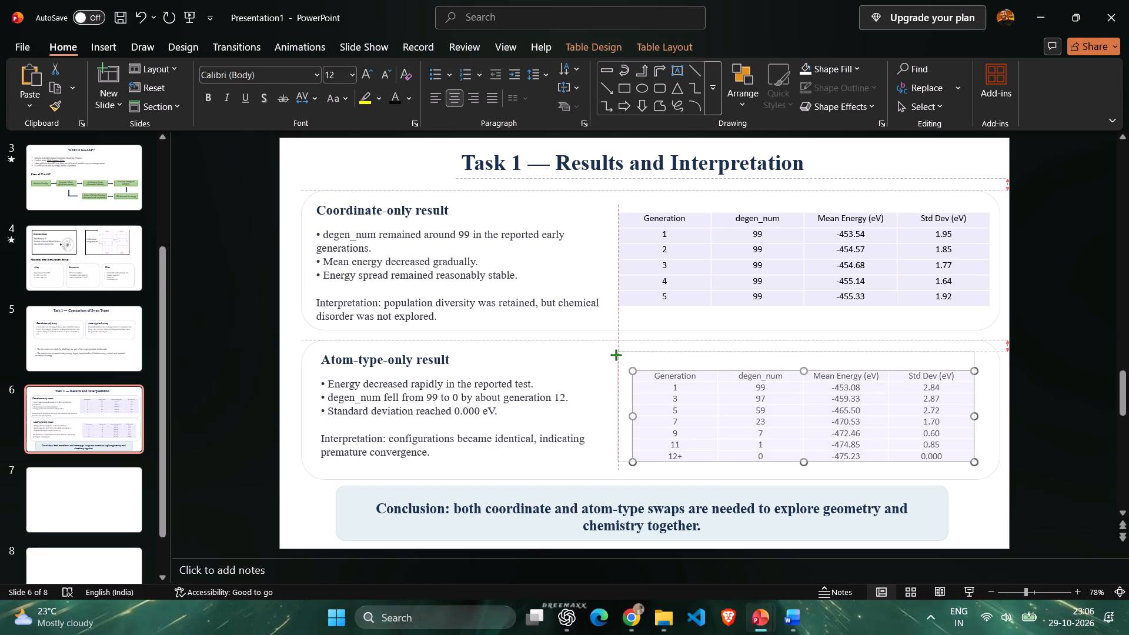
drag(616, 355, 620, 355)
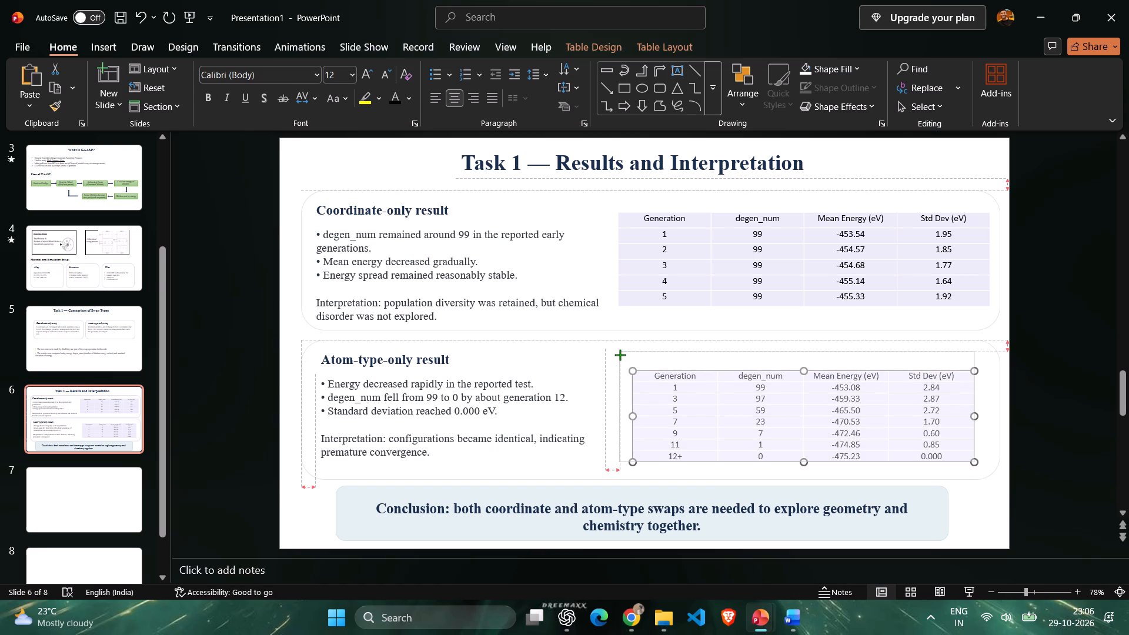
drag(620, 355, 619, 355)
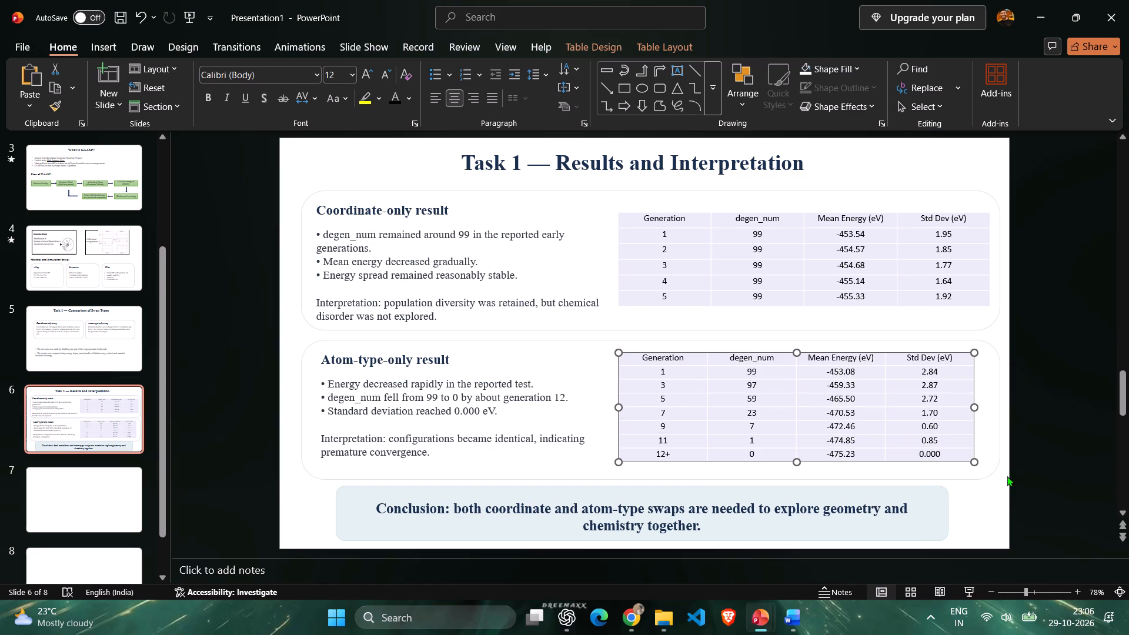
drag(971, 460, 986, 471)
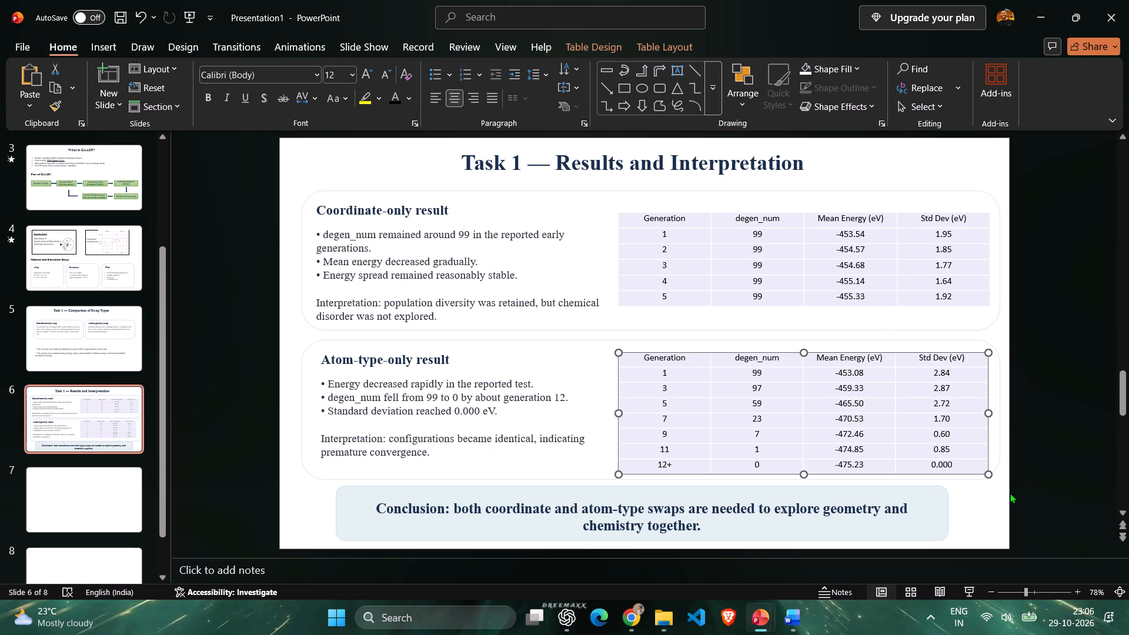
drag(993, 476, 990, 476)
drag(990, 476, 983, 473)
drag(983, 474, 975, 460)
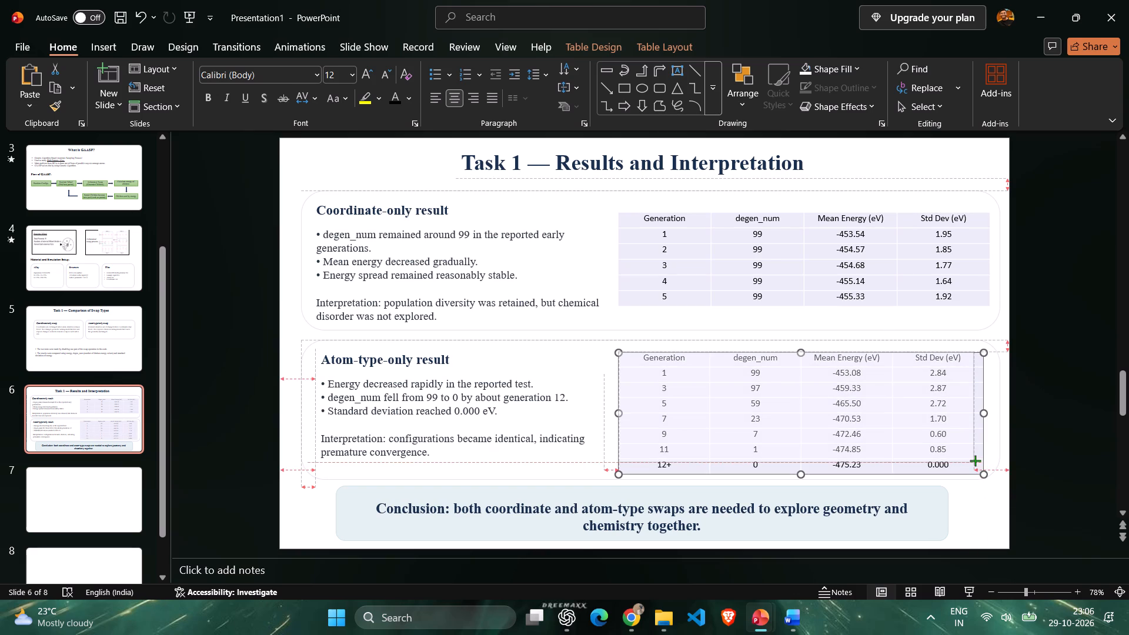
drag(975, 460, 983, 457)
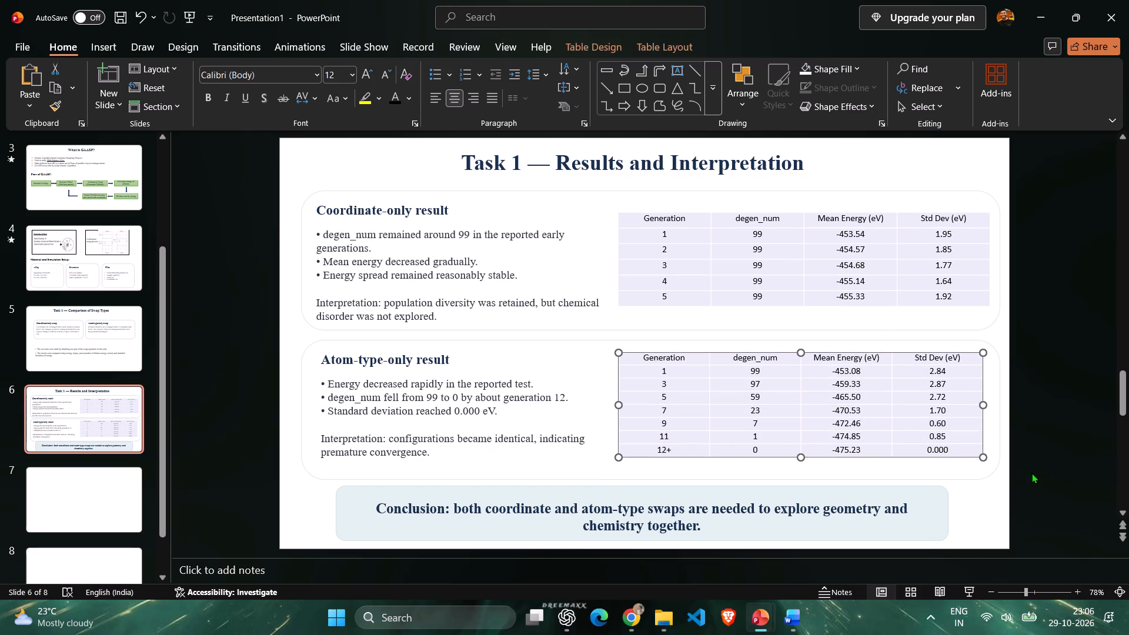
Fine-tune the Atom-type-only table's position in small nudges so it lines up beneath the Coordinate-only table, and deselect it.
key(Right)
key(Right)
key(Right)
key(Right)
key(Right)
key(Right)
key(Right)
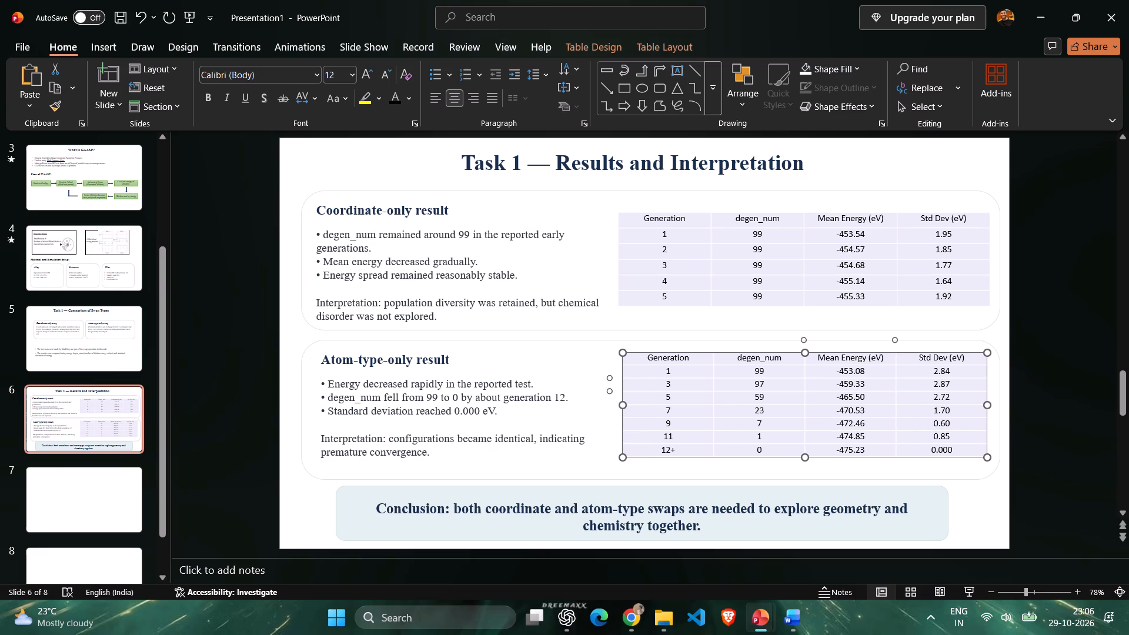
key(Right)
key(Right)
key(Down)
key(Down)
key(Down)
key(Down)
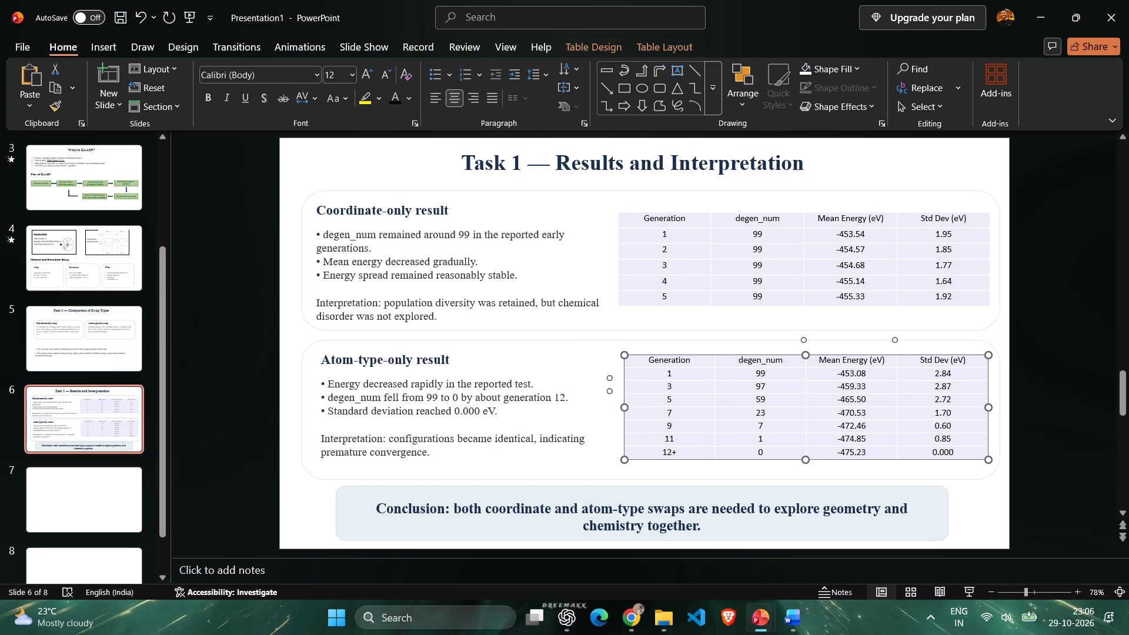
key(Down)
key(Left)
key(Left)
key(Left)
key(Up)
key(Up)
key(Up)
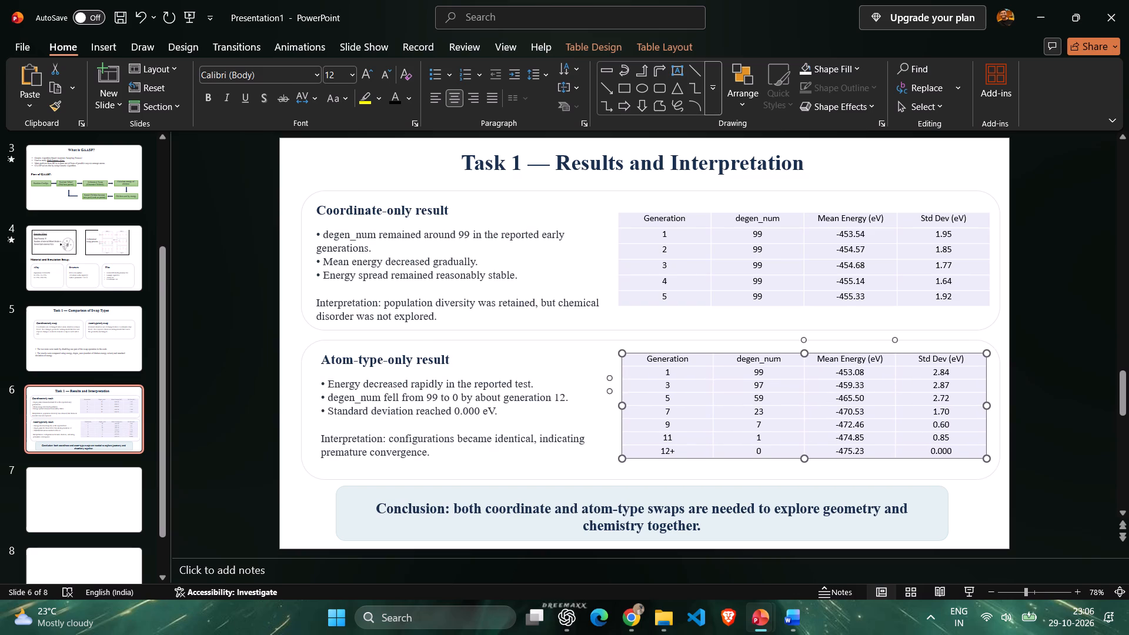
key(Left)
key(Left)
key(Left)
click(968, 516)
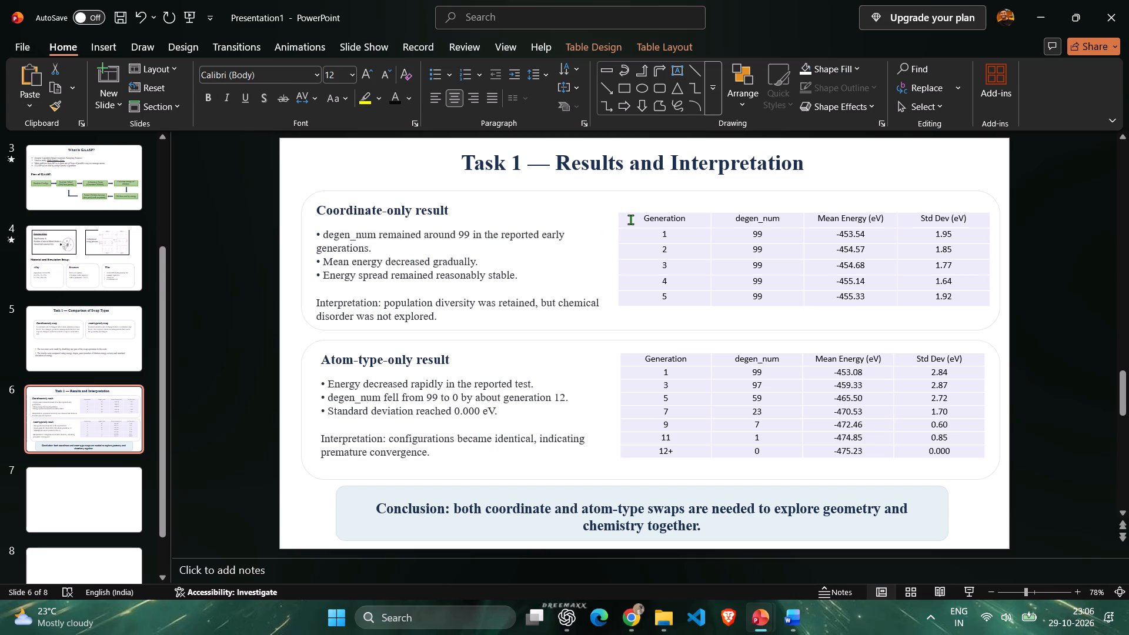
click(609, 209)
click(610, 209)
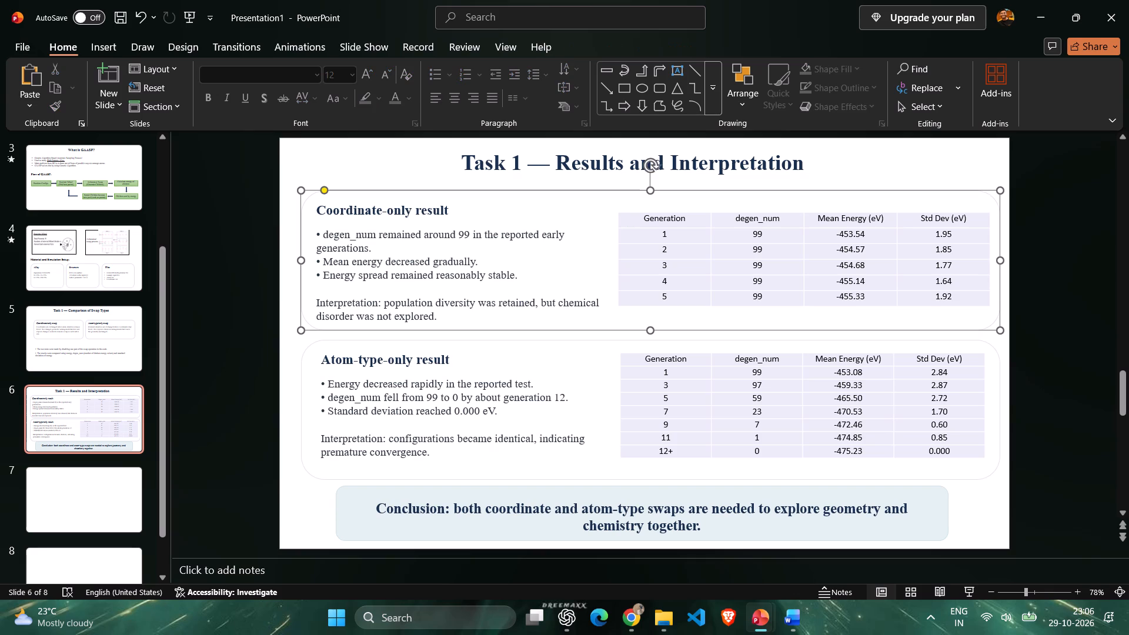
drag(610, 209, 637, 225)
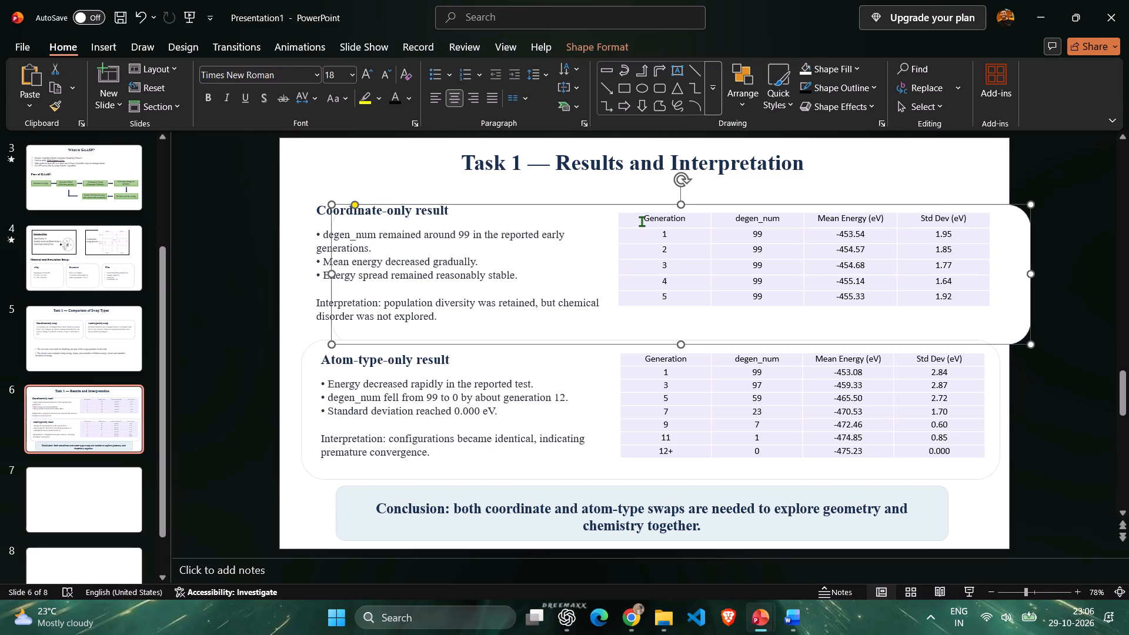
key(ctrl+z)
Set the font of all cells in the Coordinate-only results table to Times New Roman.
click(642, 217)
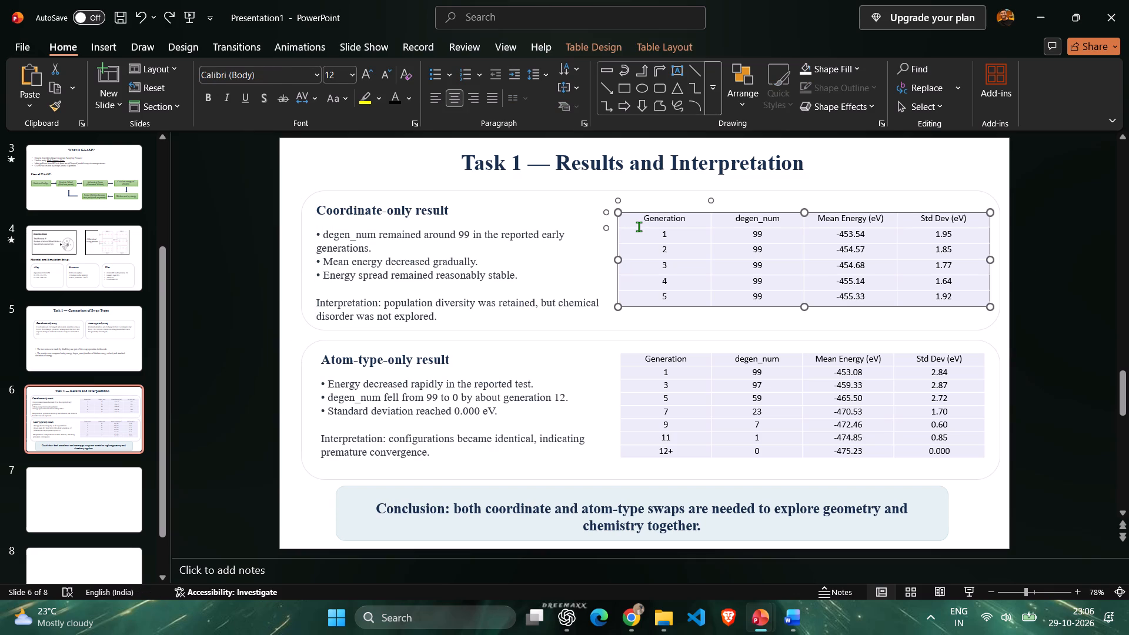
click(637, 222)
key(ctrl+a)
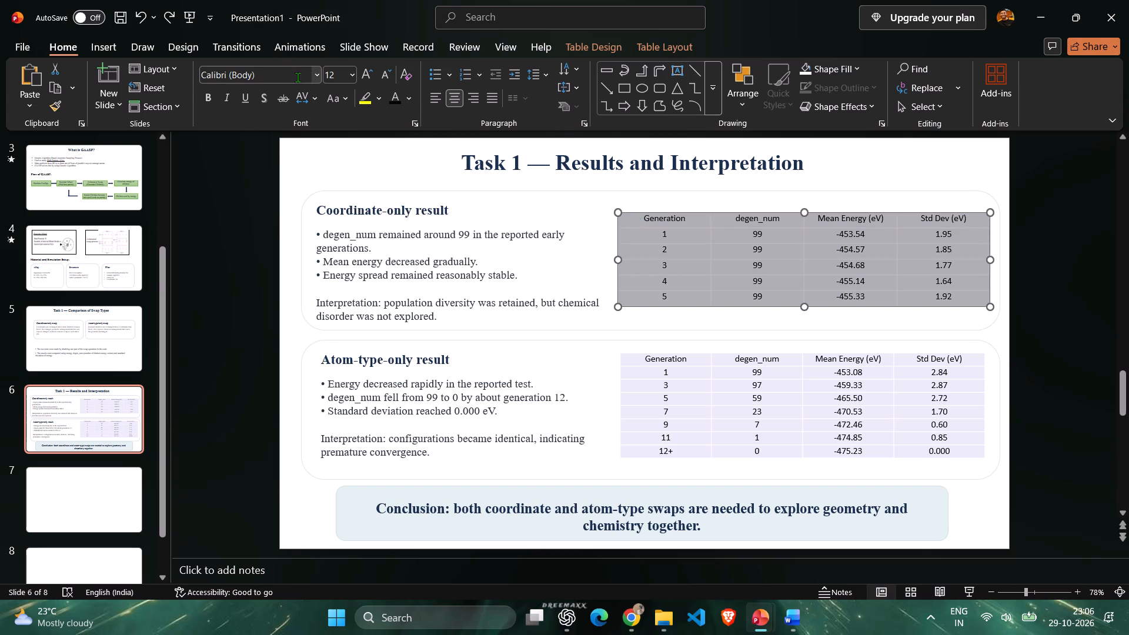
click(313, 77)
click(271, 176)
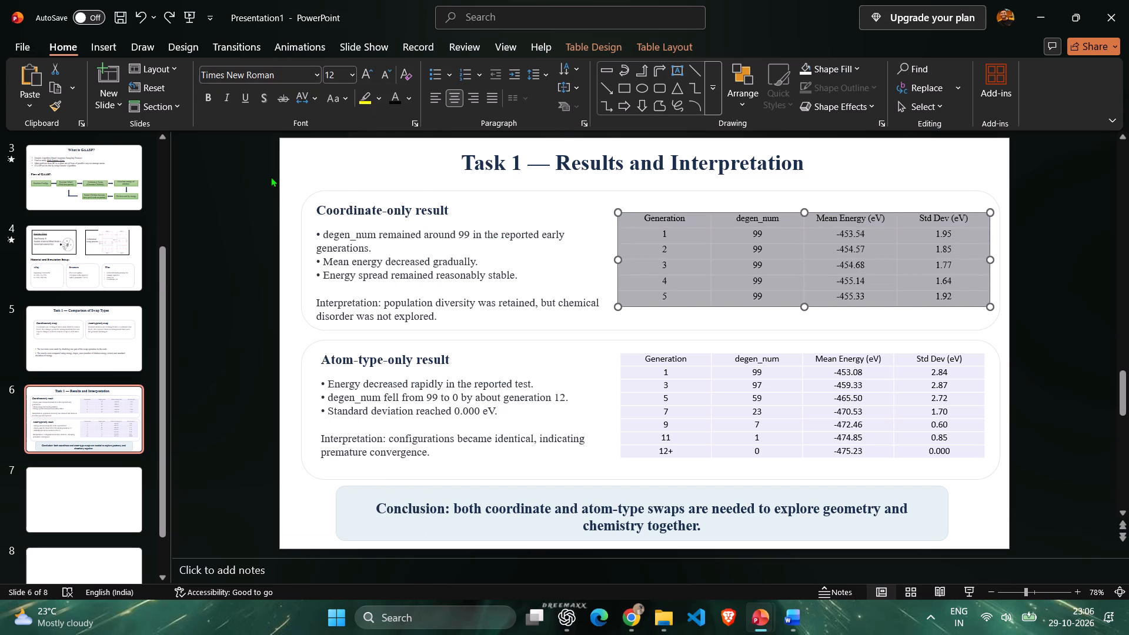
Set the font of all cells in the Atom-type-only results table to Times New Roman.
double_click(629, 363)
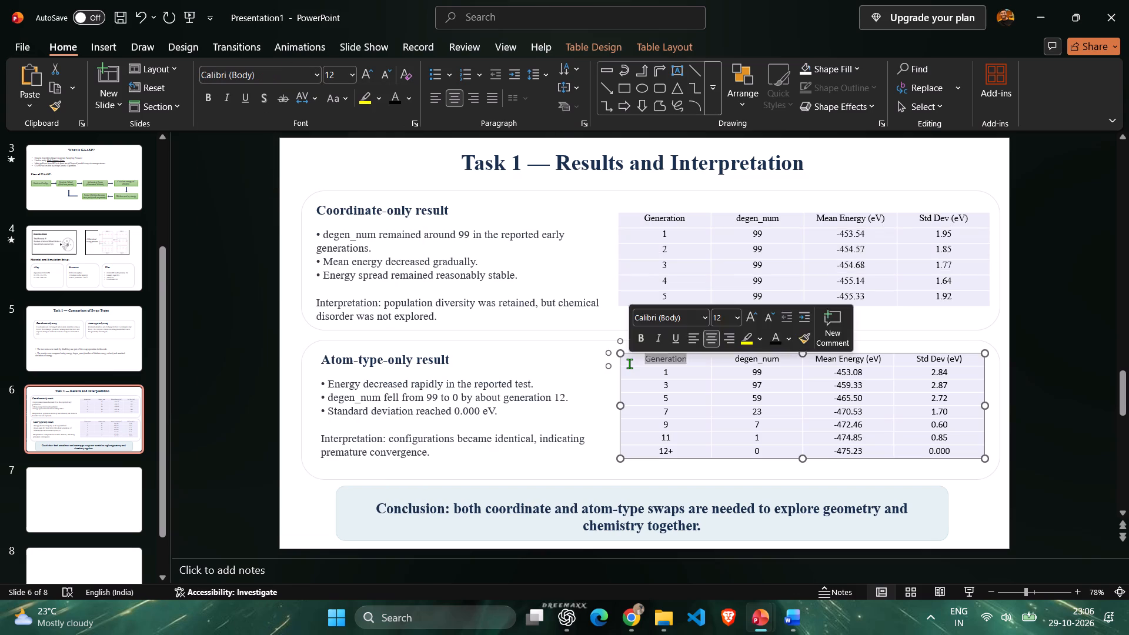
key(ctrl+a)
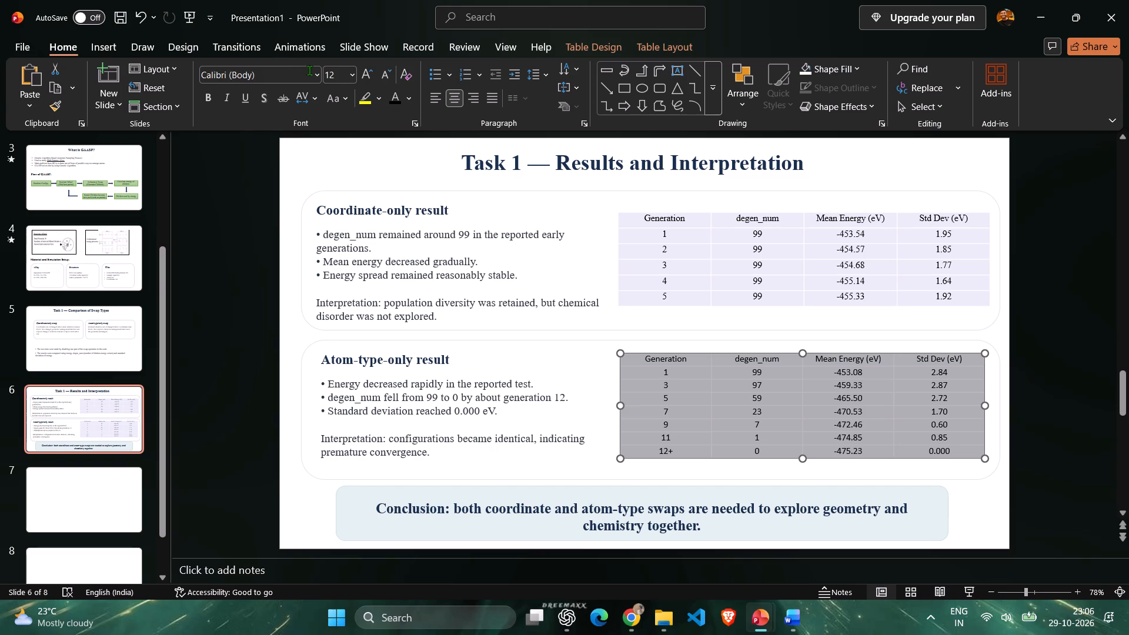
click(315, 77)
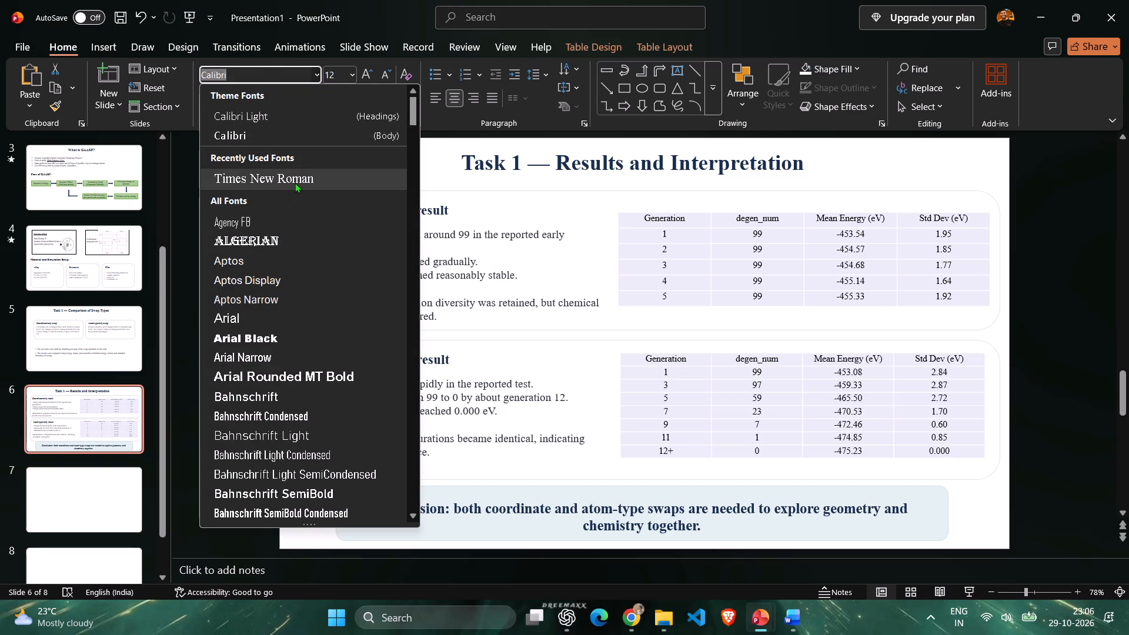
click(295, 182)
click(1062, 478)
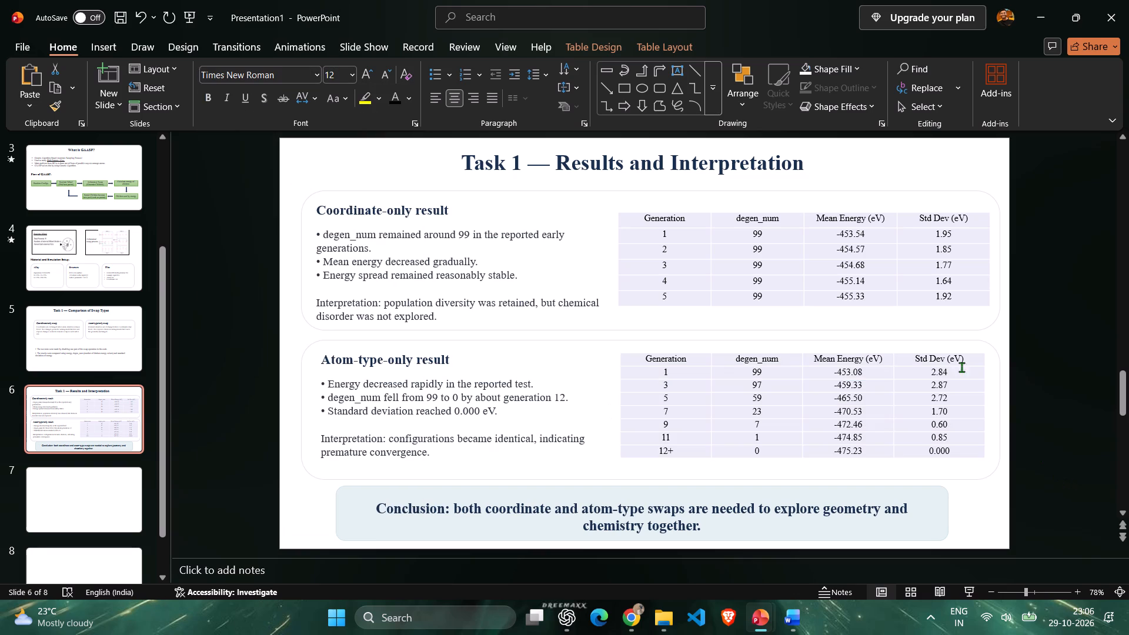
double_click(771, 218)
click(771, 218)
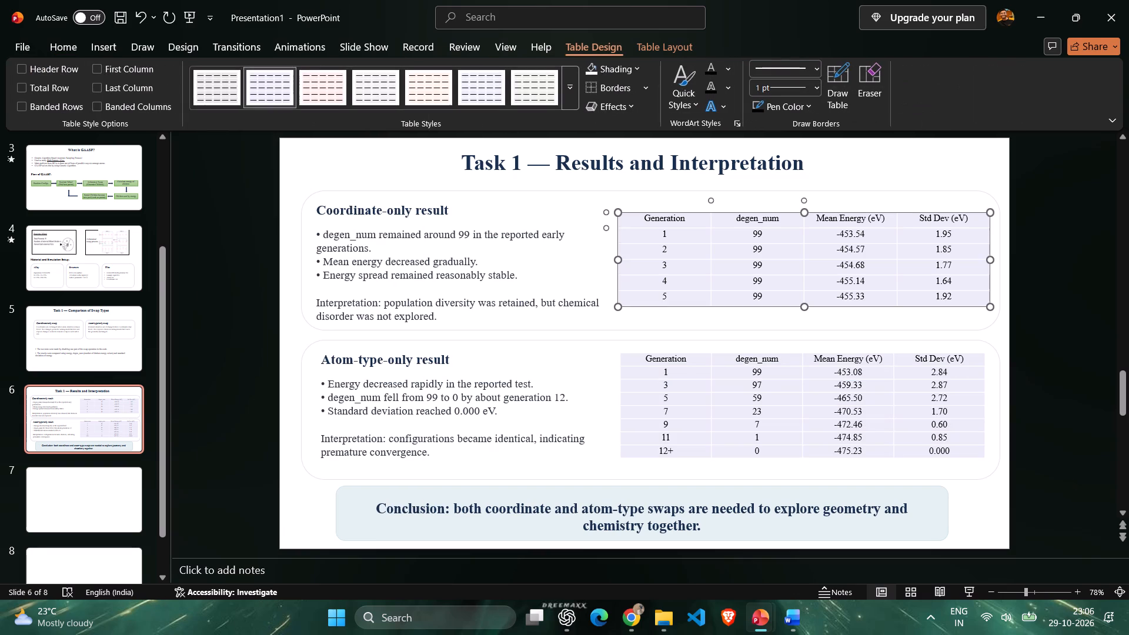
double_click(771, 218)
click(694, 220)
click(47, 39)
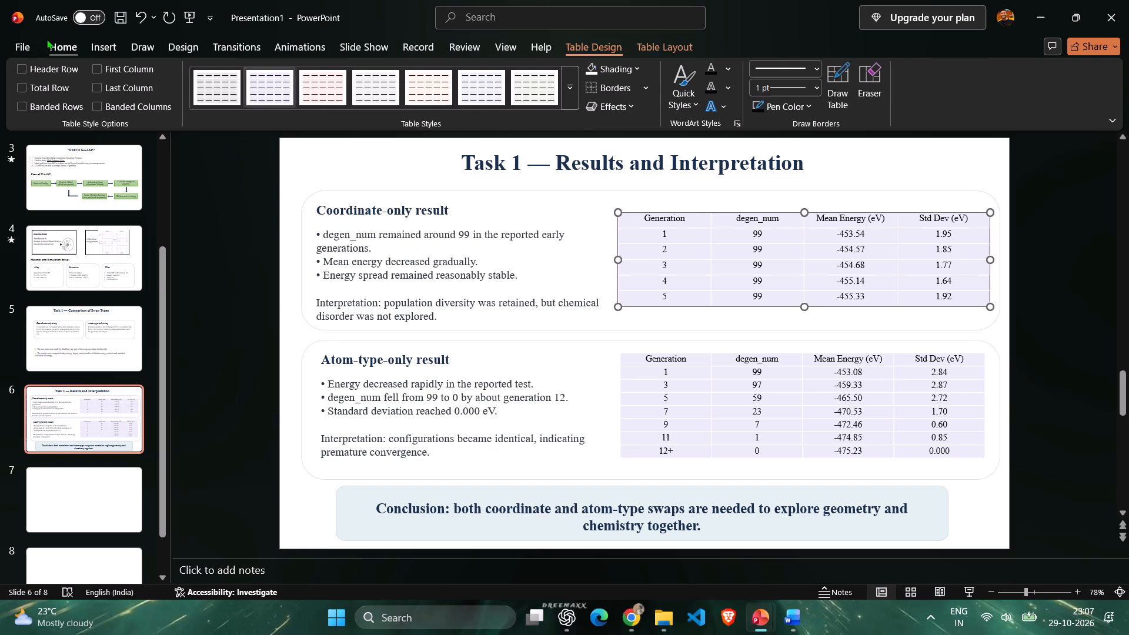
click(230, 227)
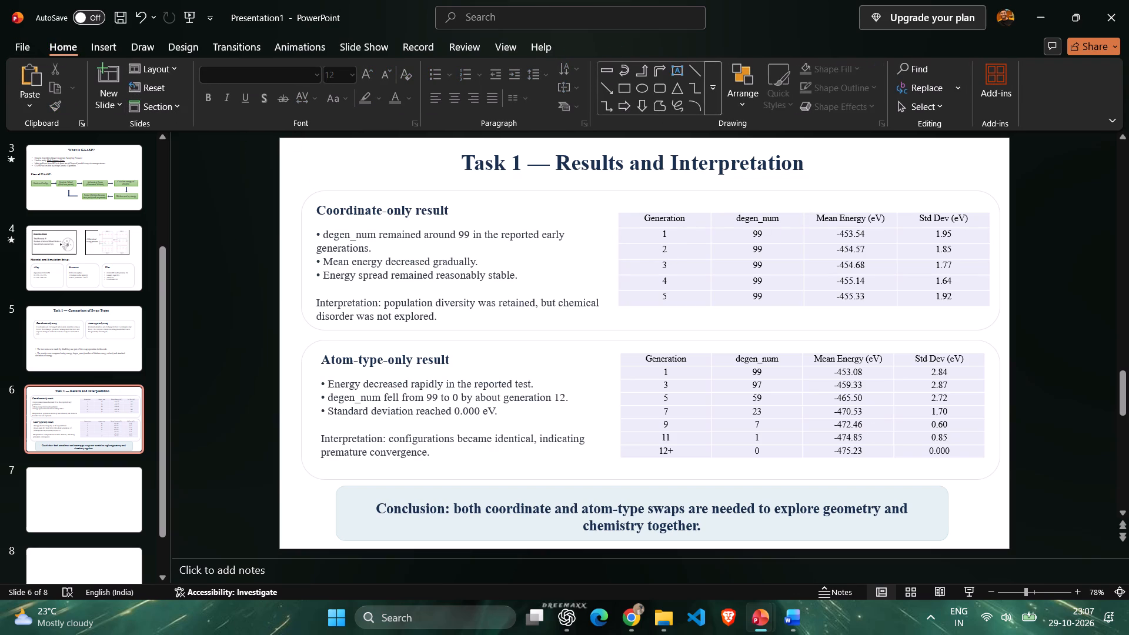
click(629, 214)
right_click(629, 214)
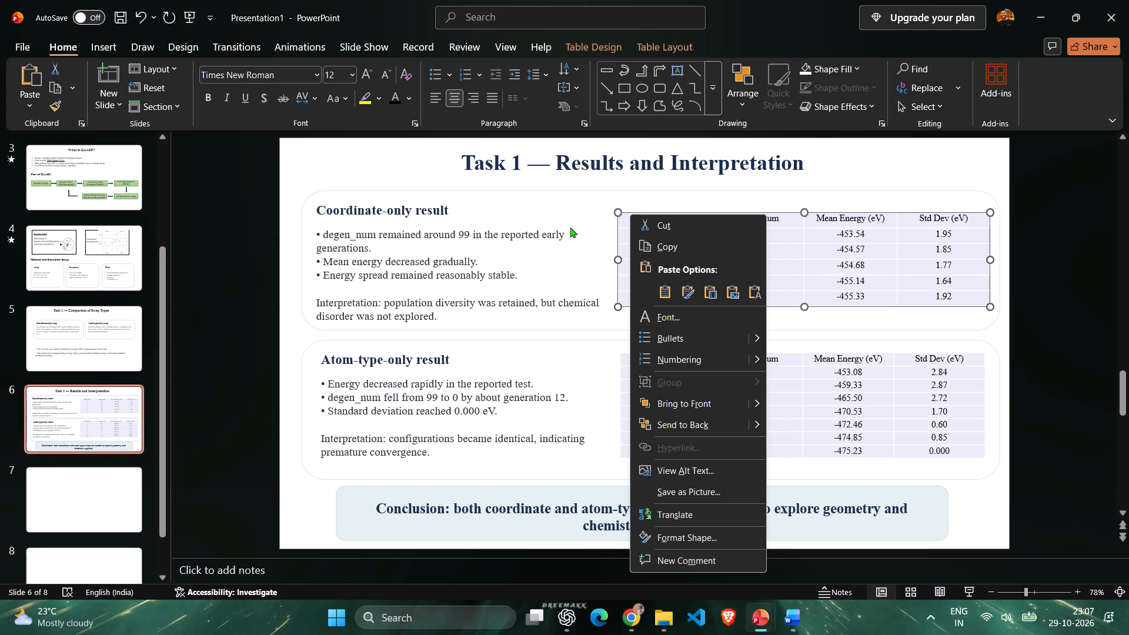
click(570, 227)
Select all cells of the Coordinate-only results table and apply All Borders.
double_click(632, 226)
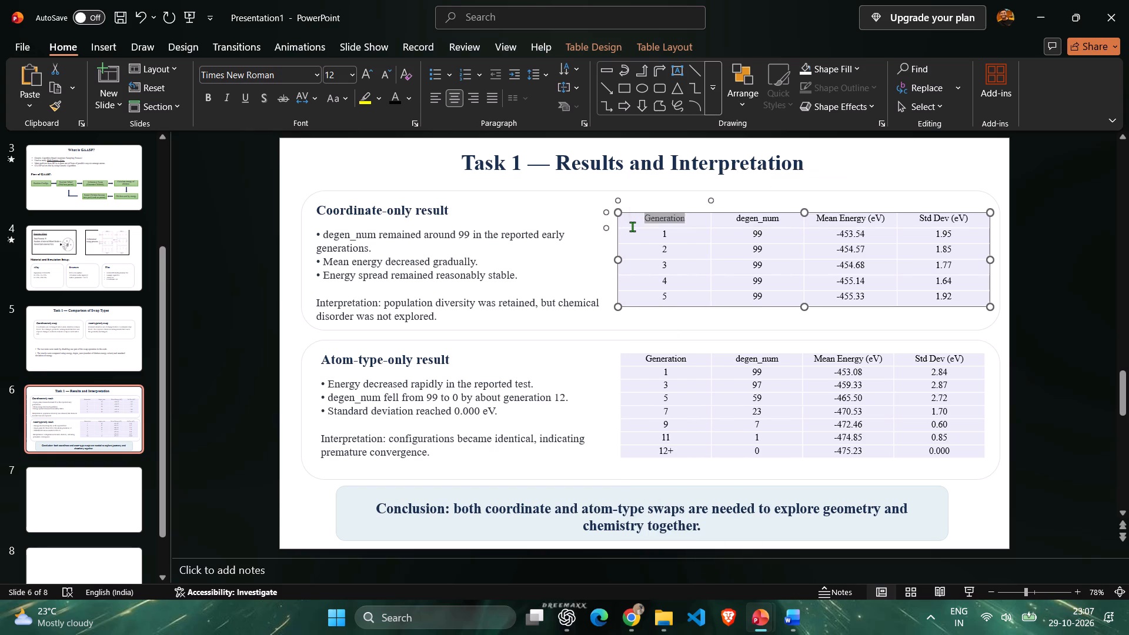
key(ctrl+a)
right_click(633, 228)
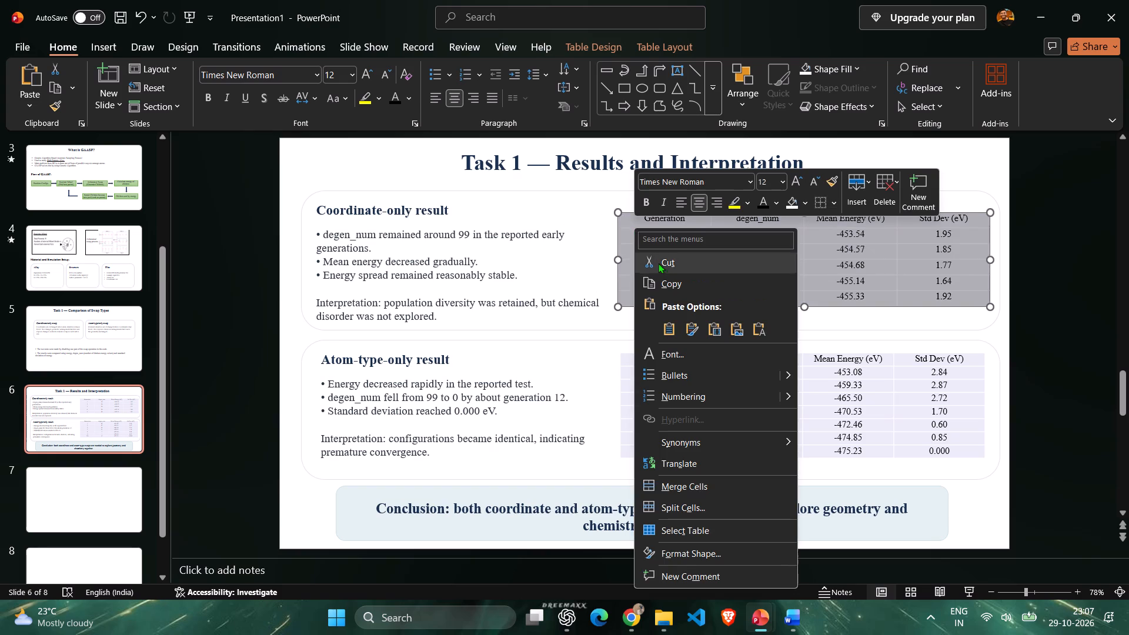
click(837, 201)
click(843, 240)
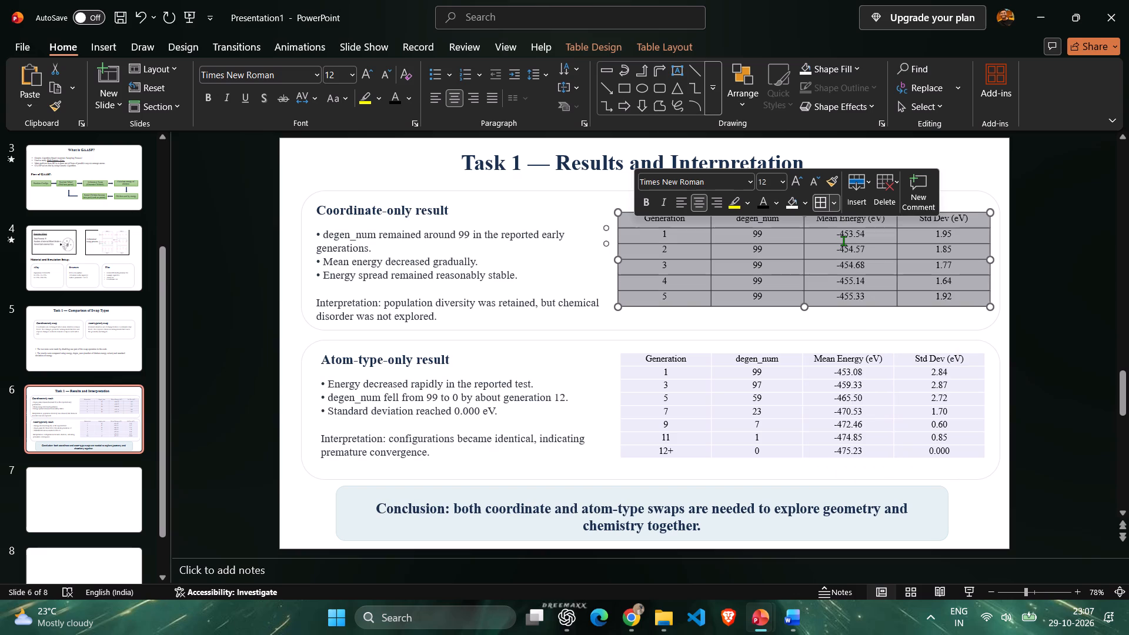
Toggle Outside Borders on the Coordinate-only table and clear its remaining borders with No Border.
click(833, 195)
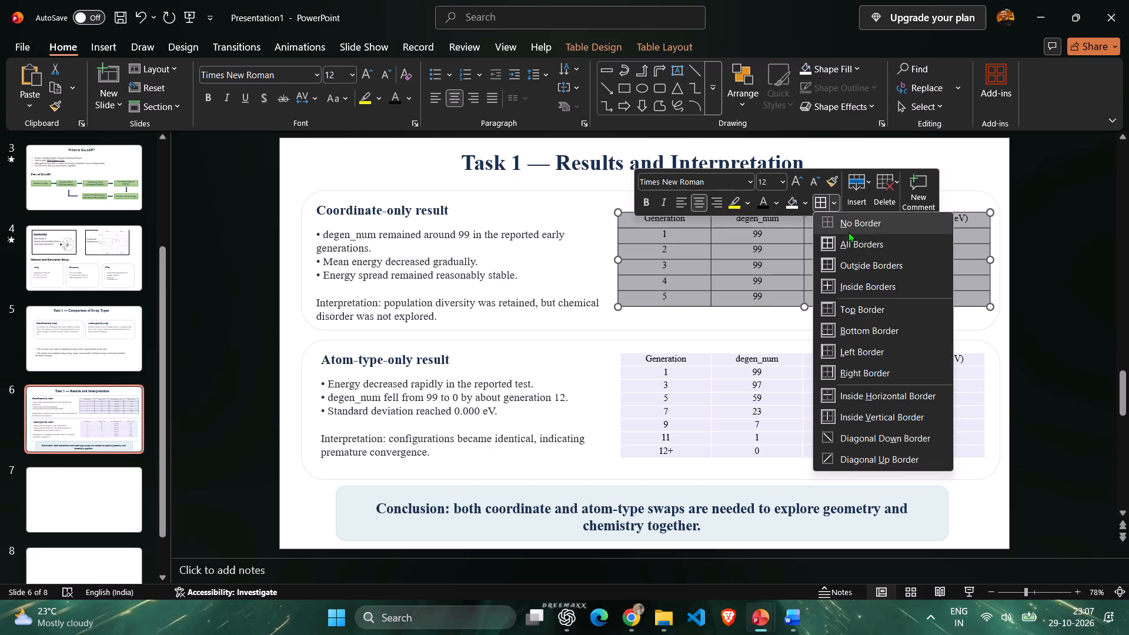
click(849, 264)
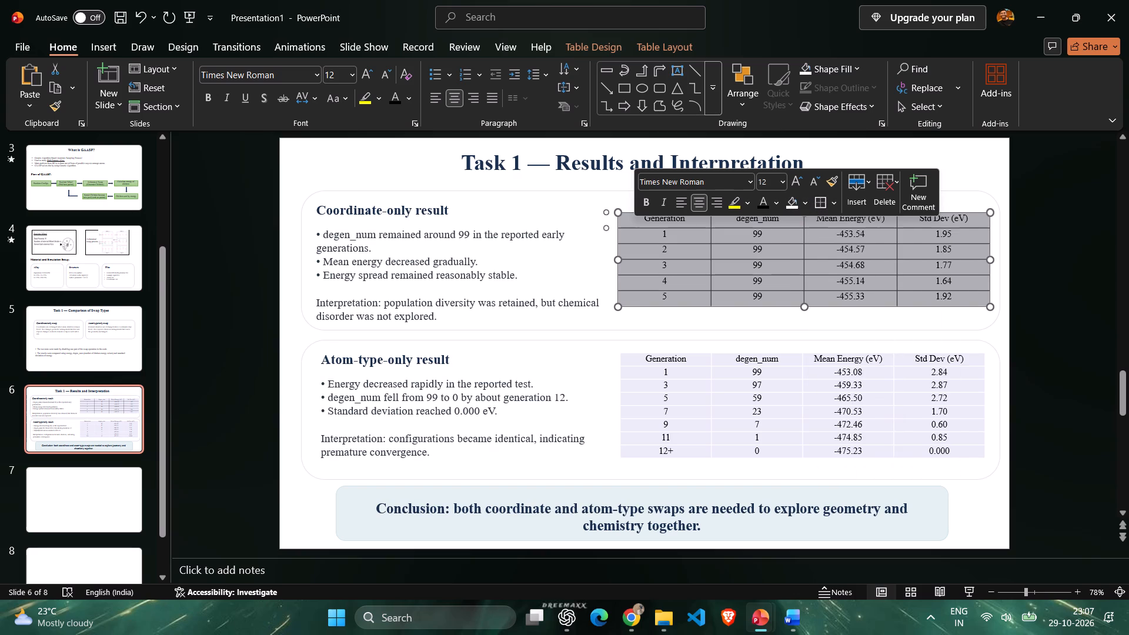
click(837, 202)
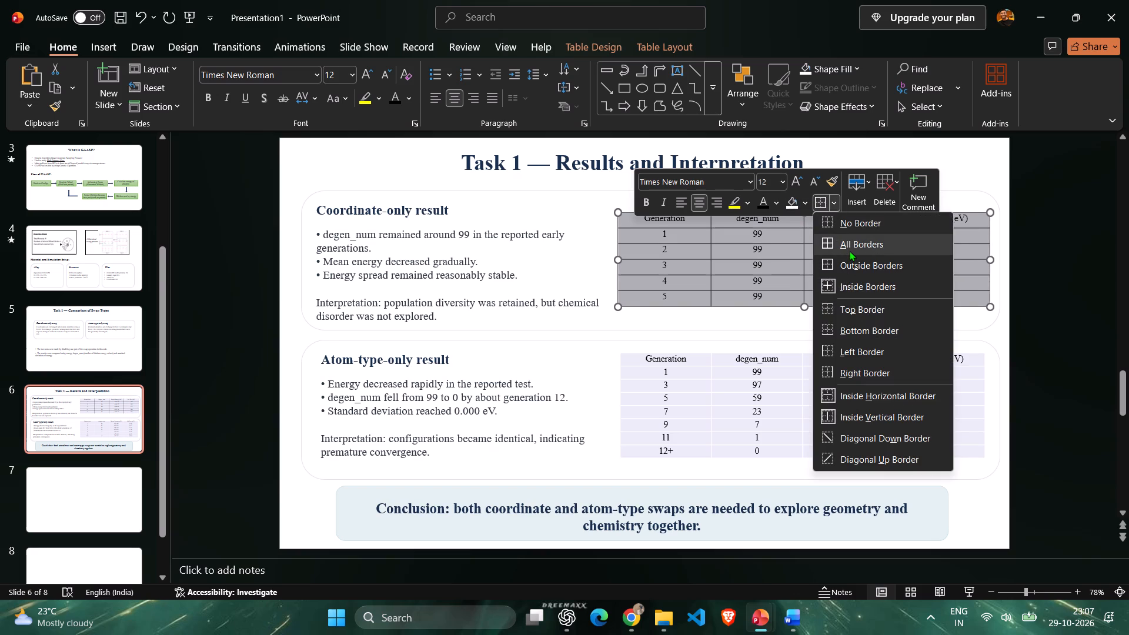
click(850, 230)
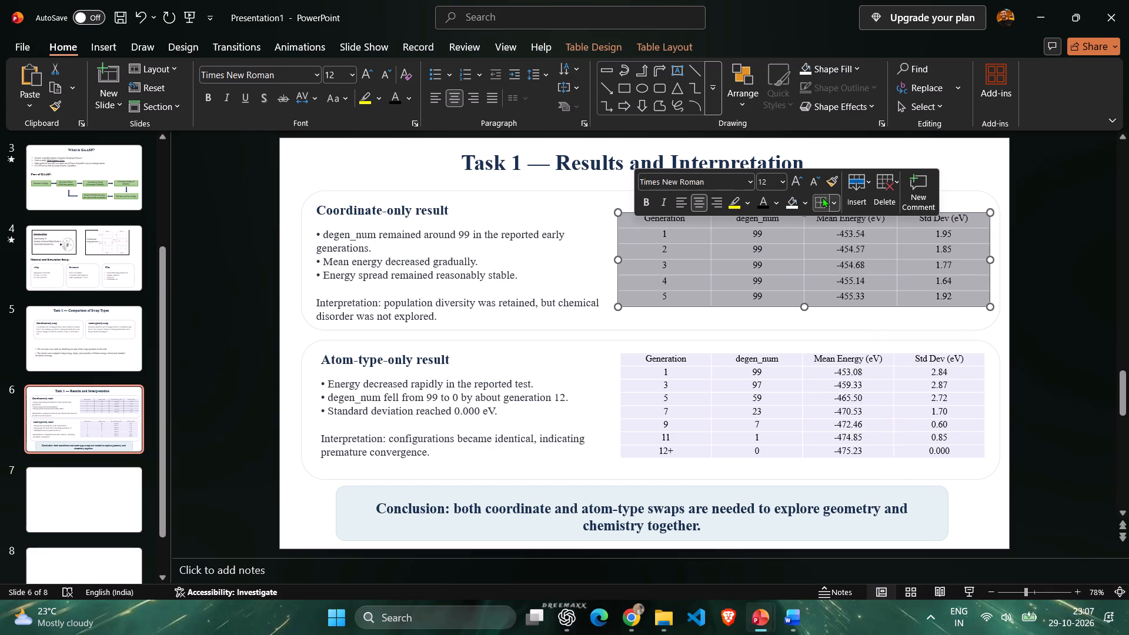
Apply Outside Borders to the whole Coordinate-only results table.
click(833, 205)
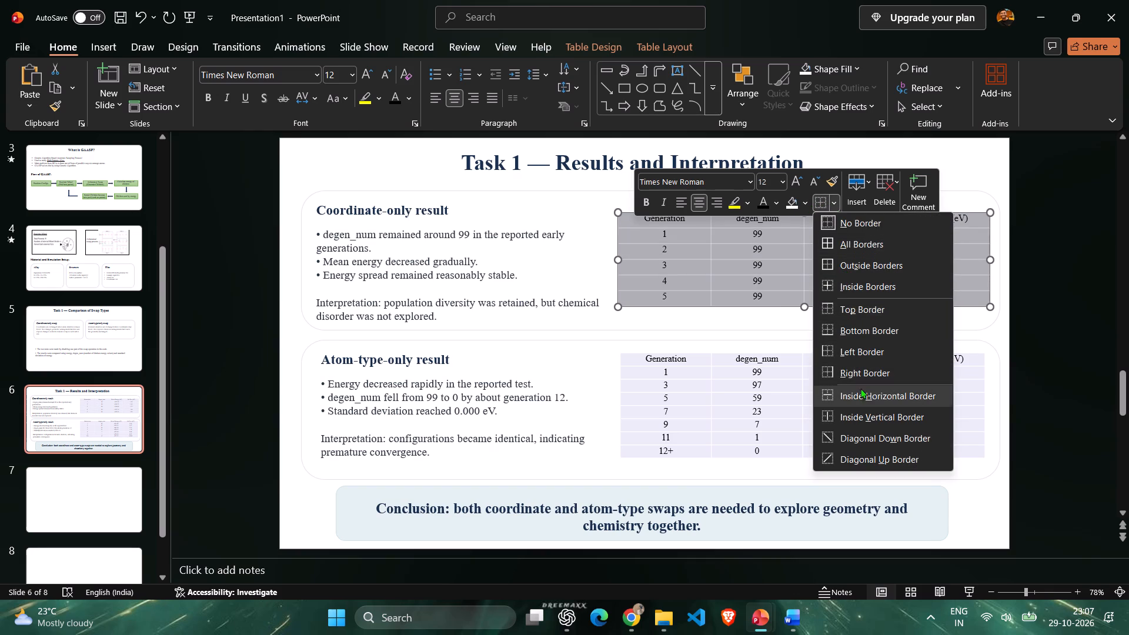
click(860, 270)
click(1021, 327)
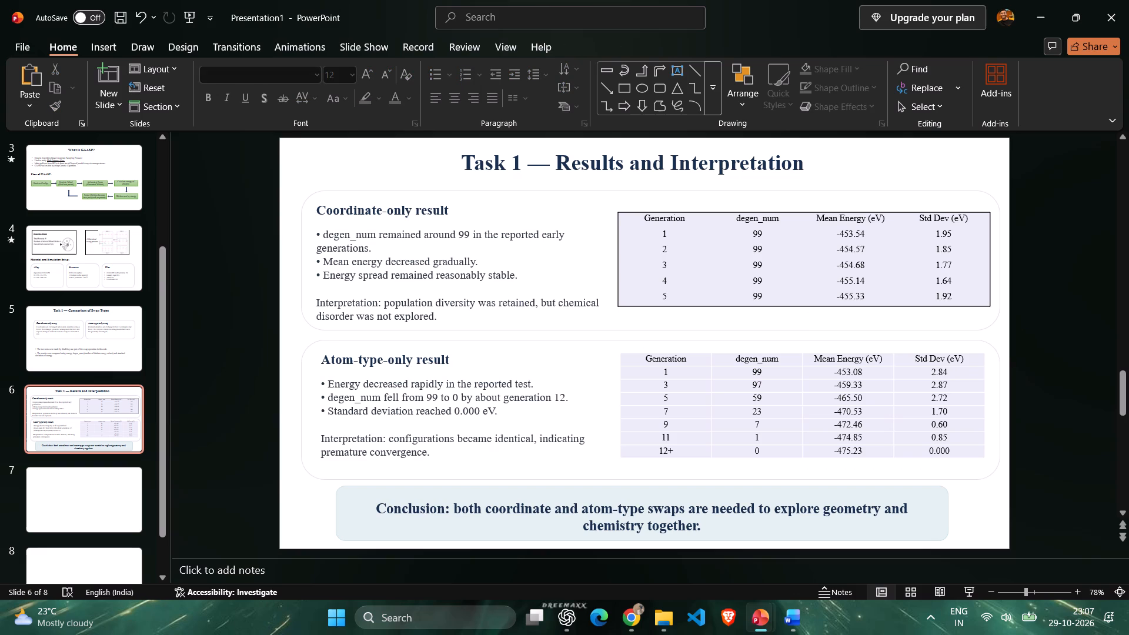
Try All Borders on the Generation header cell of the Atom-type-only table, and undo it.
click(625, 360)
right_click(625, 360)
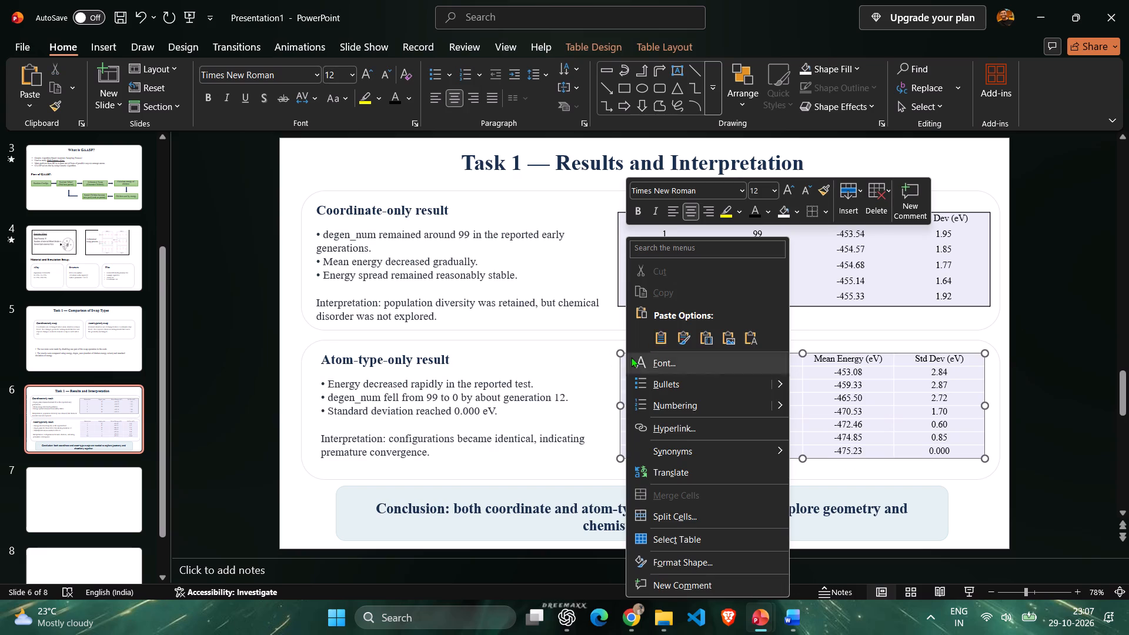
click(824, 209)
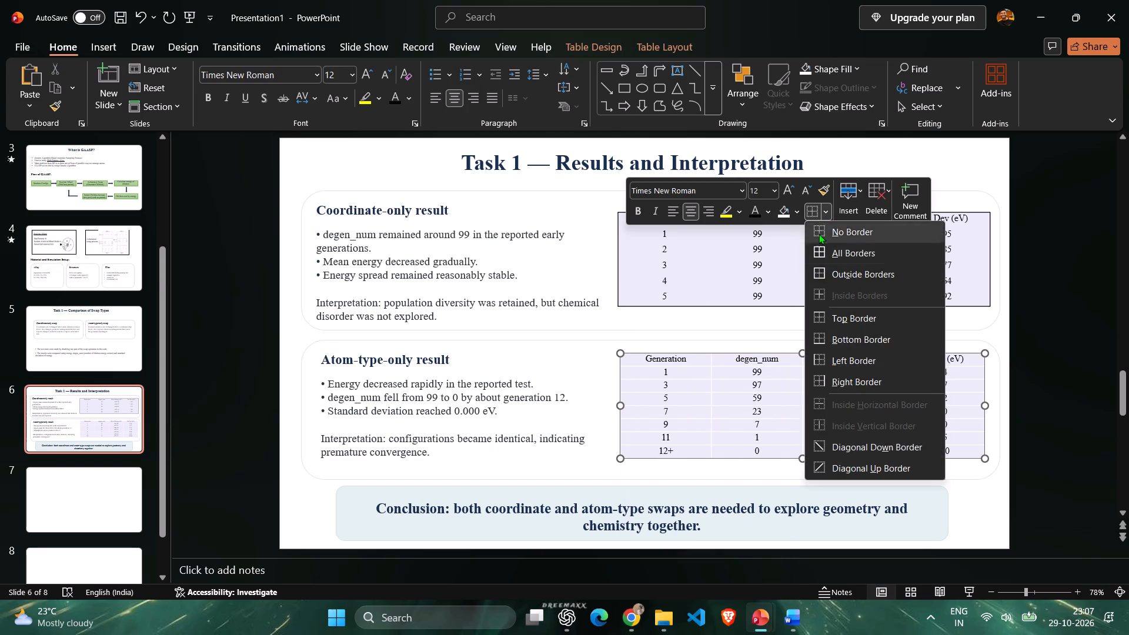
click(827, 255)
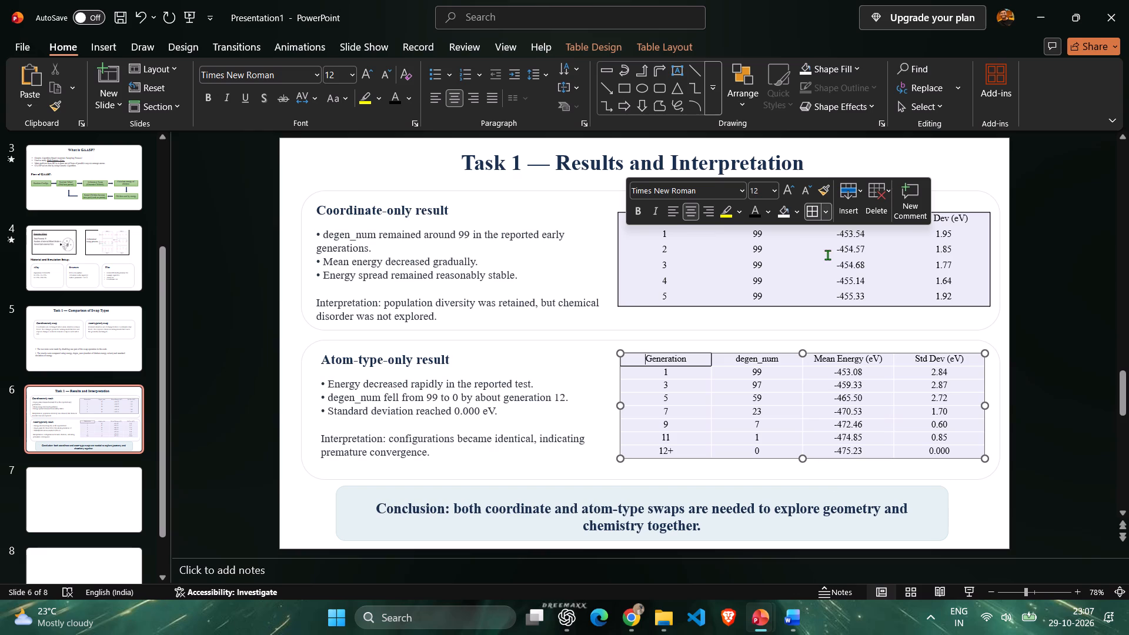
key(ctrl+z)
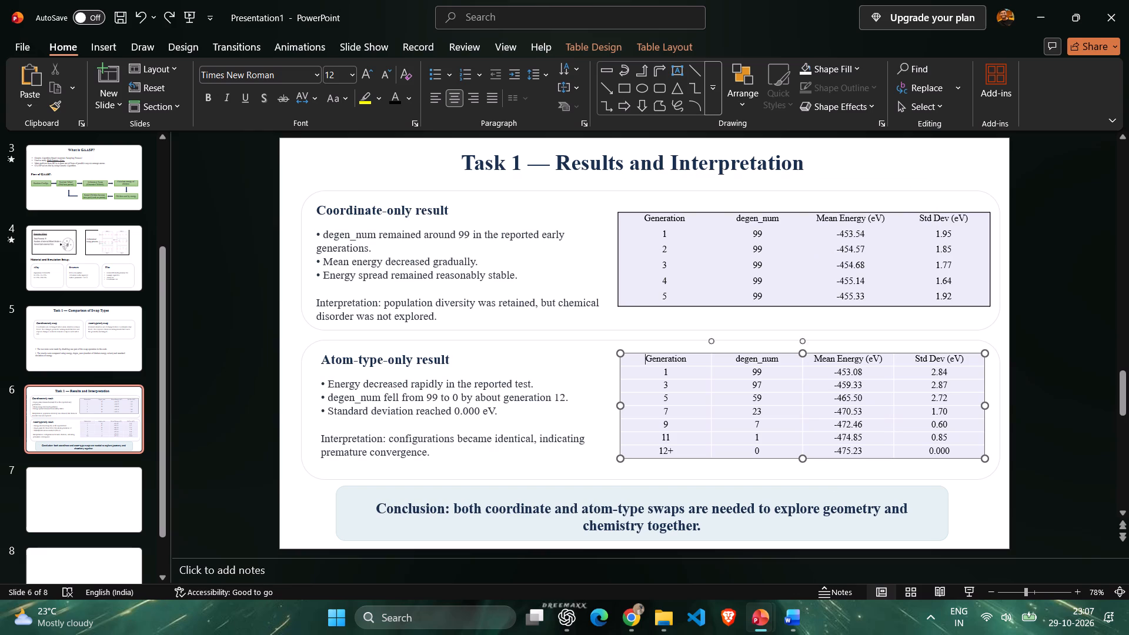
Select all cells of the Atom-type-only results table and apply Outside Borders.
key(ctrl+a)
right_click(772, 401)
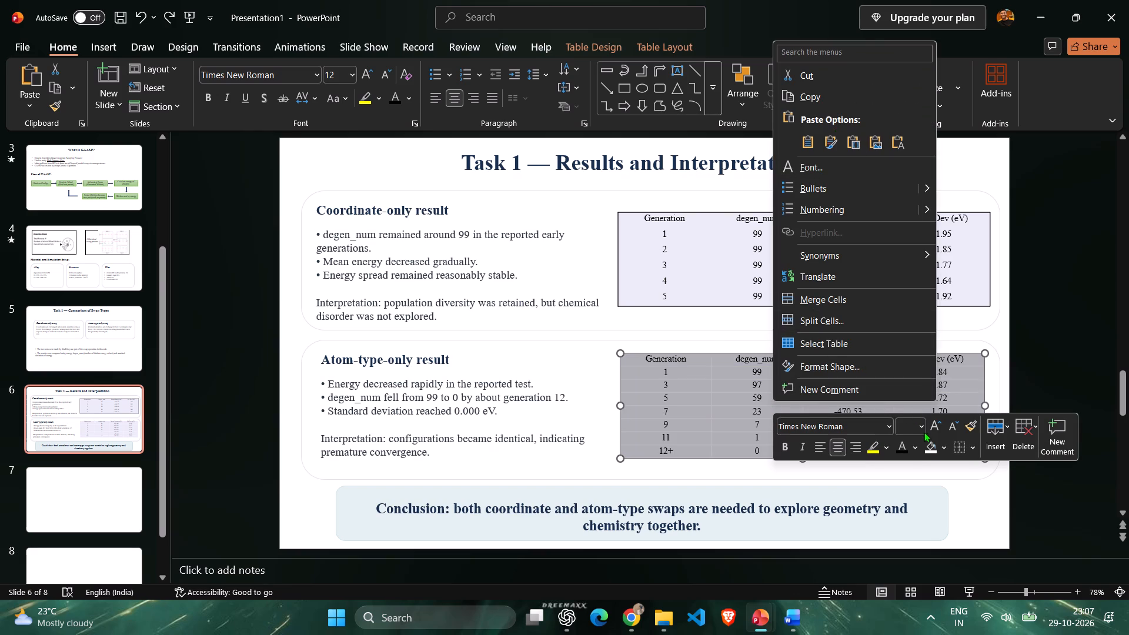
click(969, 444)
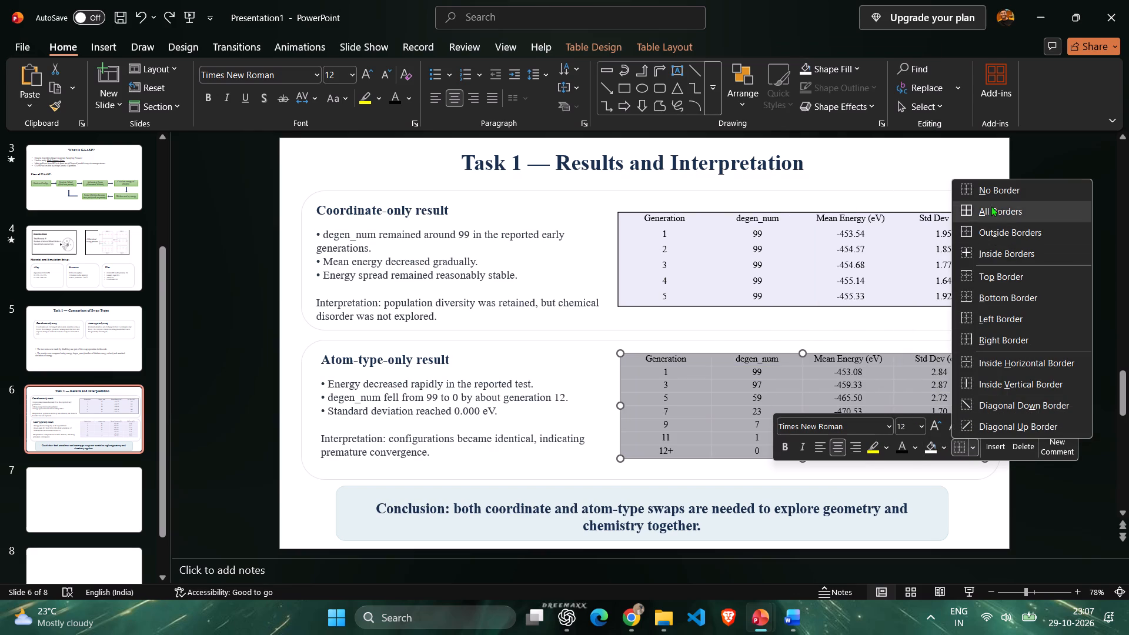
click(988, 228)
click(1082, 327)
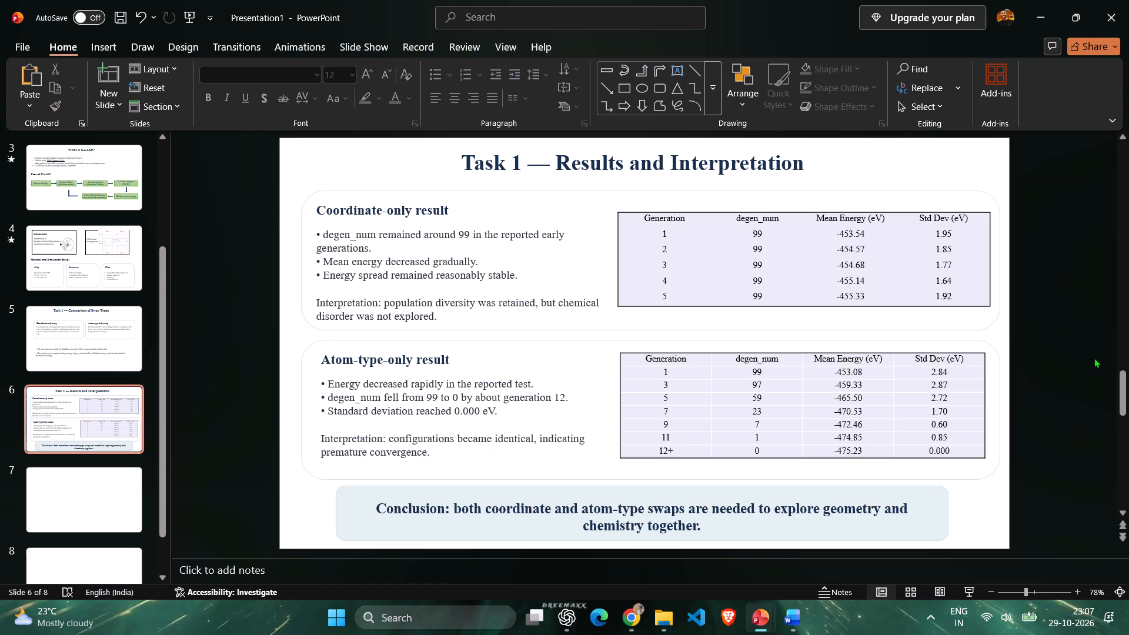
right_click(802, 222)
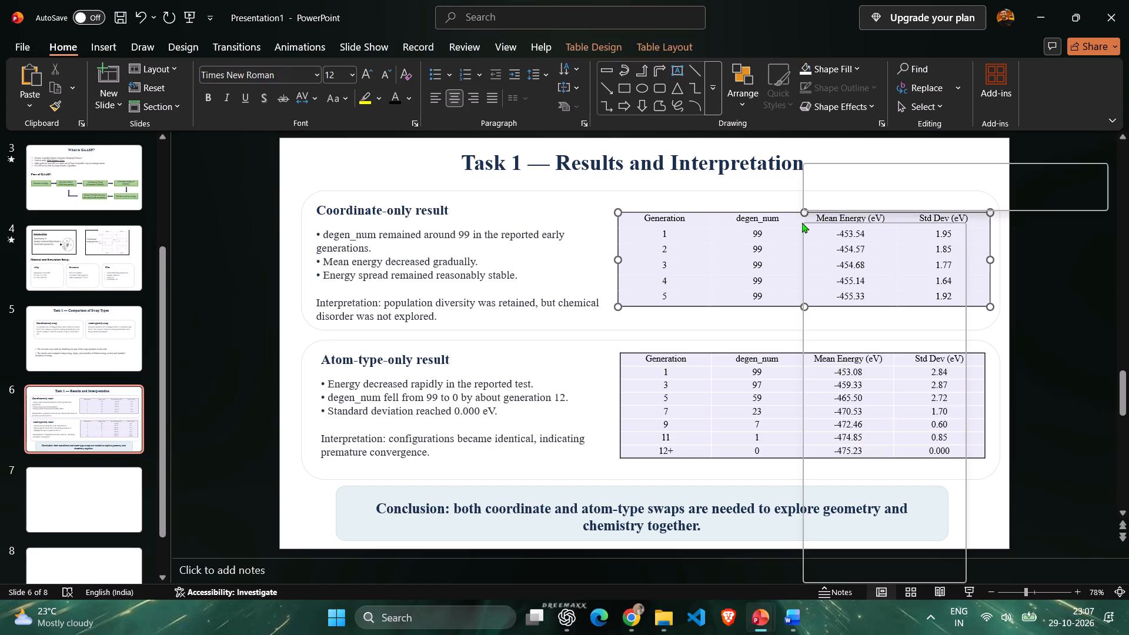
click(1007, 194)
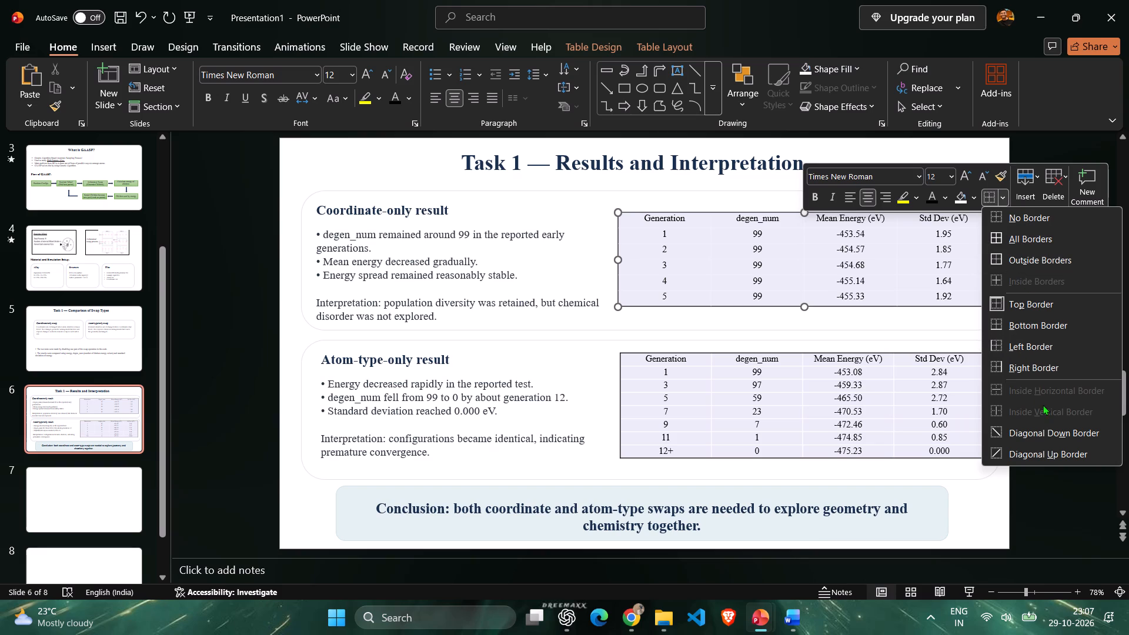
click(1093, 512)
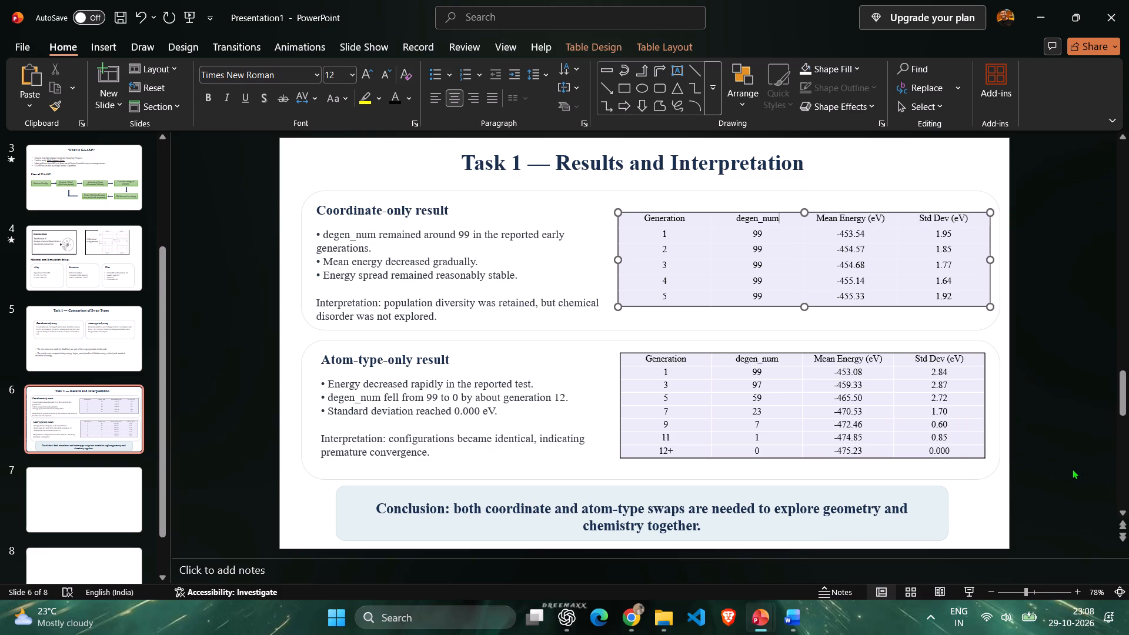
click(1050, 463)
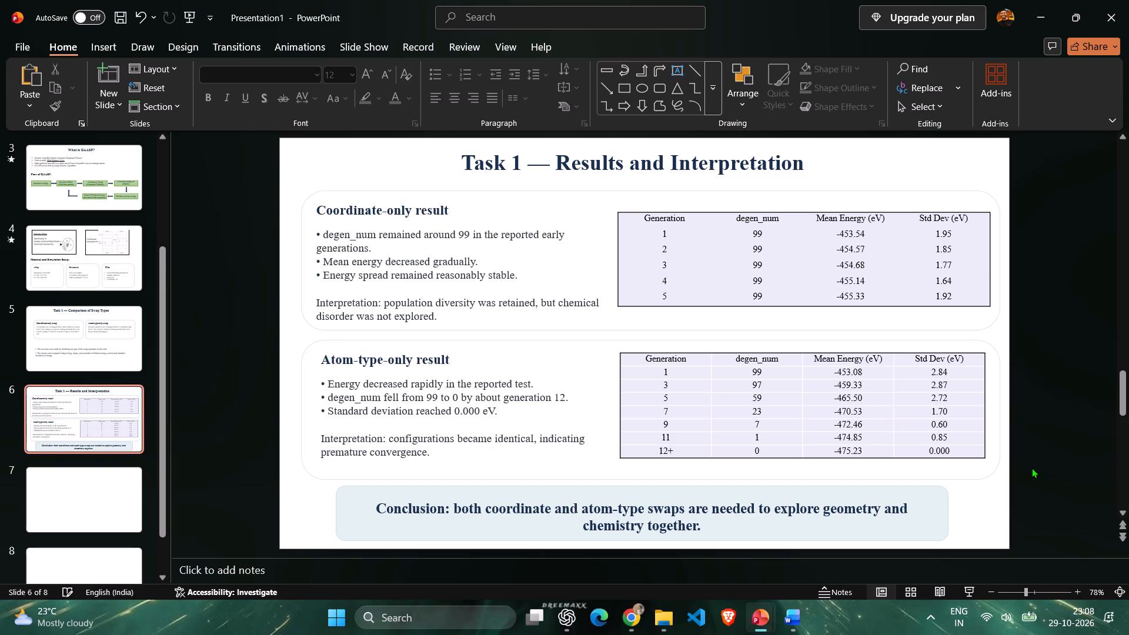
Replace the third Coordinate-only bullet's text with "Standard deviation of energy remain stable.".
click(358, 280)
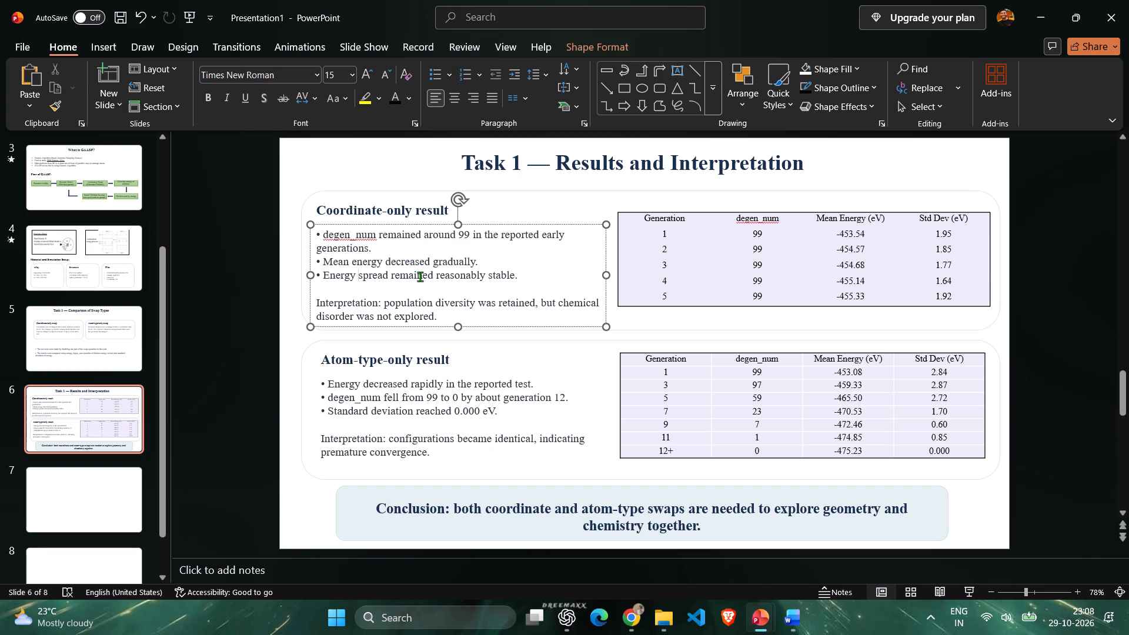
drag(524, 276, 336, 277)
text(Sta)
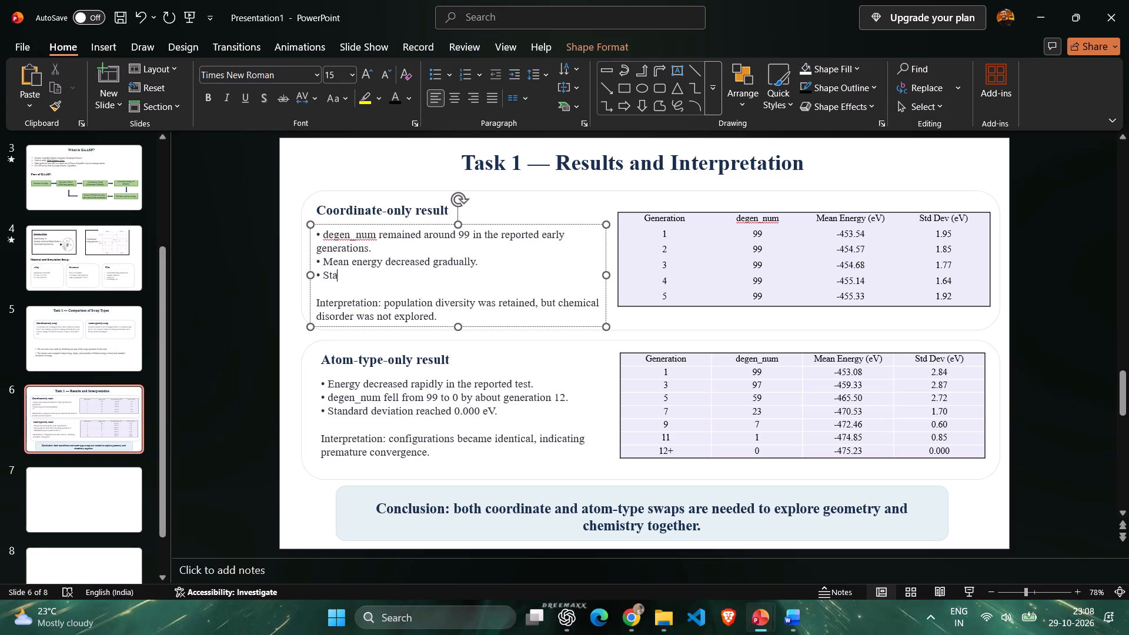
text(ndard deviation)
key(space)
text(of energy)
key(space)
text(remail)
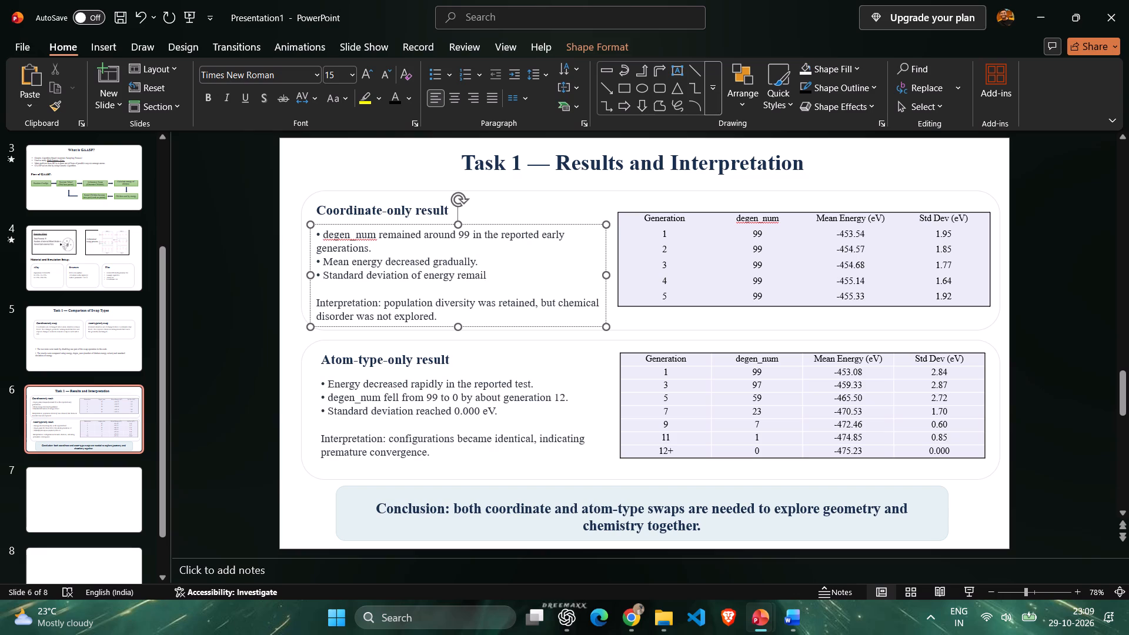
key(BackSpace)
text(n stable)
key(period)
click(260, 216)
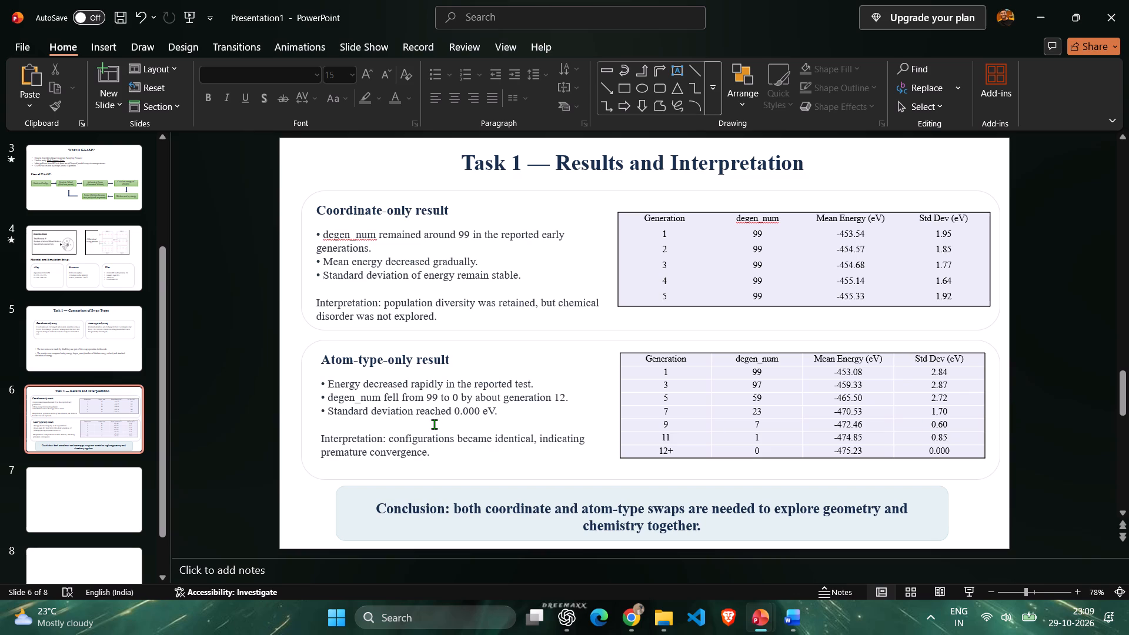
Review the Case 1 Coordinate Swap Only result statement in INTERNSHIP_REPORT.pdf in Chrome against the slide's Coordinate-only interpretation.
key(alt+Tab)
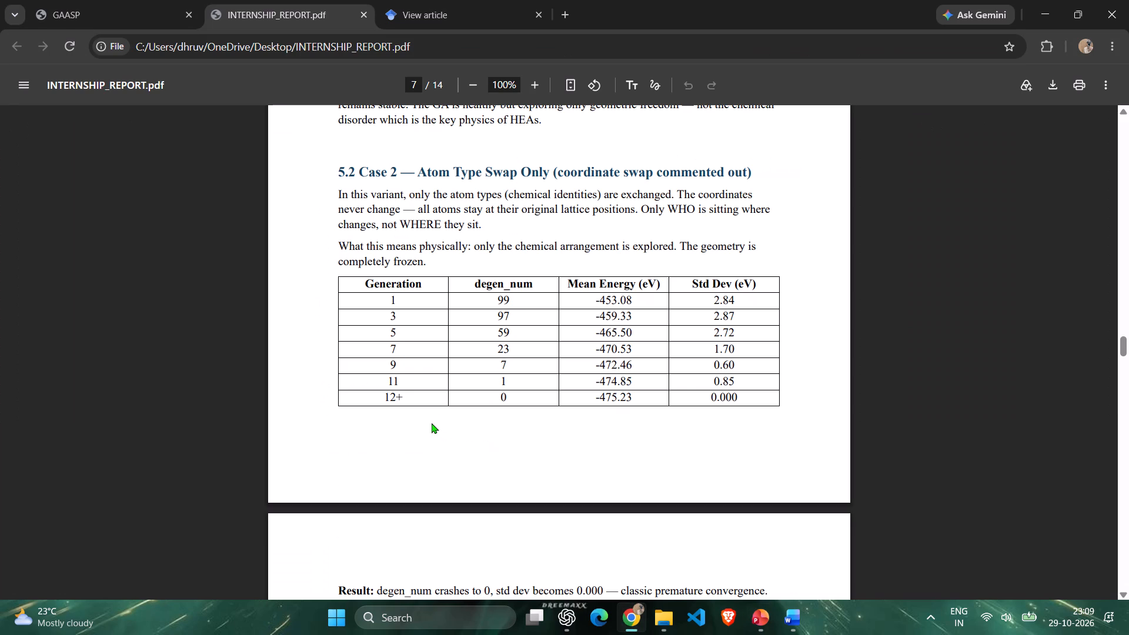
click(405, 401)
scroll(400, 369, up, 2)
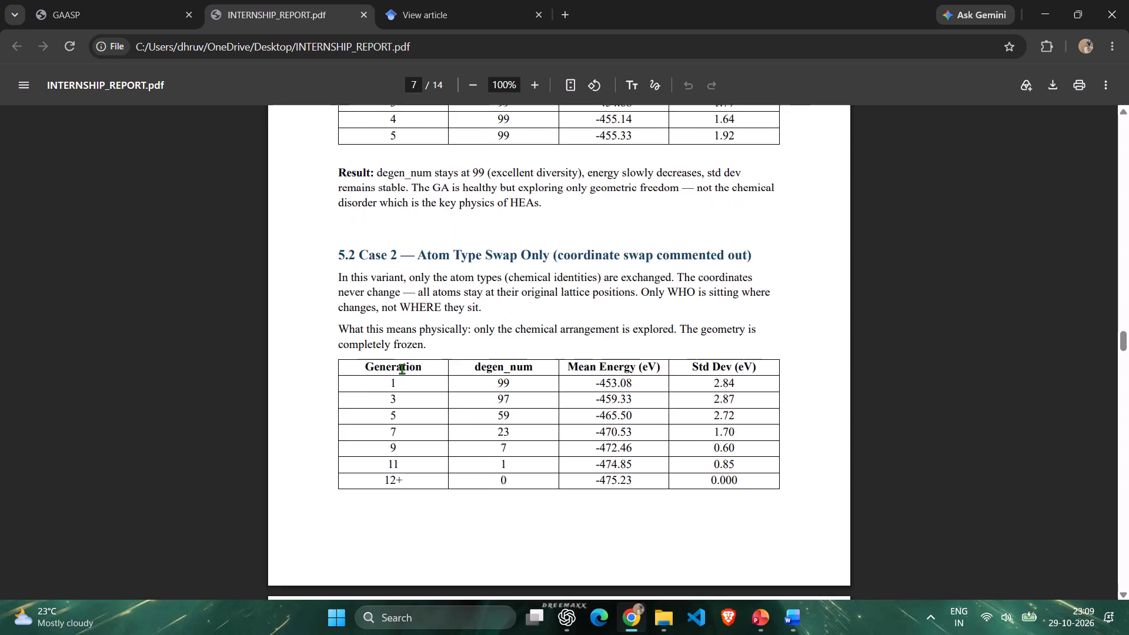
scroll(402, 369, up, 2)
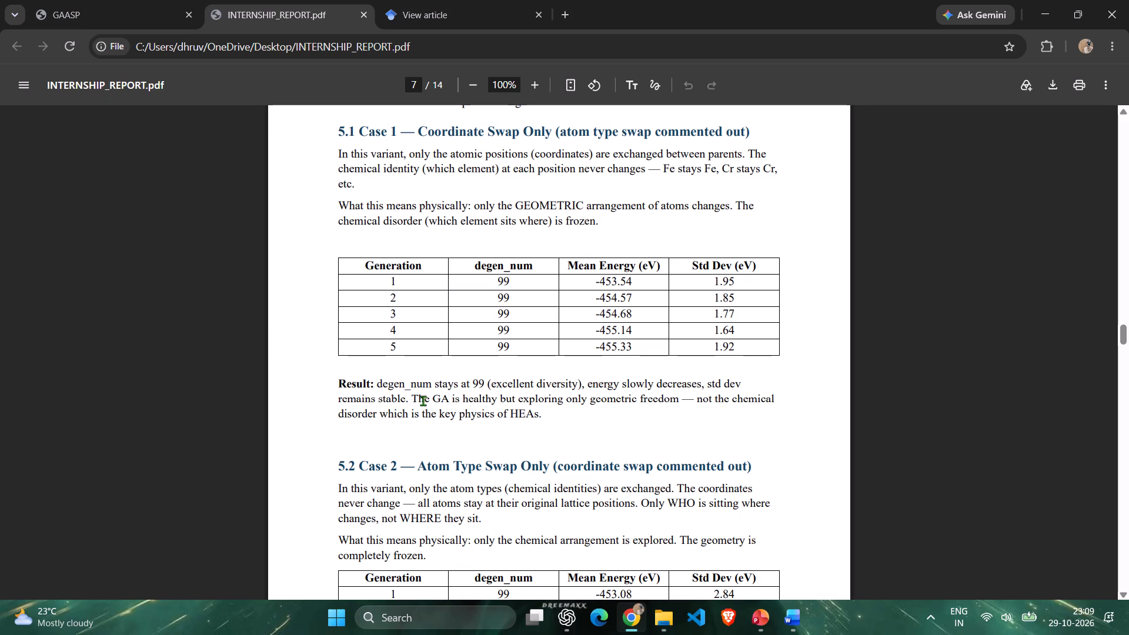
drag(412, 395, 550, 422)
click(550, 422)
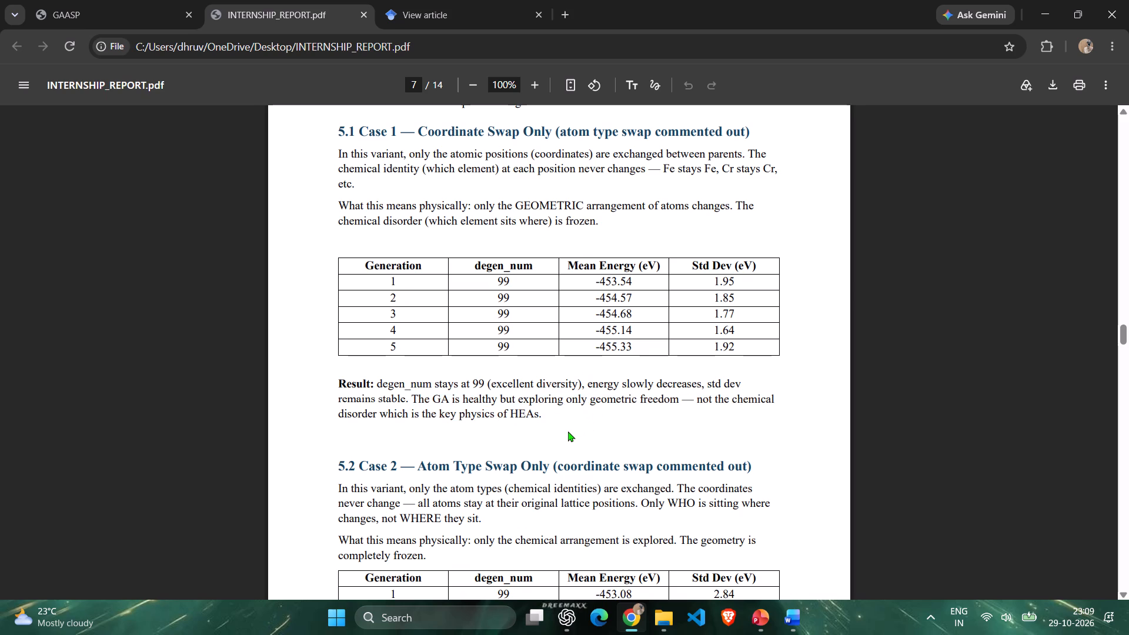
click(568, 431)
key(alt+Tab)
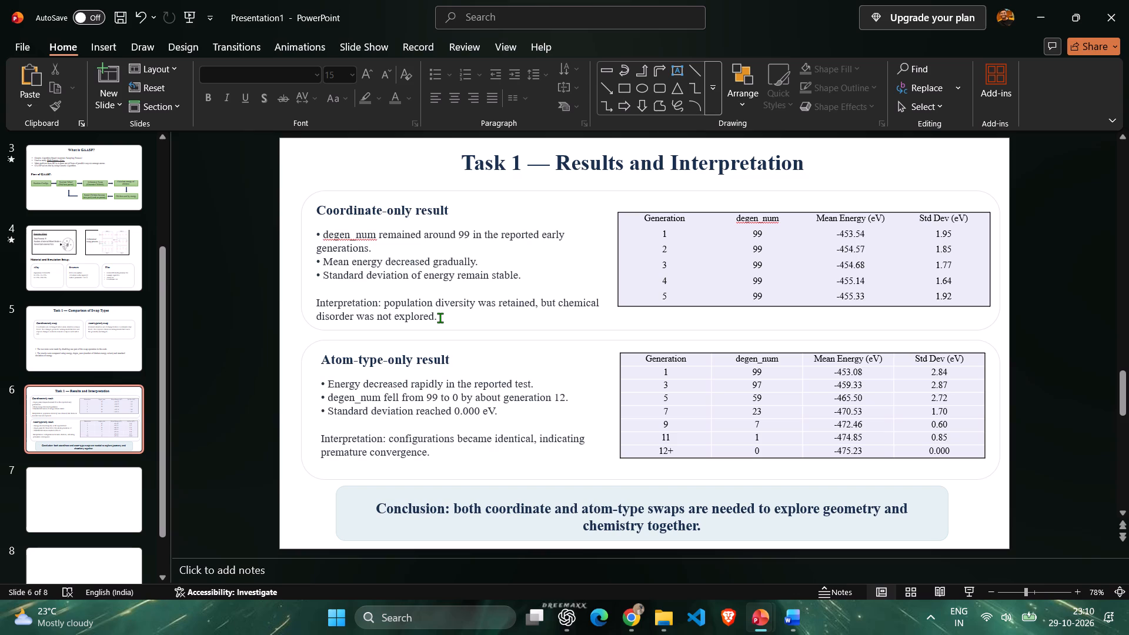
click(533, 302)
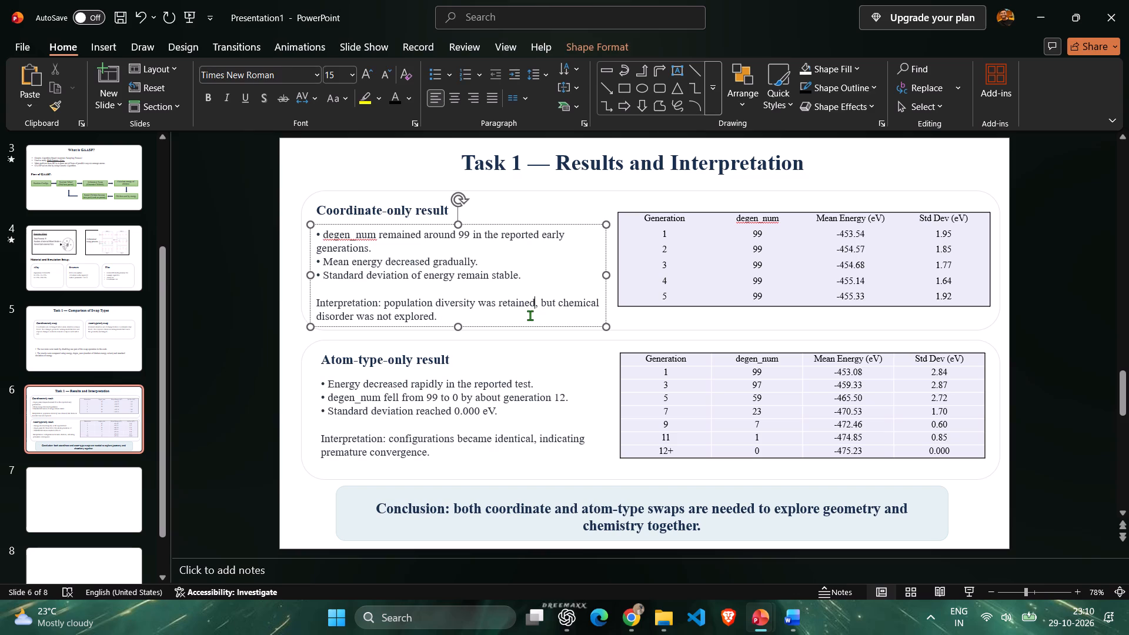
key(alt+Tab)
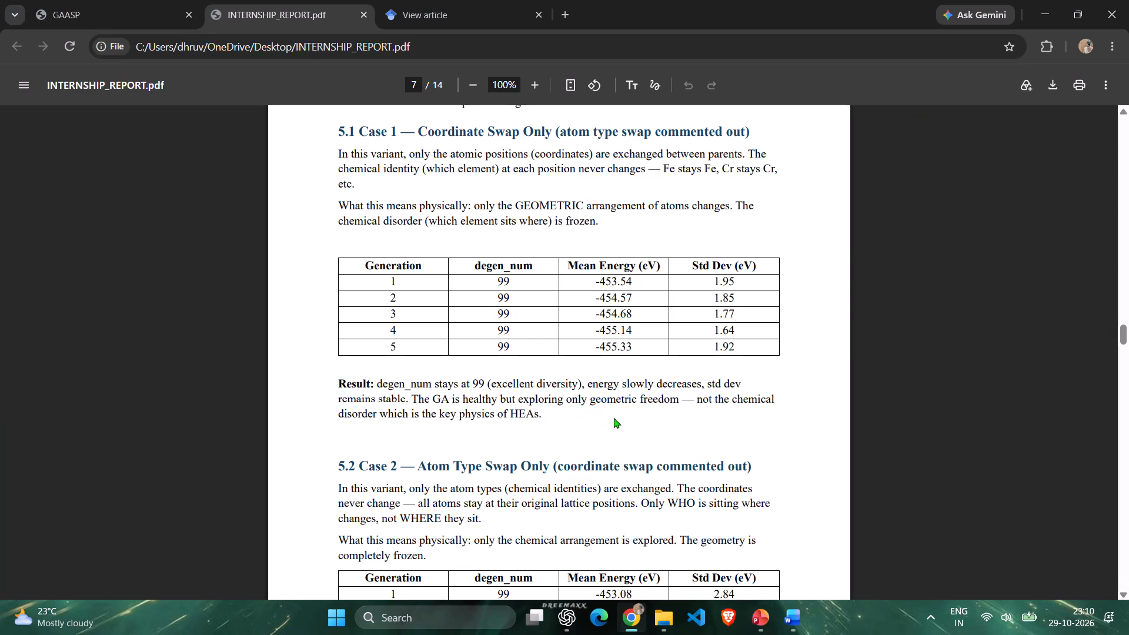
key(alt+Tab)
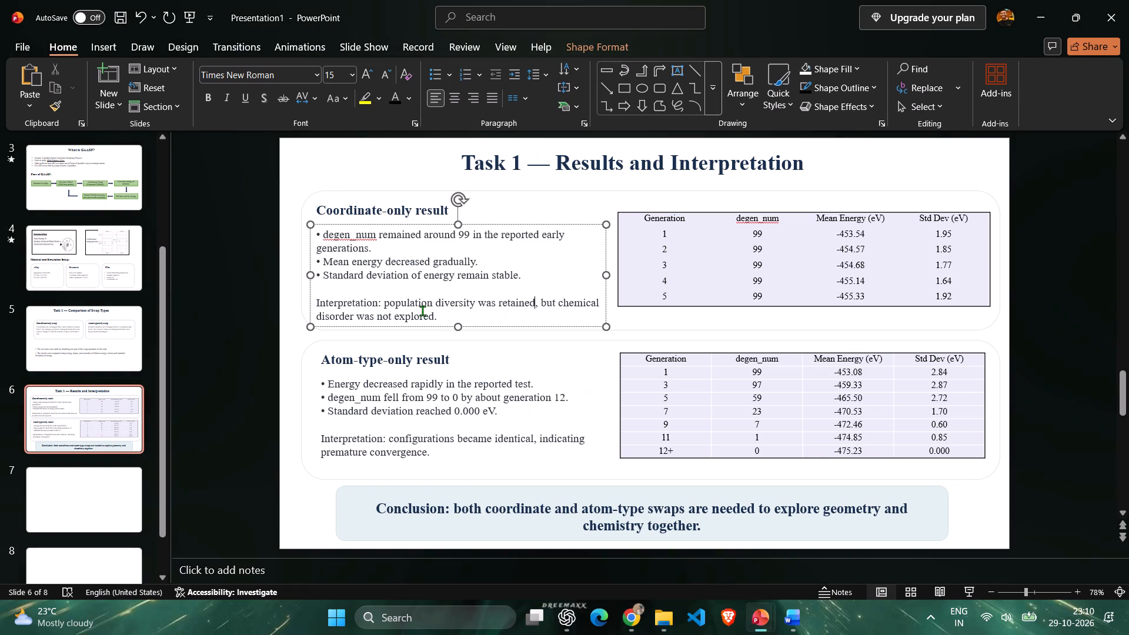
Replace the Coordinate-only interpretation paragraph with the report's Case 1 result text from "exploring only geometric freedom" through "the key physics of HEAs.".
drag(444, 314, 329, 299)
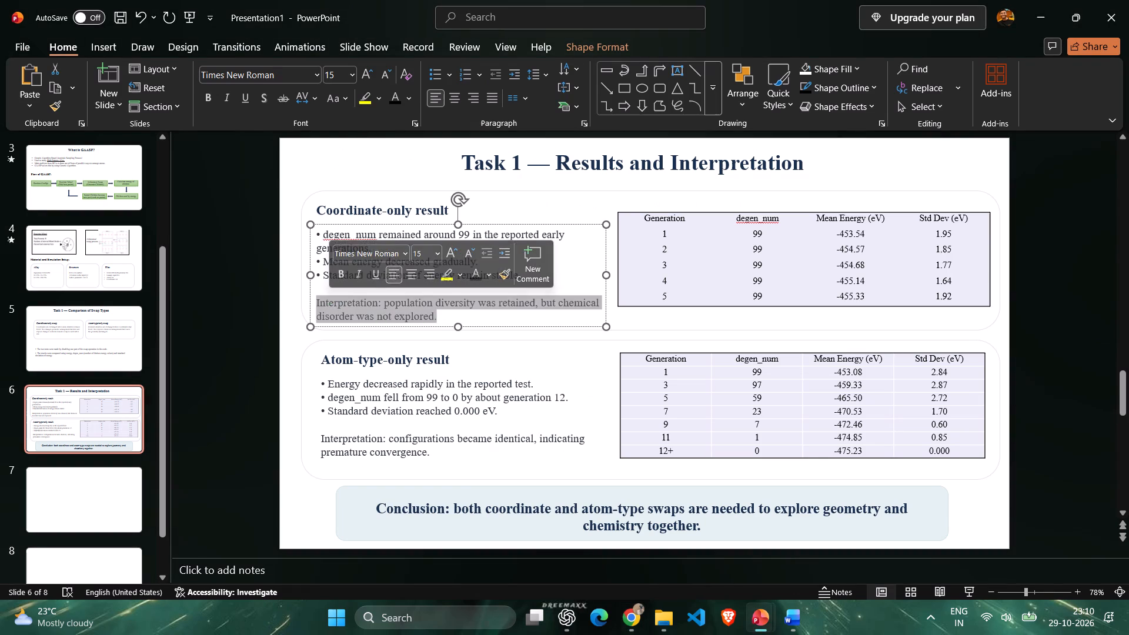
key(BackSpace)
key(alt+Tab)
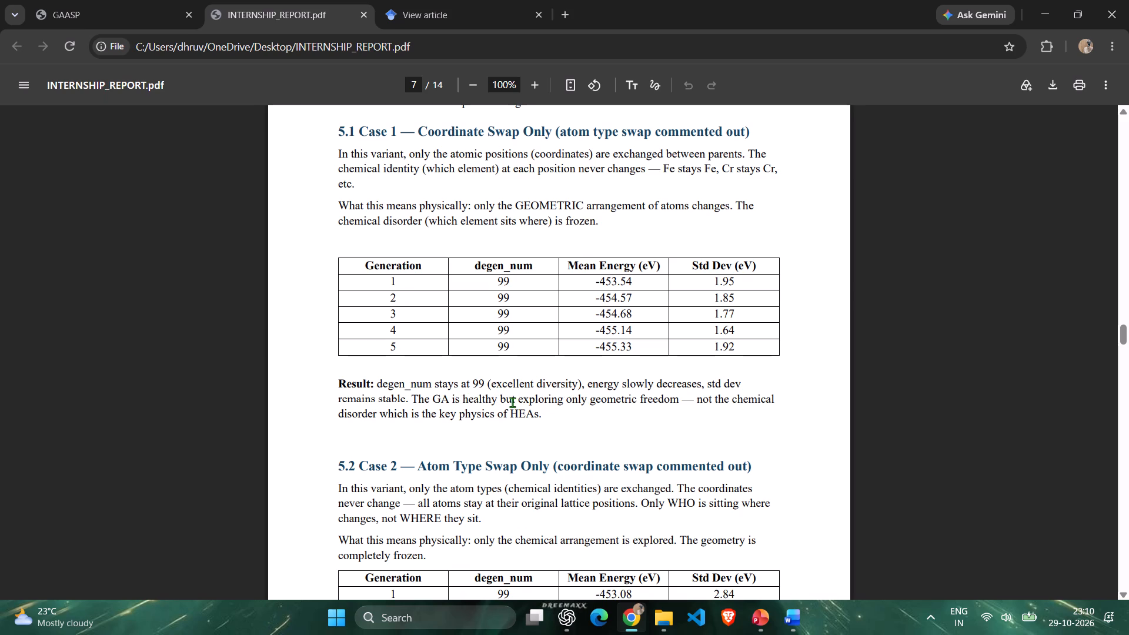
drag(514, 396, 547, 413)
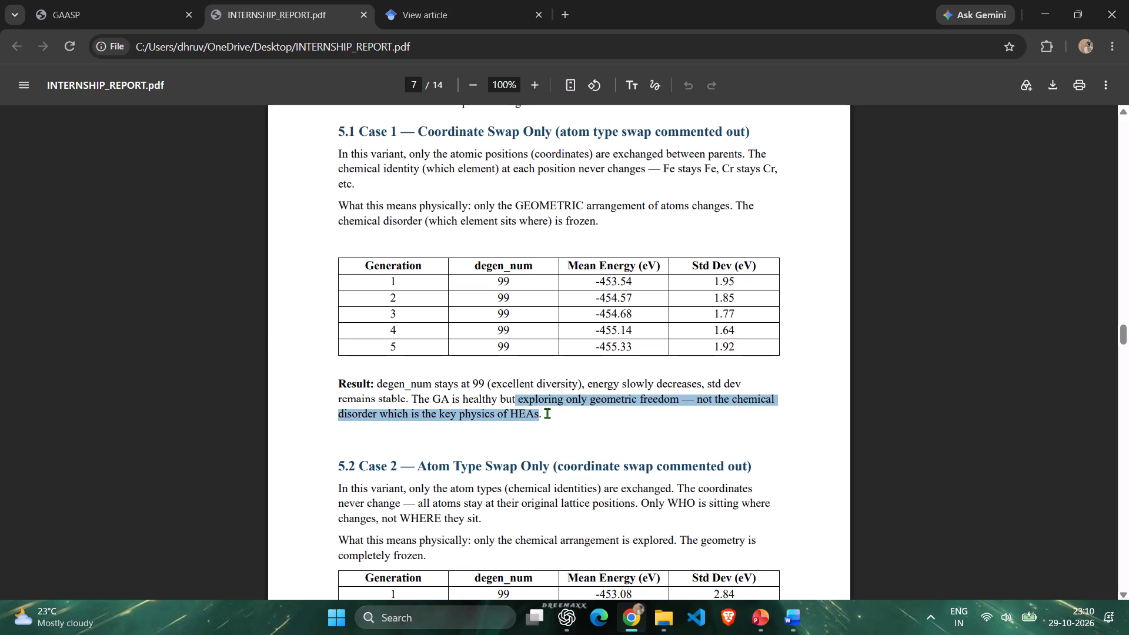
drag(547, 413, 547, 414)
key(ctrl+c)
key(alt+Tab)
key(ctrl+v)
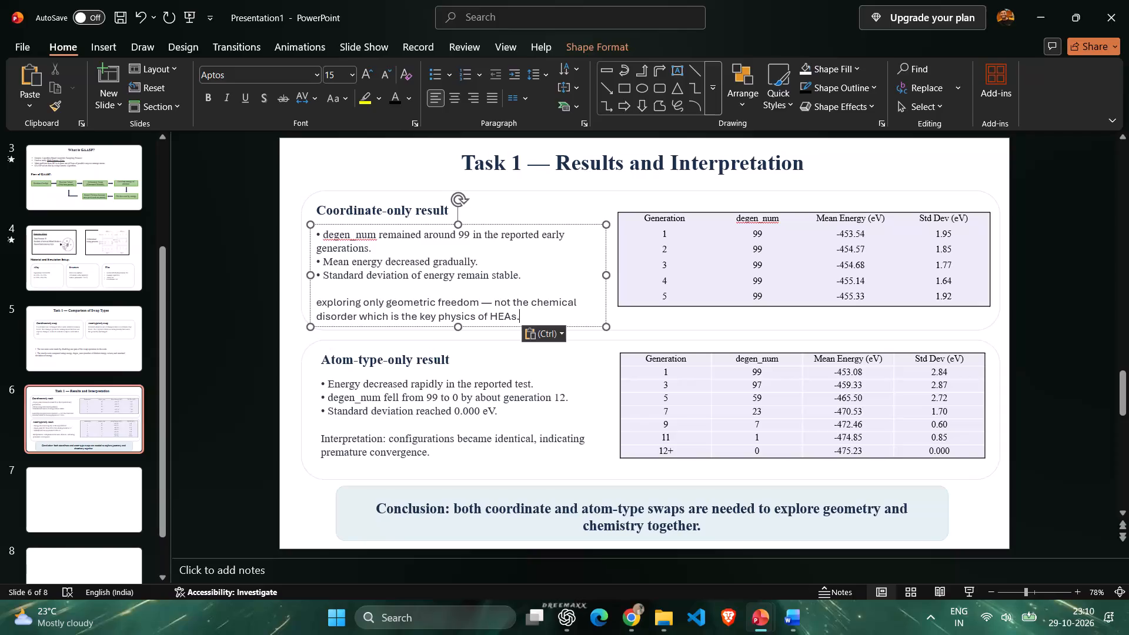
Set the font of the pasted "exploring only geometric freedom" paragraph to Times New Roman.
drag(529, 320, 318, 304)
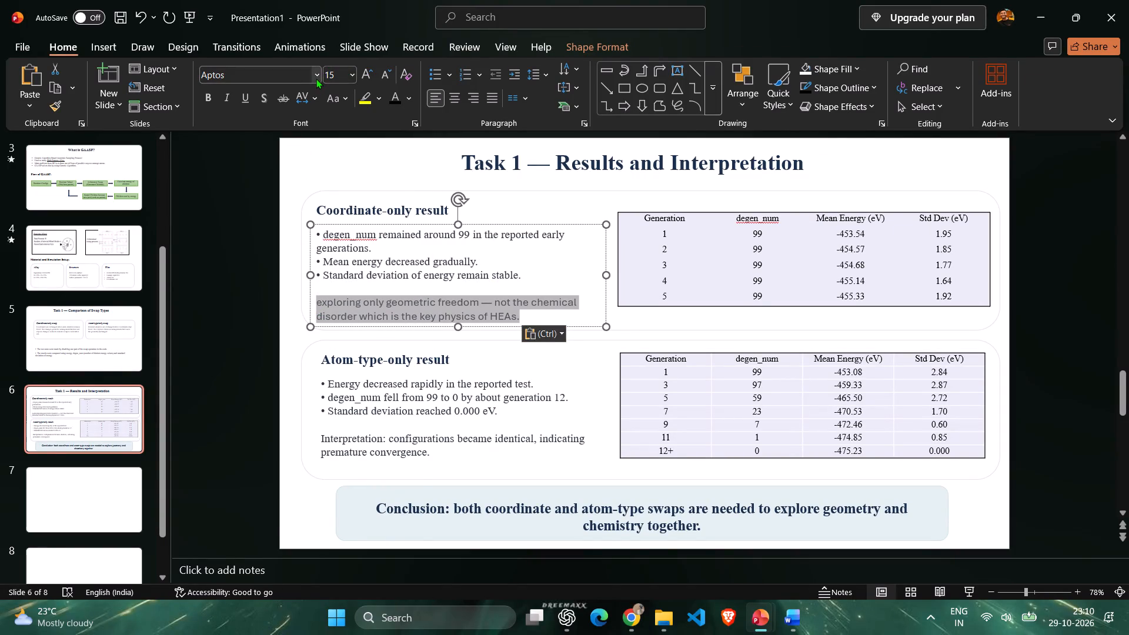
click(316, 78)
click(282, 174)
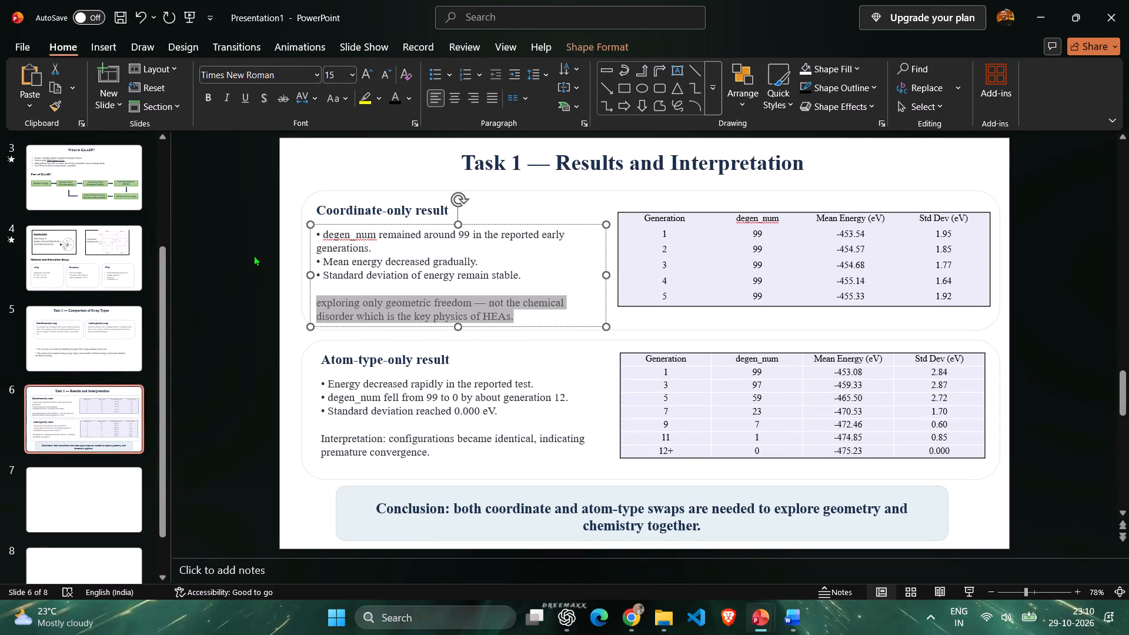
Capitalize the first letter of the Coordinate-only paragraph so it begins with "Exploring only geometric freedom".
click(205, 299)
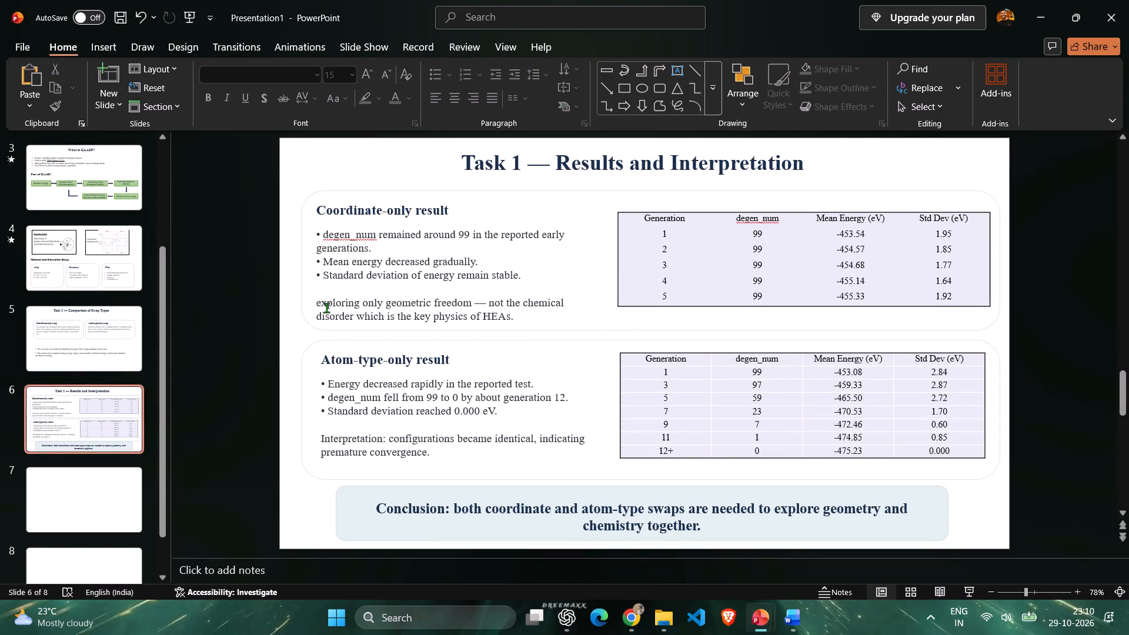
click(322, 308)
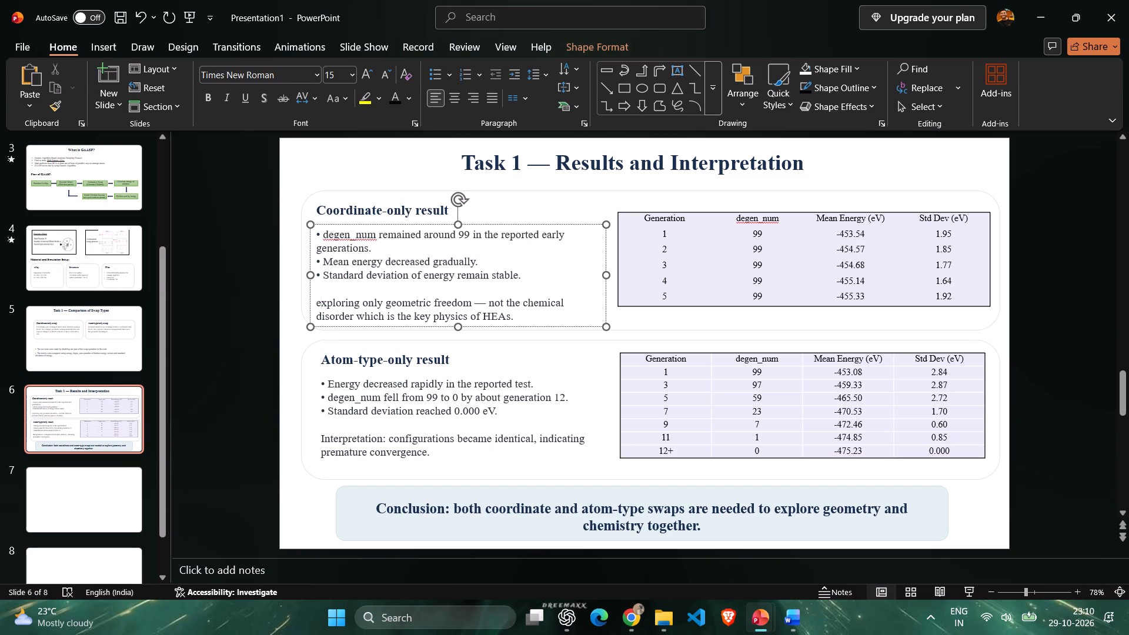
key(BackSpace)
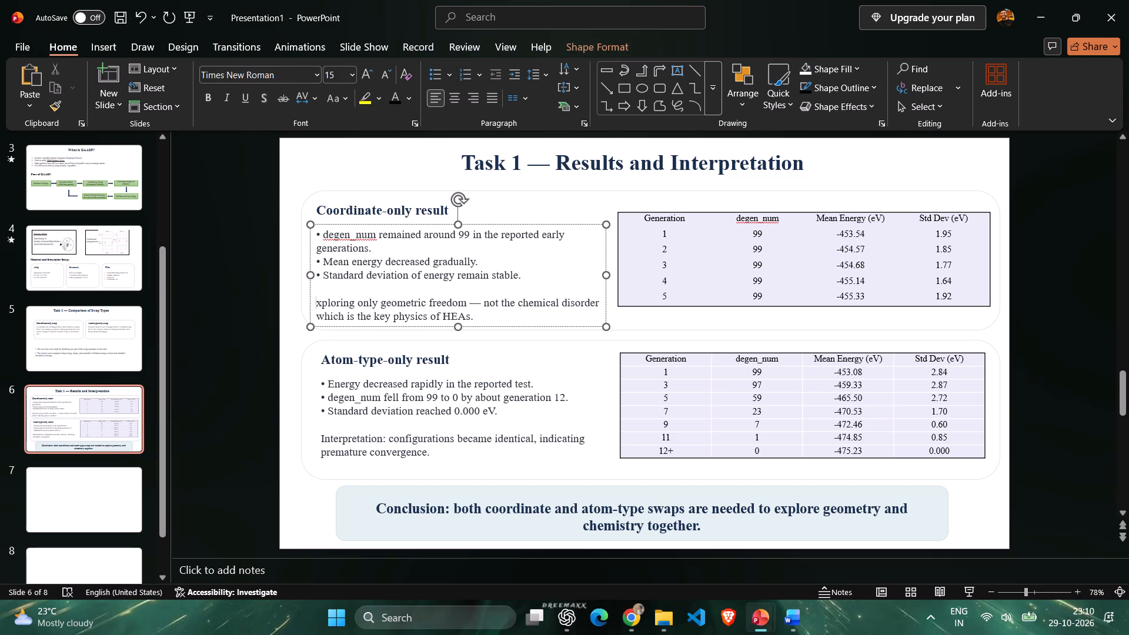
key(shift+e)
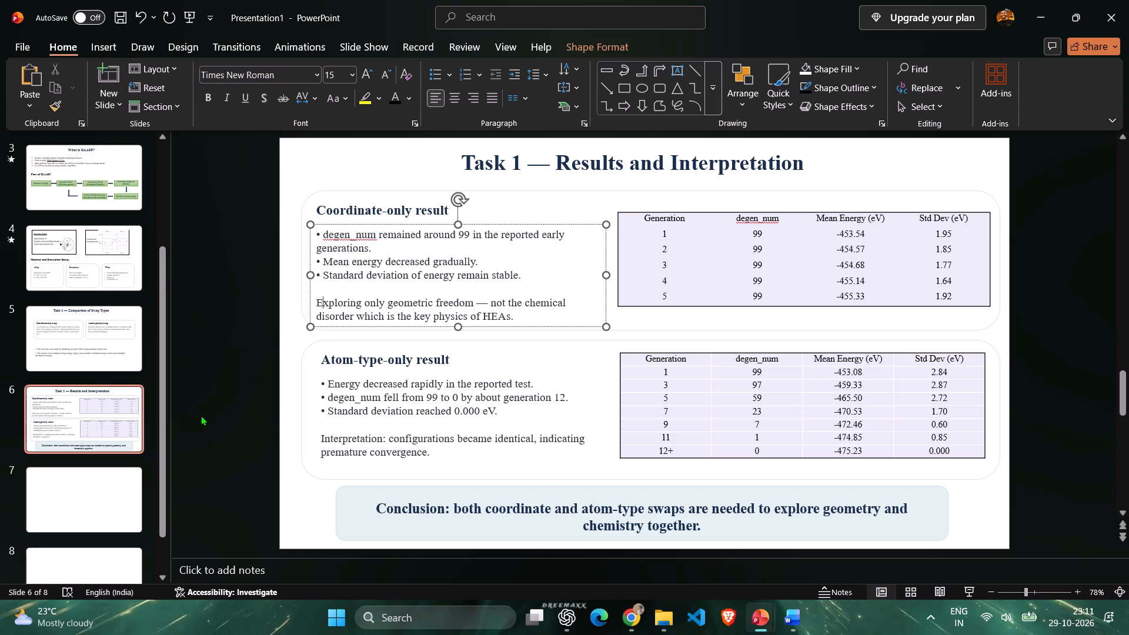
click(238, 360)
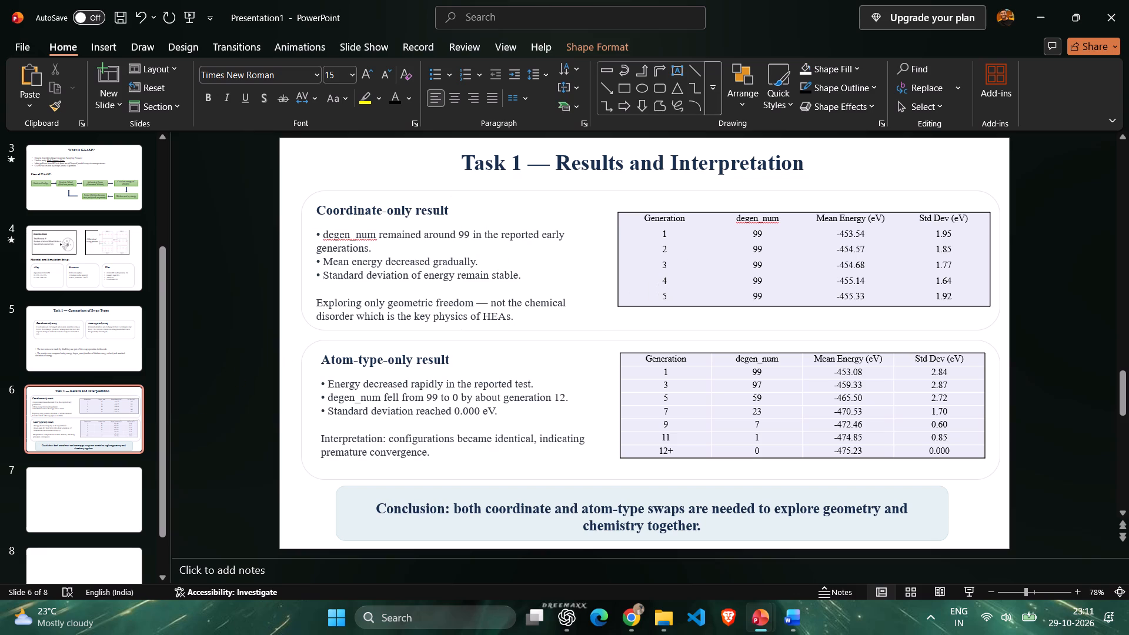
Give the rounded frames around the Coordinate-only result and Atom-type-only result sections a black outline.
click(339, 190)
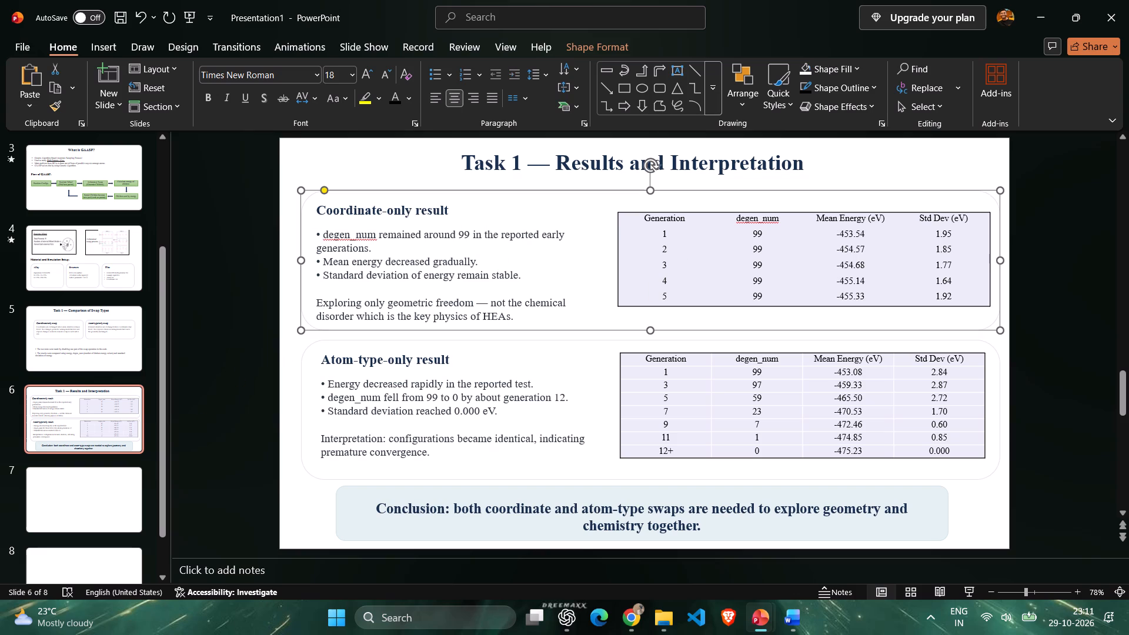
right_click(473, 190)
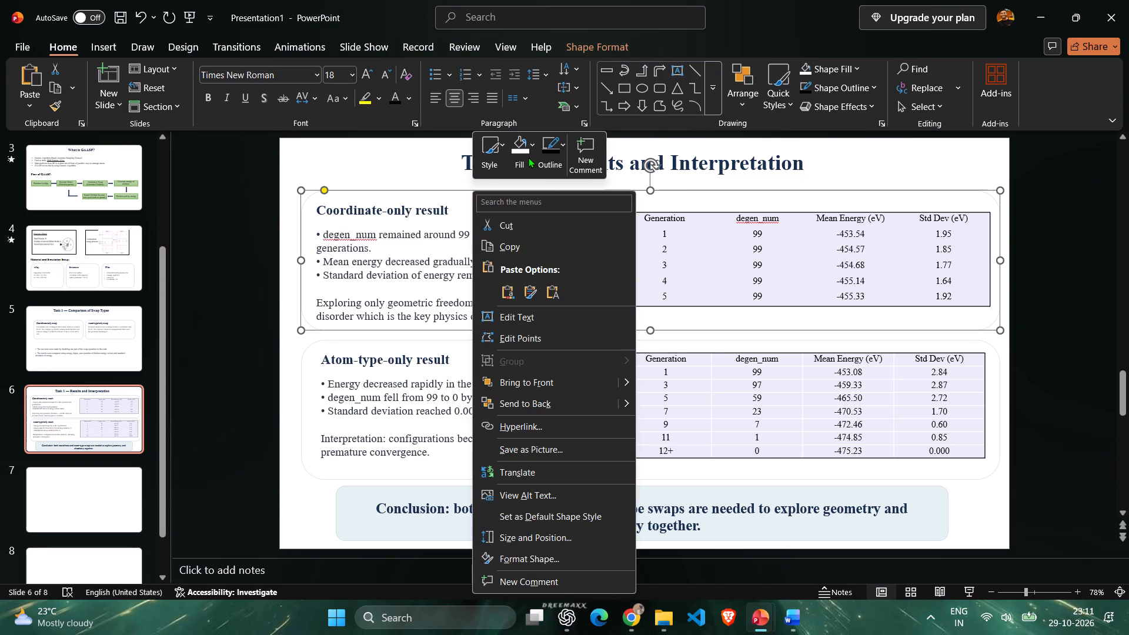
click(548, 155)
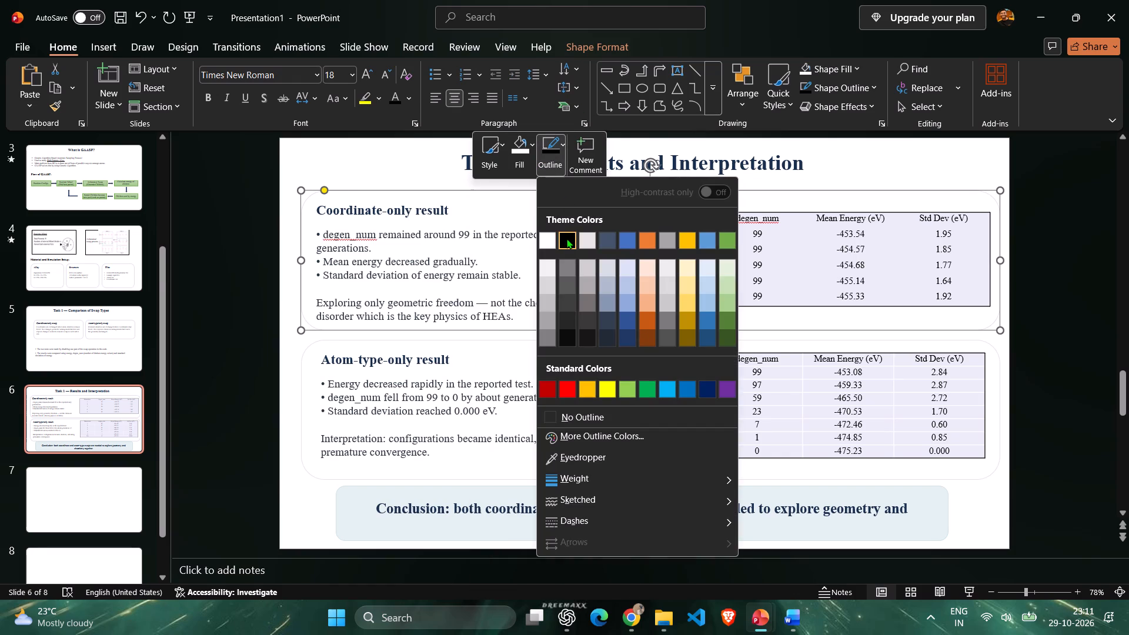
click(567, 238)
click(234, 289)
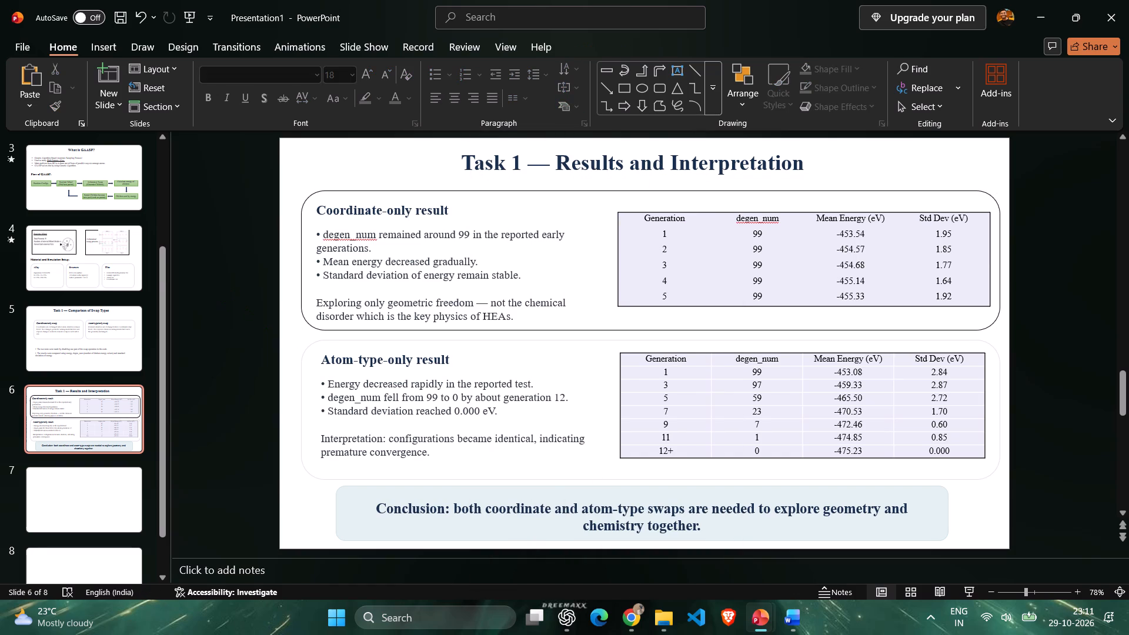
click(314, 350)
right_click(316, 342)
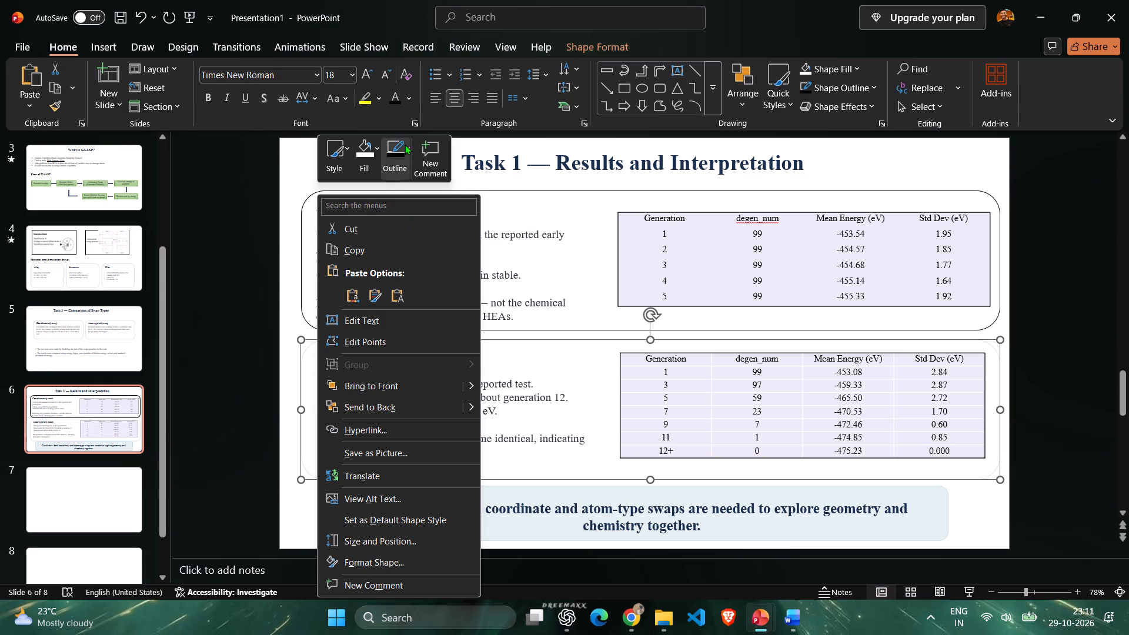
click(405, 144)
click(405, 246)
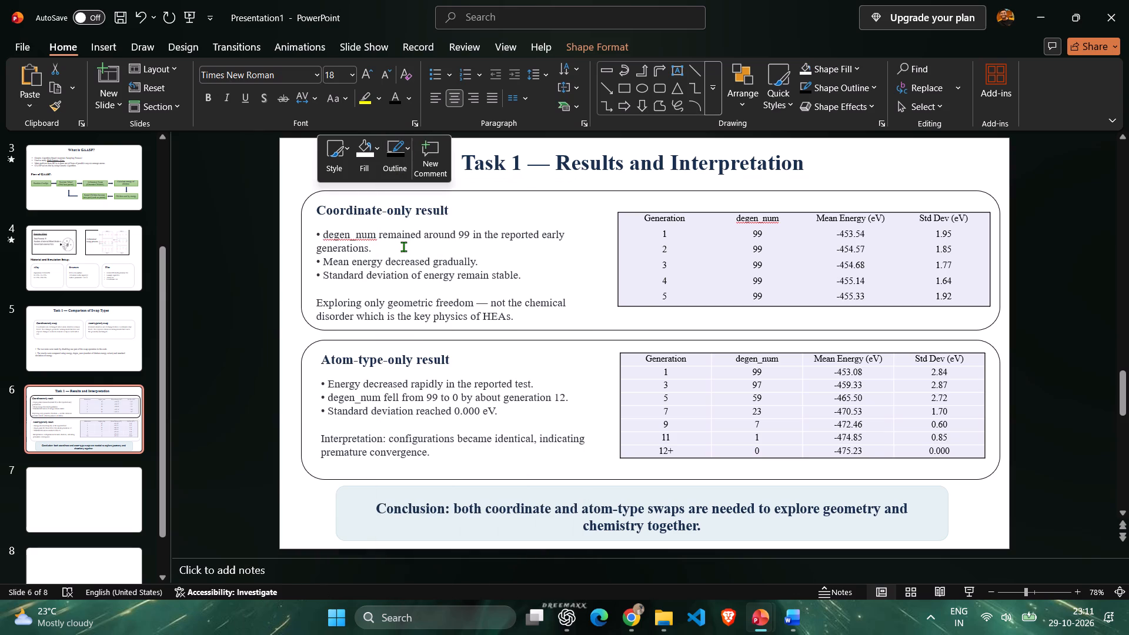
click(263, 322)
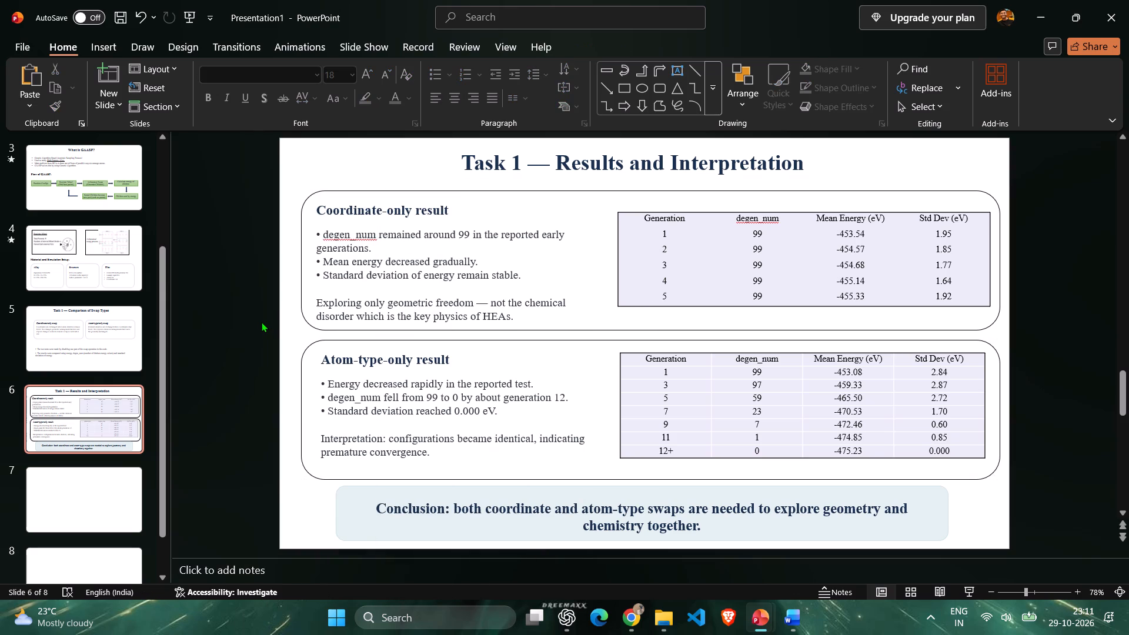
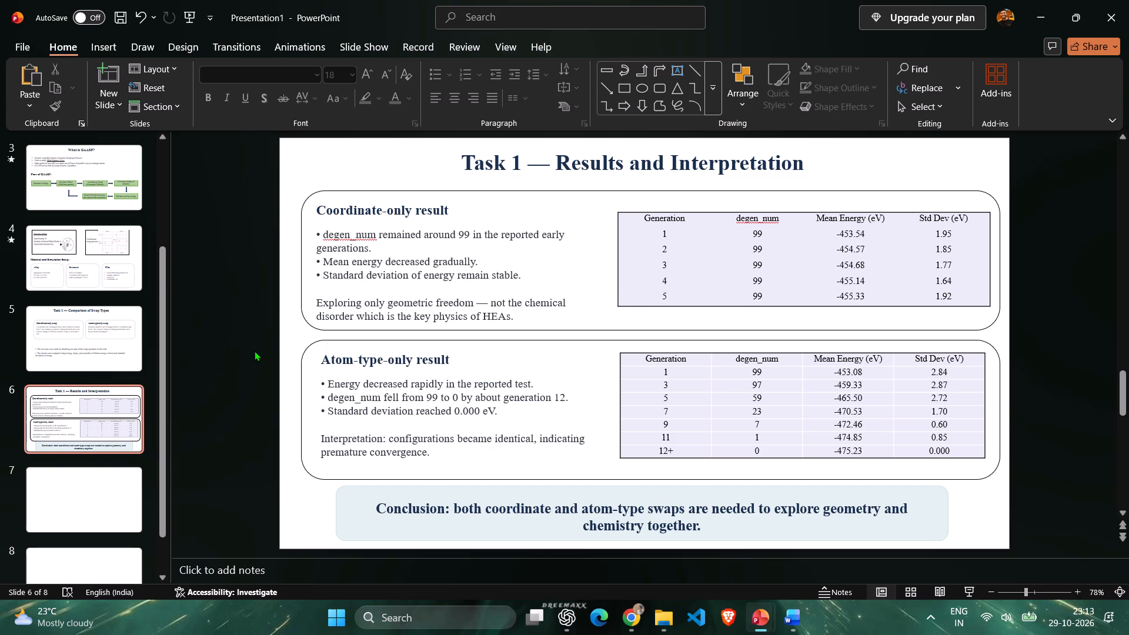
Read the Case 2 atom type swap result paragraph in the internship report PDF.
key(alt+Tab)
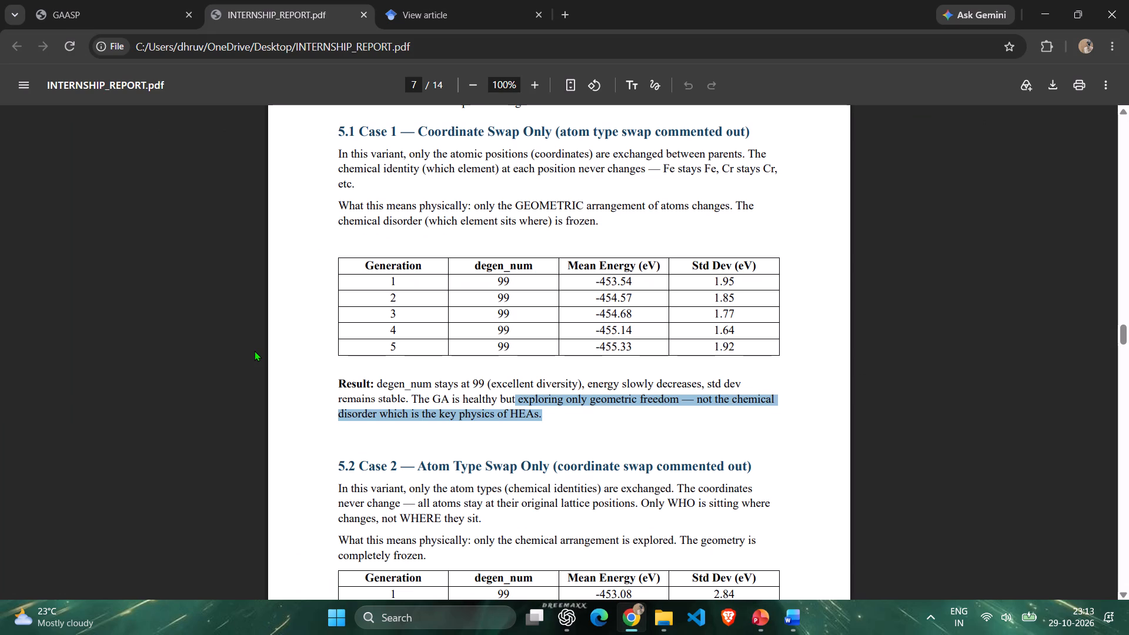
scroll(550, 317, down, 3)
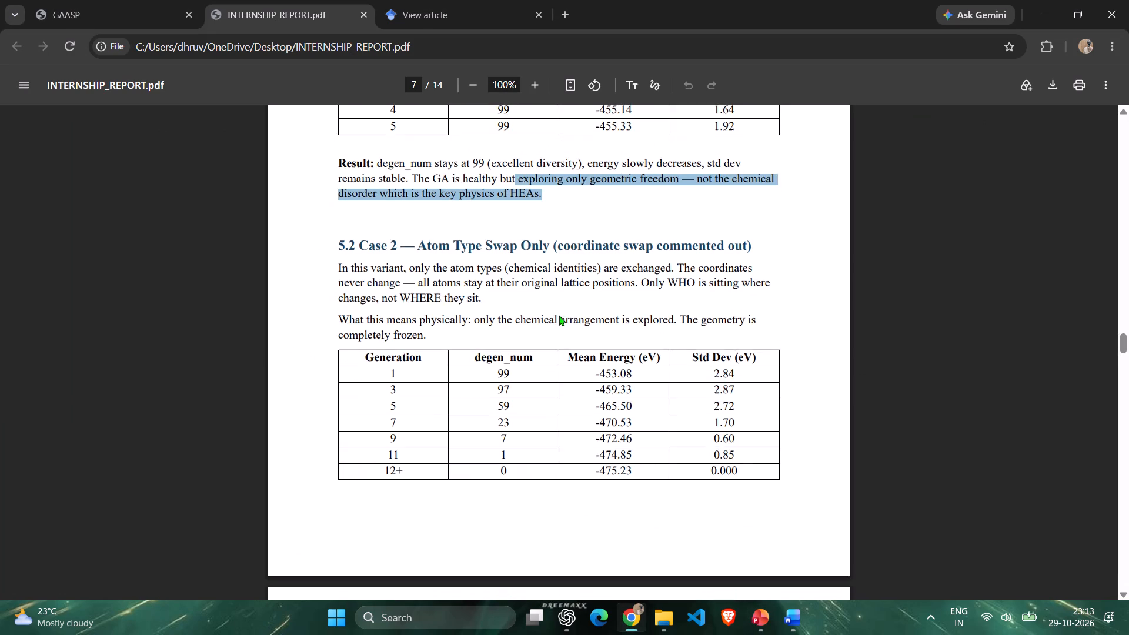
scroll(559, 315, down, 6)
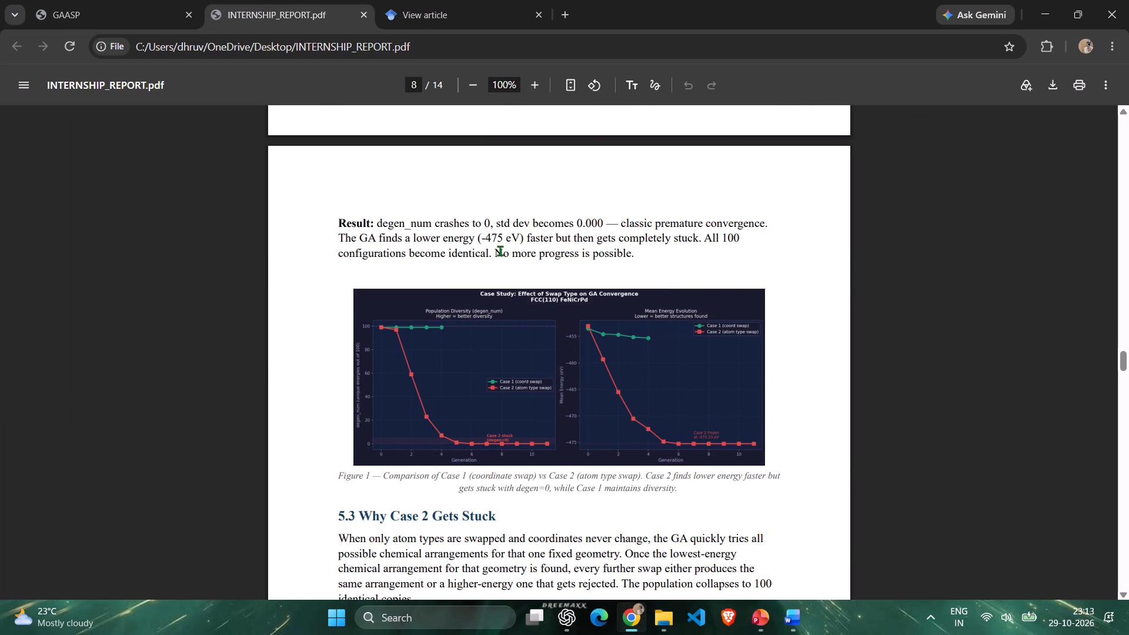
click(466, 271)
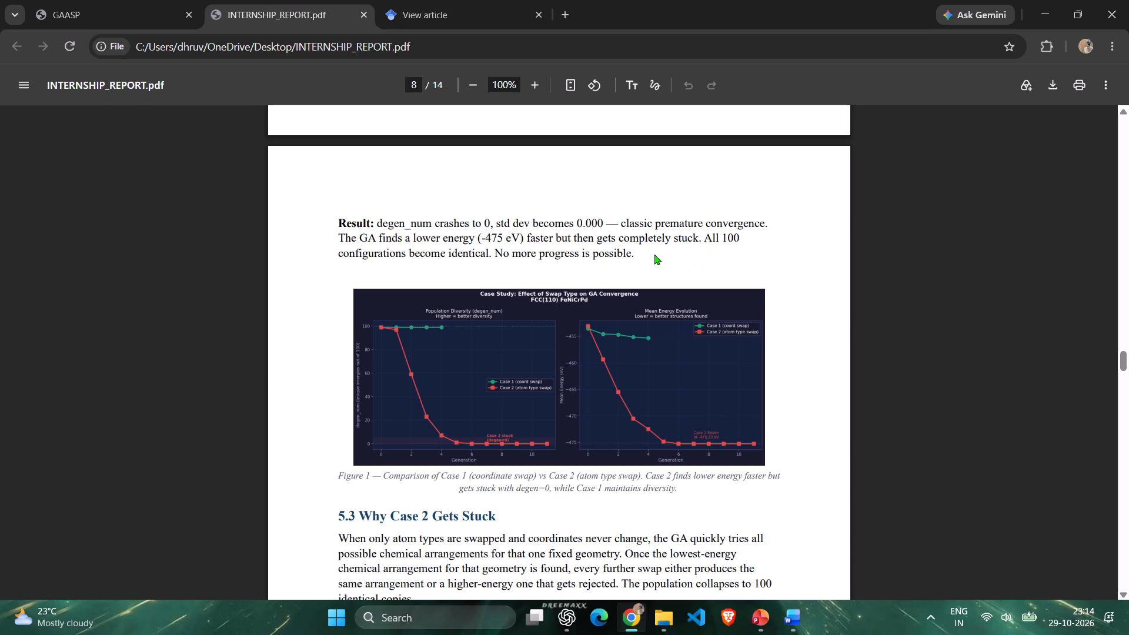
key(alt+Tab)
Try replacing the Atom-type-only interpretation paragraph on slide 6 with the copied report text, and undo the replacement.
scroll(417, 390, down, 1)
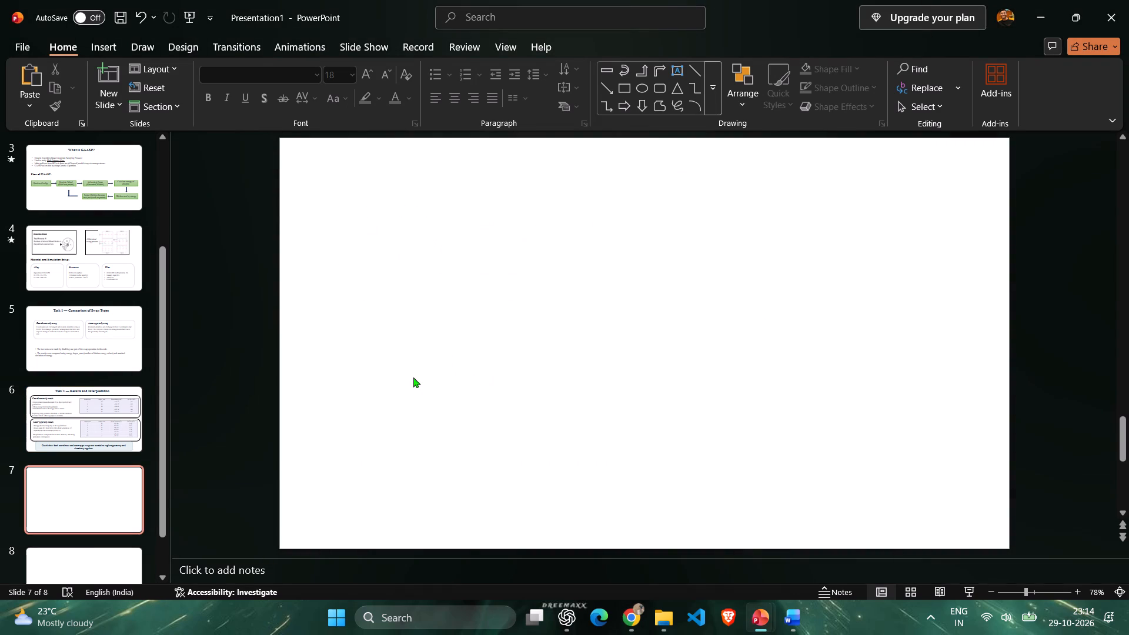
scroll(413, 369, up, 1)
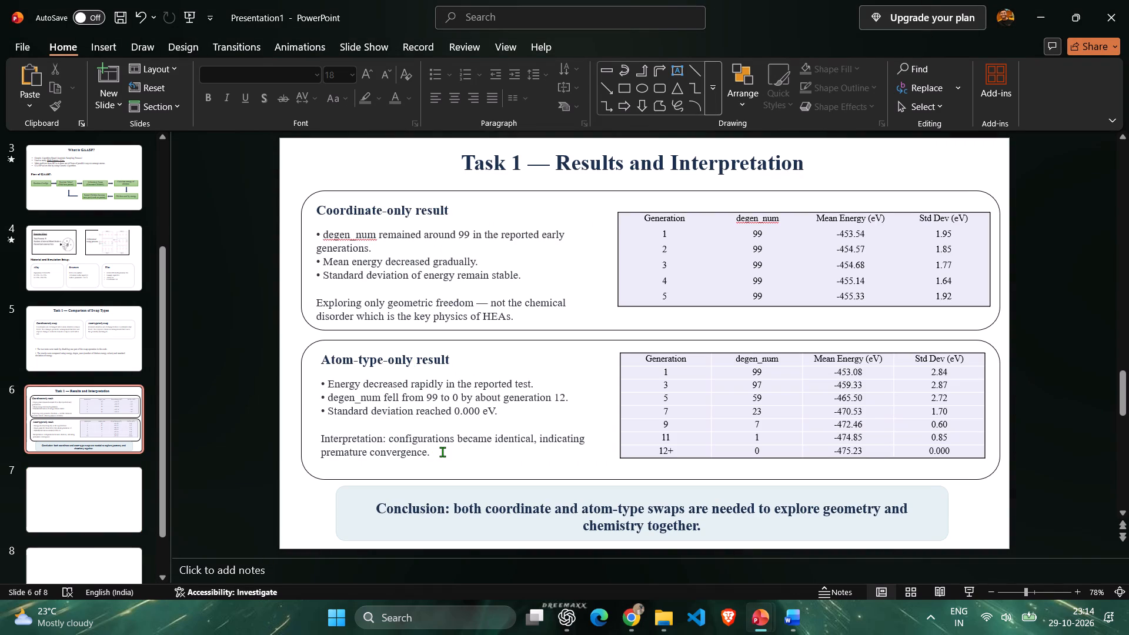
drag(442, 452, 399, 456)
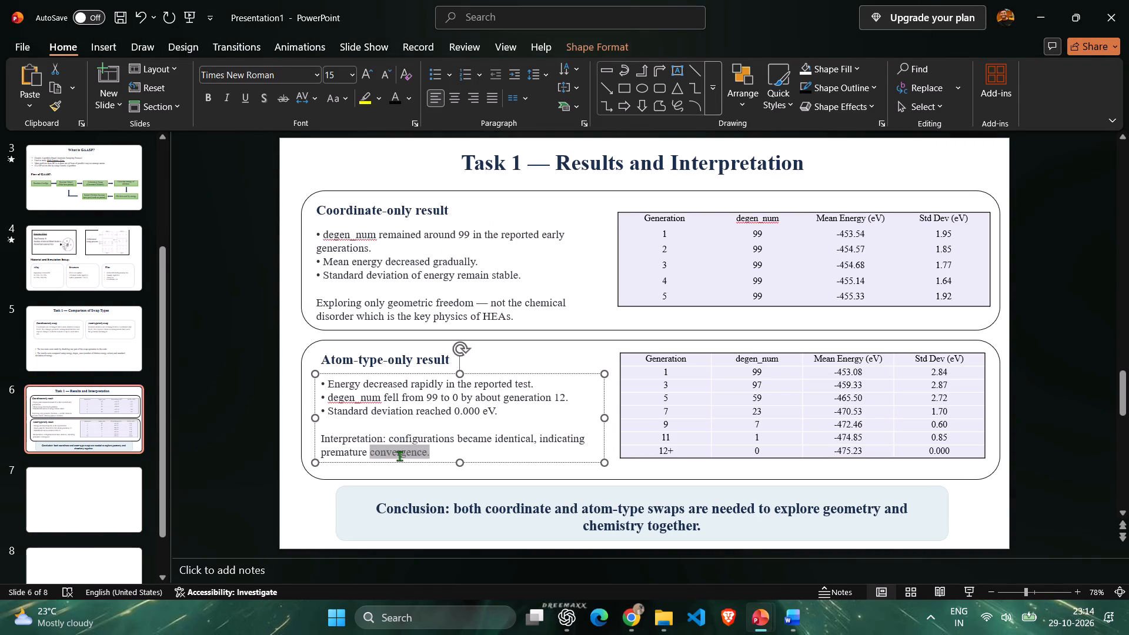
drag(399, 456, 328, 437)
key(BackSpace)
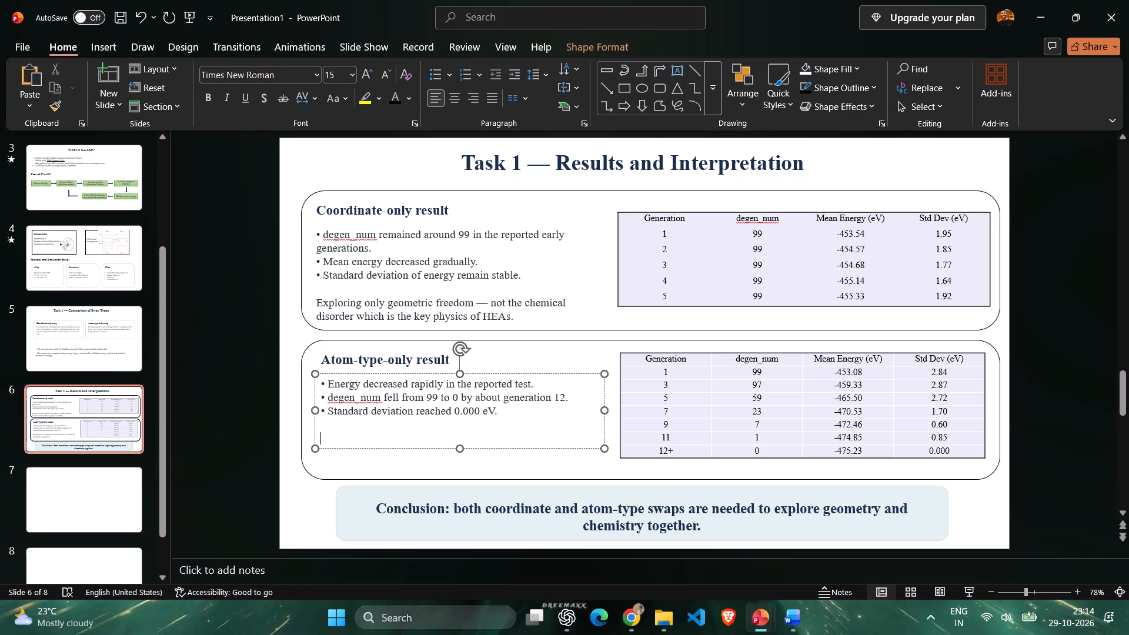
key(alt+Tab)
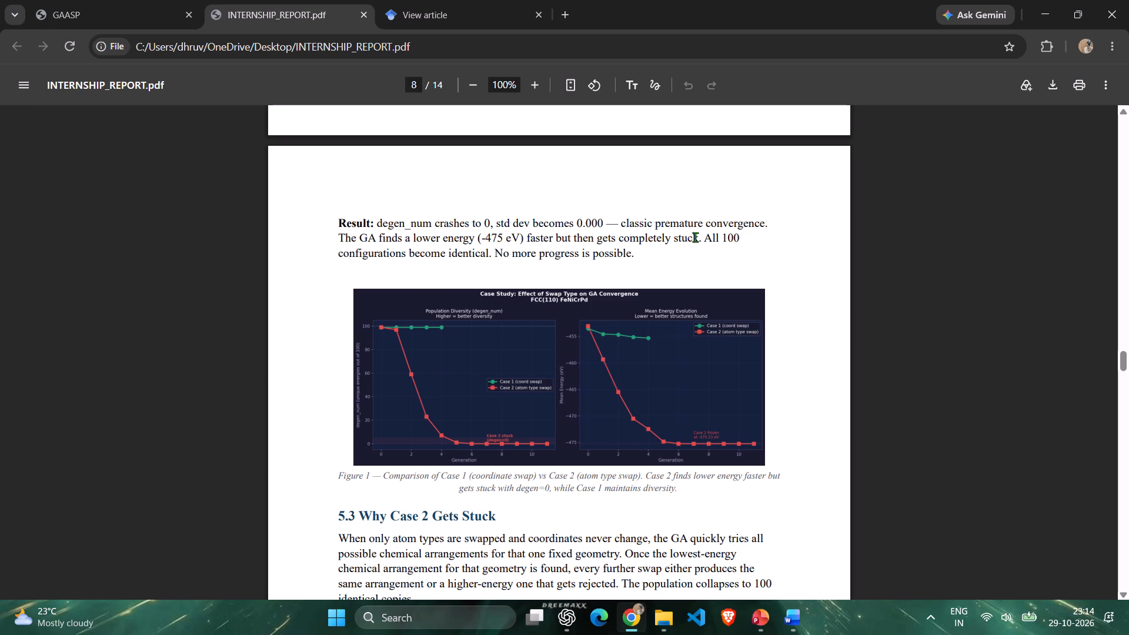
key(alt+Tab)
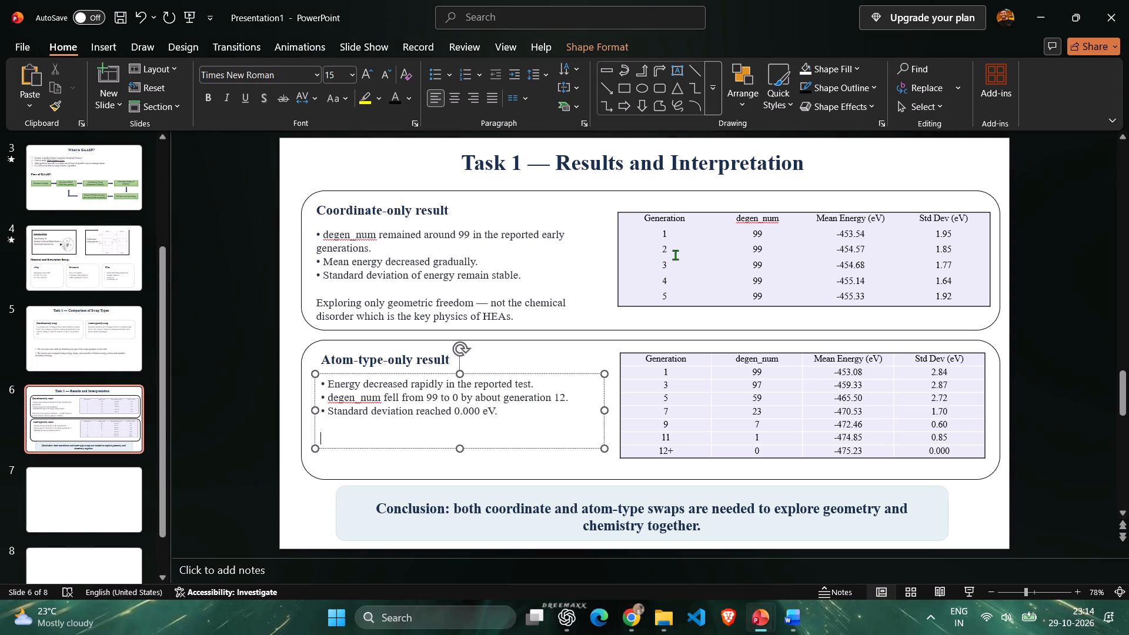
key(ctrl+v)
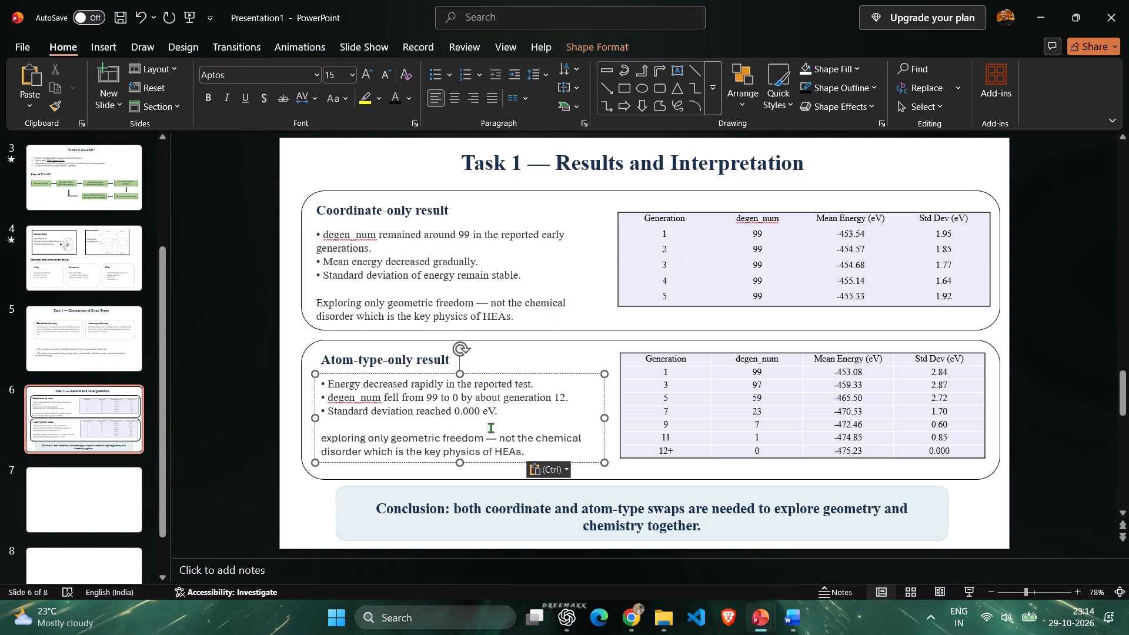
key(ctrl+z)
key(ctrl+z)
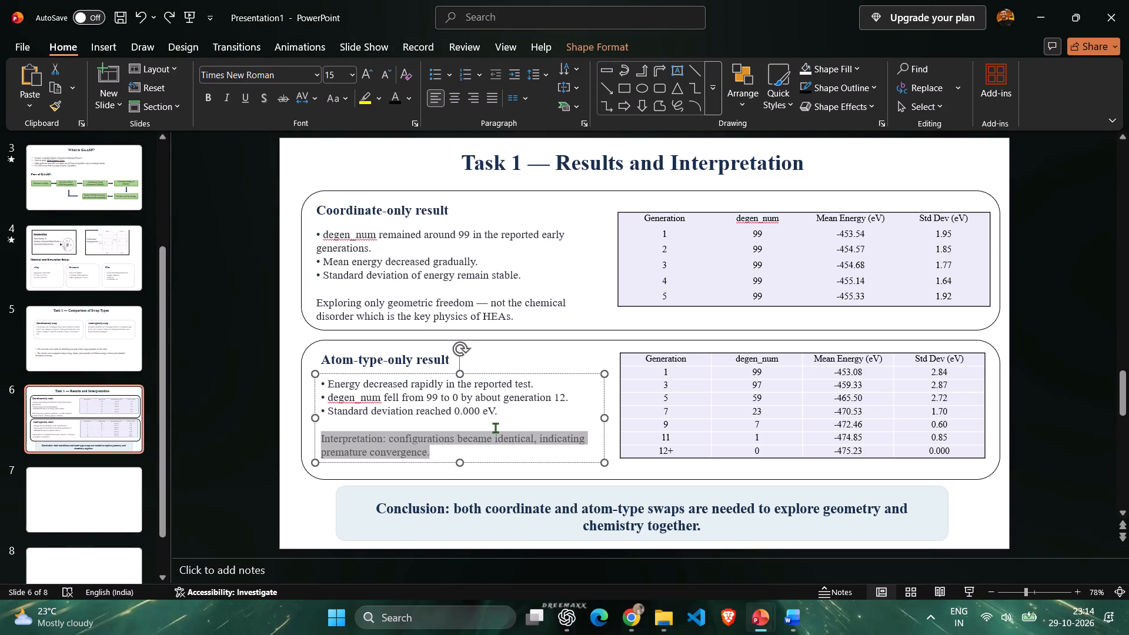
Remove the "Interpretation:" label from the Atom-type-only paragraph and capitalize its first word so it begins with "Configurations".
click(495, 427)
drag(386, 440, 385, 440)
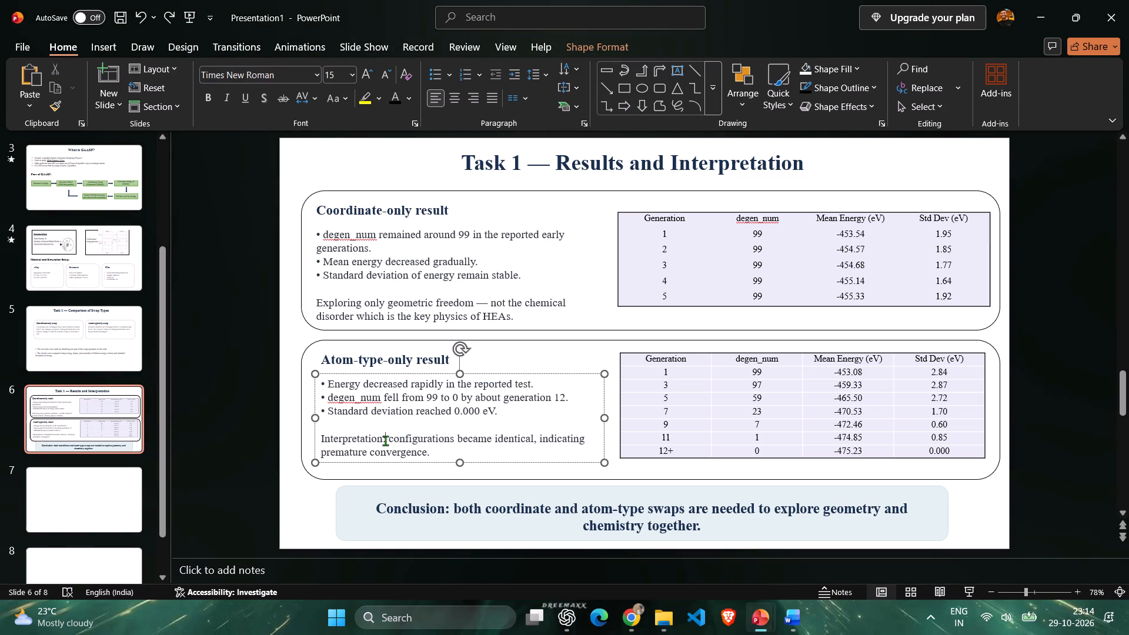
drag(385, 440, 339, 437)
key(BackSpace)
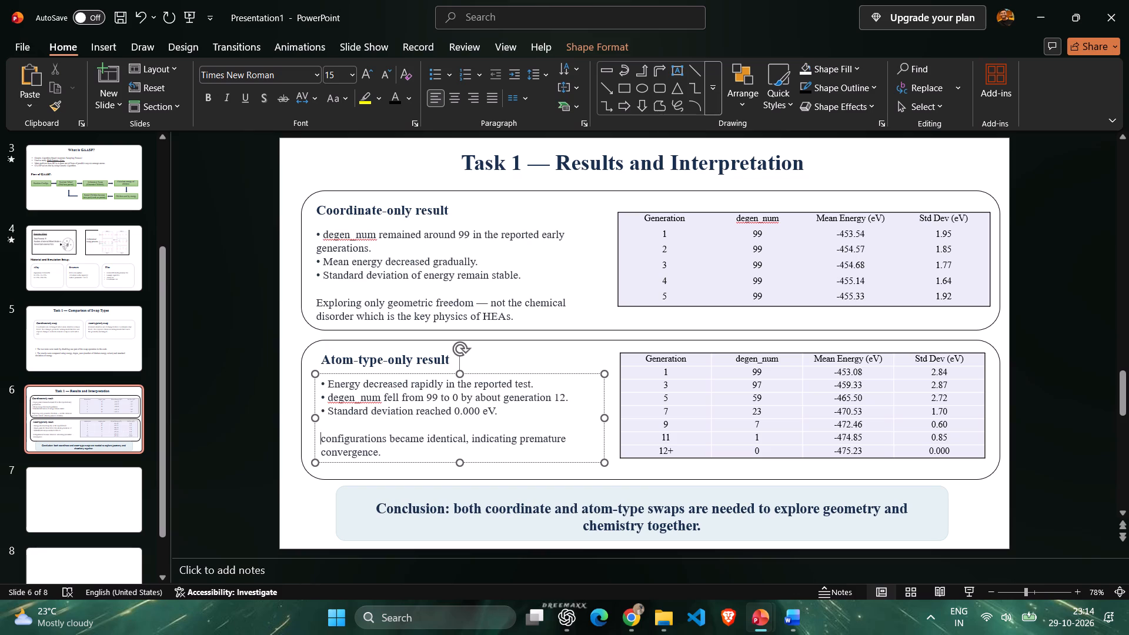
click(396, 457)
click(327, 446)
click(327, 440)
key(BackSpace)
key(ctrl+c)
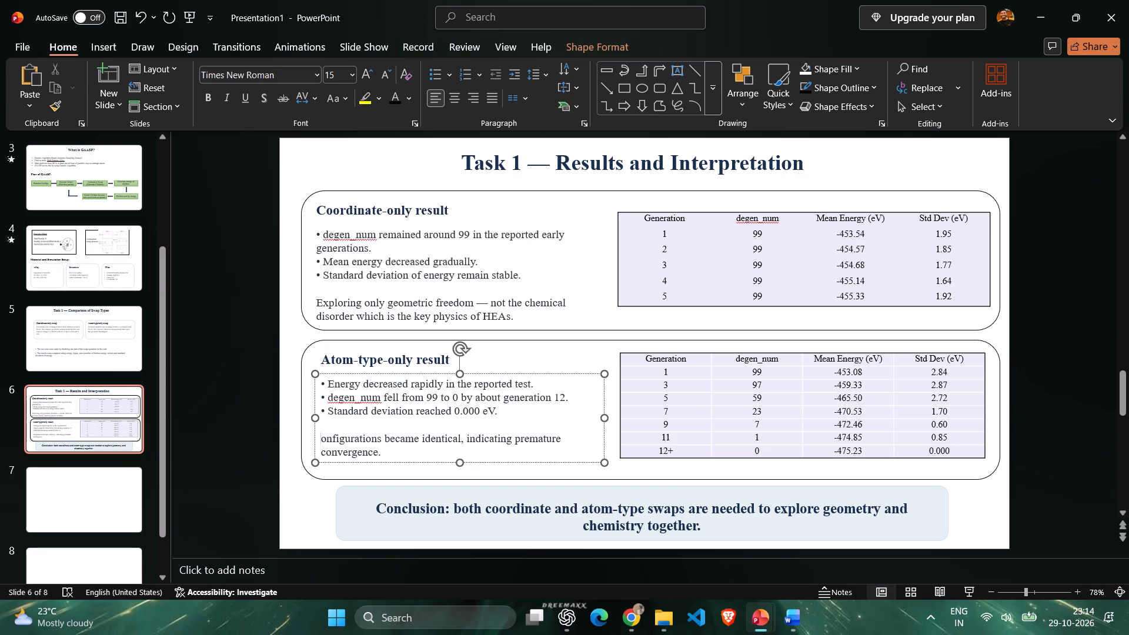
key(shift+c)
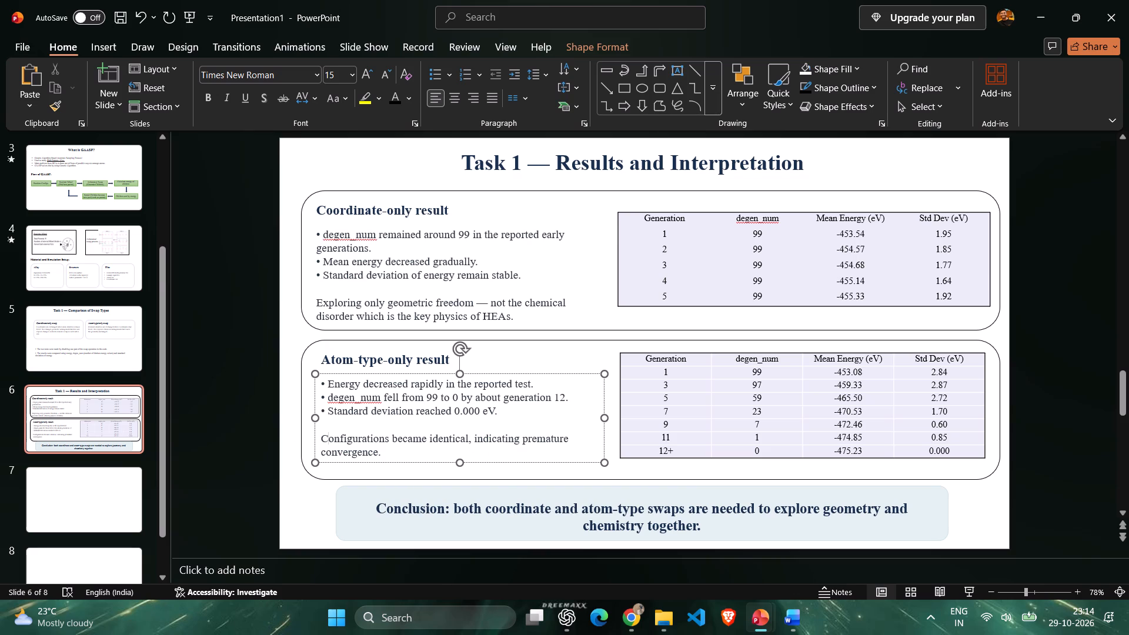
Check the report's Case 2 result and extend the Atom-type-only paragraph after "premature convergence" with ", no more progress possible.".
key(alt+Tab)
click(430, 452)
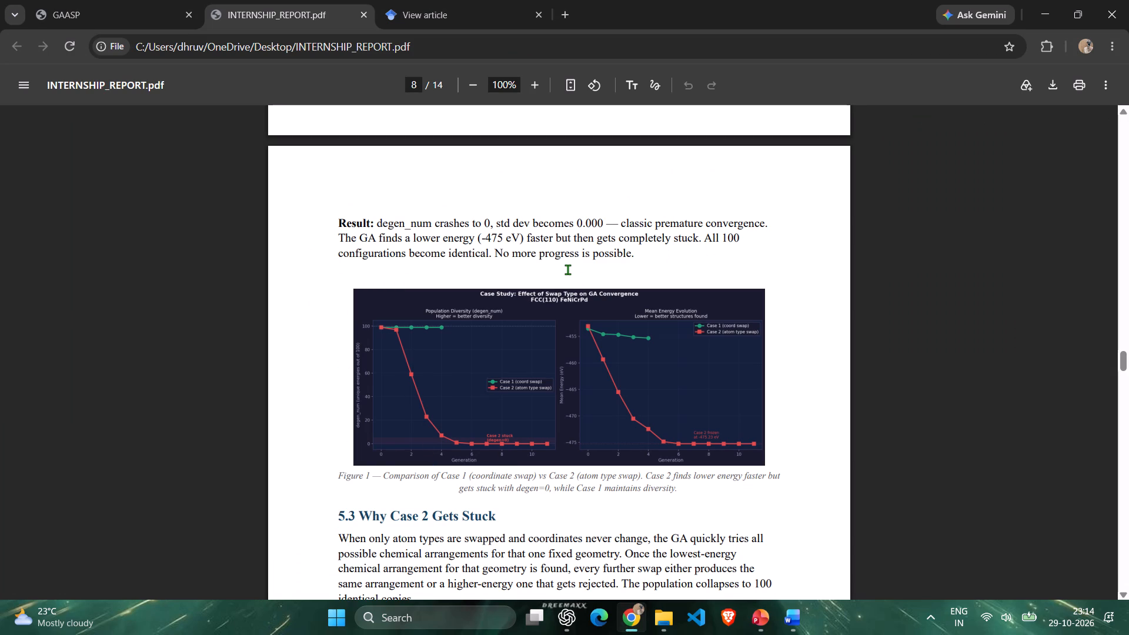
key(alt+Tab)
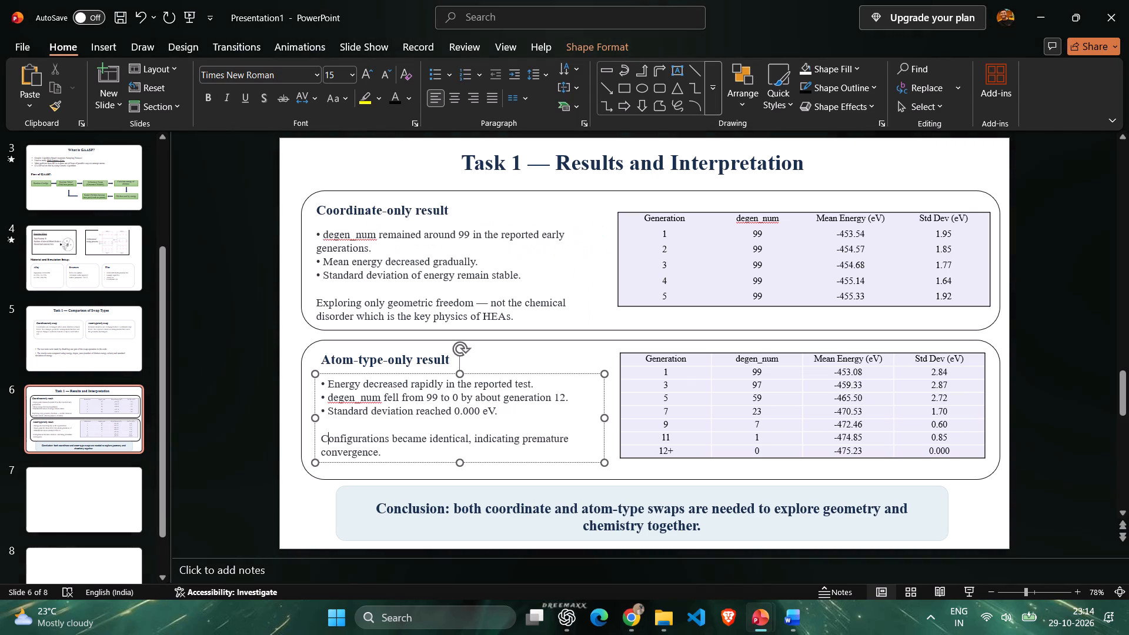
click(396, 450)
click(298, 522)
click(386, 453)
key(BackSpace)
text(,)
key(space)
text(no)
key(space)
text(more progree)
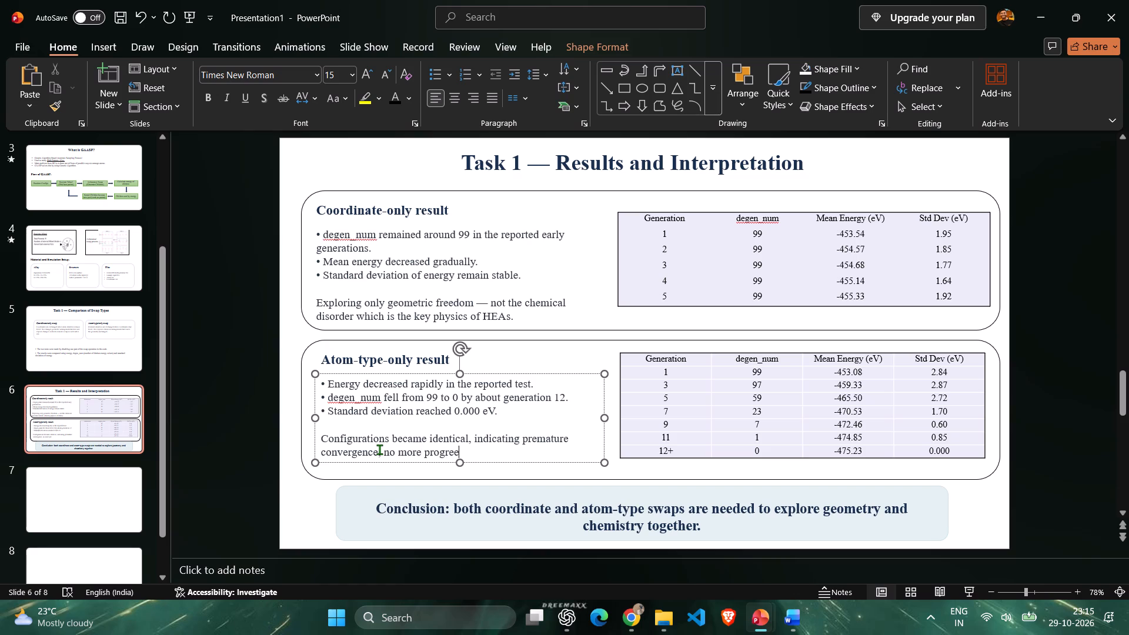
key(BackSpace)
text(ss possible)
key(comma)
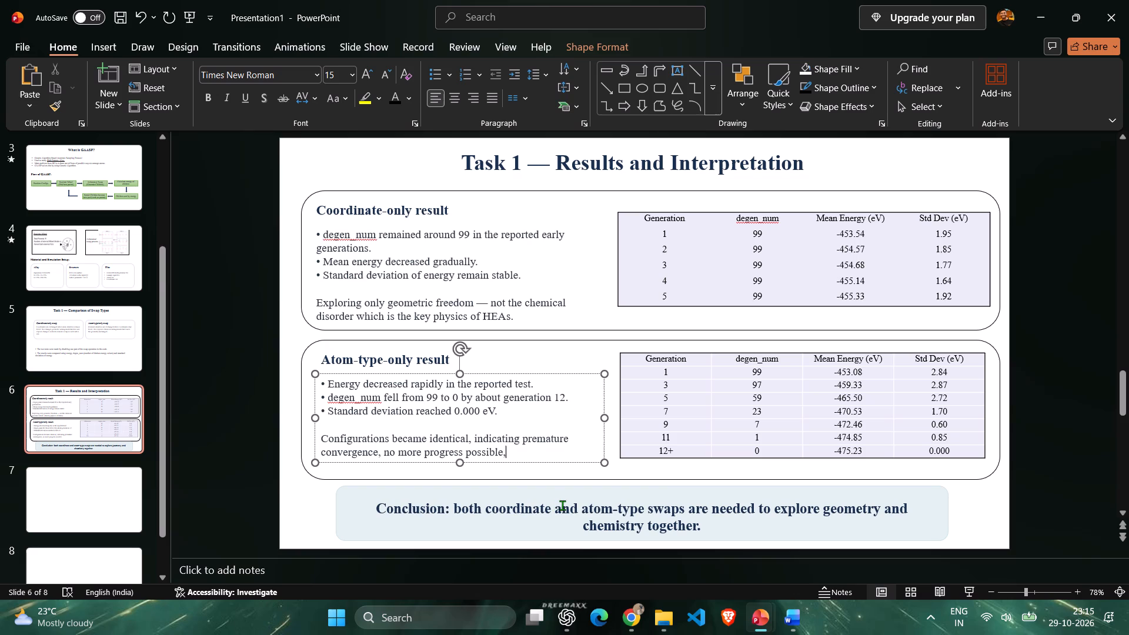
key(BackSpace)
key(period)
click(285, 496)
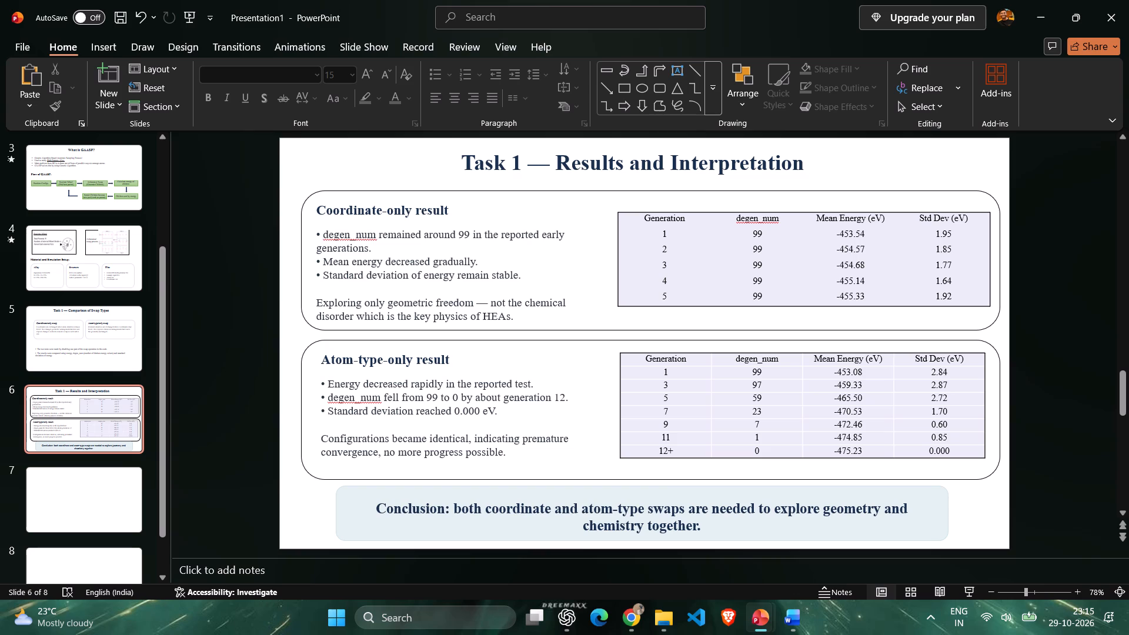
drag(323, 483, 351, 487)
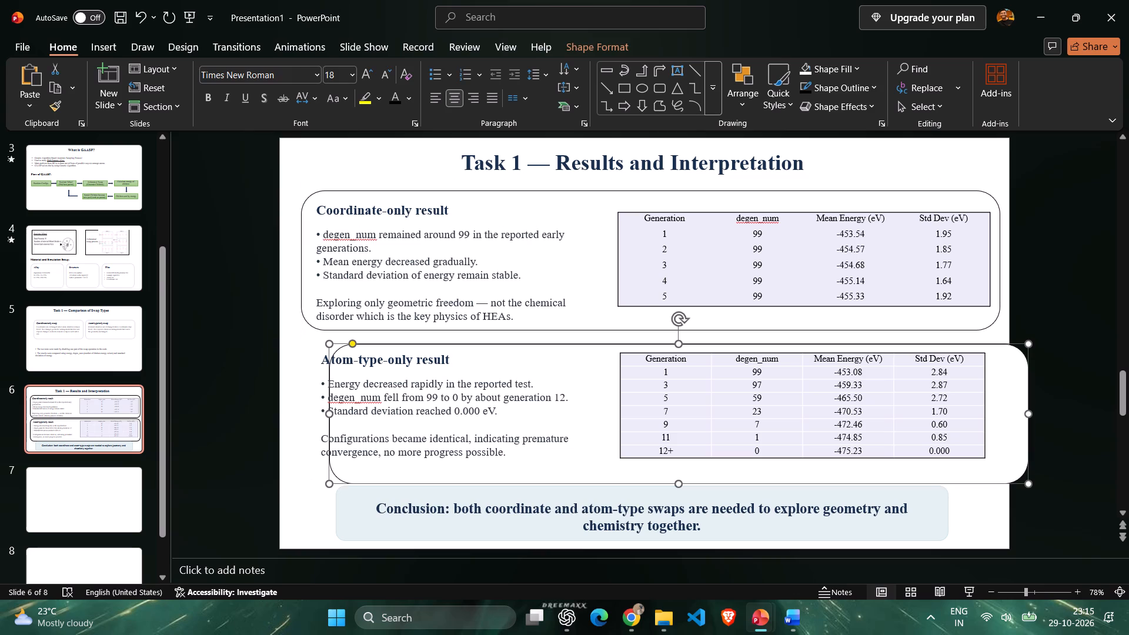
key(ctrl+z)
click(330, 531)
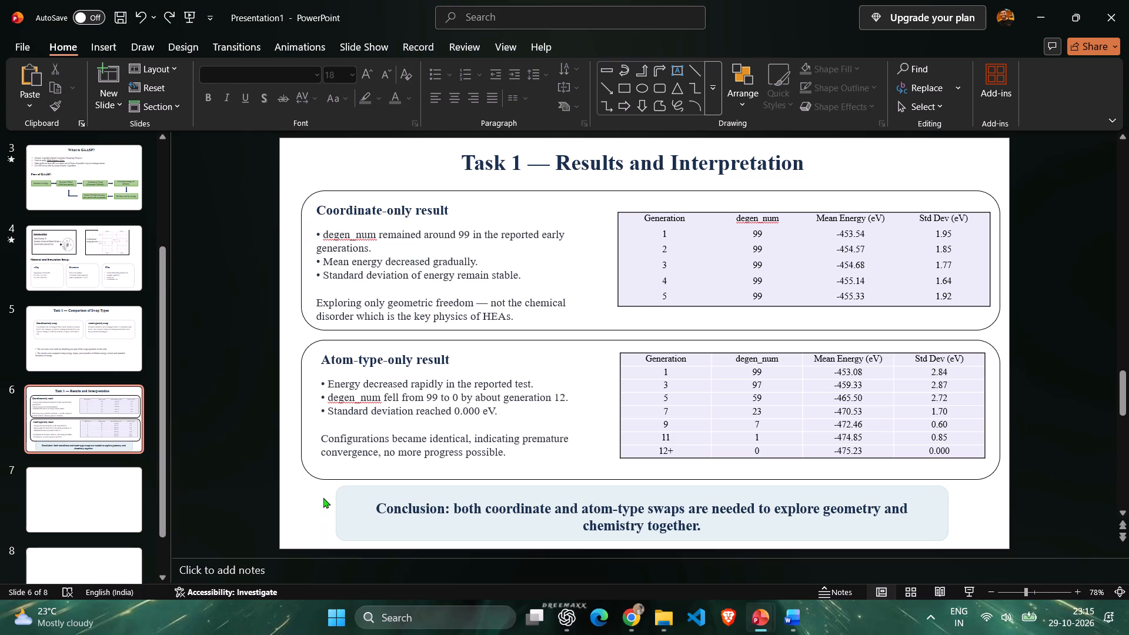
Nudge the Conclusion box and its text together slightly down, widening the gap below the Atom-type-only frame.
drag(323, 496, 979, 543)
drag(996, 517, 1002, 514)
drag(968, 485, 717, 495)
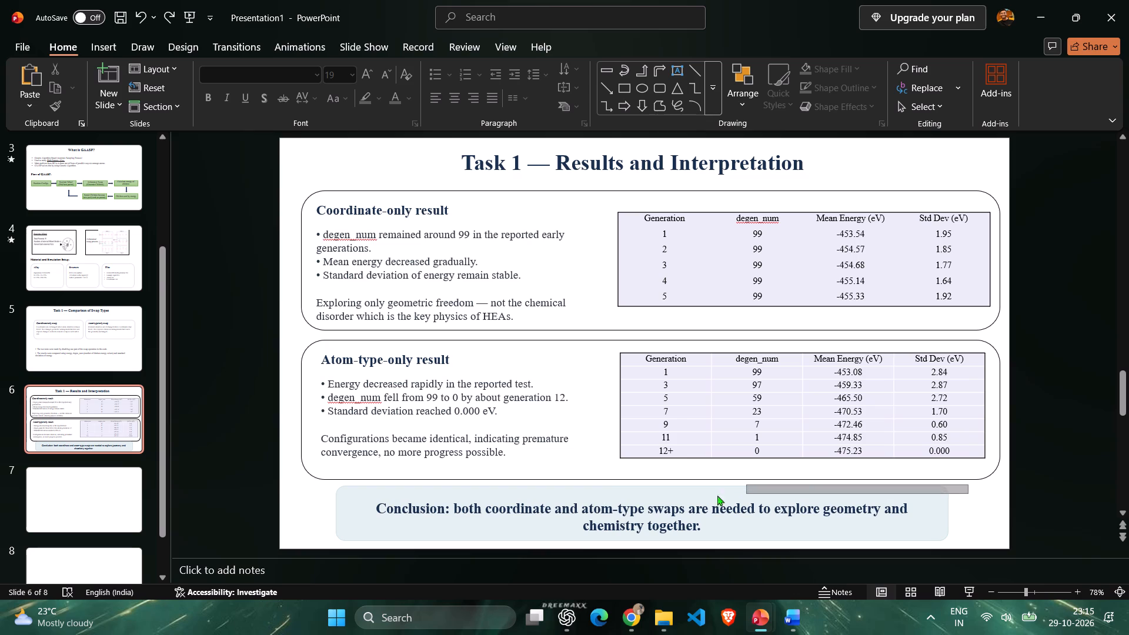
drag(717, 495, 305, 539)
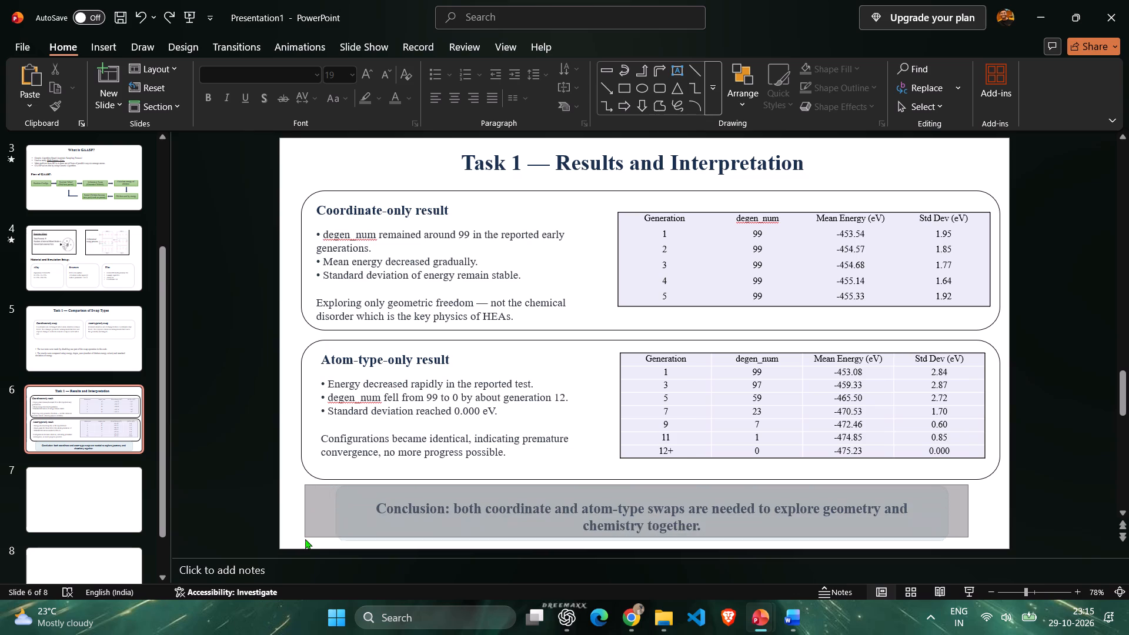
drag(305, 539, 305, 546)
key(Down)
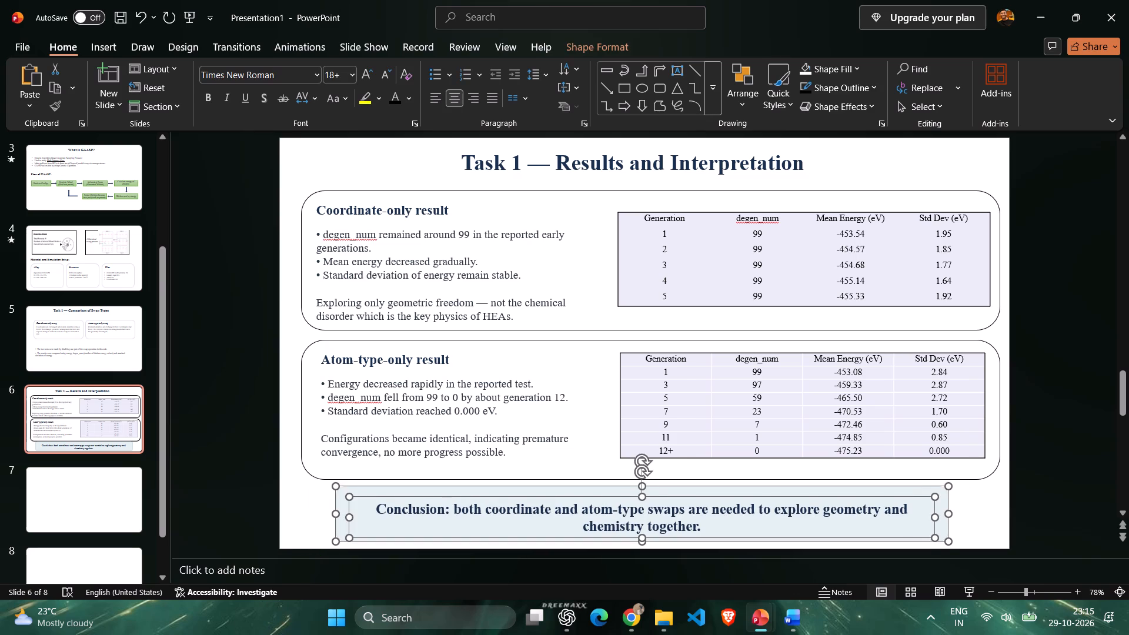
key(Down)
key(Down)
key(Down)
key(Down)
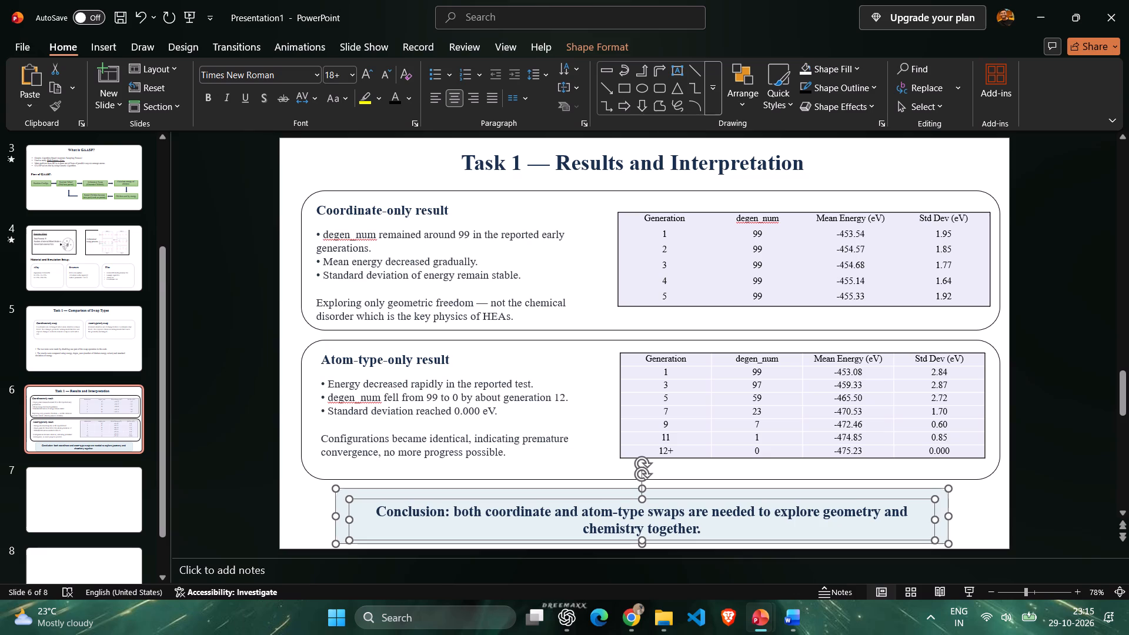
click(306, 516)
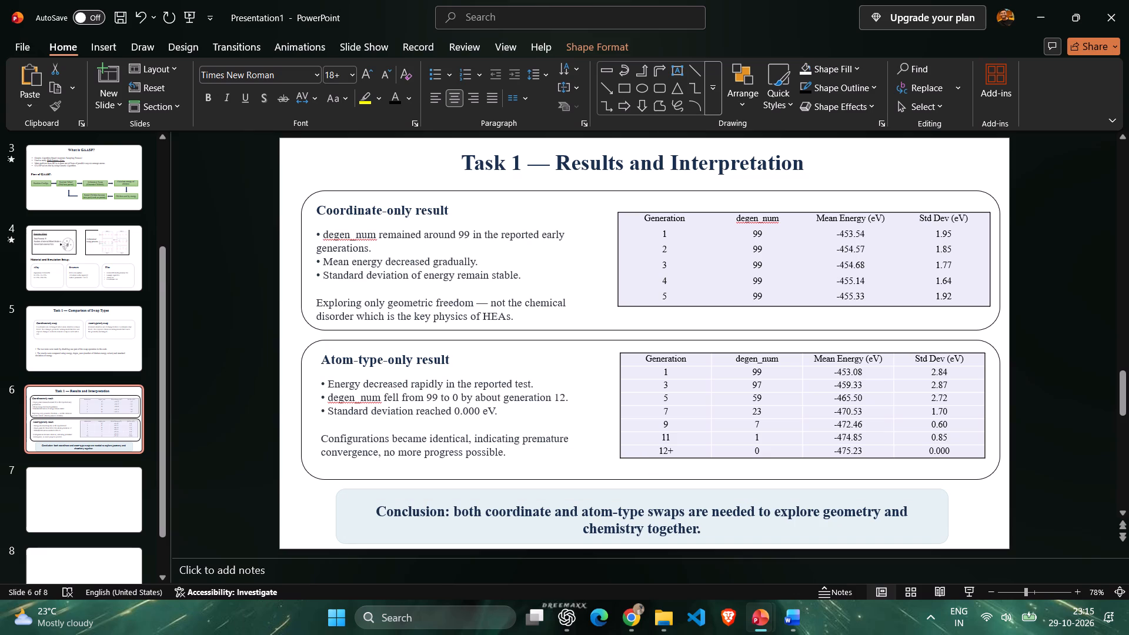
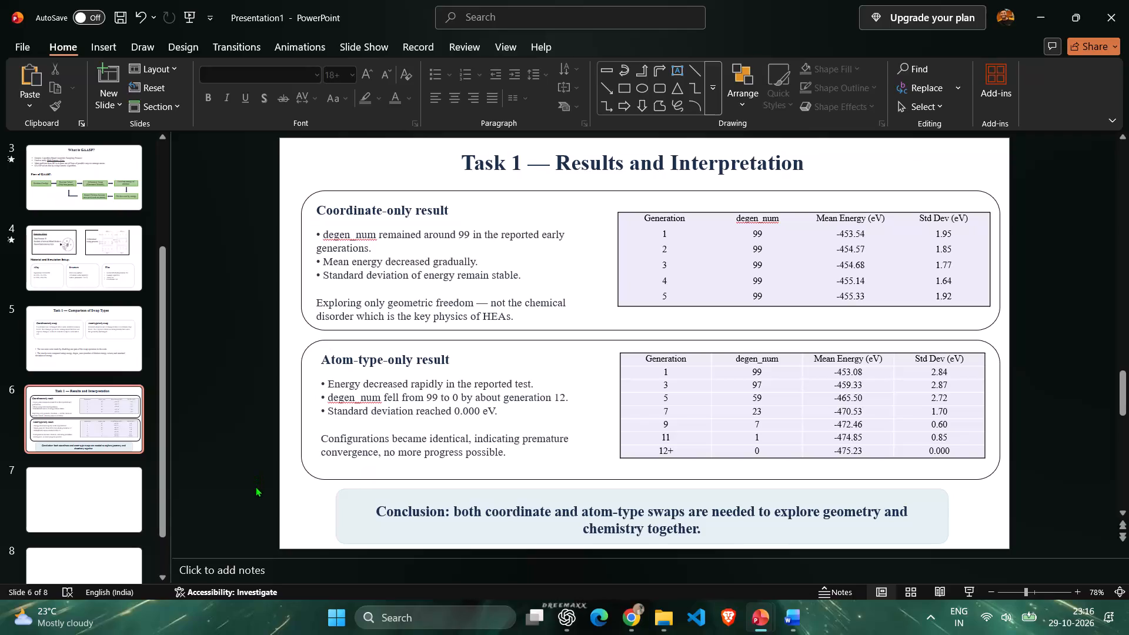
On slide 5, nudge the Coordinate-only and Atom-type-only swap cards slightly down together with their headings and text.
click(45, 499)
click(101, 344)
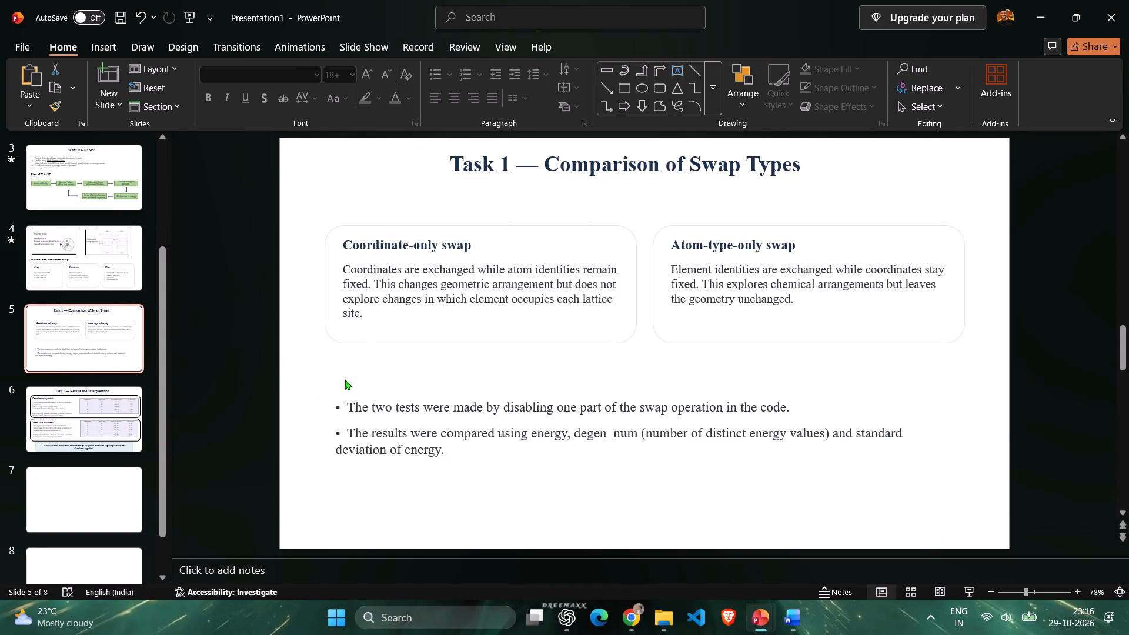
drag(302, 216, 443, 278)
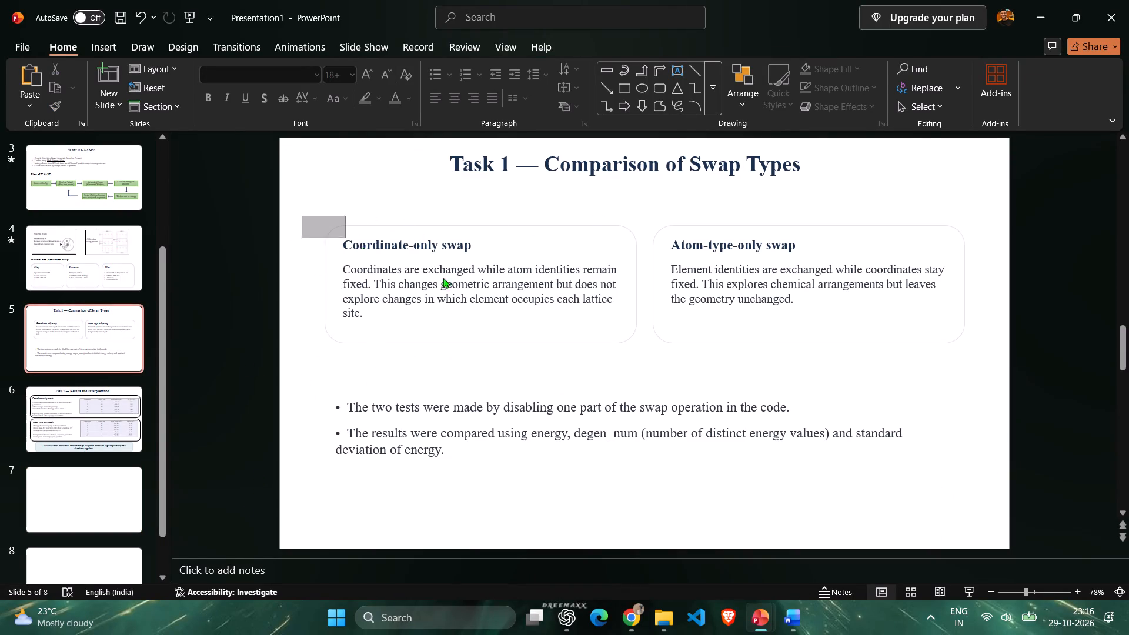
drag(443, 278, 994, 343)
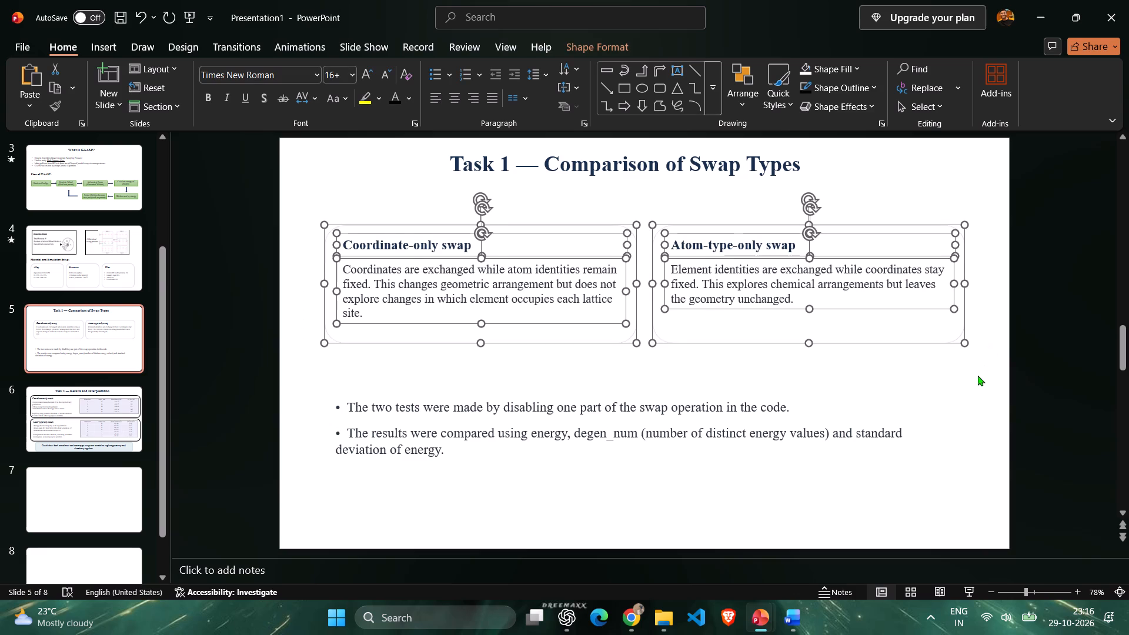
key(Down)
key(Down)
key(Down)
key(Down)
key(Down)
key(Down)
click(881, 380)
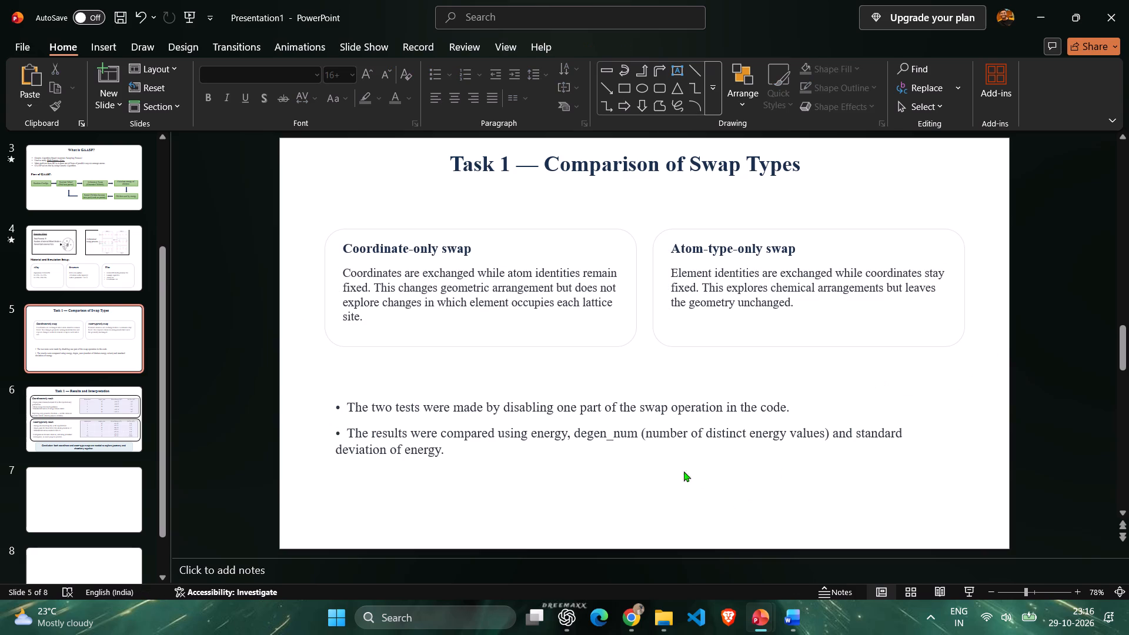
Nudge the two-bullet text box below the swap cards on slide 5 slightly down.
drag(306, 383, 961, 476)
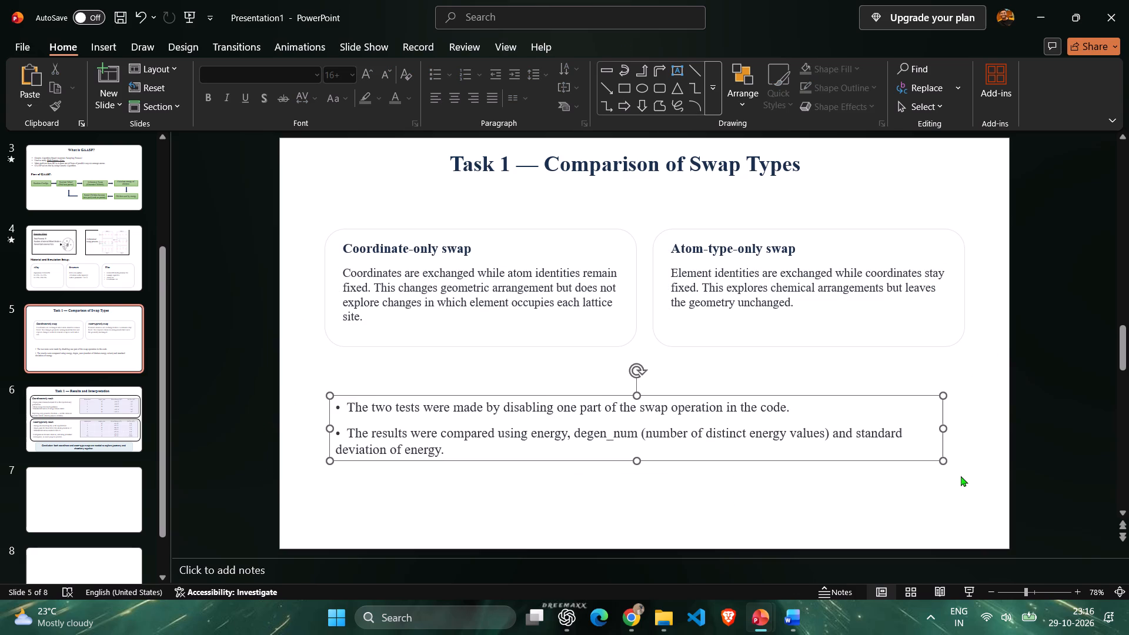
key(Down)
key(Down)
key(Down)
key(Down)
key(Down)
key(Down)
key(Down)
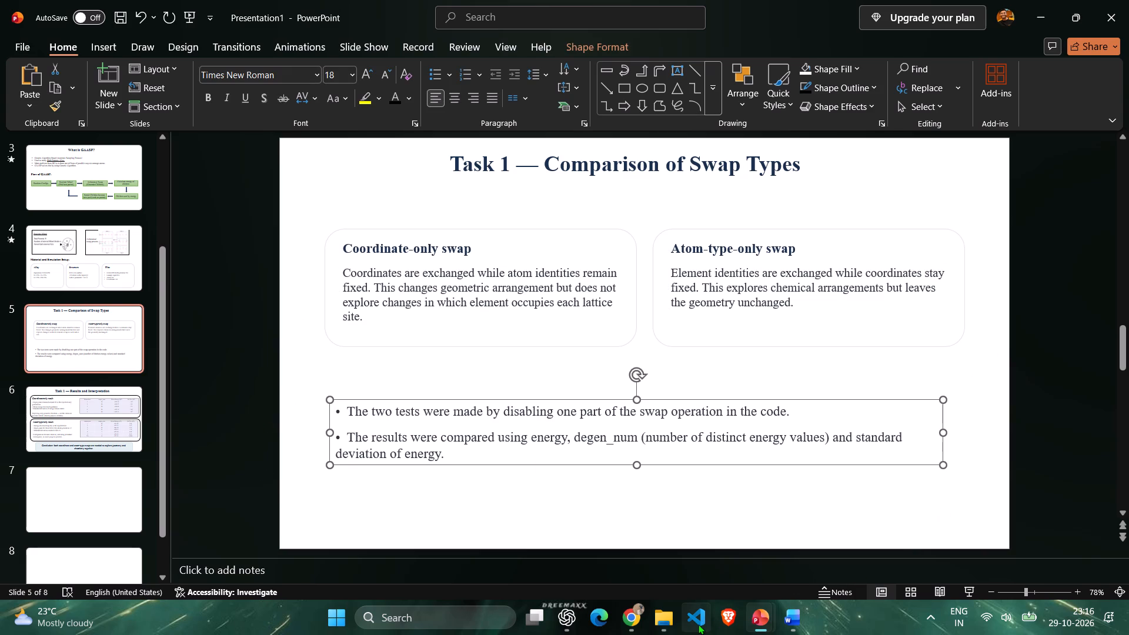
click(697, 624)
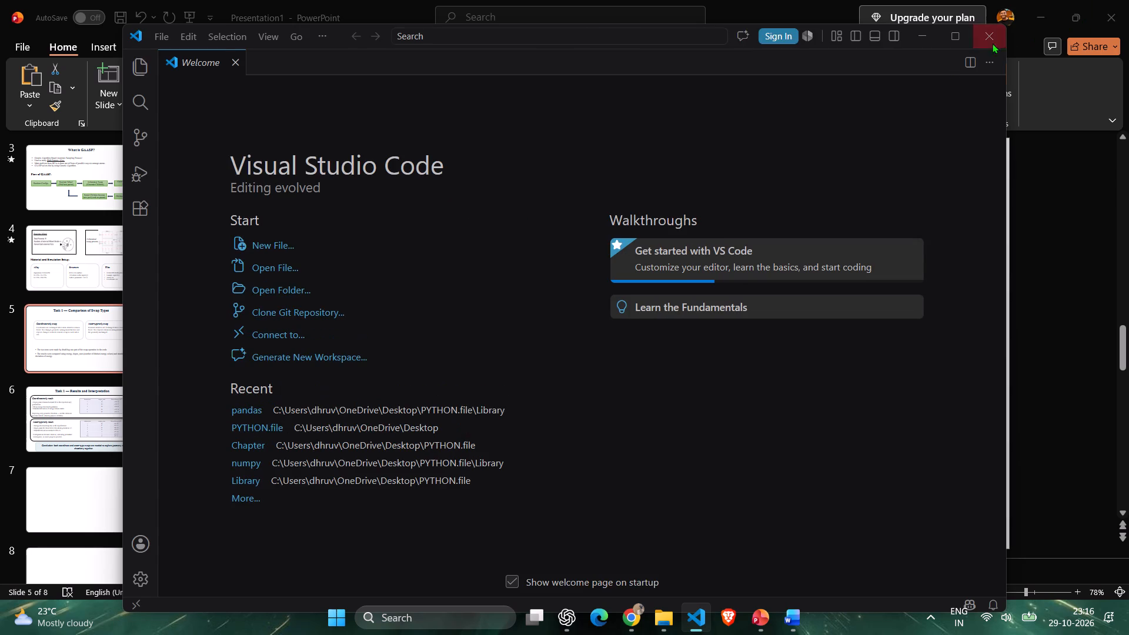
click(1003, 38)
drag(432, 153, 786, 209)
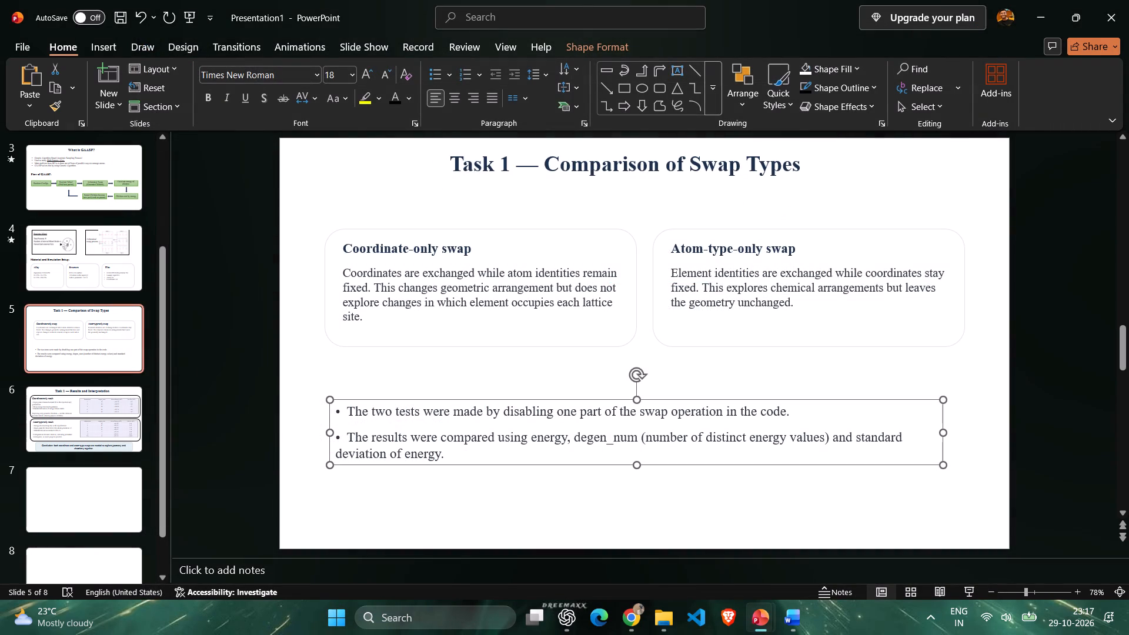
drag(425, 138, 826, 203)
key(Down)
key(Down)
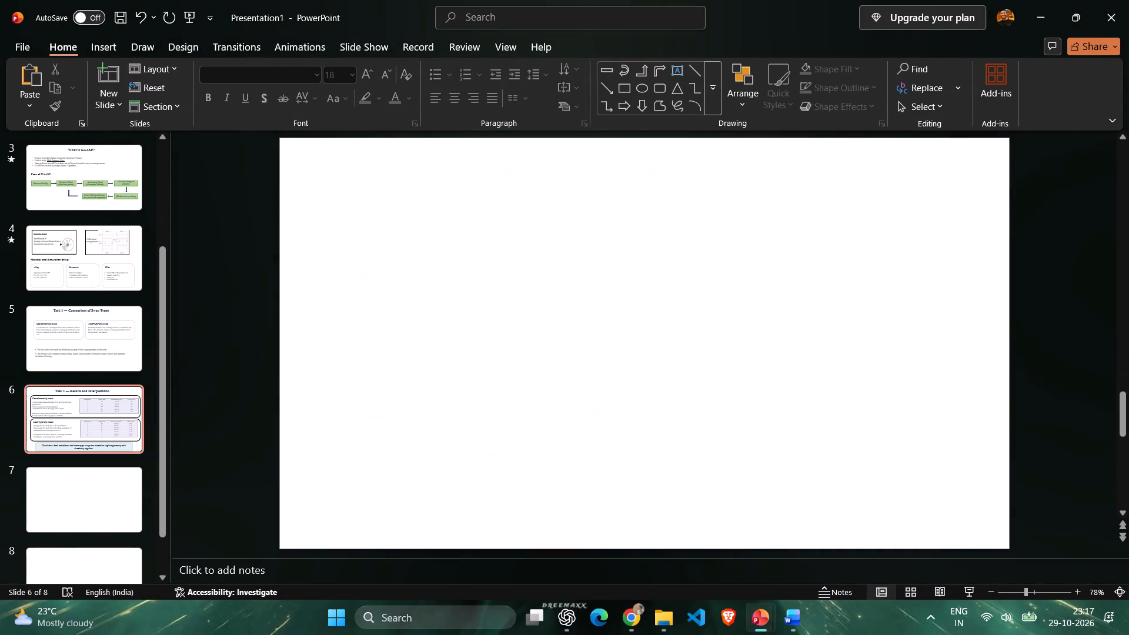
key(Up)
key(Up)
Nudge the "Task 1 — Comparison of Swap Types" title on slide 5 slightly down.
drag(355, 137, 420, 152)
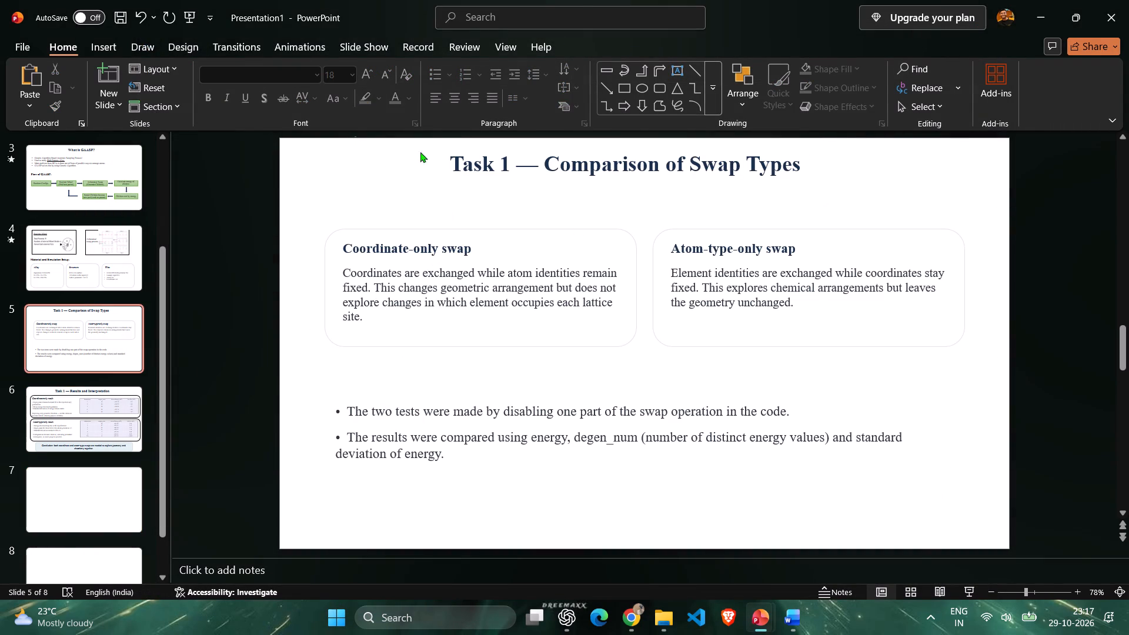
drag(420, 152, 1128, 187)
key(Down)
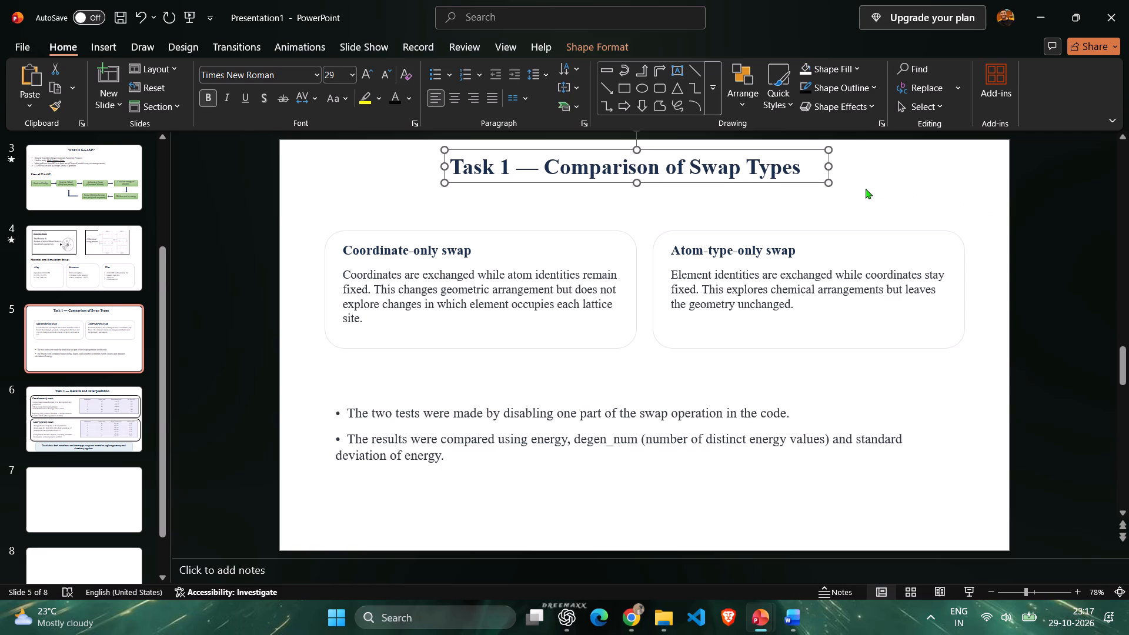
key(Down)
key(Down)
key(Down)
key(Down)
key(Down)
key(Down)
Go to blank slide 7 and look through the internship report from section 5.3 onward for the next topic.
click(78, 479)
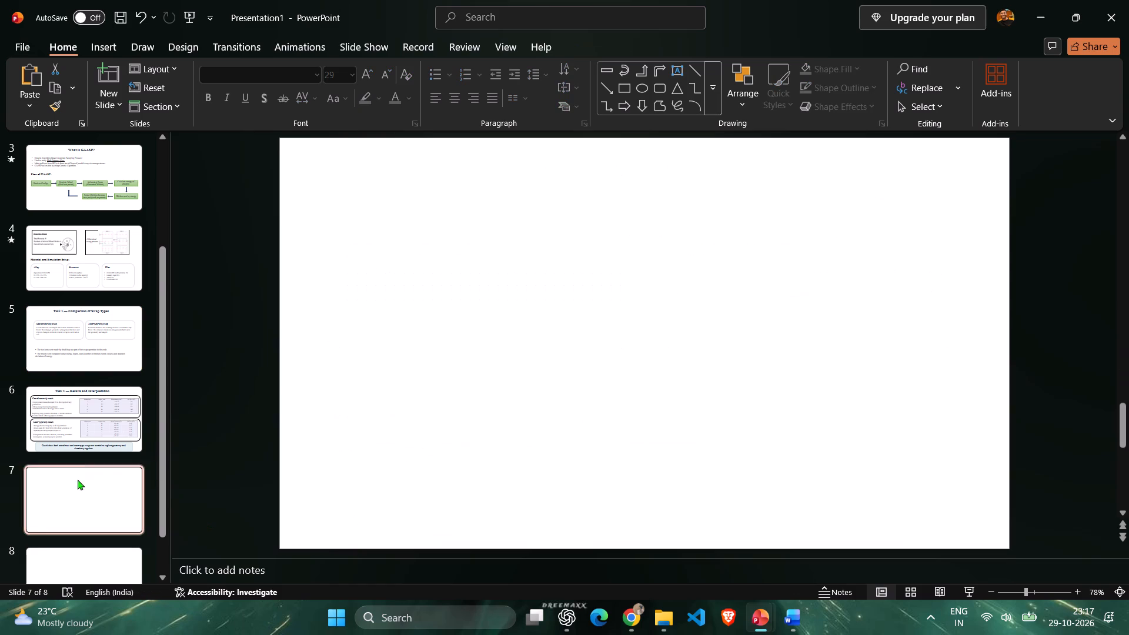
click(93, 415)
click(106, 360)
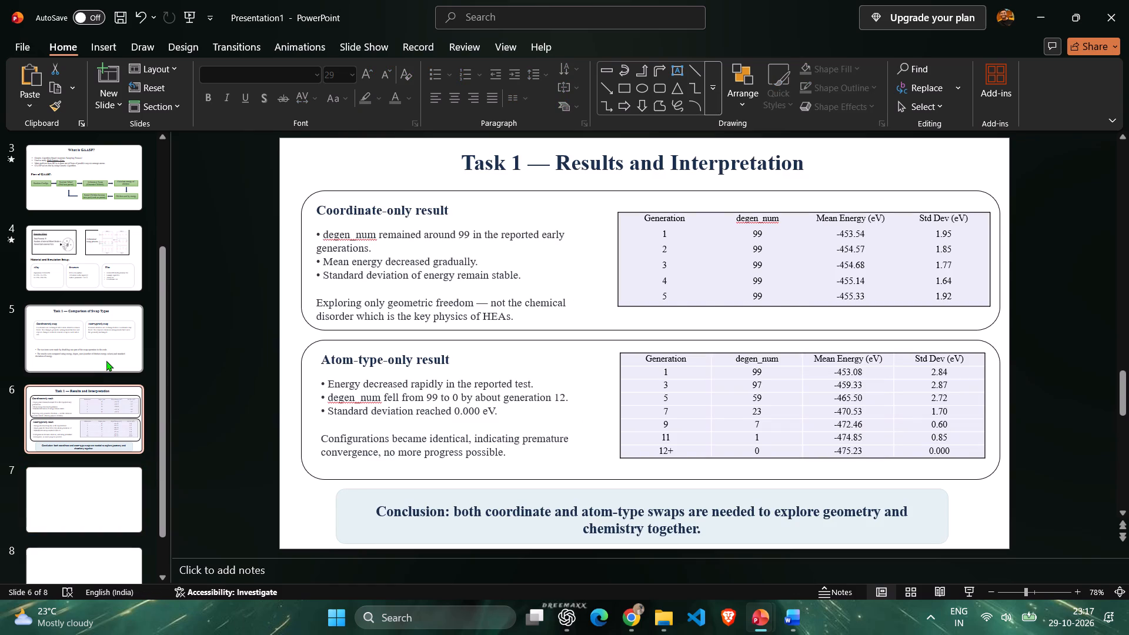
click(94, 406)
click(77, 494)
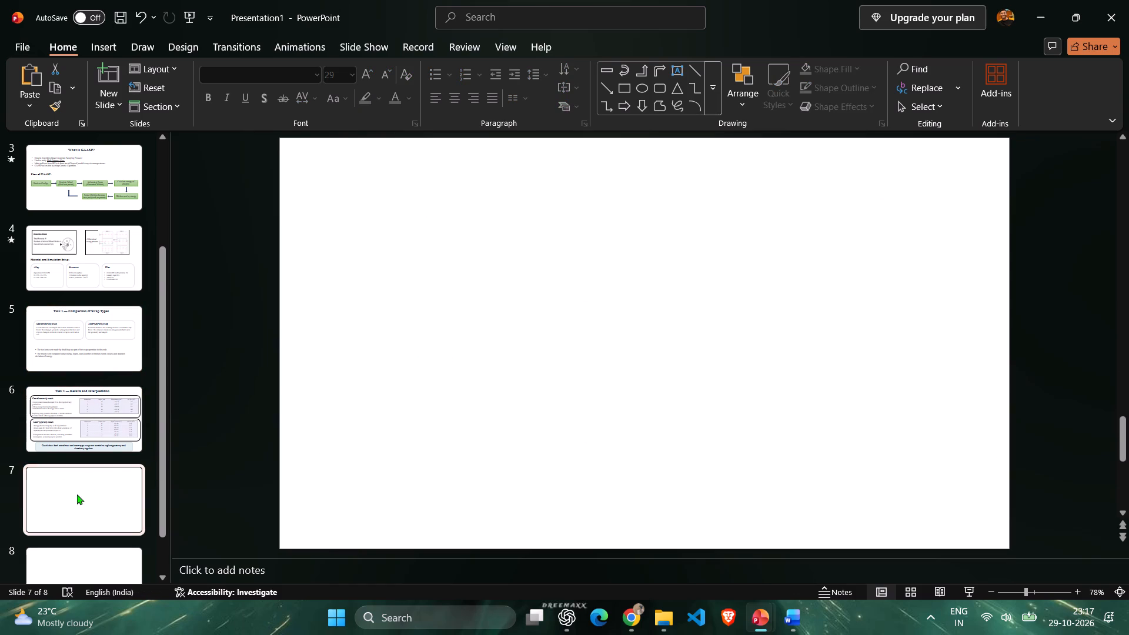
key(alt+Tab)
scroll(371, 407, down, 6)
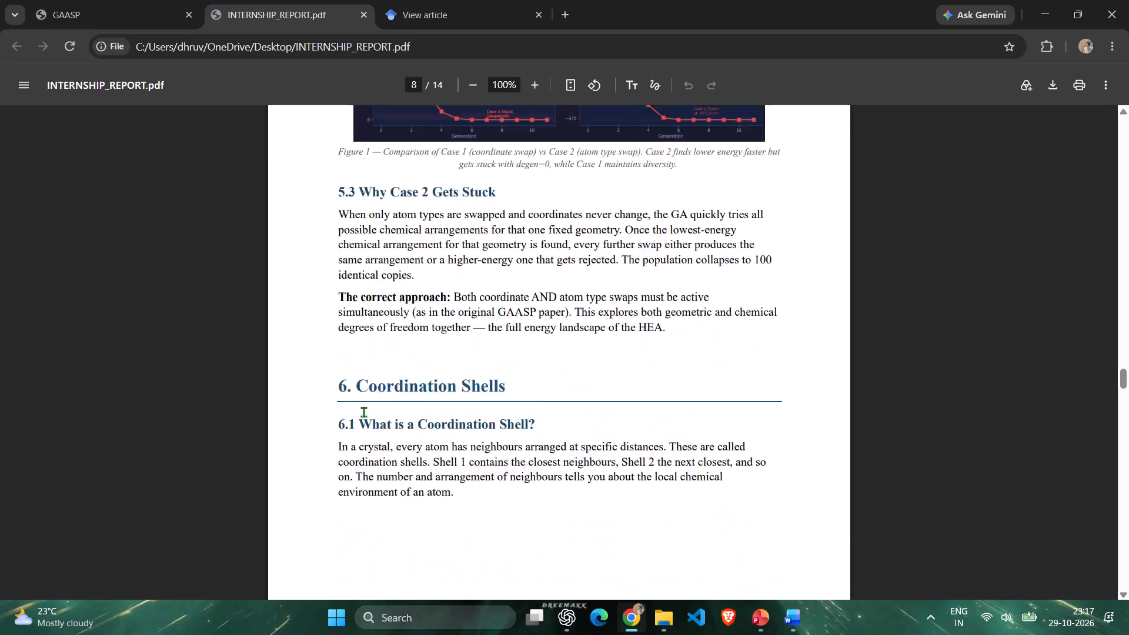
scroll(362, 413, down, 1)
key(alt+Tab)
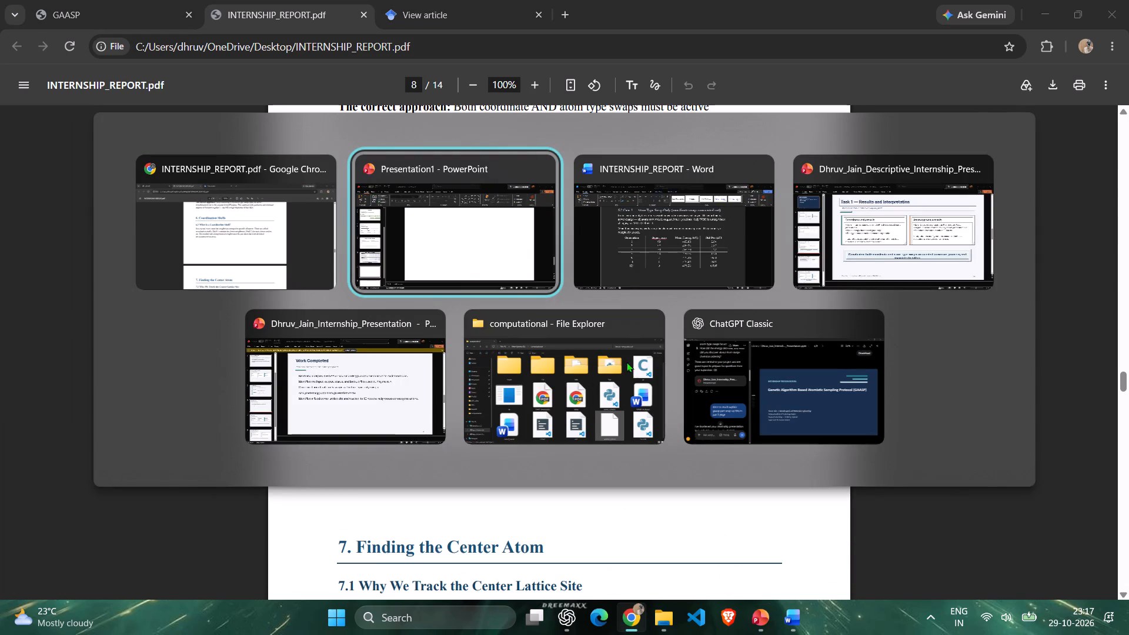
Switch to the descriptive internship presentation and examine its Task 2 slides on center-site tracking and local chemical ordering.
alt+click(850, 244)
scroll(451, 356, down, 1)
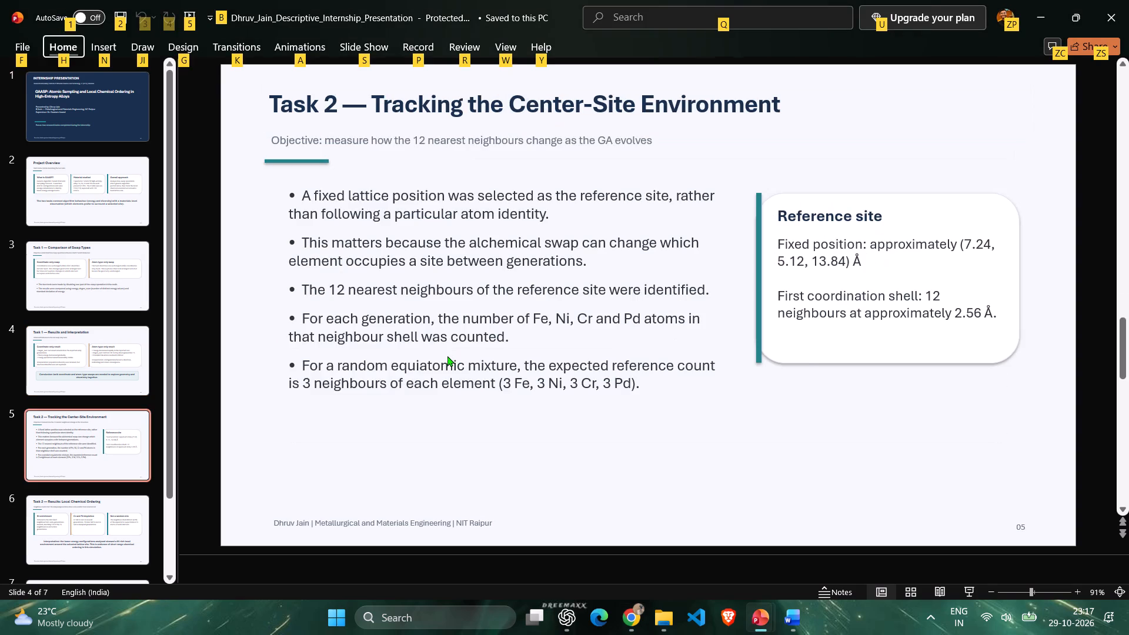
scroll(447, 356, down, 1)
click(297, 442)
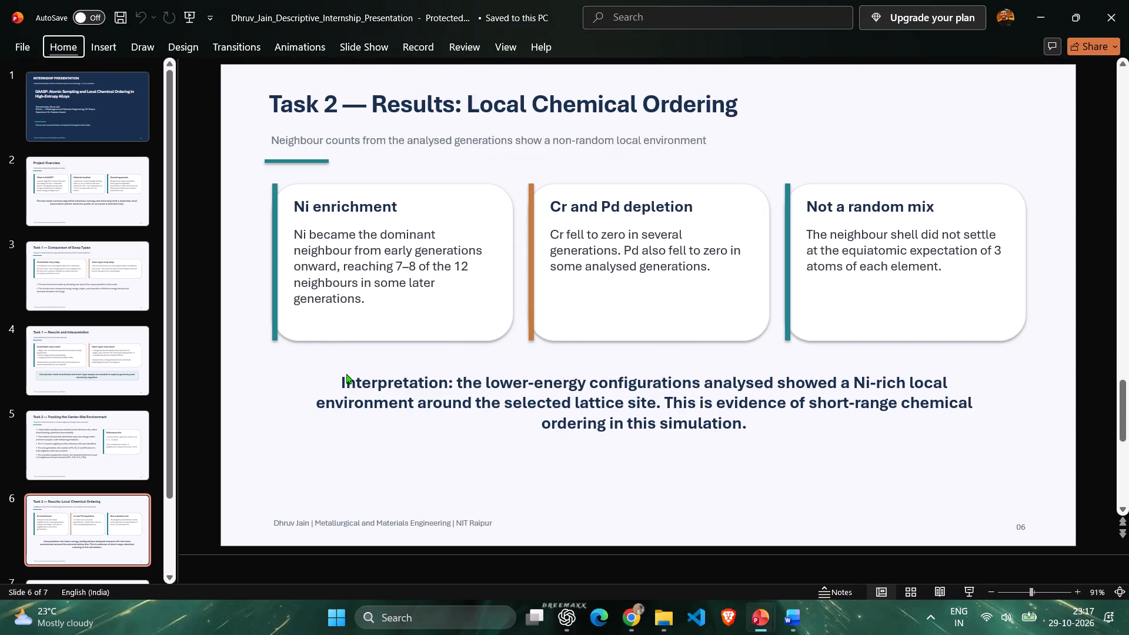
scroll(346, 373, up, 2)
scroll(348, 373, down, 1)
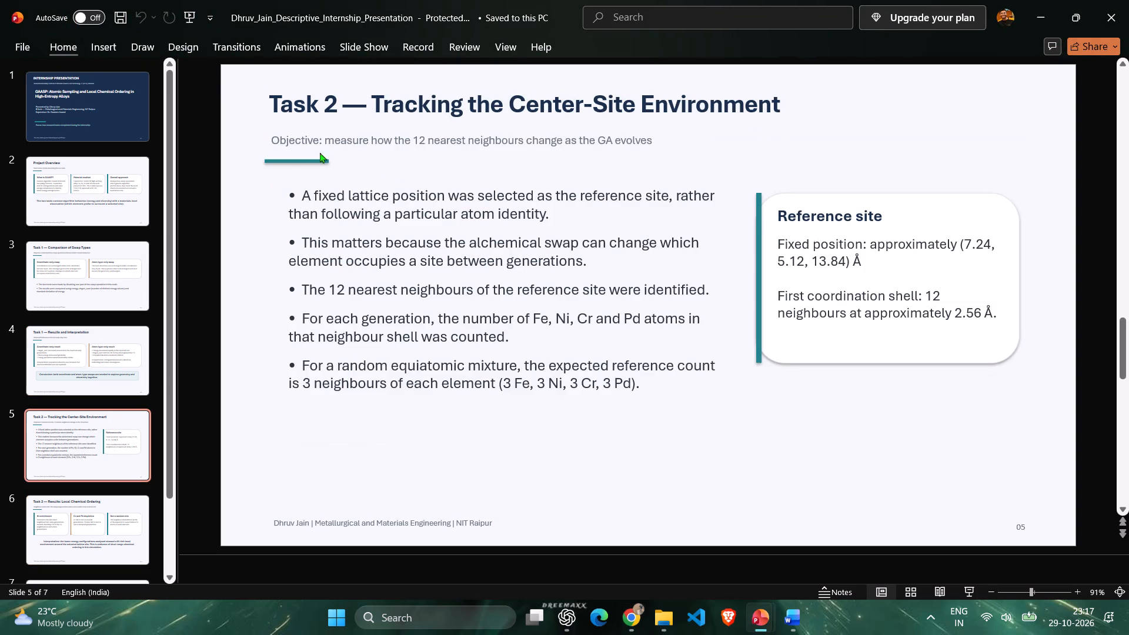
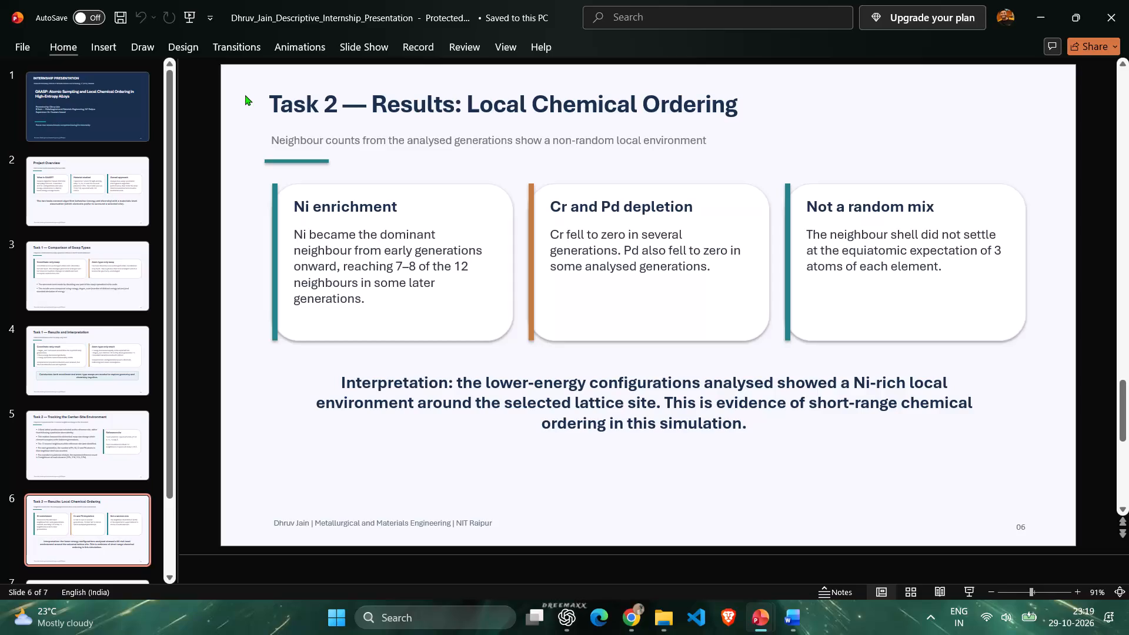
Examine the reference deck's Task 1 results, Task 2 results and Overall Conclusions and Learning slides for content to reuse.
key(Down)
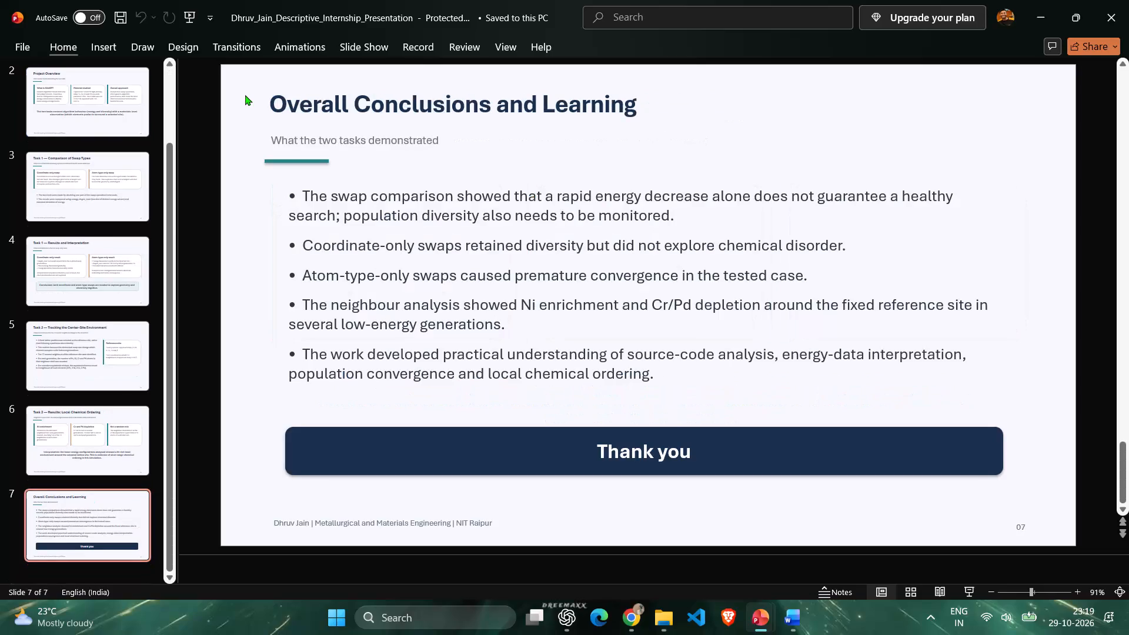
key(Down)
key(Up)
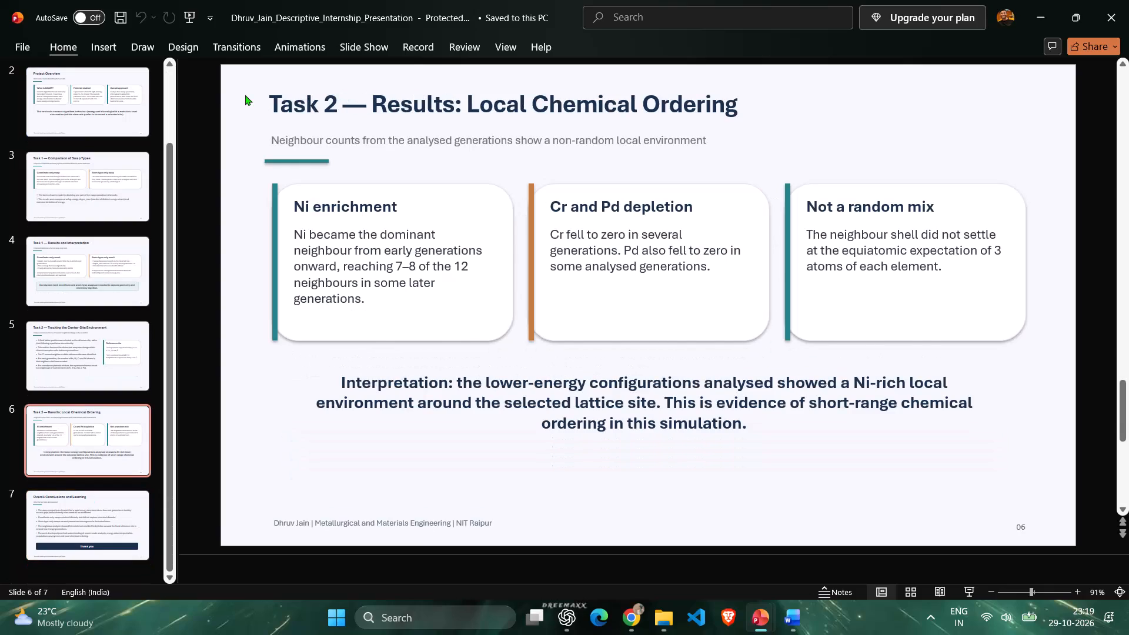
key(Down)
key(Up)
key(Up)
key(Down)
key(Down)
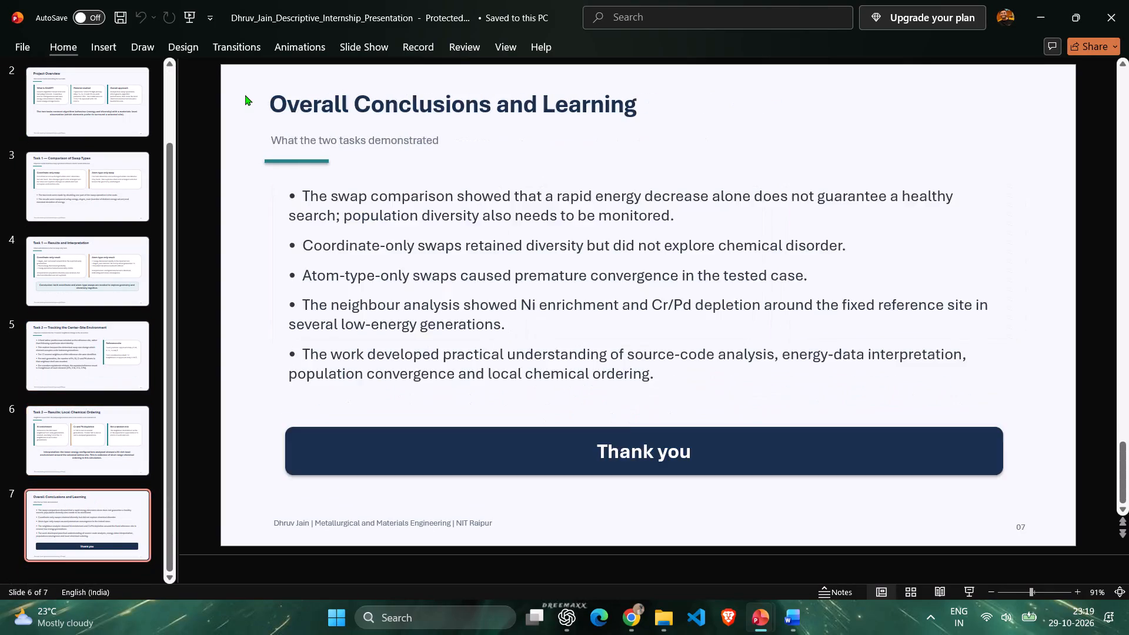
key(Up)
key(Up)
key(Left)
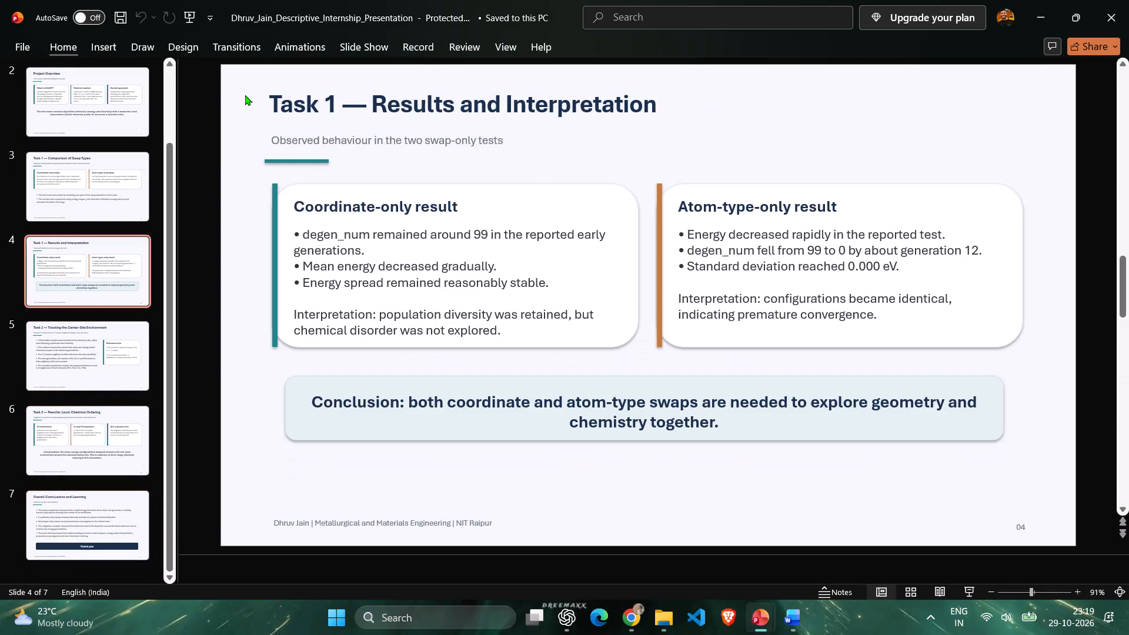
key(Down)
key(Up)
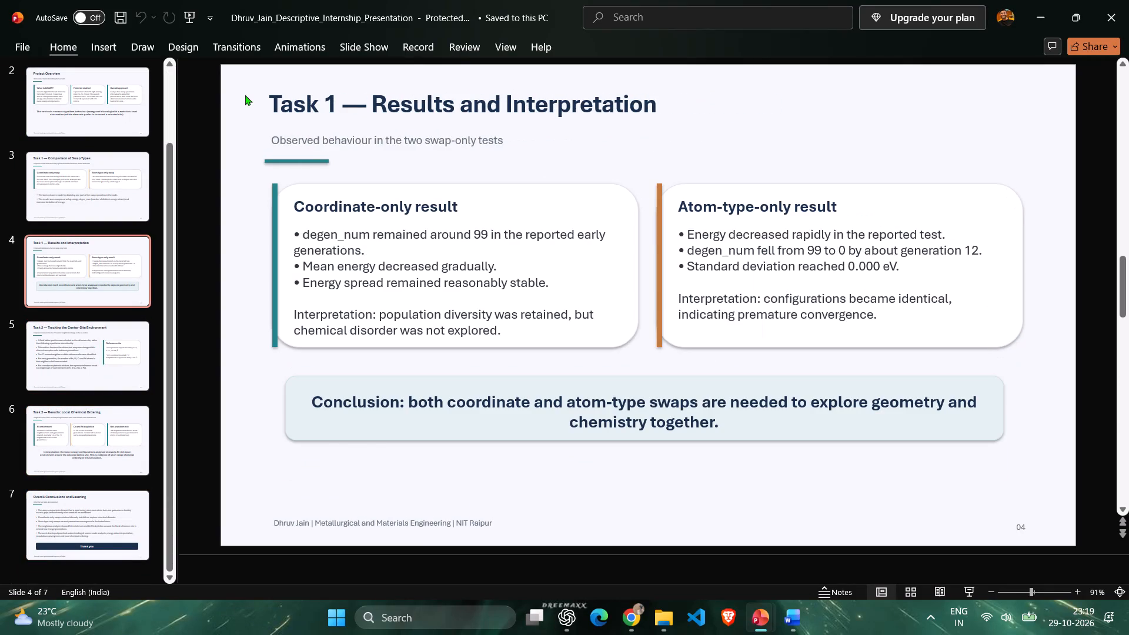
key(Up)
key(Down)
key(Down)
key(Down)
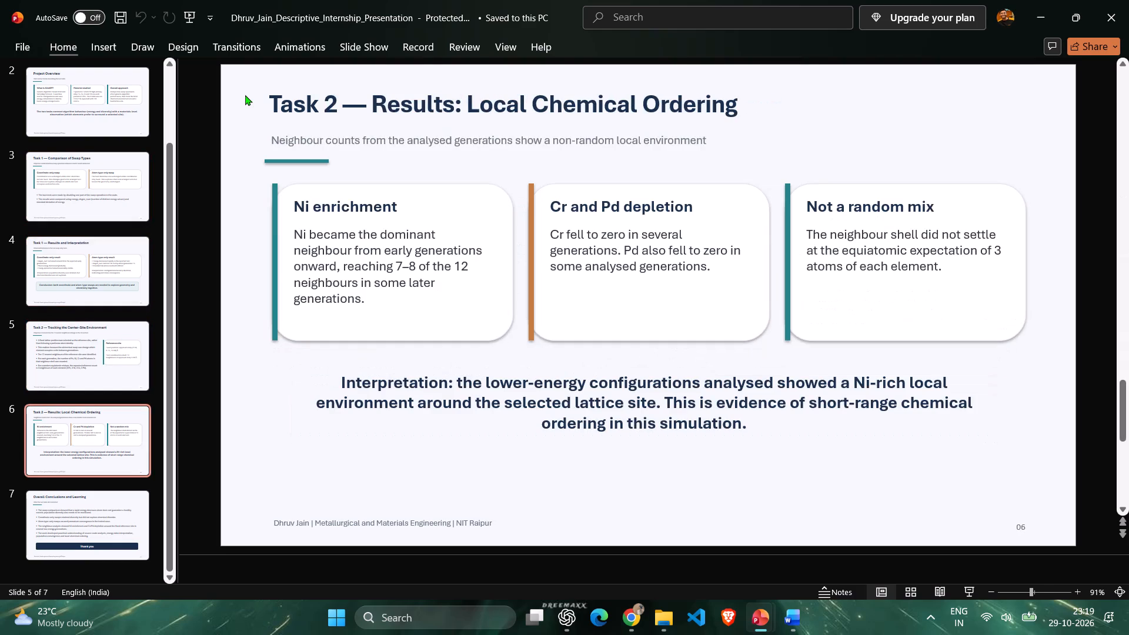
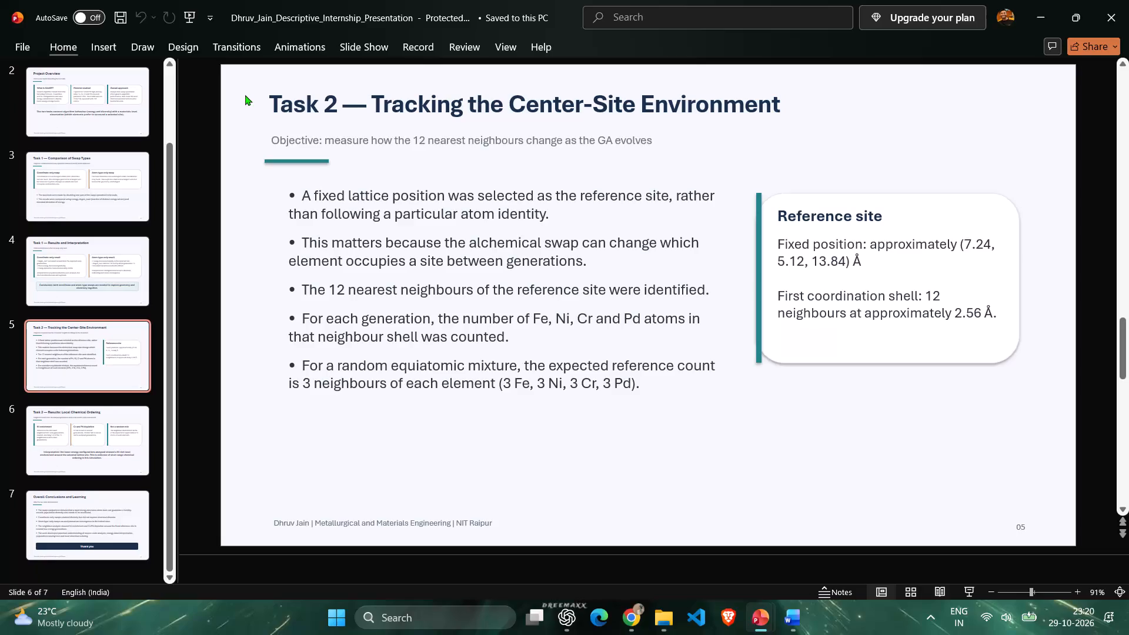
Switch to the internship report PDF and examine section 7, Finding the Center Atom, including the section 7.2 table of identification steps.
key(alt+Tab)
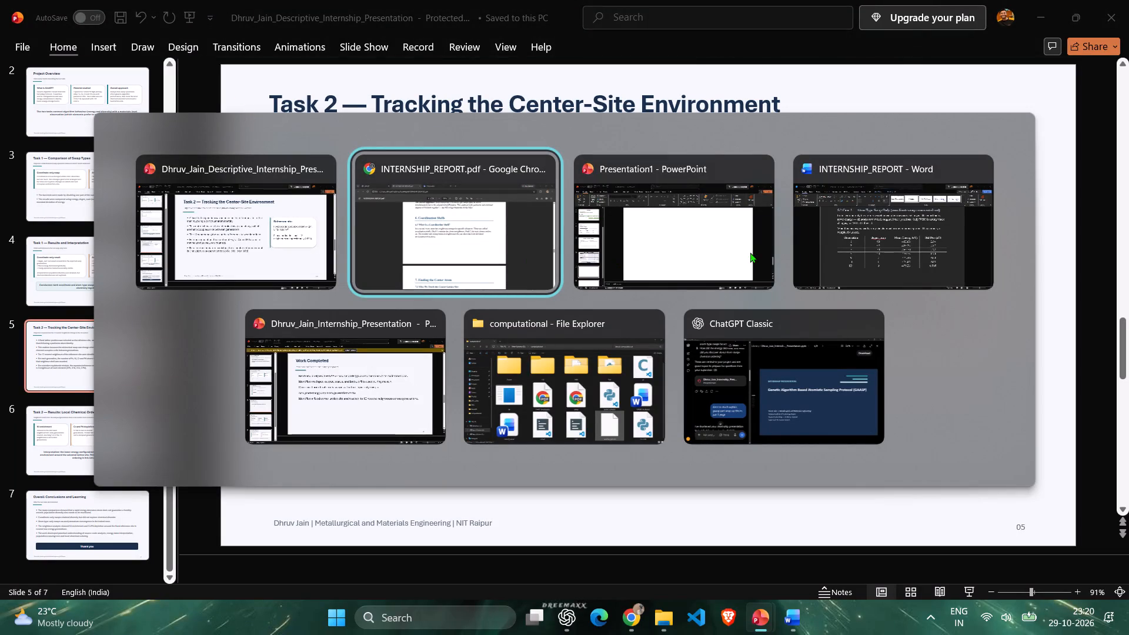
alt+click(415, 230)
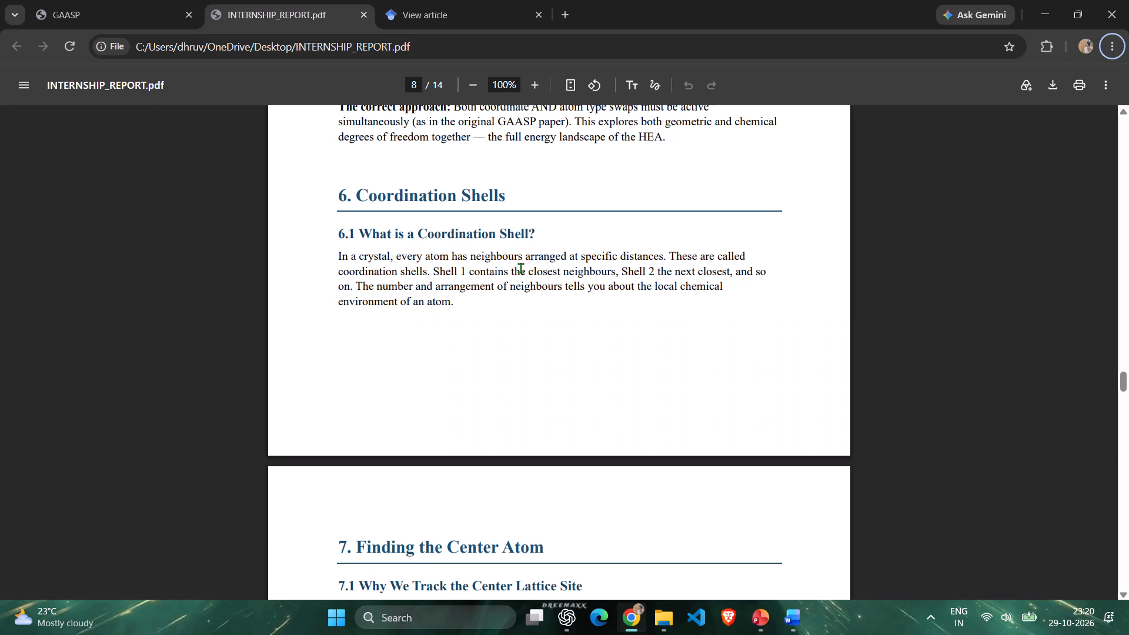
scroll(522, 268, down, 6)
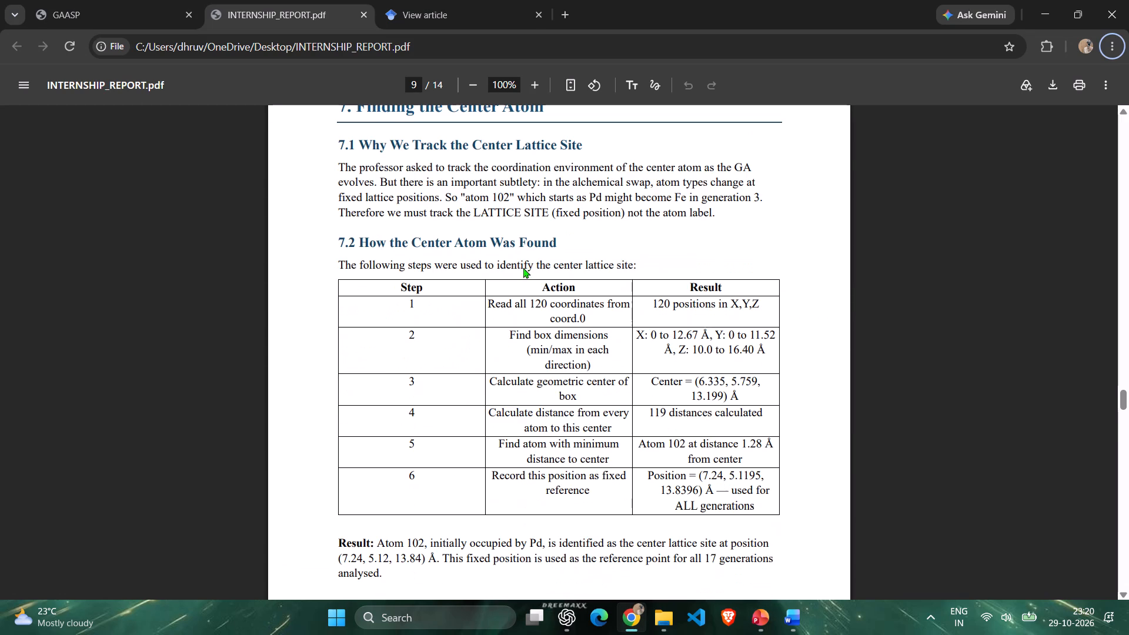
scroll(507, 313, up, 1)
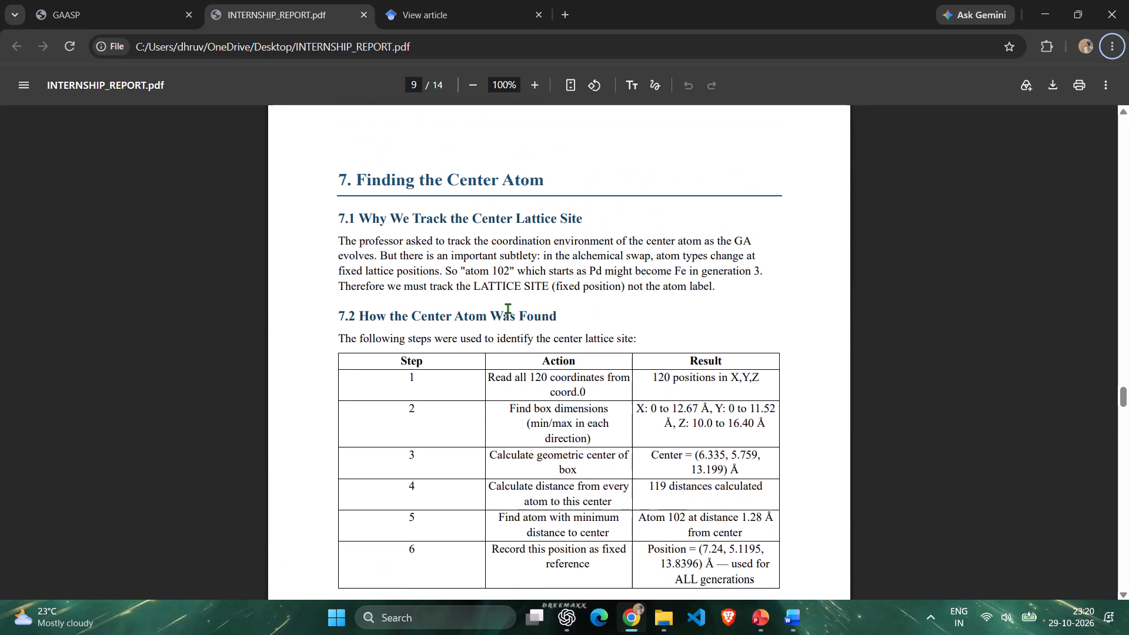
scroll(299, 315, down, 1)
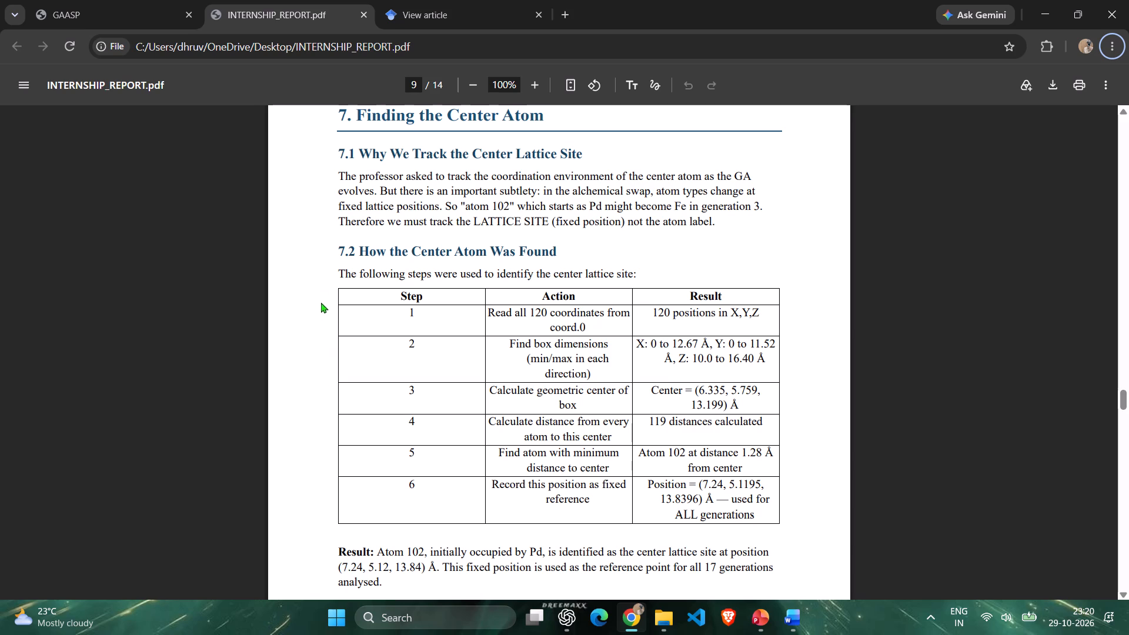
drag(327, 265, 568, 426)
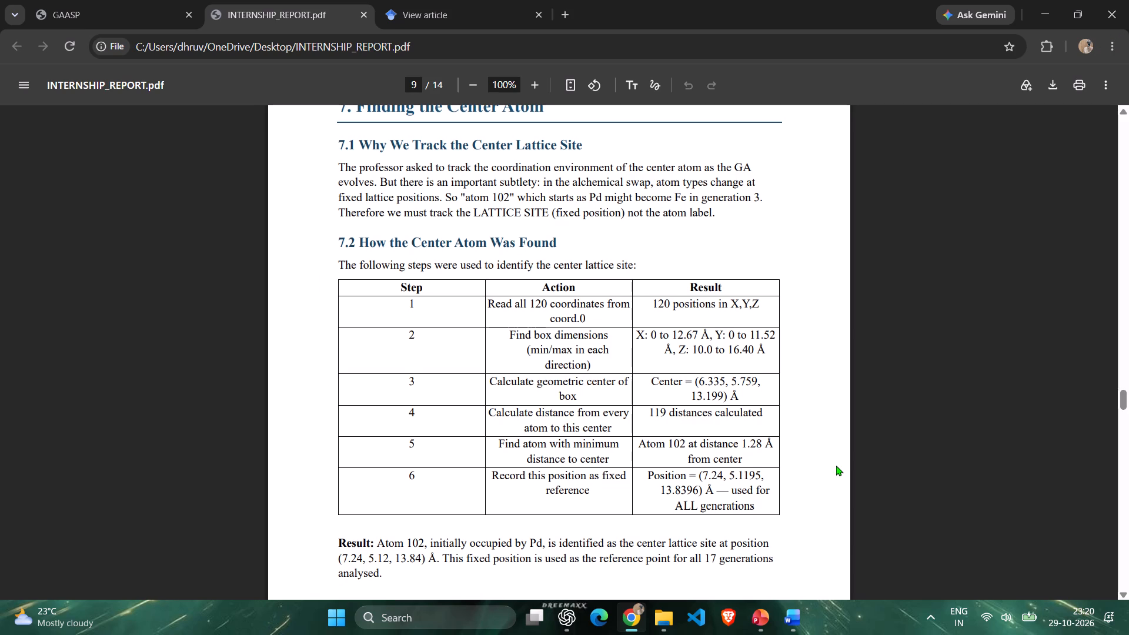
double_click(836, 465)
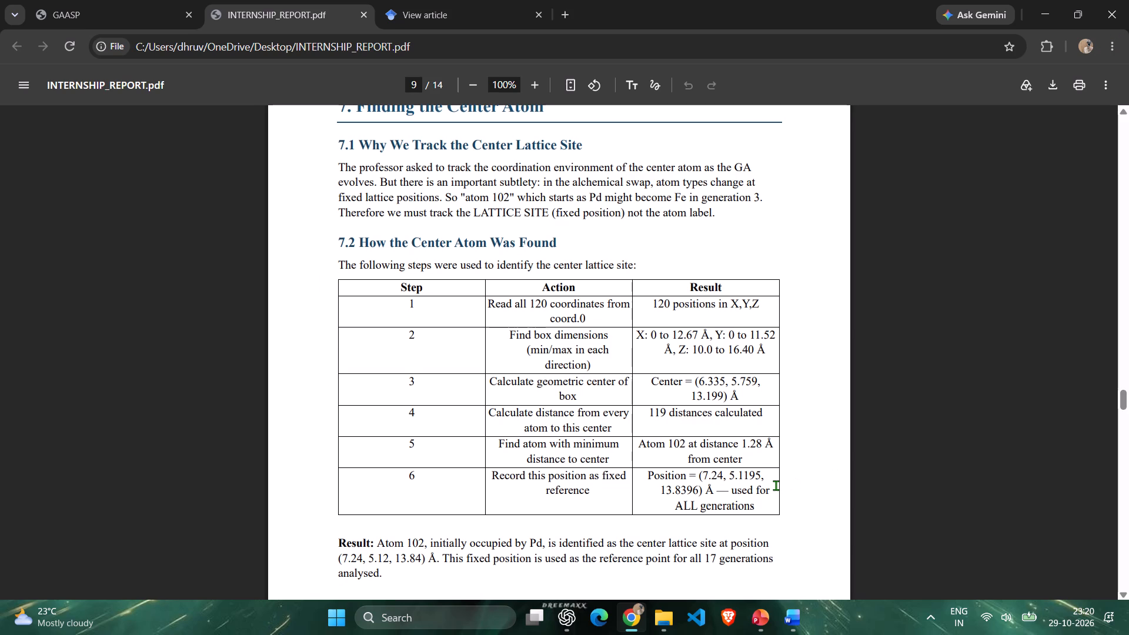
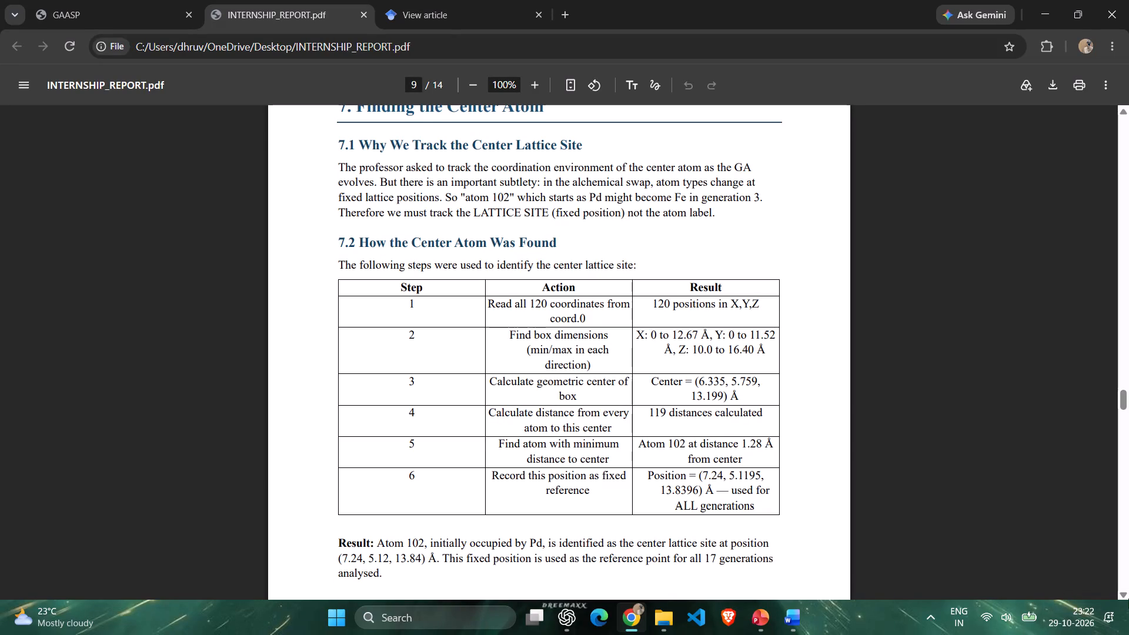
Examine the report's section 7.2 table and the result paragraph about the center lattice site.
scroll(1091, 591, down, 1)
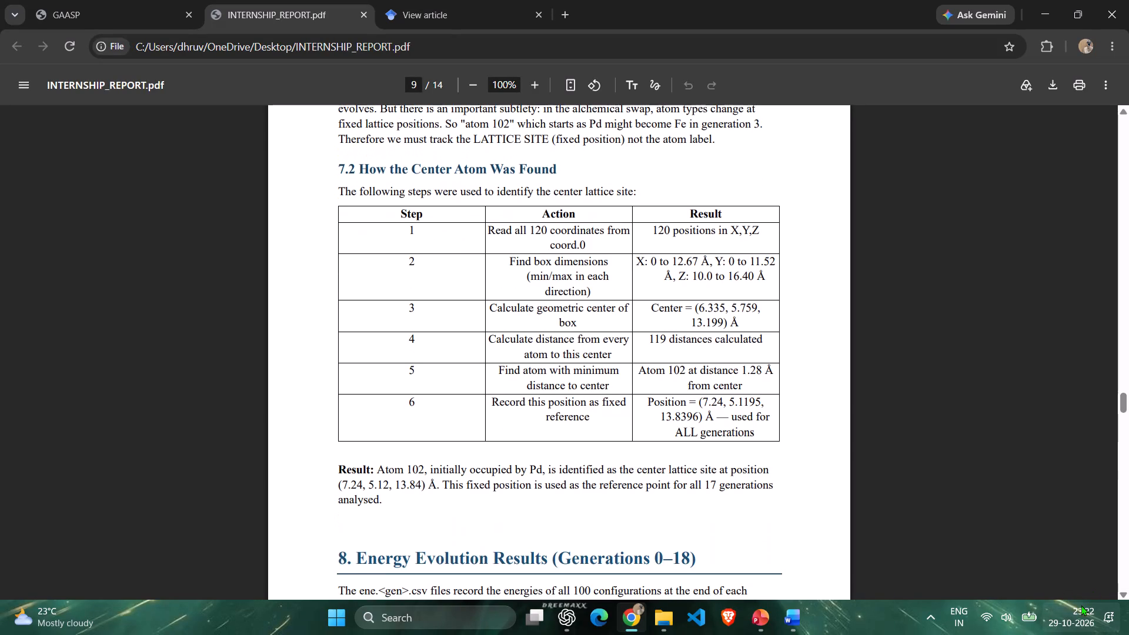
scroll(1081, 604, up, 2)
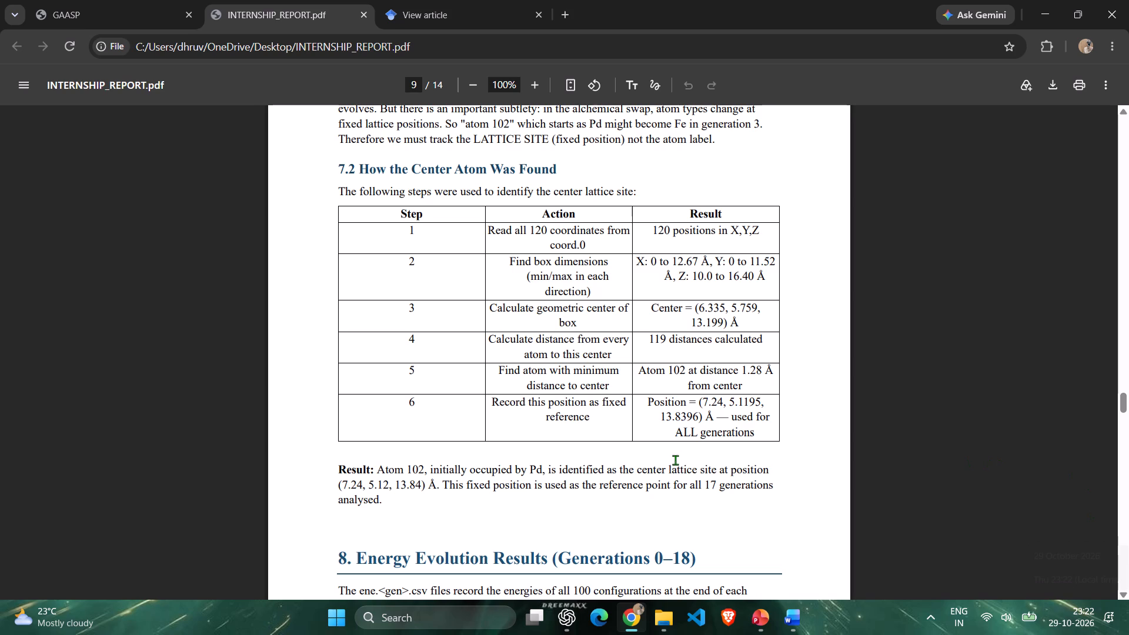
scroll(624, 477, up, 1)
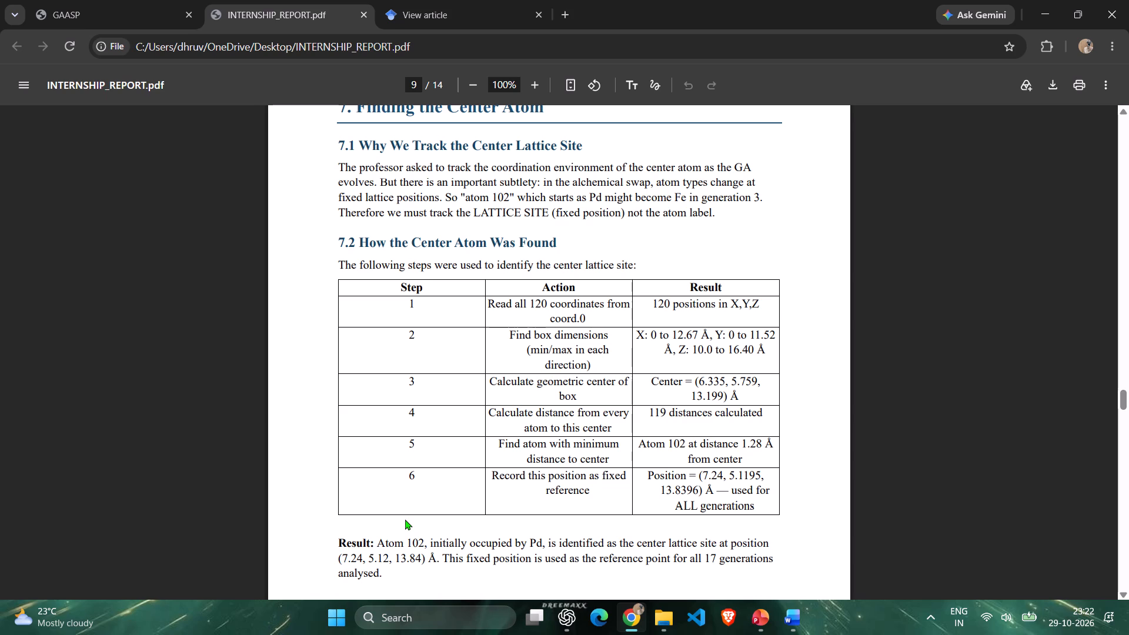
Copy the title "Task 2 — Tracking the Center-Site Environment" from the reference deck and paste it onto blank slide 7 of Presentation1.
key(alt+Tab)
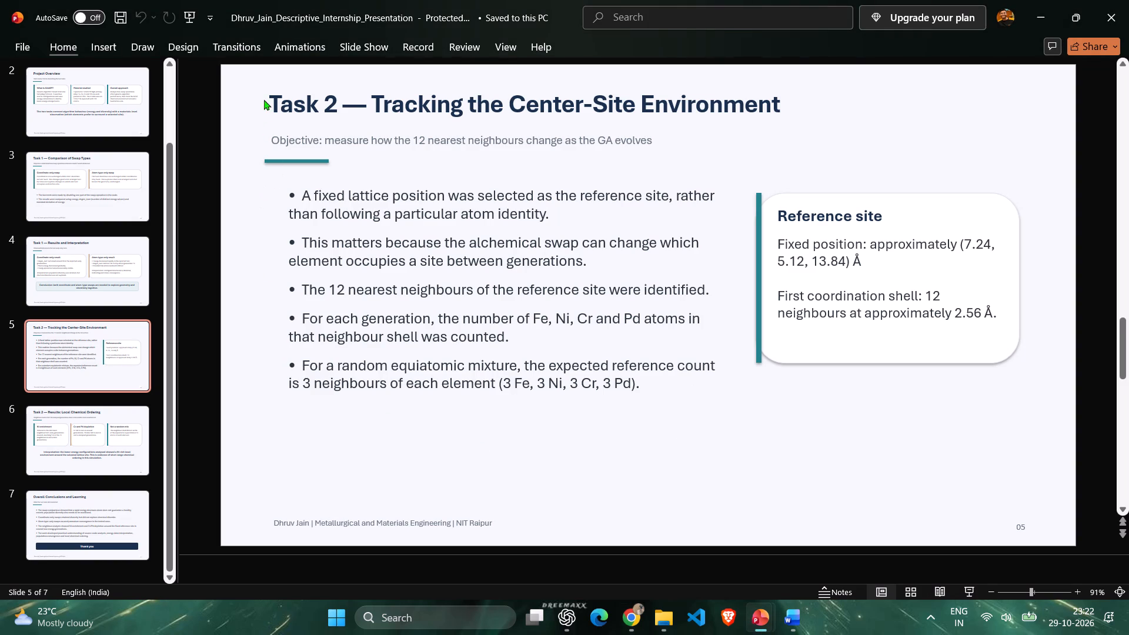
click(256, 75)
drag(255, 75, 680, 121)
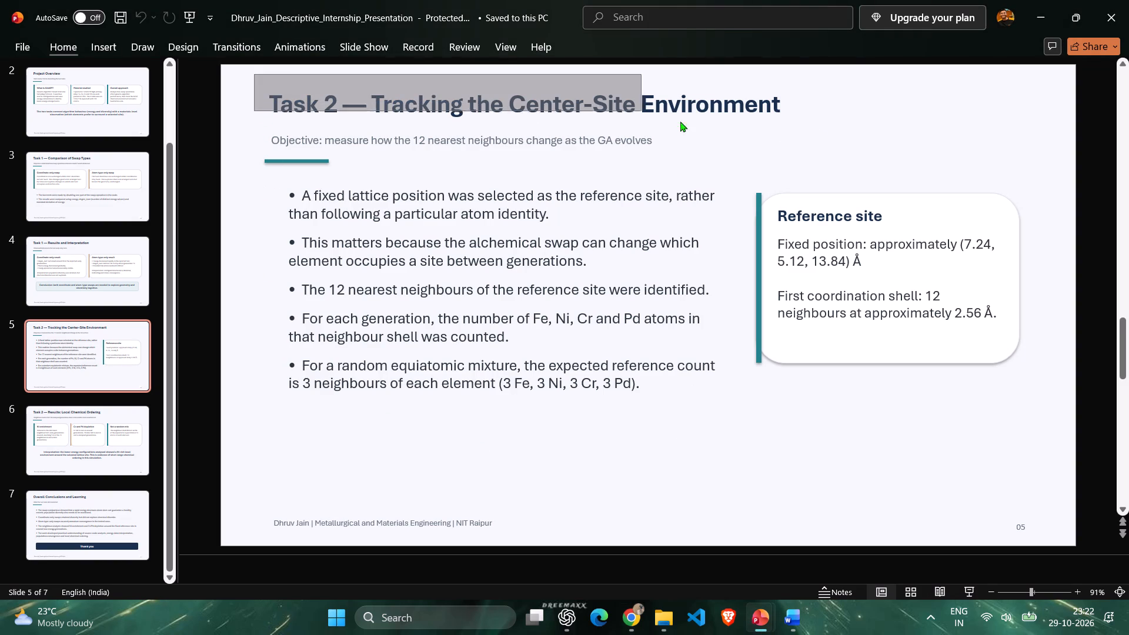
drag(680, 121, 844, 129)
click(763, 136)
click(506, 111)
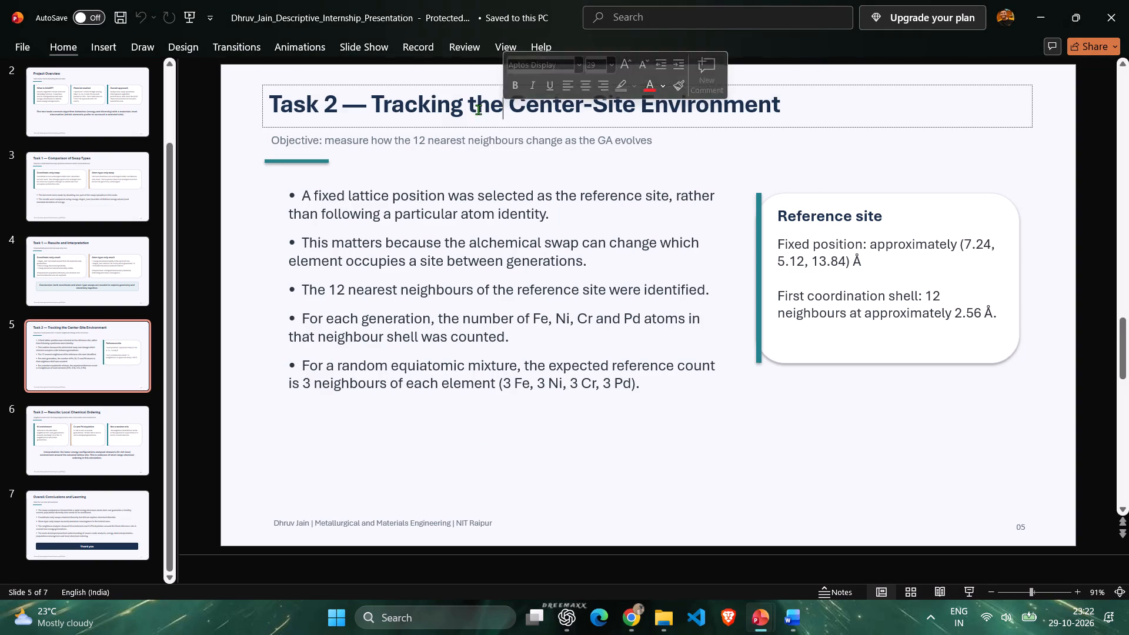
drag(239, 73, 1127, 131)
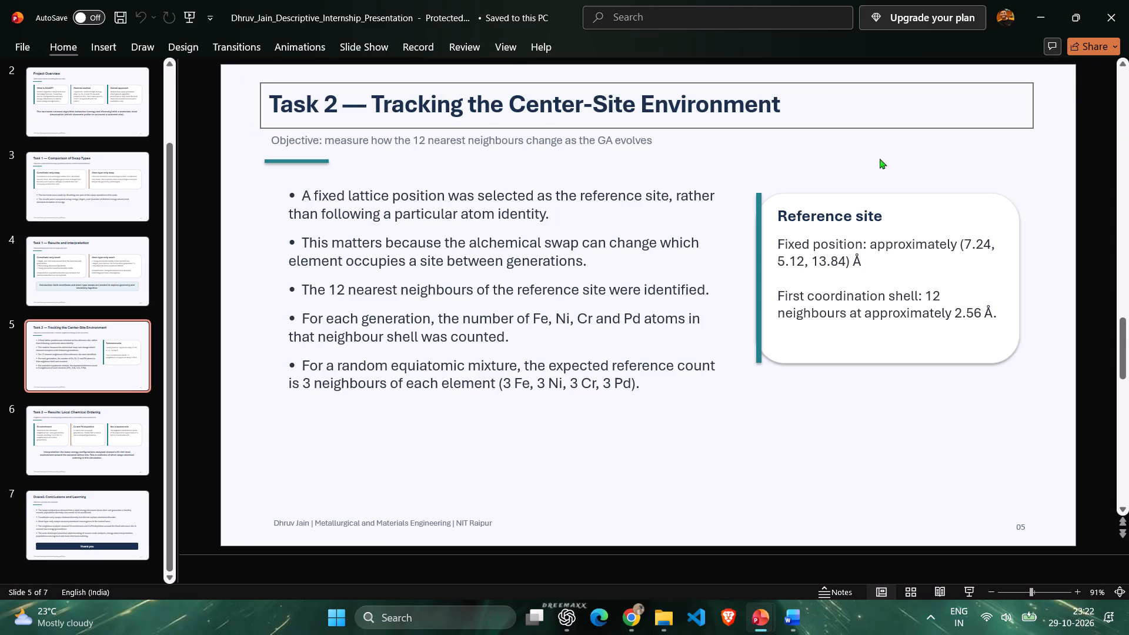
key(ctrl+c)
key(alt+Tab)
key(alt+Tab)
alt+click(663, 244)
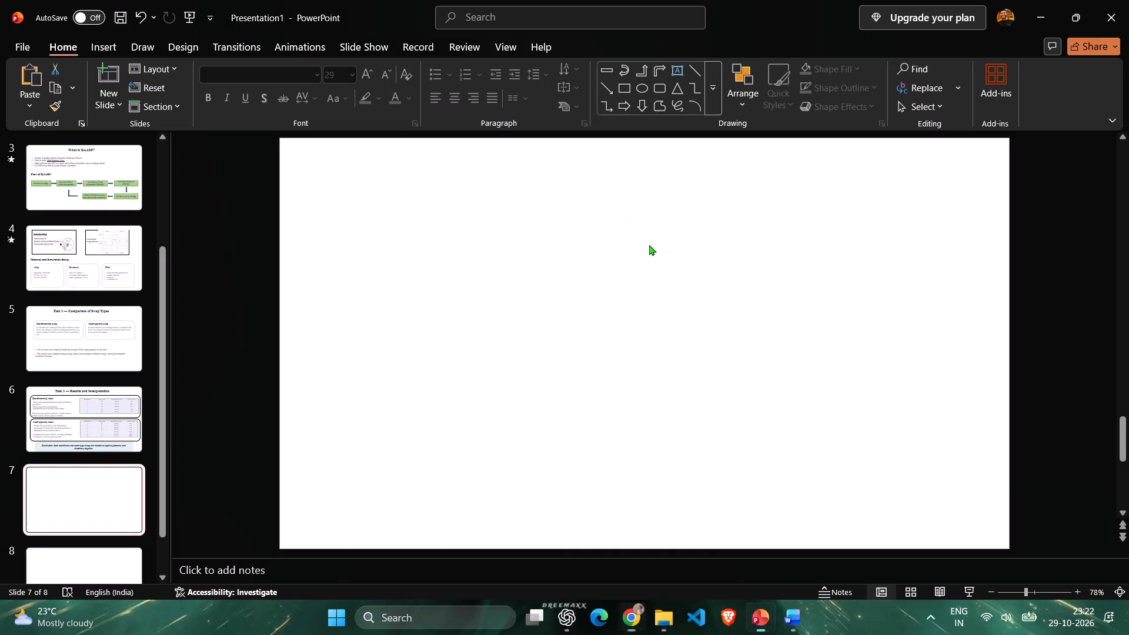
alt+double_click(464, 184)
click(456, 169)
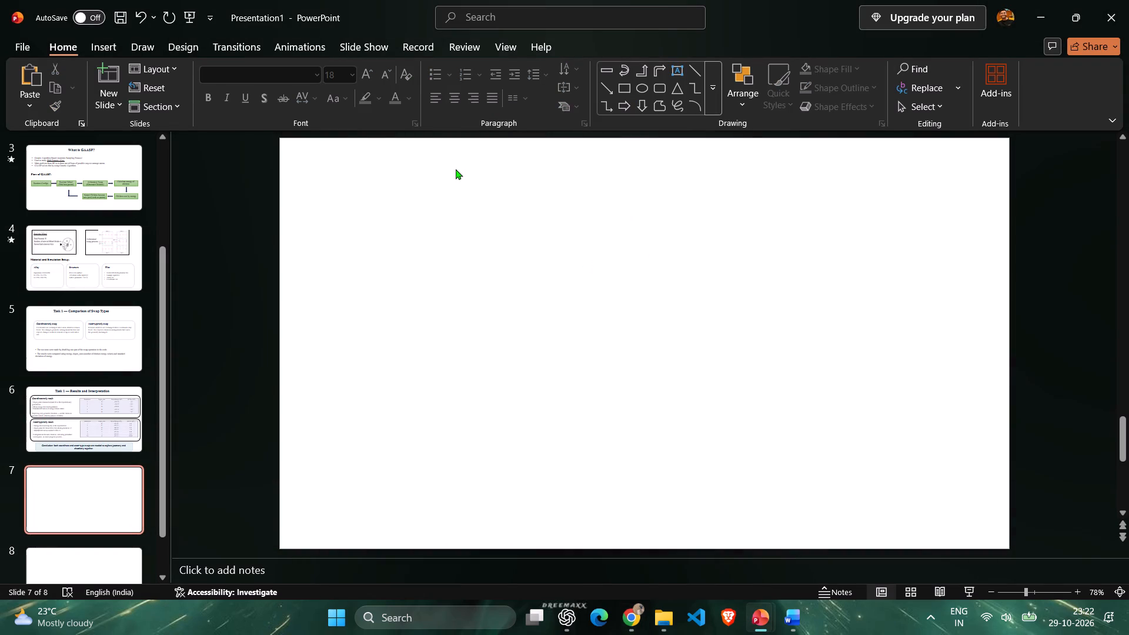
key(ctrl+v)
click(578, 418)
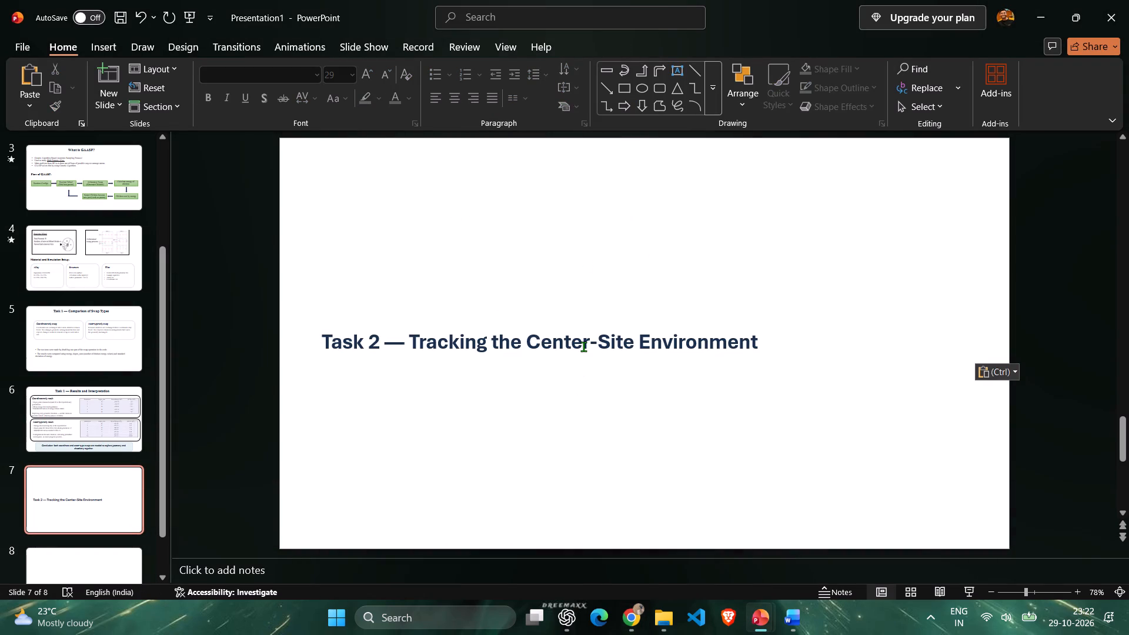
Narrow the pasted title box to fit its text and move it to the top center of slide 7.
click(583, 346)
drag(973, 342, 779, 339)
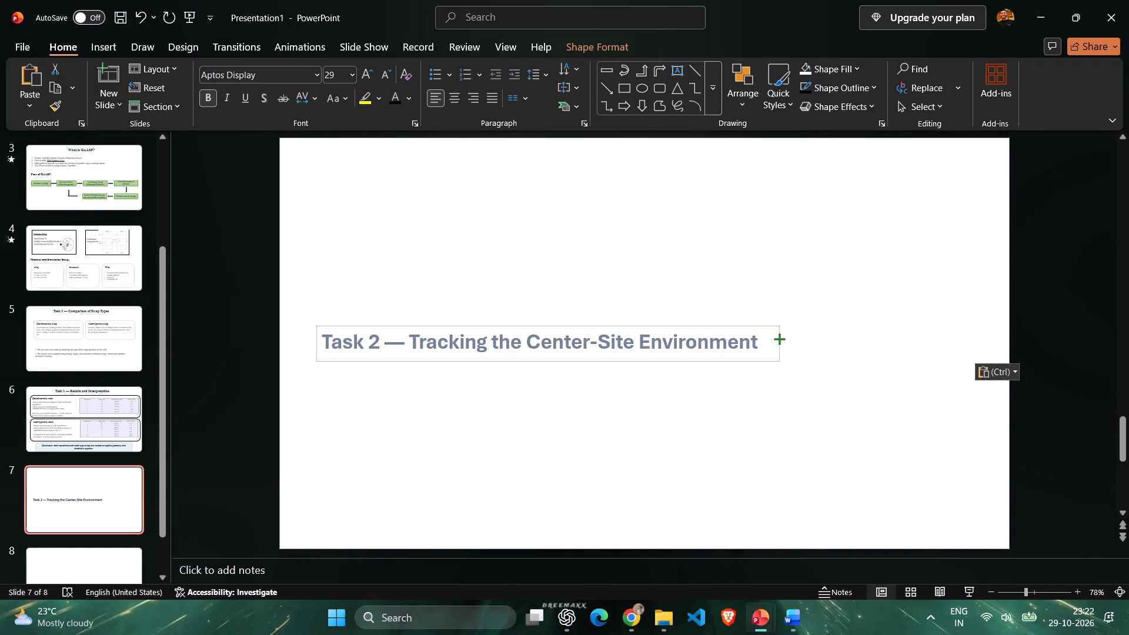
drag(779, 339, 768, 339)
key(Up)
key(Up)
key(Up)
key(Up)
key(Up)
key(Up)
key(Up)
key(Up)
key(Up)
key(Up)
key(Up)
key(Up)
key(Up)
key(Up)
key(Up)
key(Up)
key(Up)
key(Up)
key(Up)
key(Up)
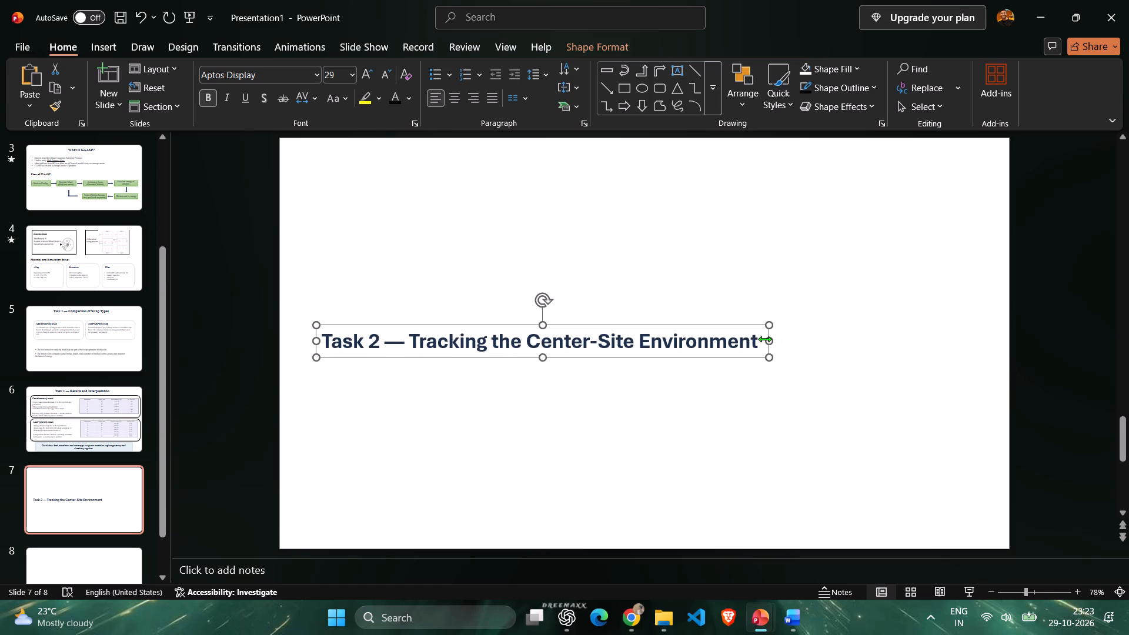
key(Up)
key(Up)
key(Up)
key(Up)
key(Up)
key(Up)
key(Up)
key(Up)
key(Up)
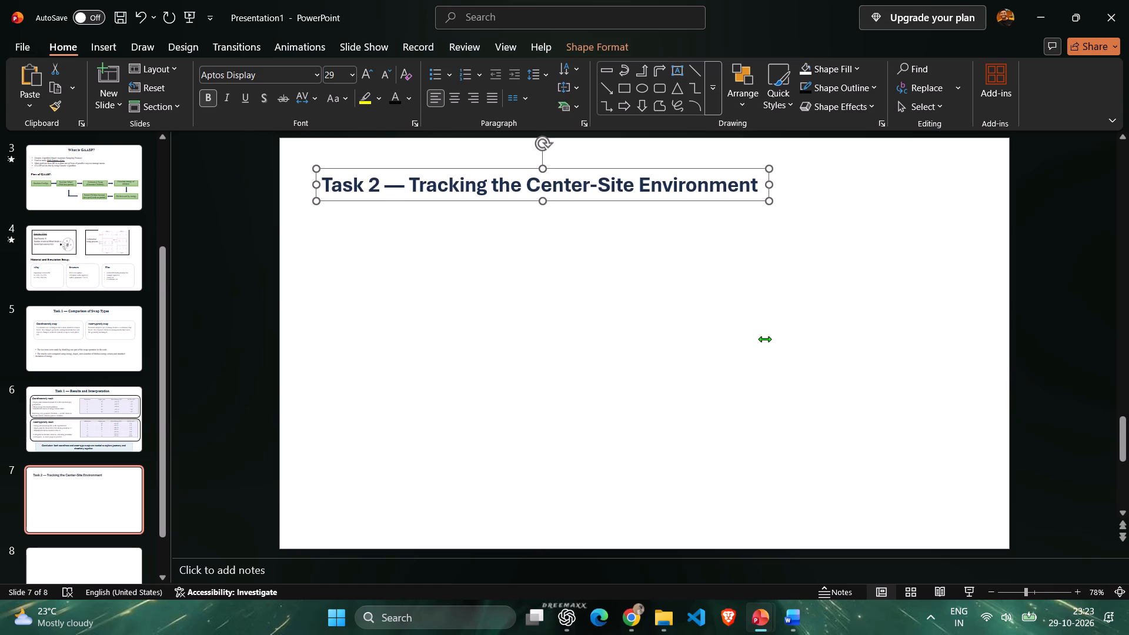
key(Right)
key(Right)
key(Right)
key(Right)
key(Right)
key(Right)
key(Right)
key(Right)
key(Right)
key(Right)
key(Right)
key(Right)
key(Right)
key(Right)
key(Right)
key(Right)
key(Right)
key(Right)
key(Right)
key(Right)
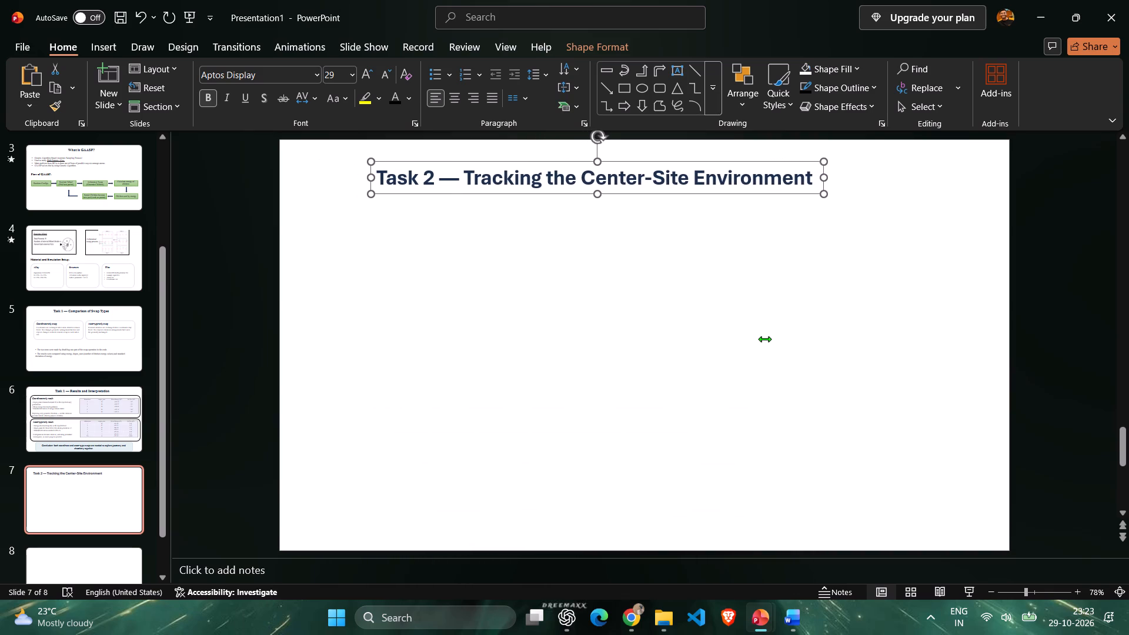
key(Up)
key(Up)
key(Up)
key(Up)
key(Up)
key(Up)
key(Up)
key(Up)
key(Up)
key(Up)
key(Up)
key(Up)
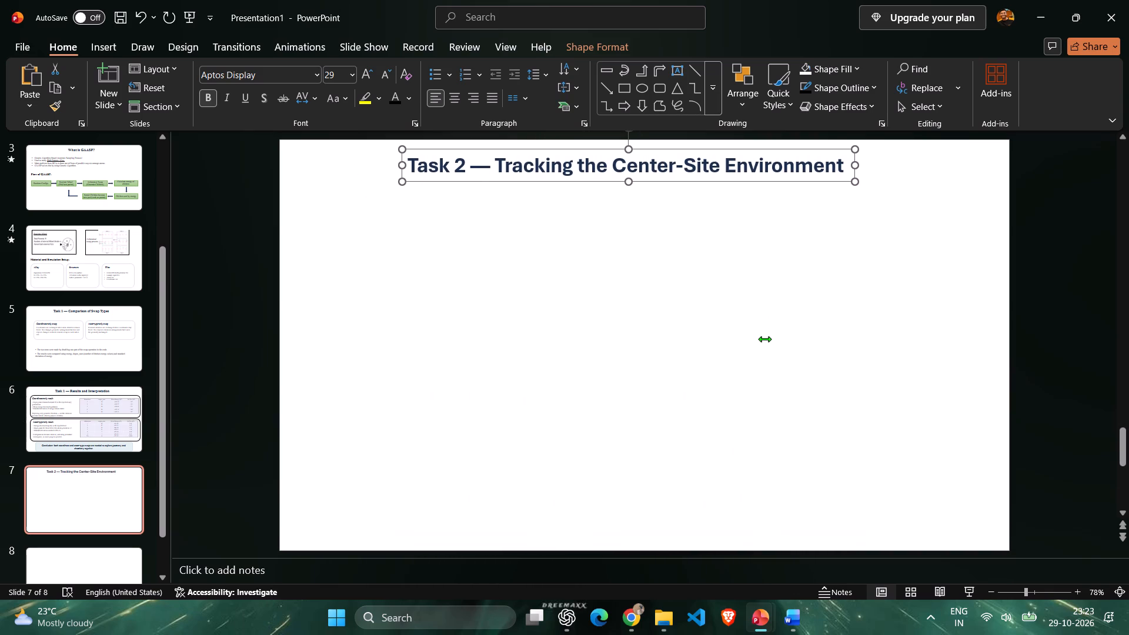
key(Down)
key(Down)
key(Down)
key(Right)
key(Right)
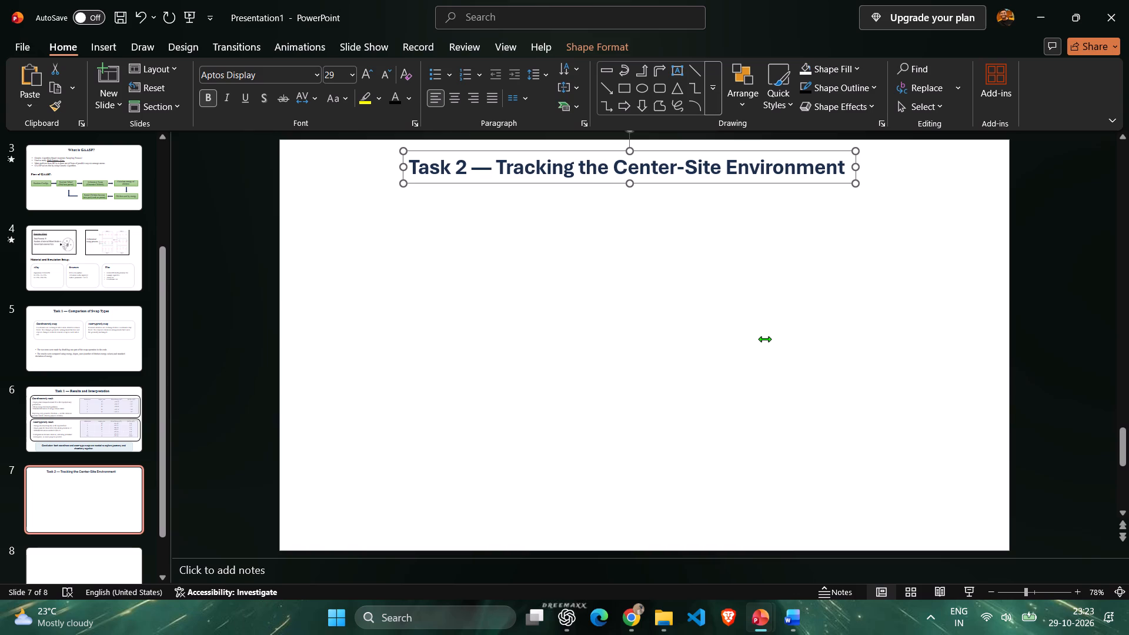
key(Right)
click(813, 332)
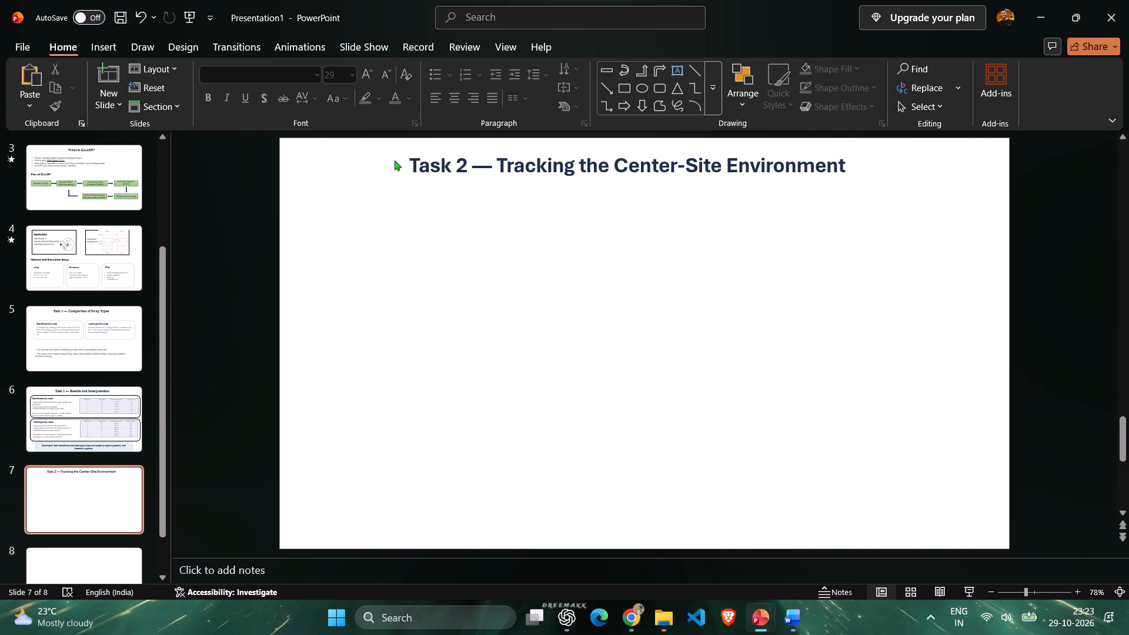
Set the slide 7 title's font to Times New Roman and widen its box so the title fits on one line.
drag(357, 144, 894, 198)
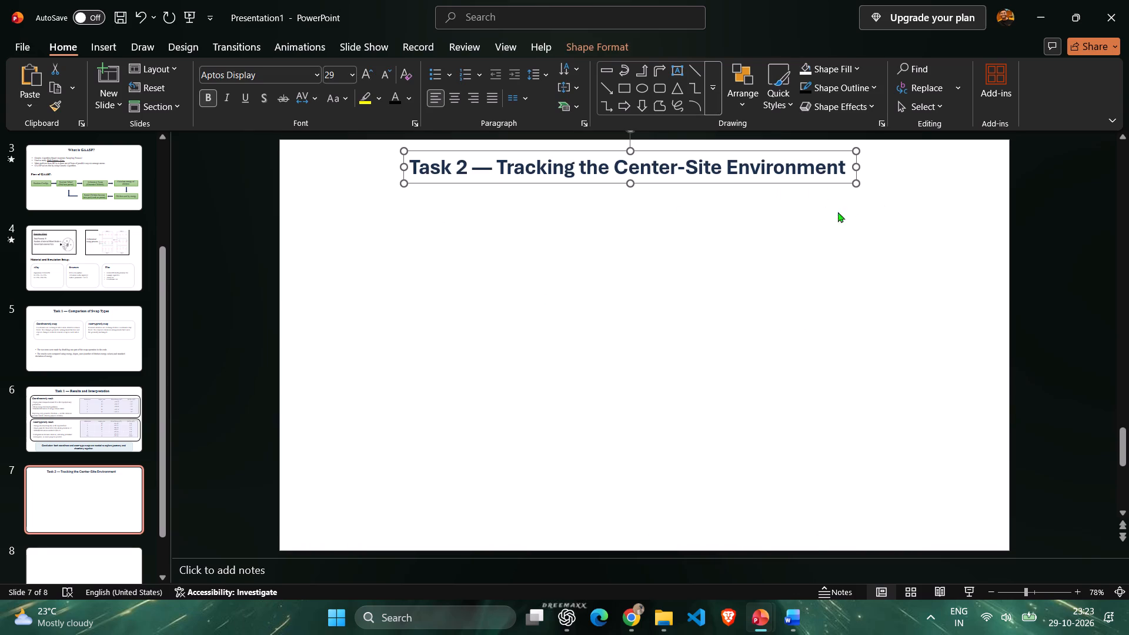
click(326, 75)
click(313, 70)
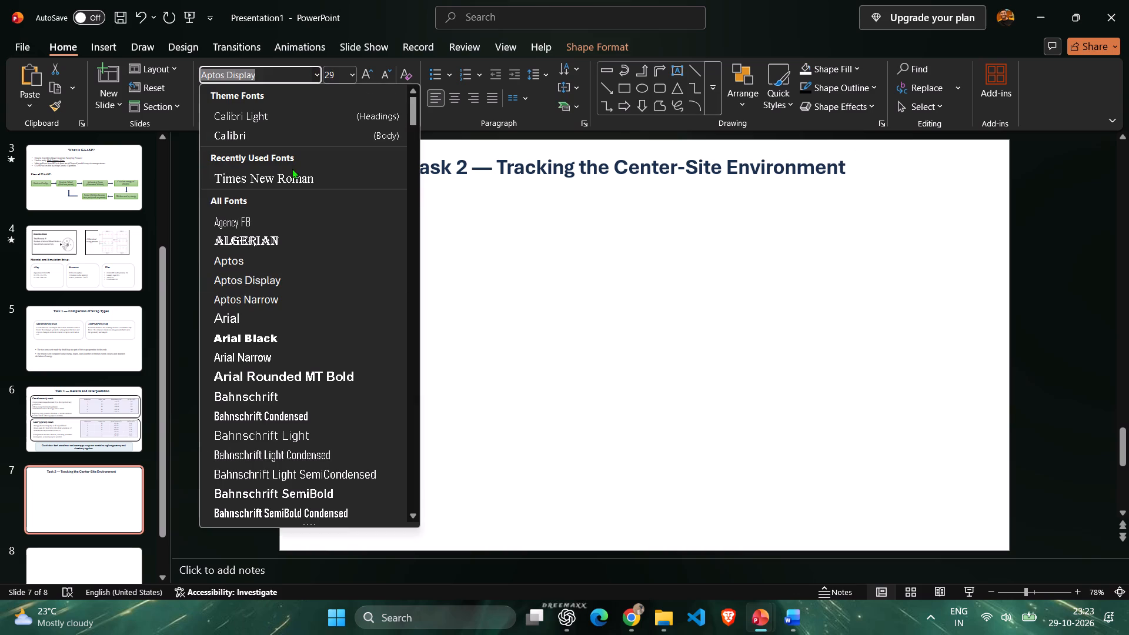
click(292, 175)
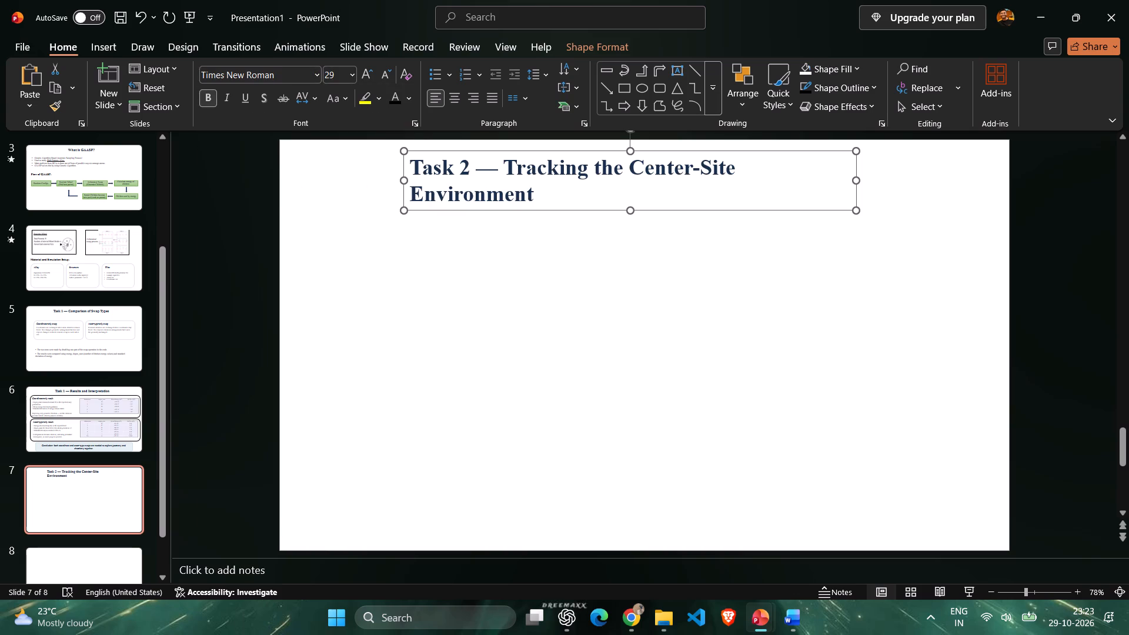
drag(854, 181, 916, 180)
click(695, 352)
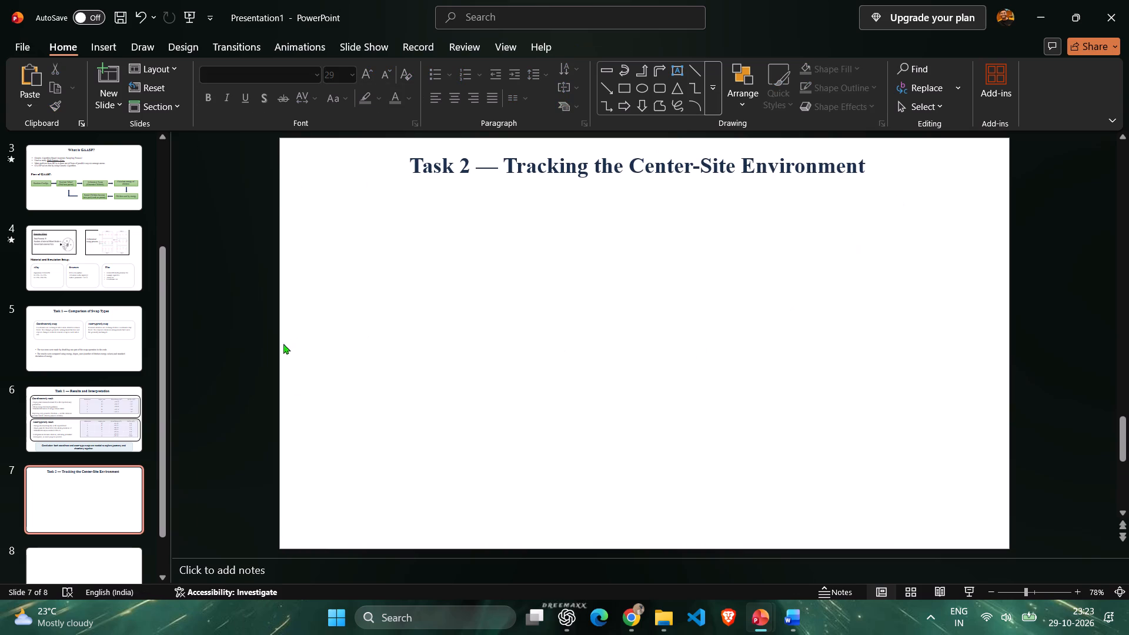
Review the Task 1 slides 5 and 6 to compare their title and content layout with slide 7.
scroll(278, 350, up, 1)
scroll(349, 326, up, 1)
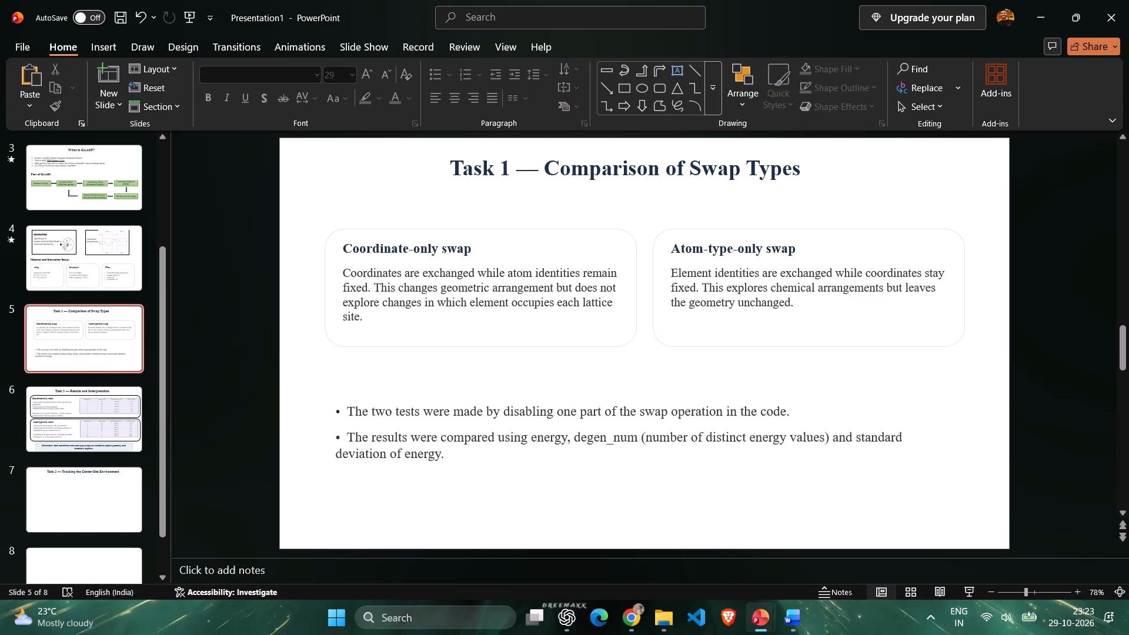
scroll(446, 247, down, 1)
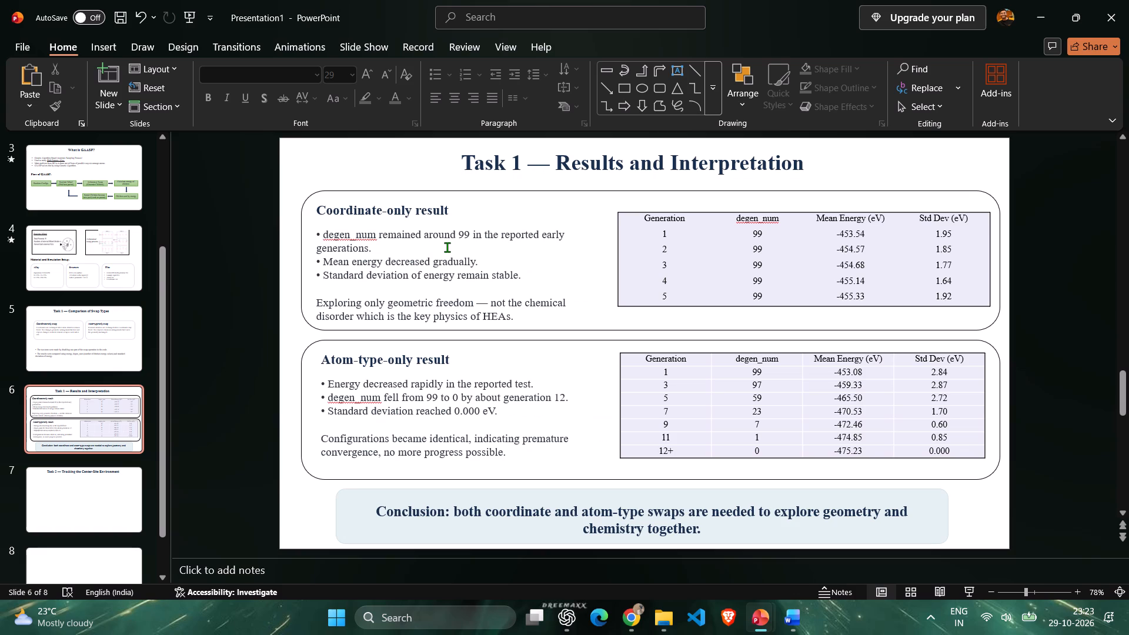
scroll(447, 247, down, 1)
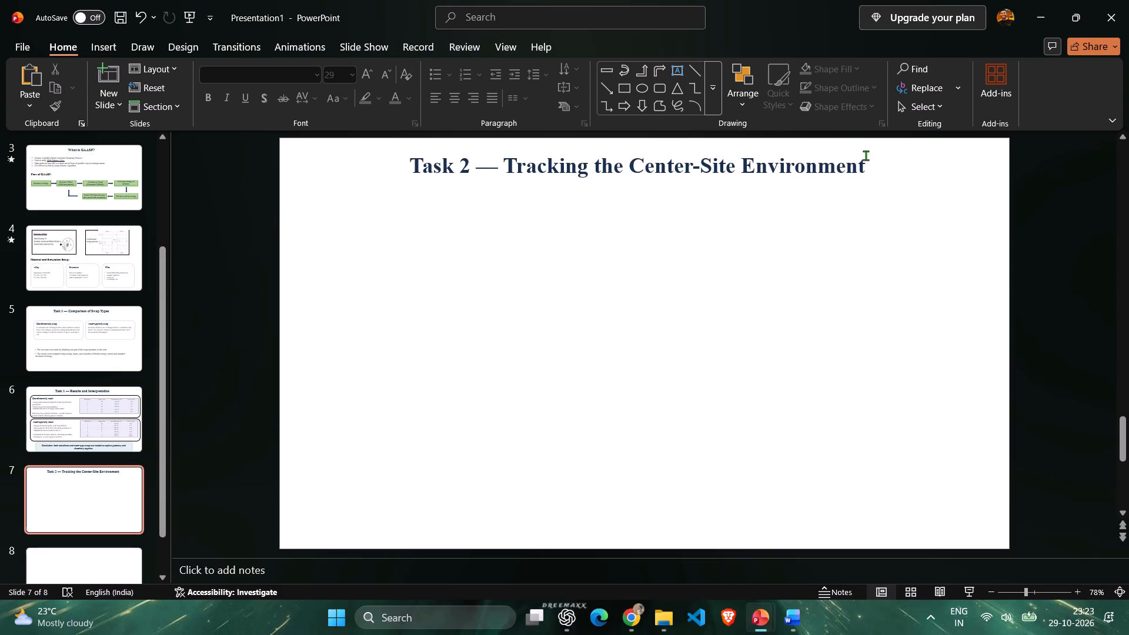
click(543, 230)
Return to the reference deck's Task 2 slide and select the objective line about the 12 nearest neighbours.
key(alt+Tab)
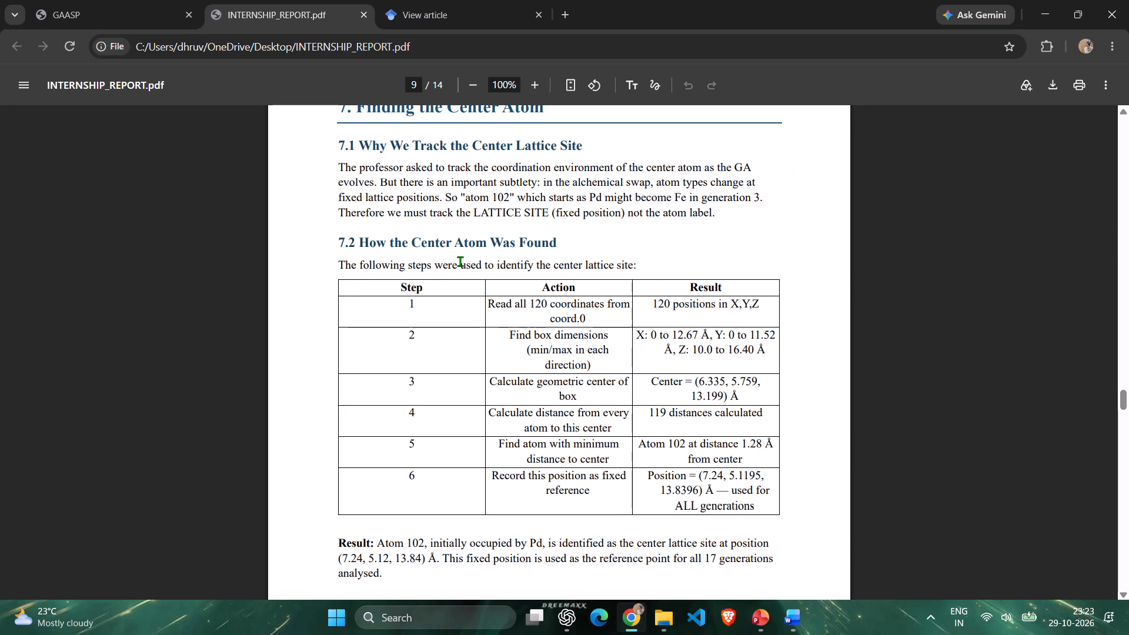
key(alt+Tab)
alt+click(659, 200)
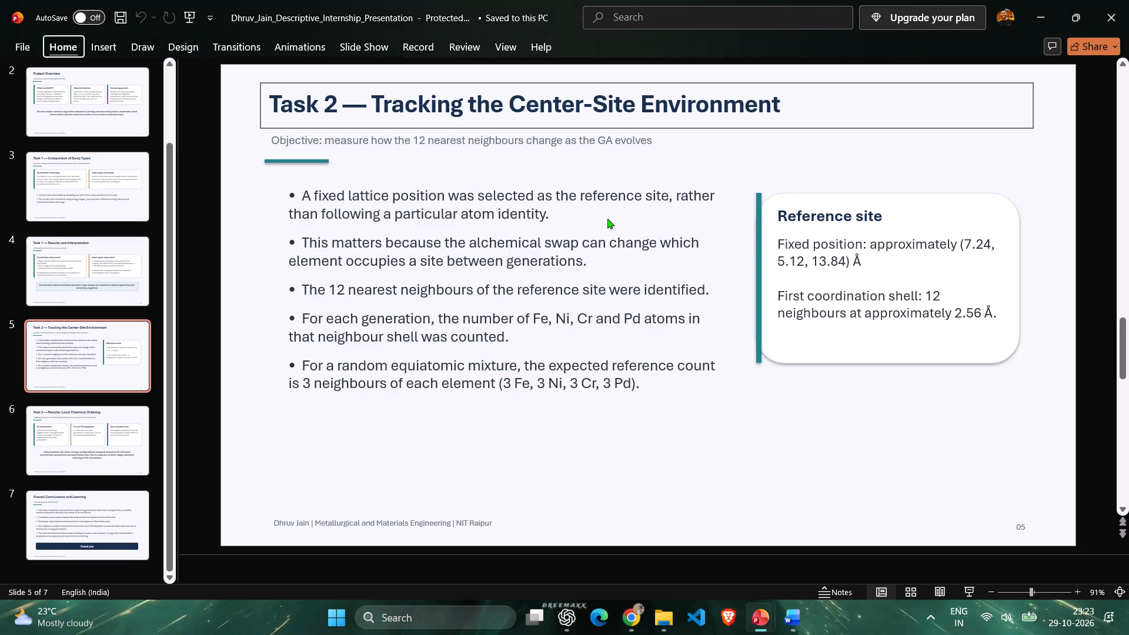
drag(279, 143, 279, 138)
click(221, 176)
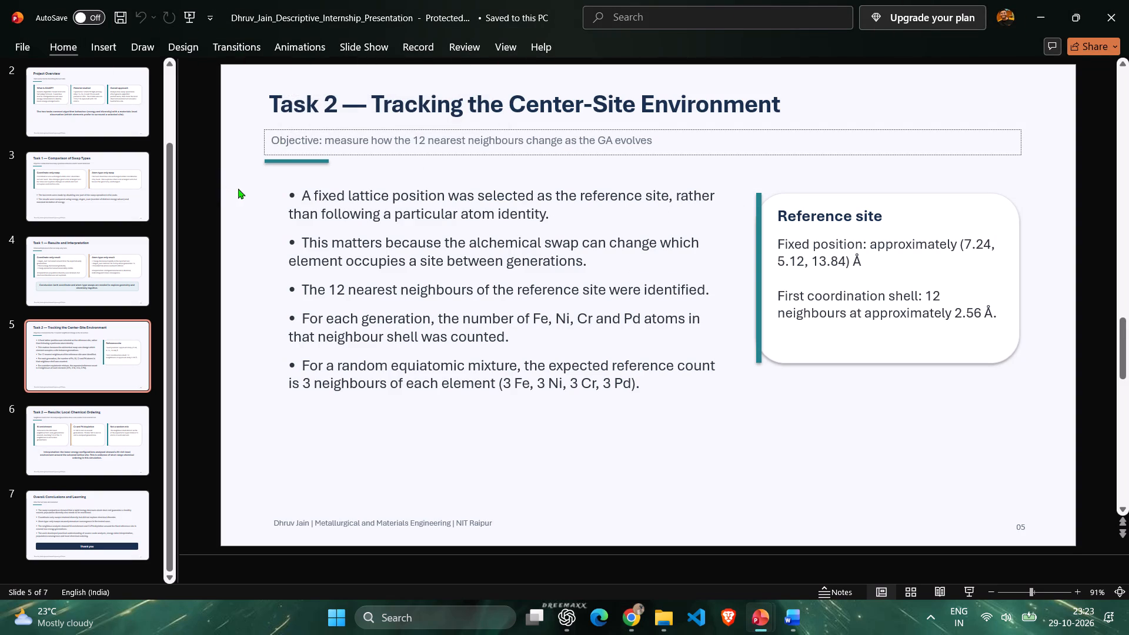
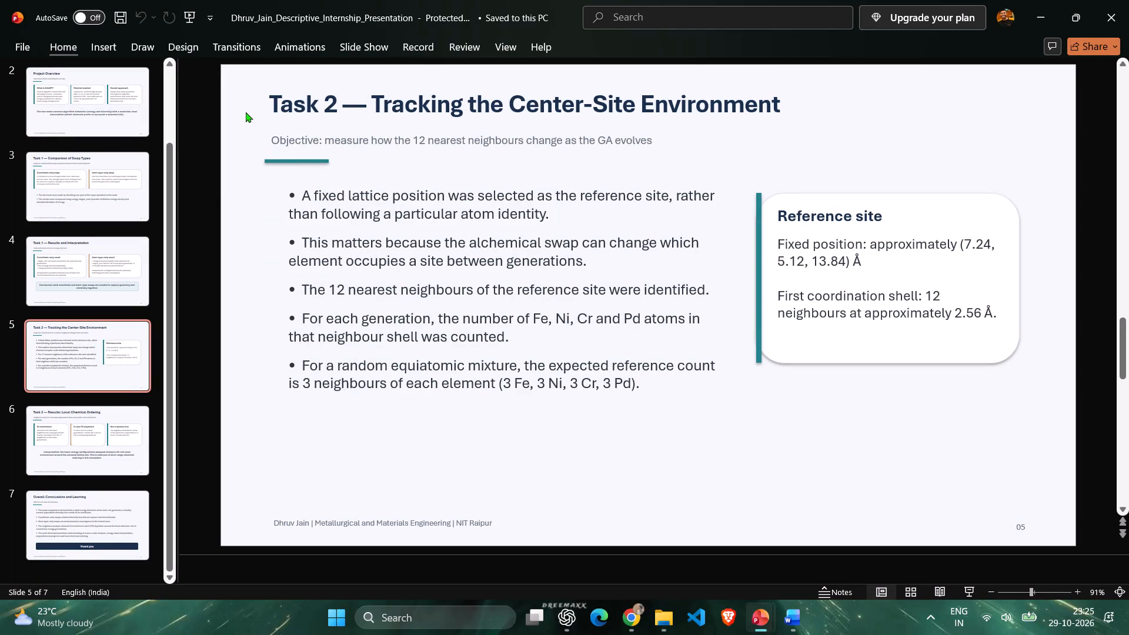
Copy the objective line about the 12 nearest neighbours from the reference deck and paste it onto slide 7 of Presentation1.
drag(246, 116, 520, 158)
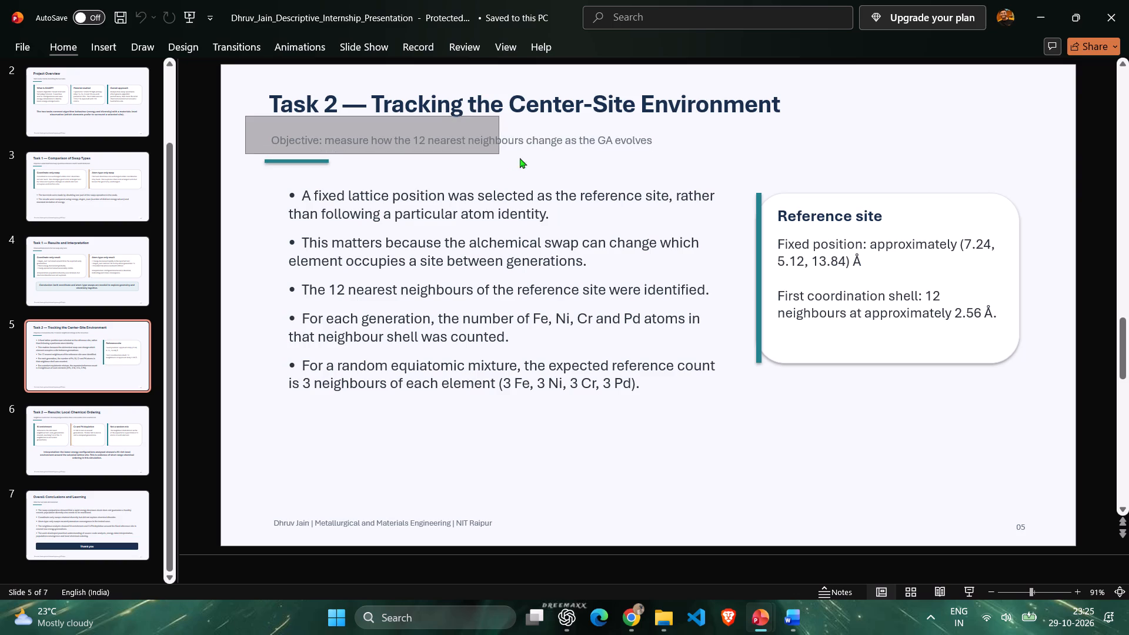
drag(520, 158, 692, 162)
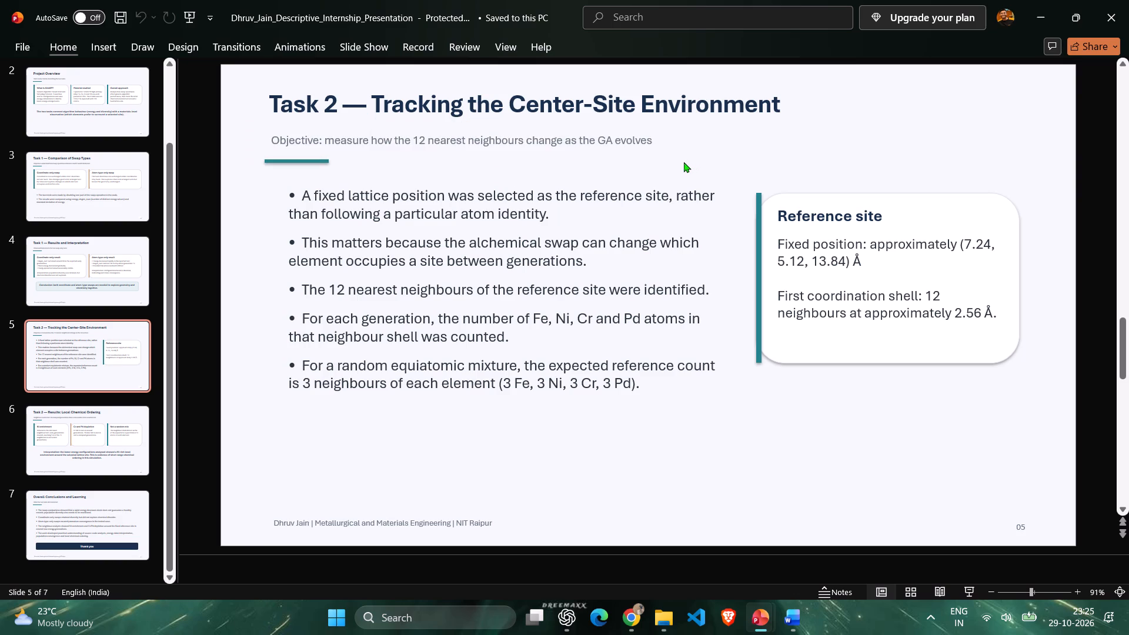
click(696, 150)
key(ctrl+c)
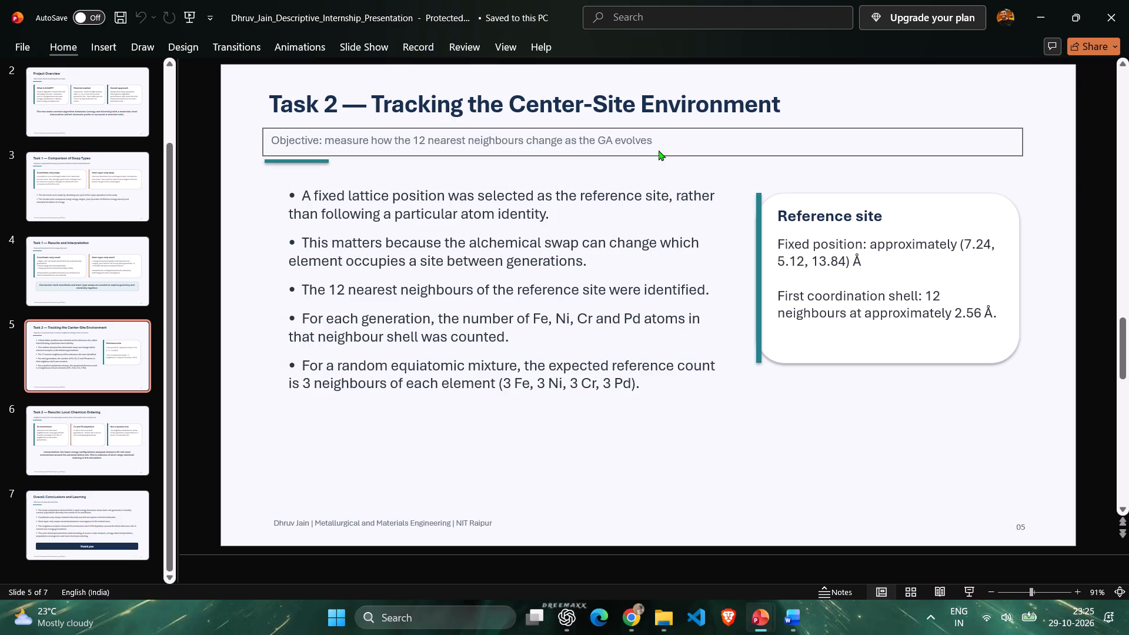
key(alt+Tab)
key(alt+Tab)
key(alt+grave)
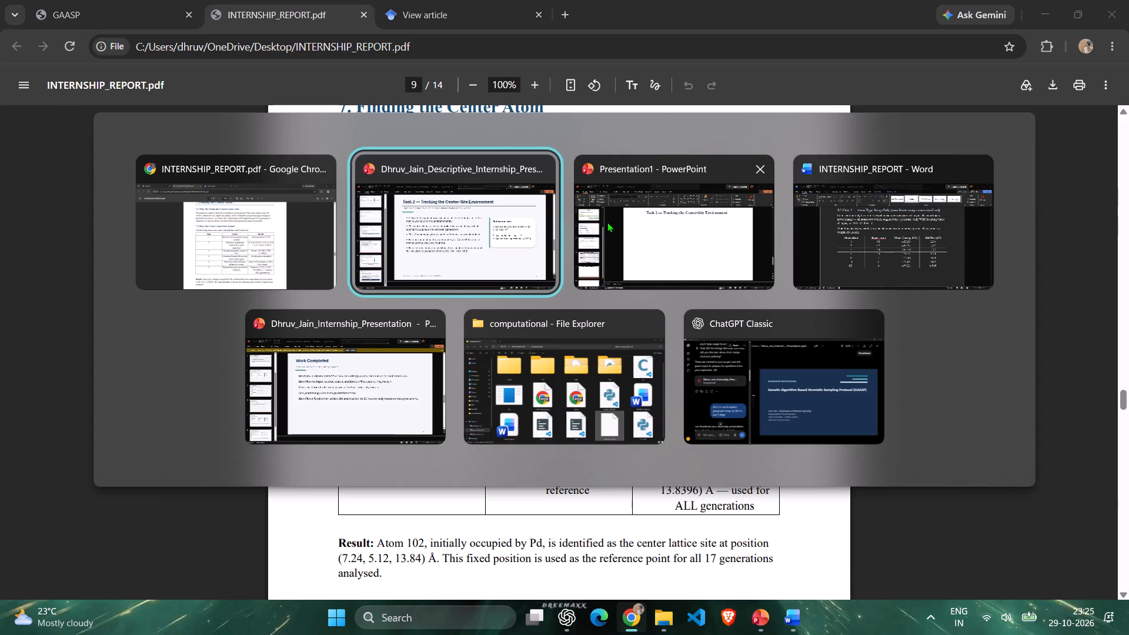
alt+click(628, 212)
click(579, 258)
double_click(378, 226)
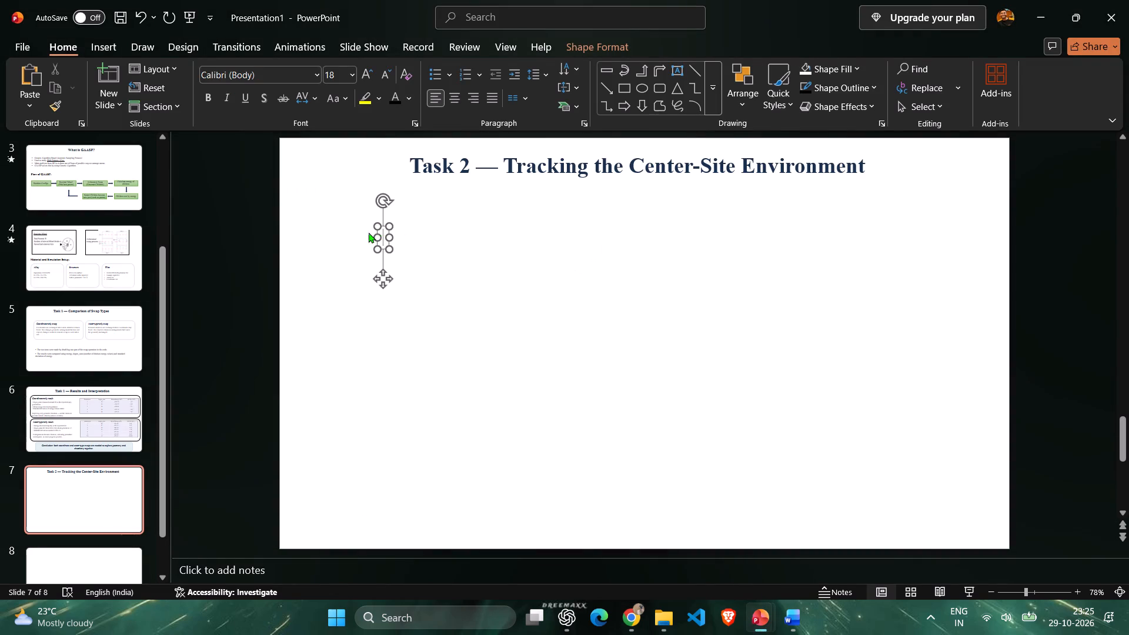
click(369, 232)
key(ctrl+v)
Move the pasted objective line up beneath the slide 7 title, near the slide's left margin.
click(690, 370)
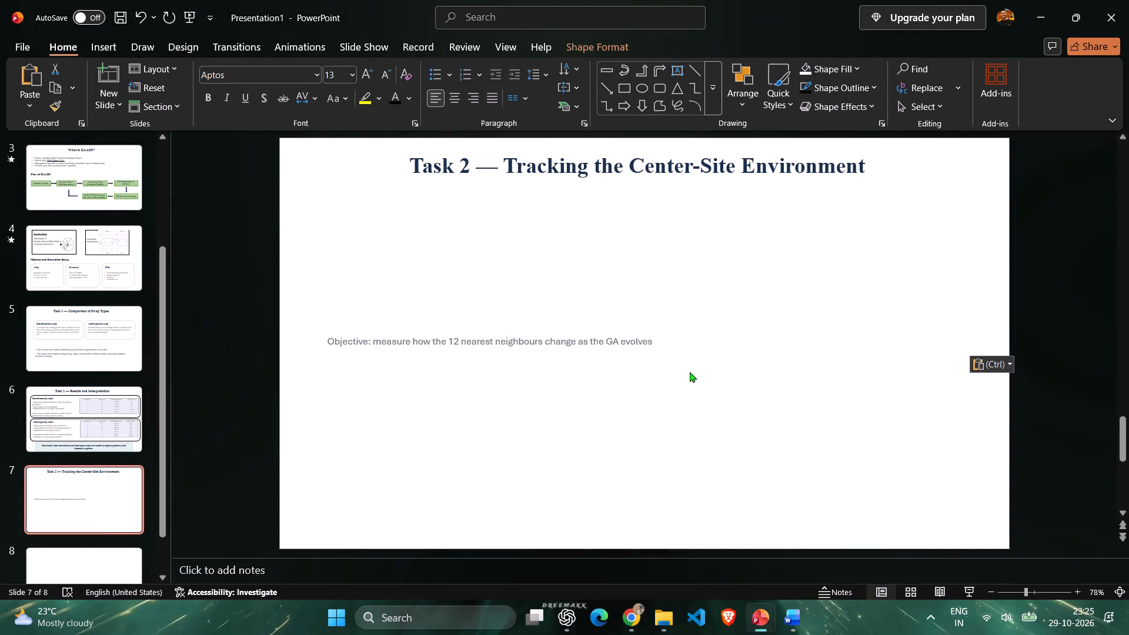
click(691, 365)
click(724, 346)
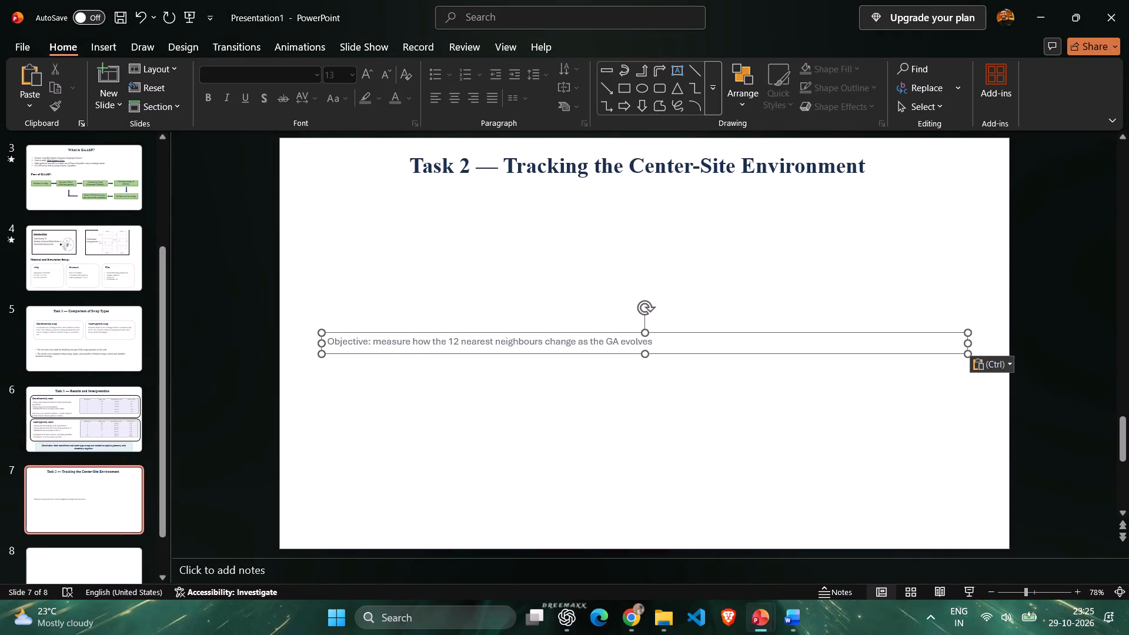
drag(615, 335, 611, 217)
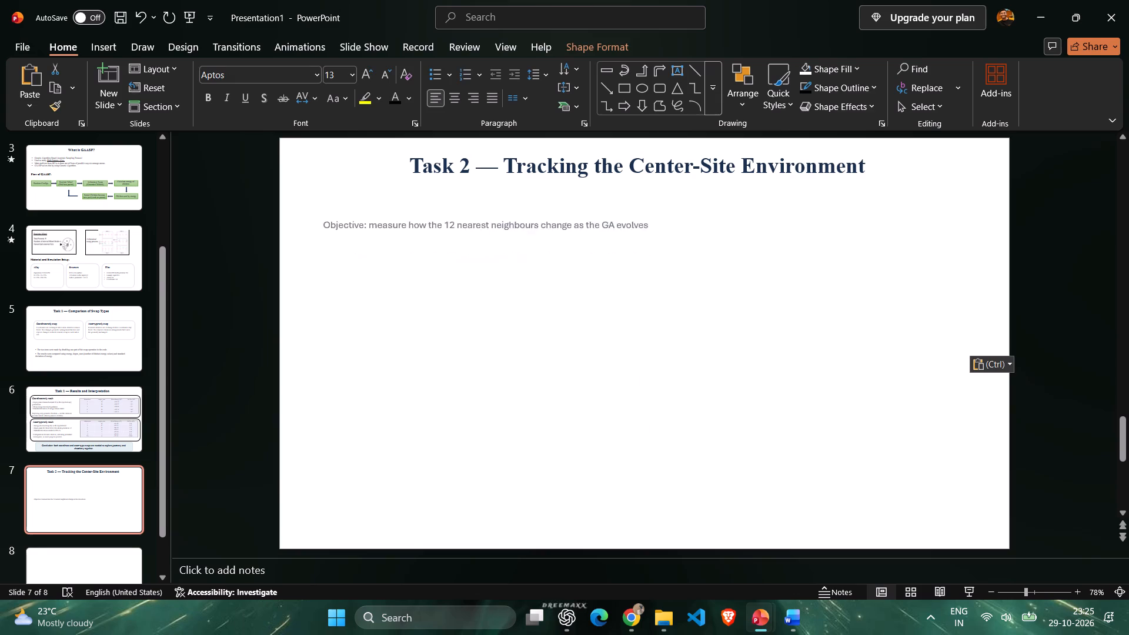
drag(611, 217, 746, 188)
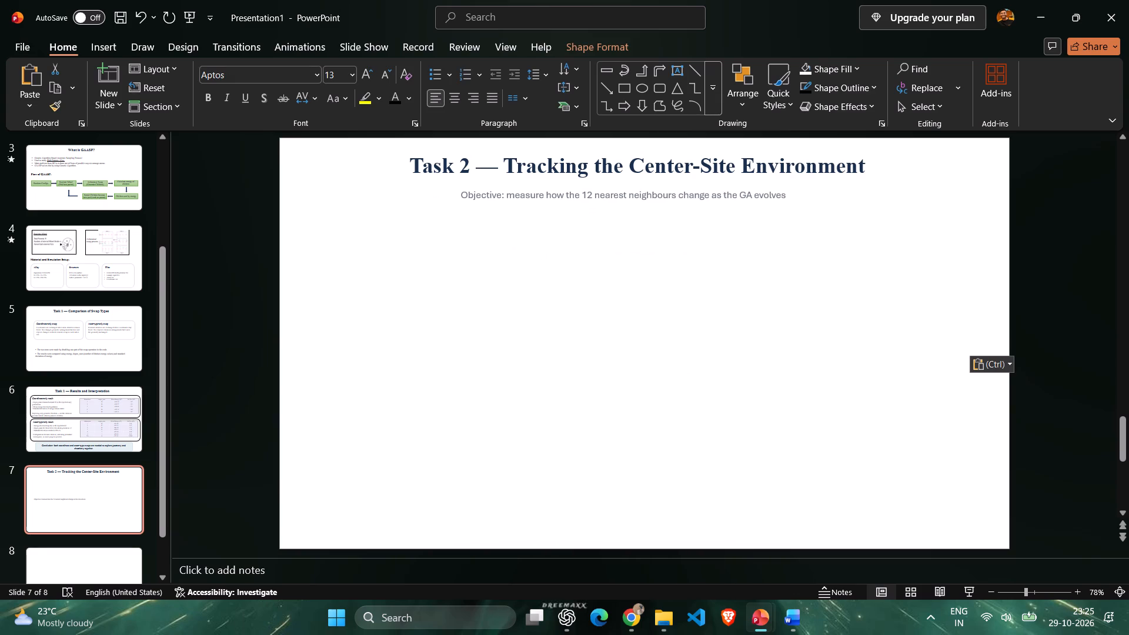
drag(746, 188, 590, 196)
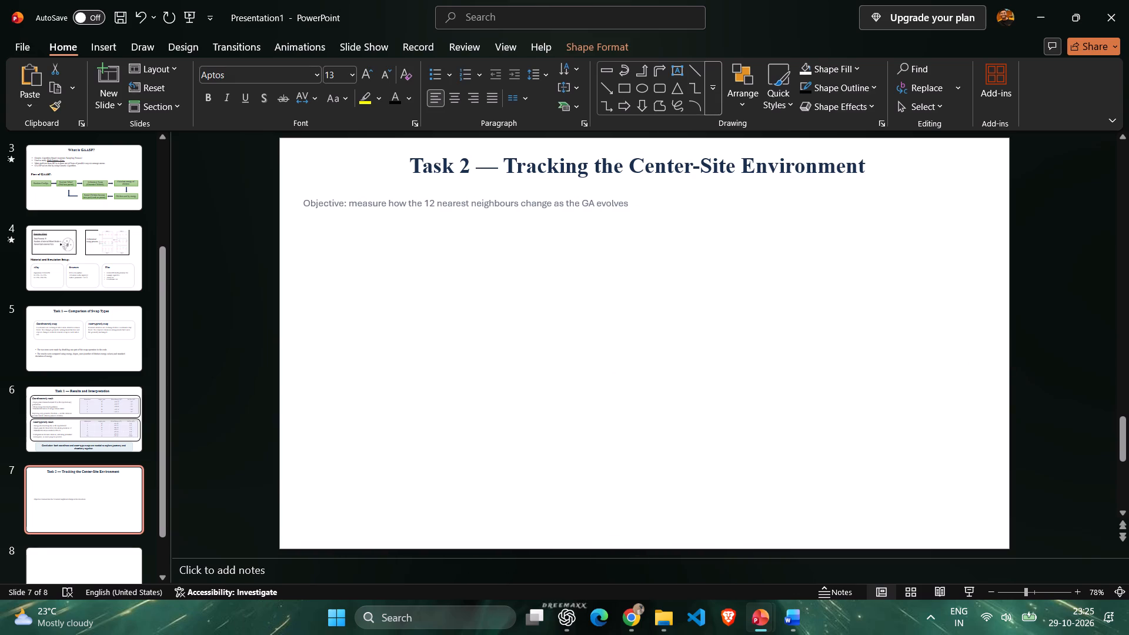
Remove the "Objective:" prefix from the line and capitalise its first word as "Measure".
double_click(653, 199)
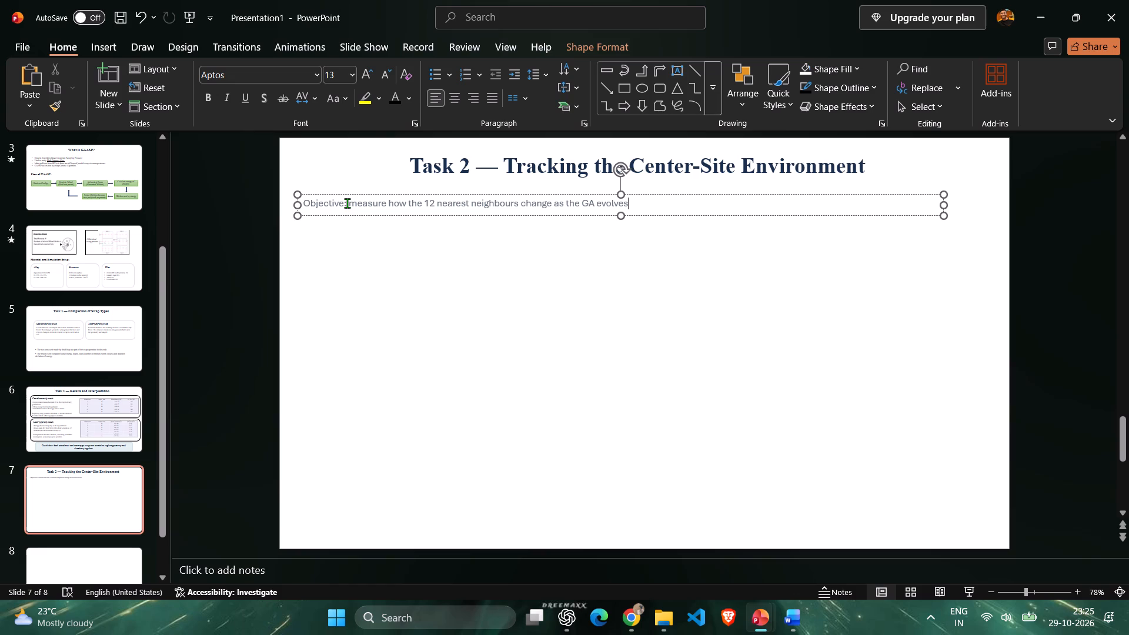
drag(347, 203, 310, 205)
key(BackSpace)
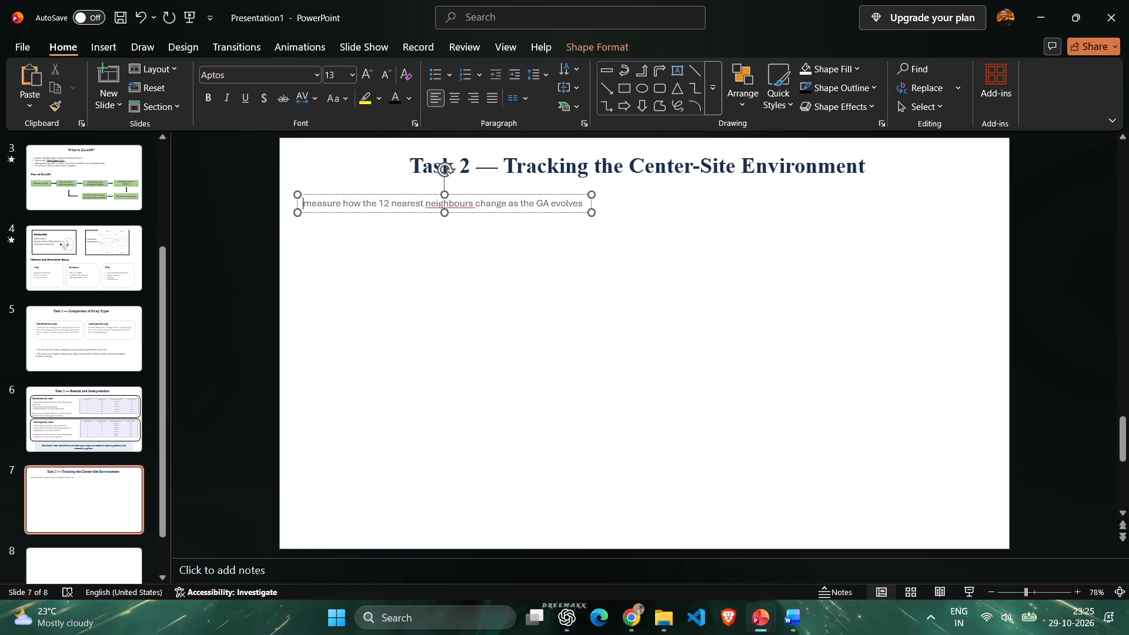
click(309, 208)
key(BackSpace)
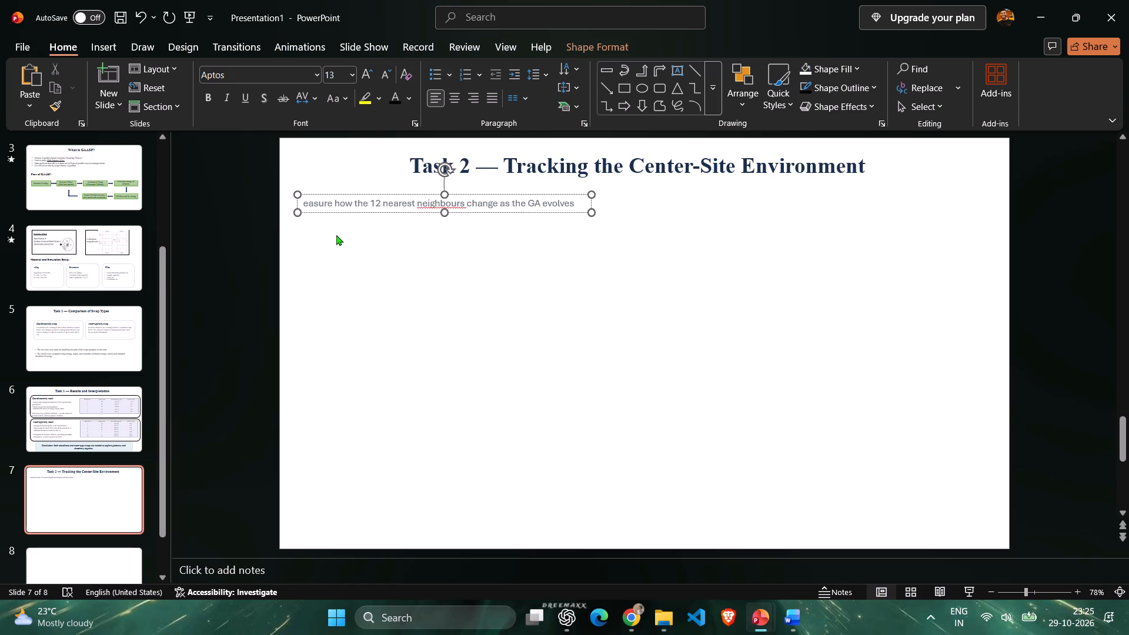
key(shift+m)
click(368, 235)
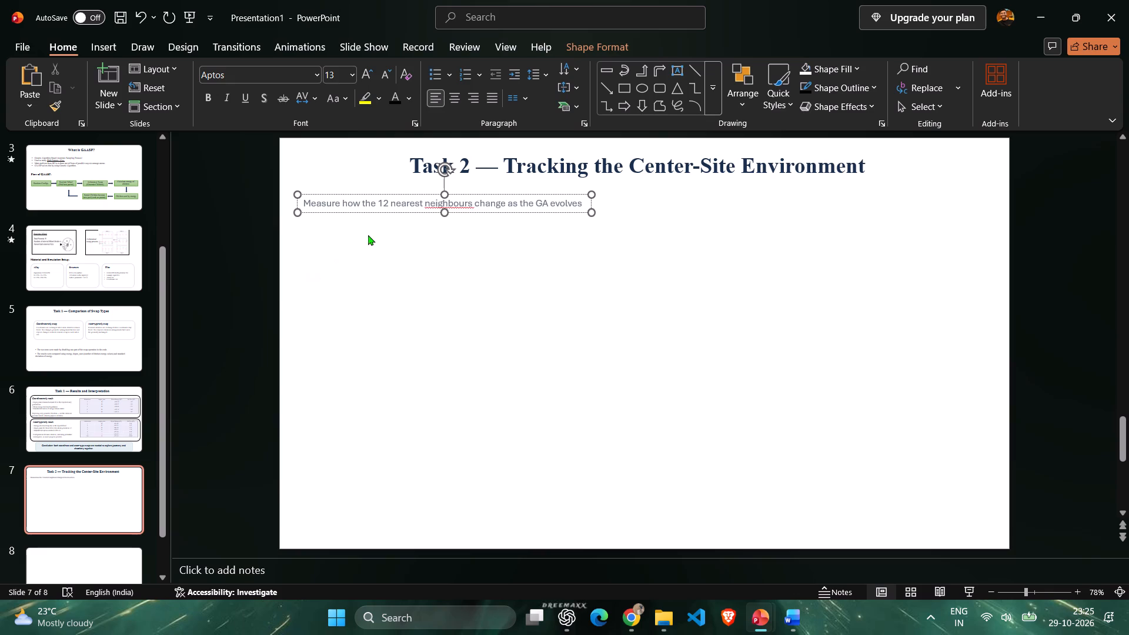
Widen the objective line's text box and set its text to Times New Roman, size 20.
click(582, 209)
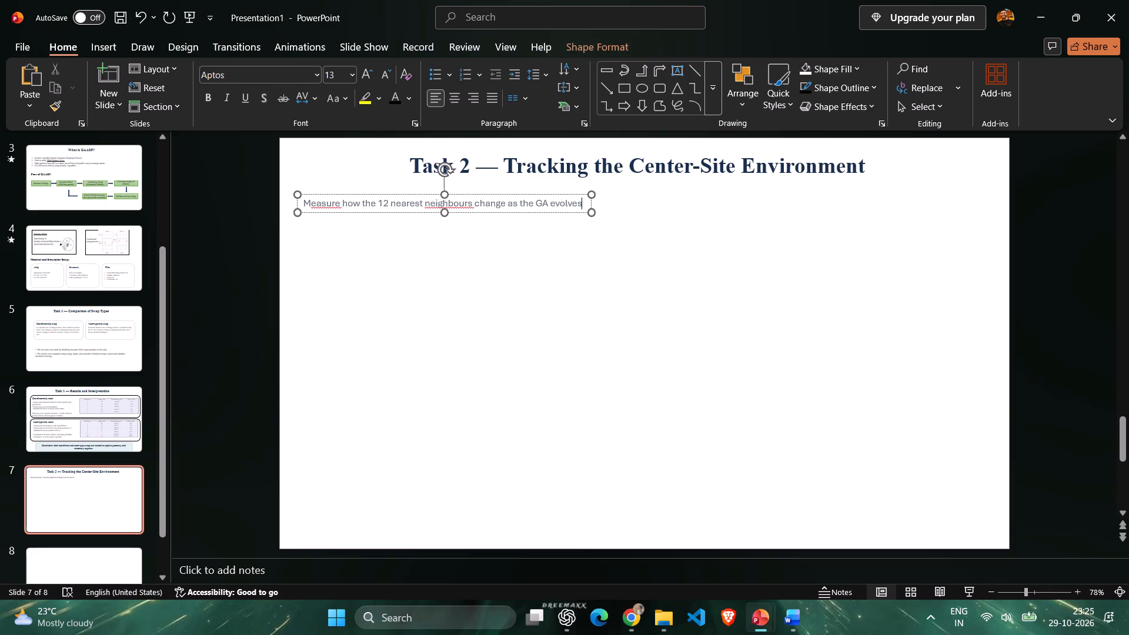
drag(589, 211, 926, 216)
double_click(432, 202)
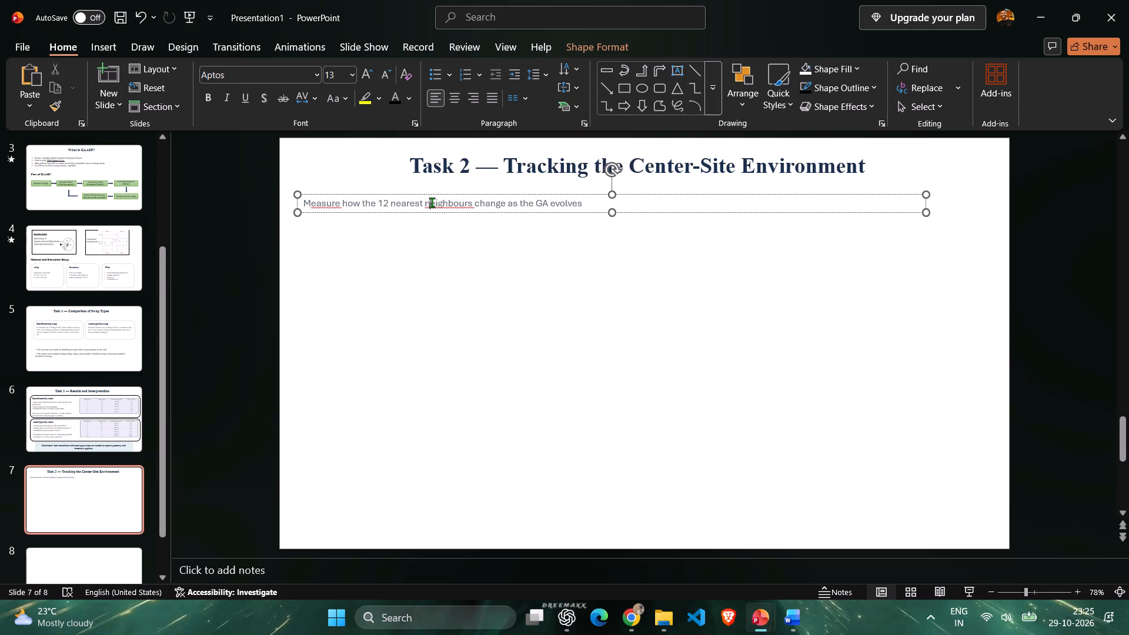
key(ctrl+a)
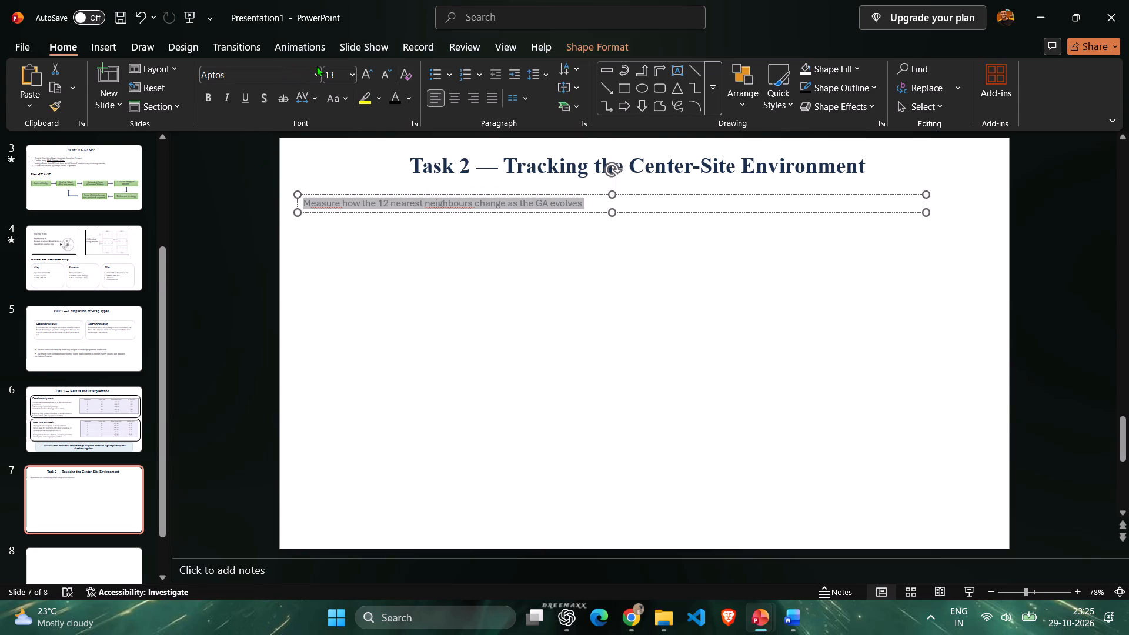
click(317, 66)
click(317, 73)
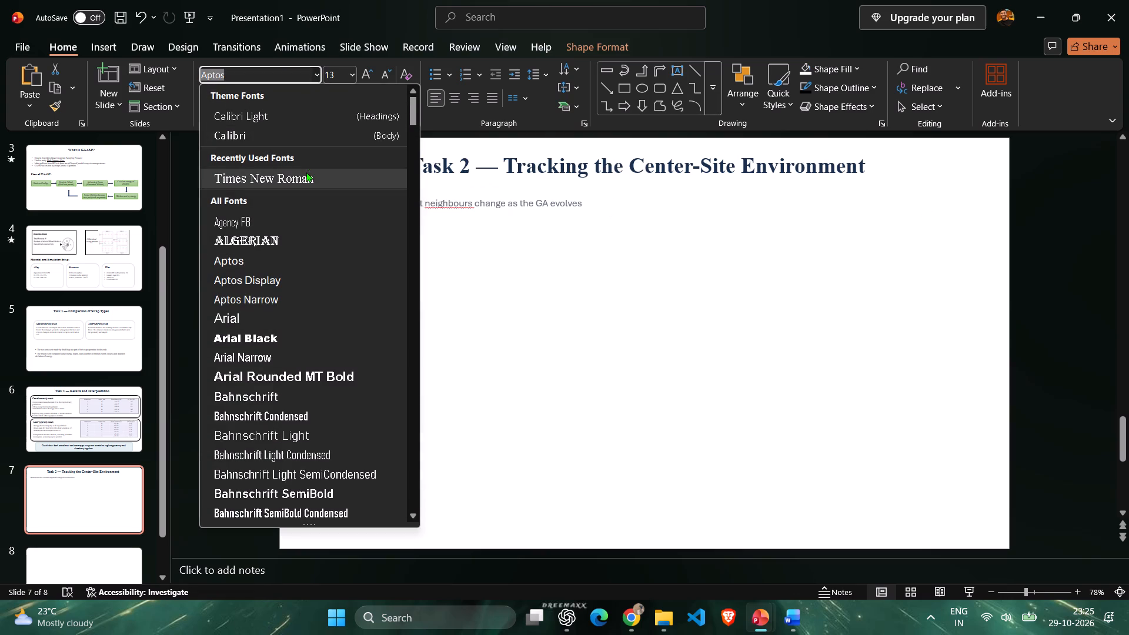
click(306, 175)
click(347, 72)
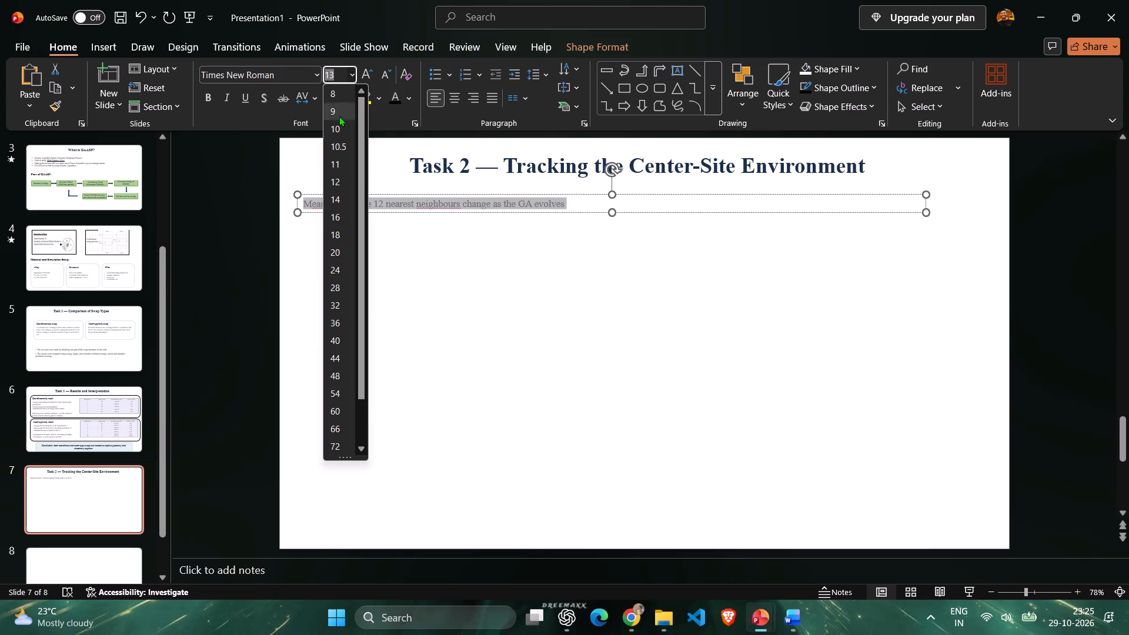
click(339, 254)
click(339, 264)
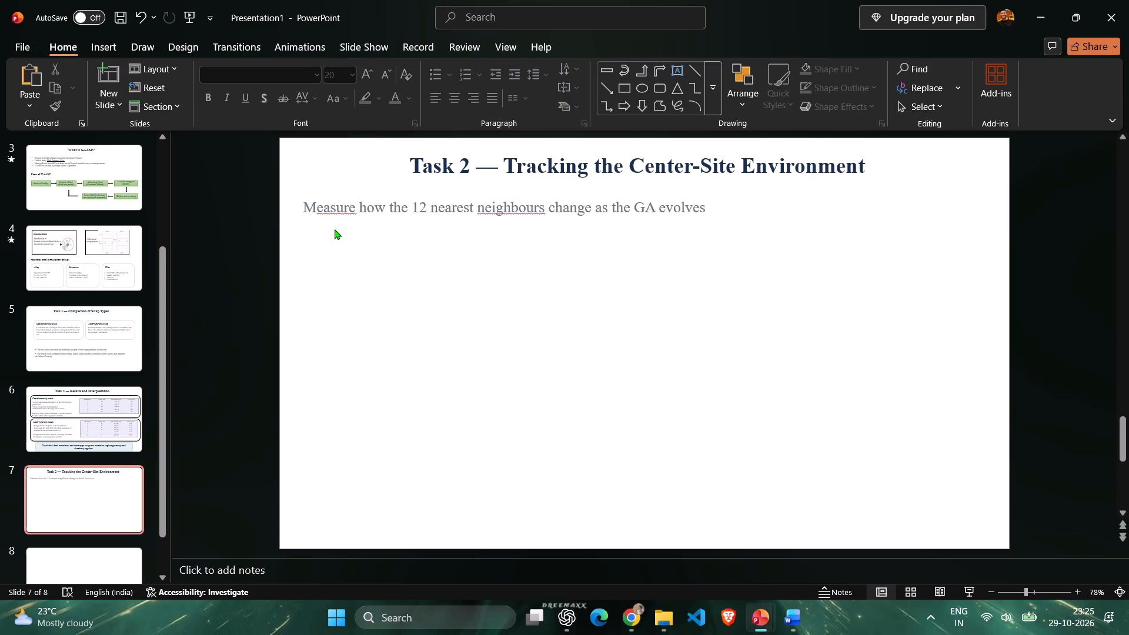
Nudge the objective line's text box slightly upward beneath the slide 7 title, keeping it aligned near the left margin.
click(326, 201)
click(397, 251)
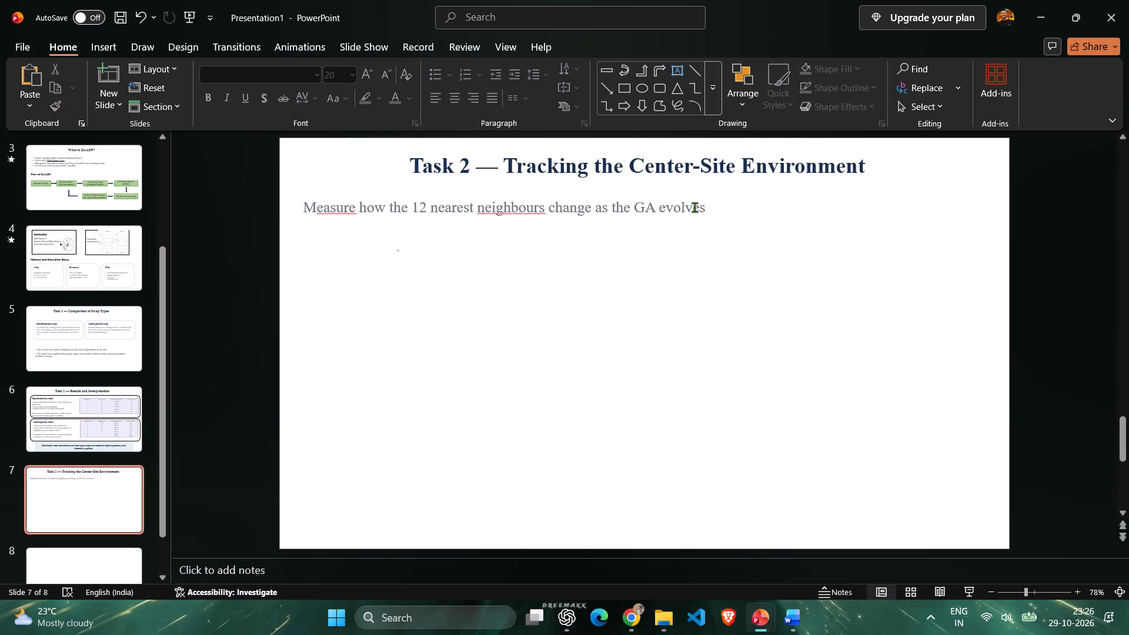
click(730, 196)
click(730, 206)
click(730, 207)
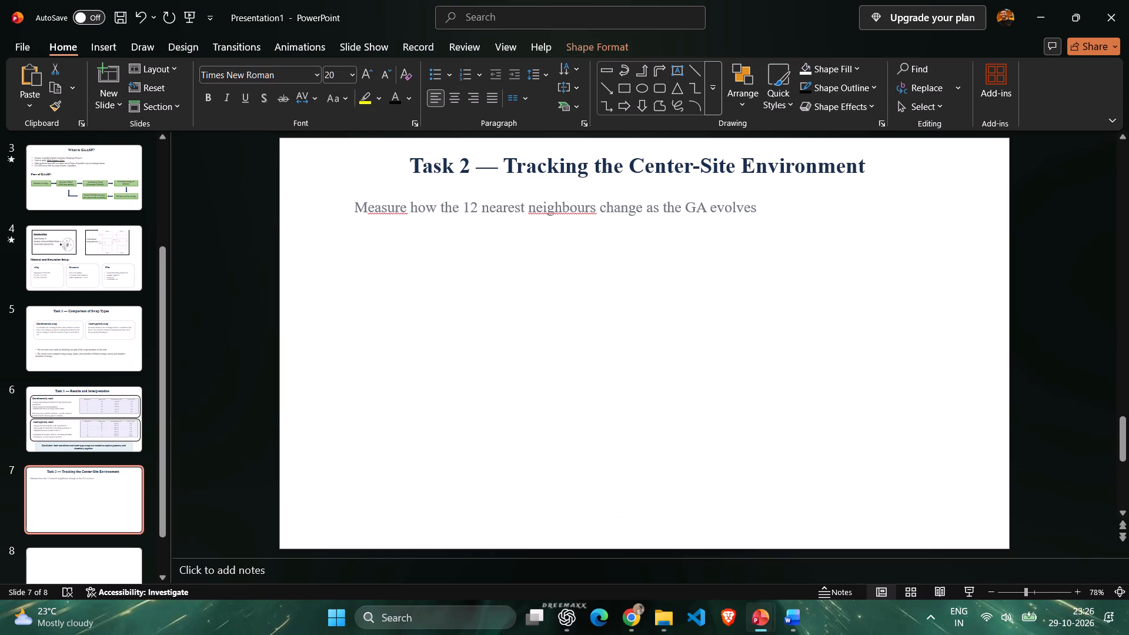
click(731, 208)
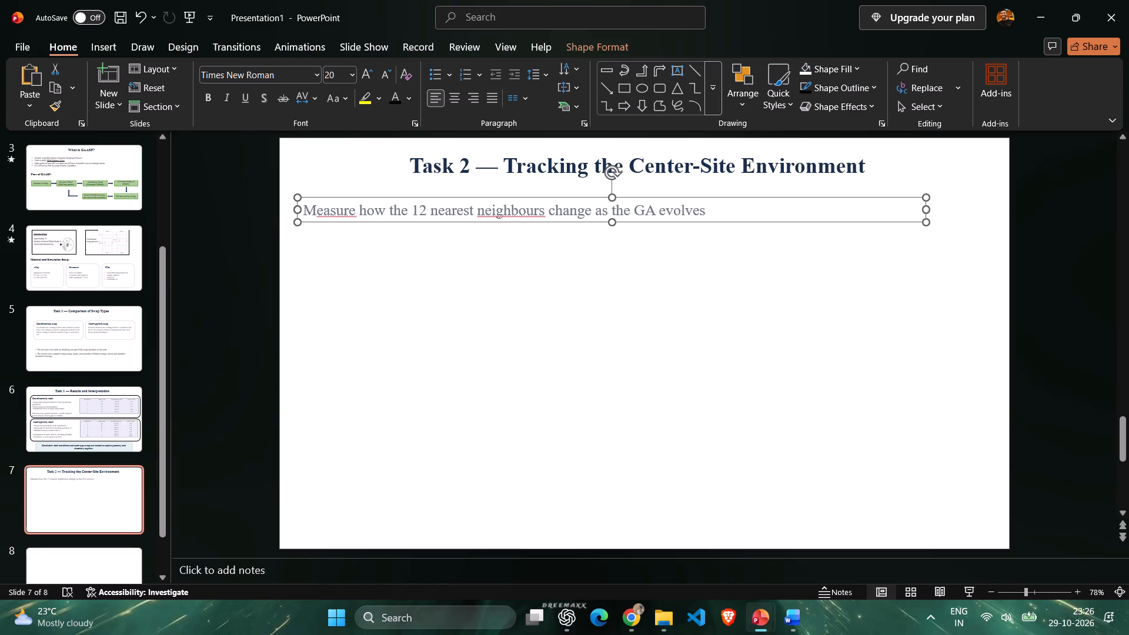
key(Up)
key(Up)
key(Up)
key(Up)
key(Up)
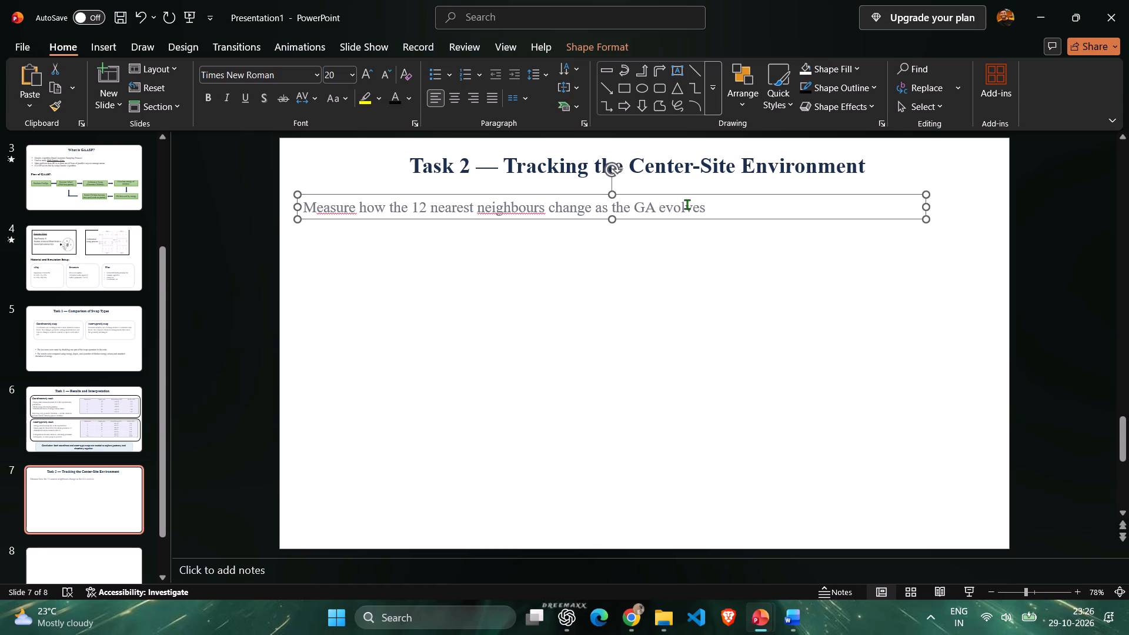
key(Up)
key(Up)
key(Down)
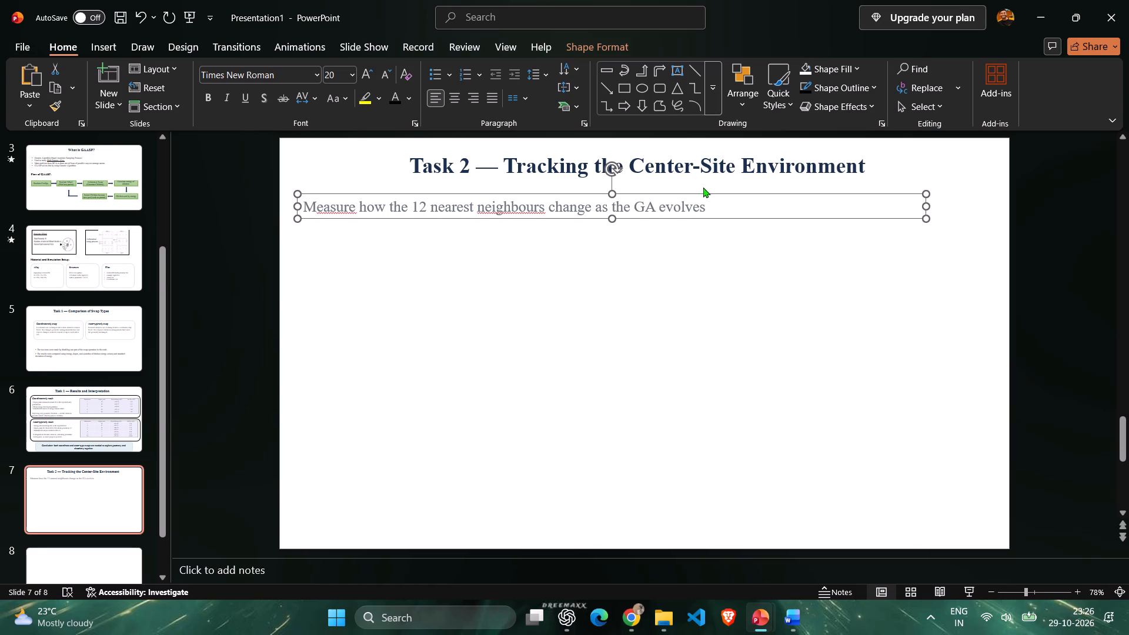
click(693, 263)
Add a full stop after "evolves" at the end of the objective line.
click(406, 210)
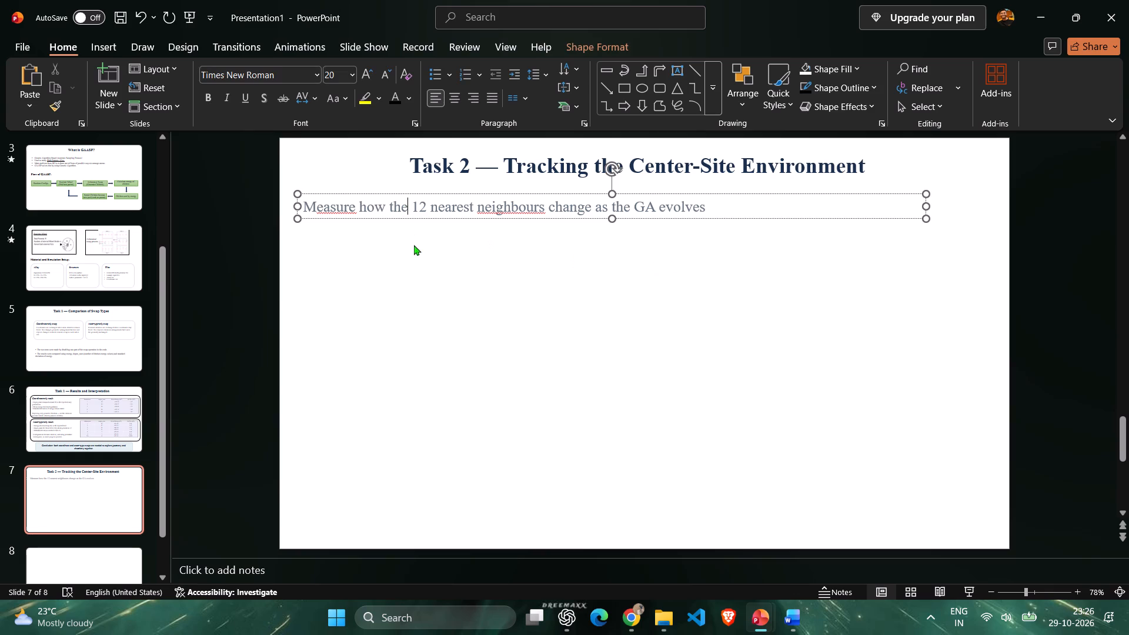
click(708, 203)
click(712, 208)
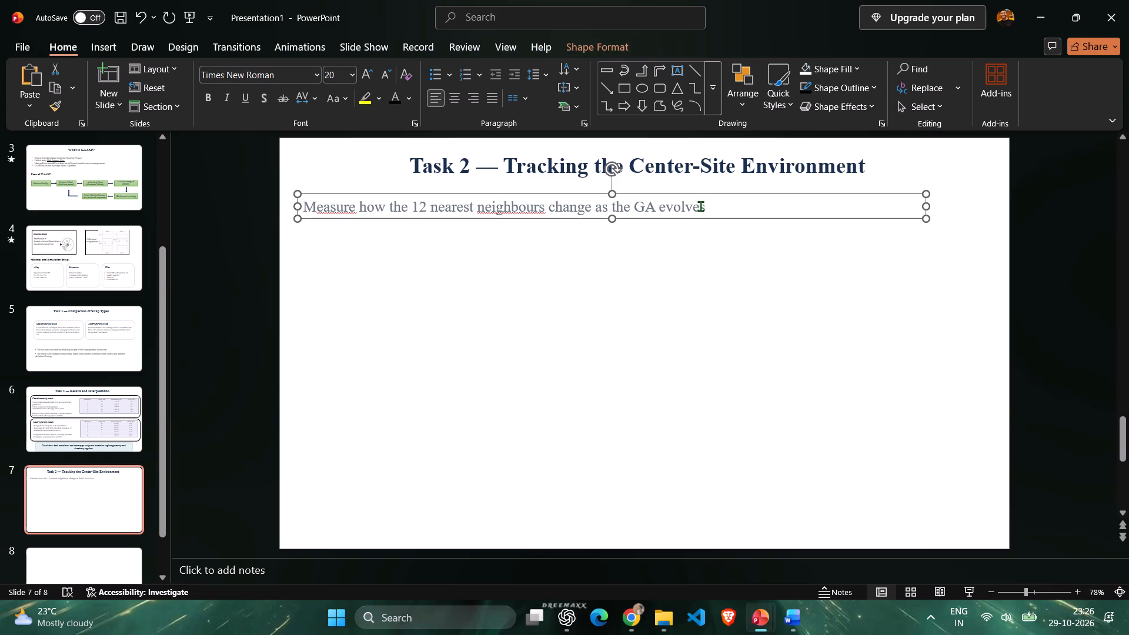
click(700, 206)
key(Right)
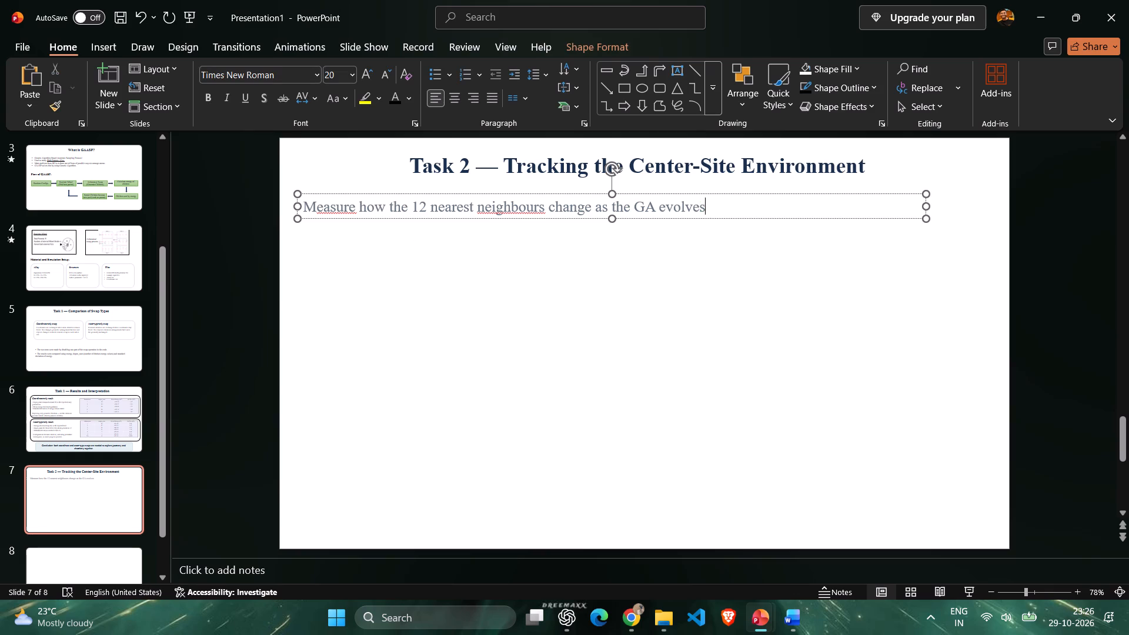
key(period)
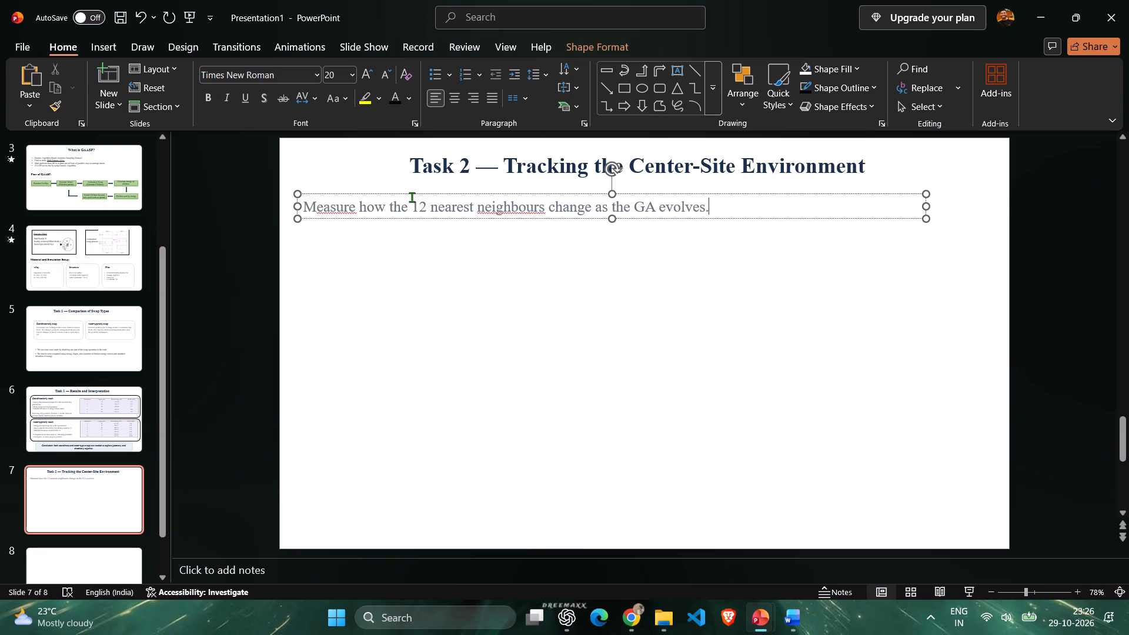
Change the text colour of the whole objective line beneath the slide 7 title to black.
click(390, 100)
key(ctrl+a)
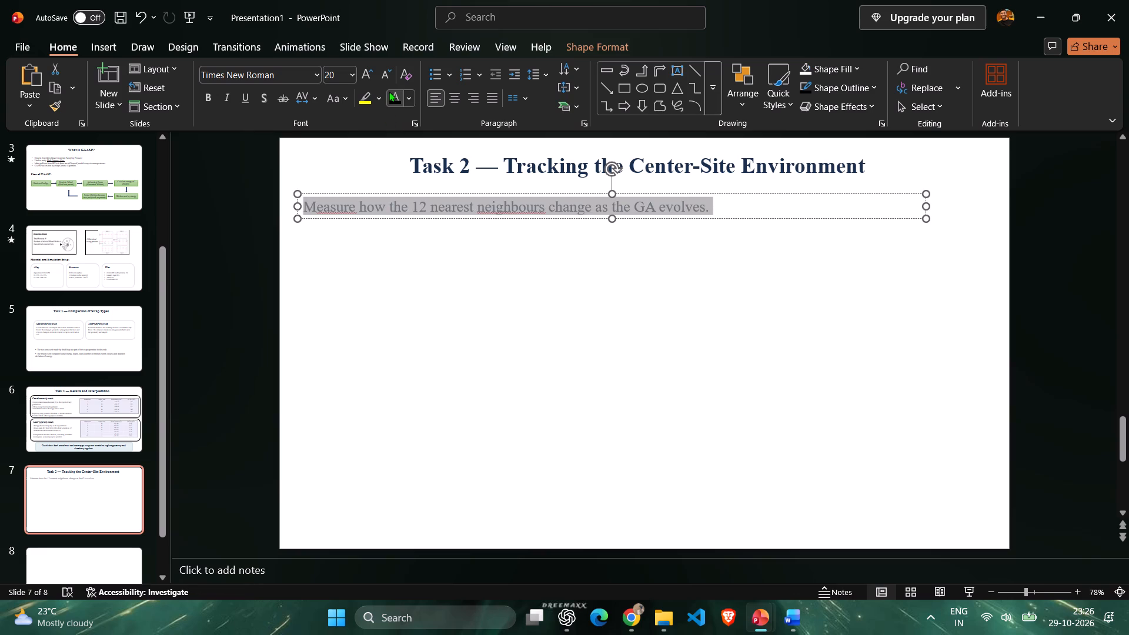
click(389, 91)
click(202, 93)
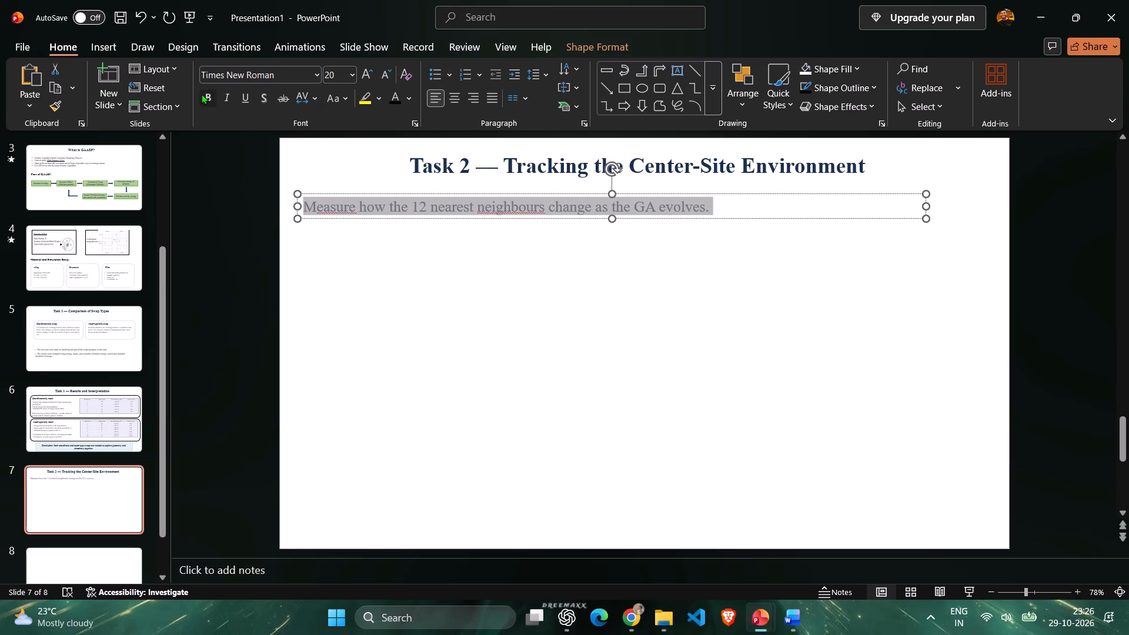
click(202, 93)
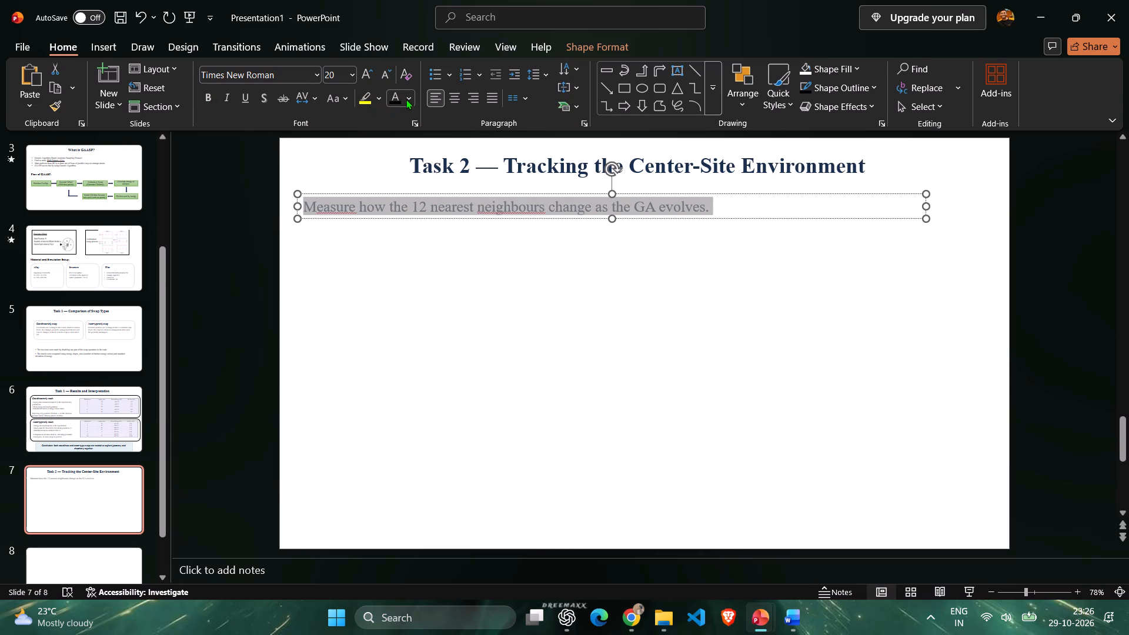
click(406, 99)
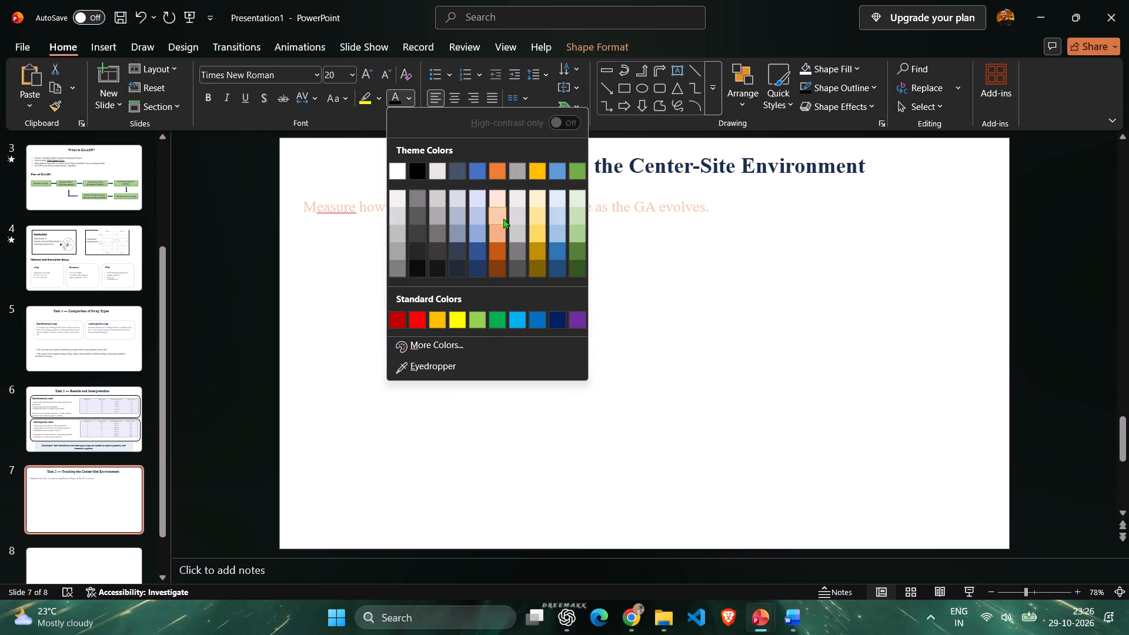
click(422, 269)
click(391, 299)
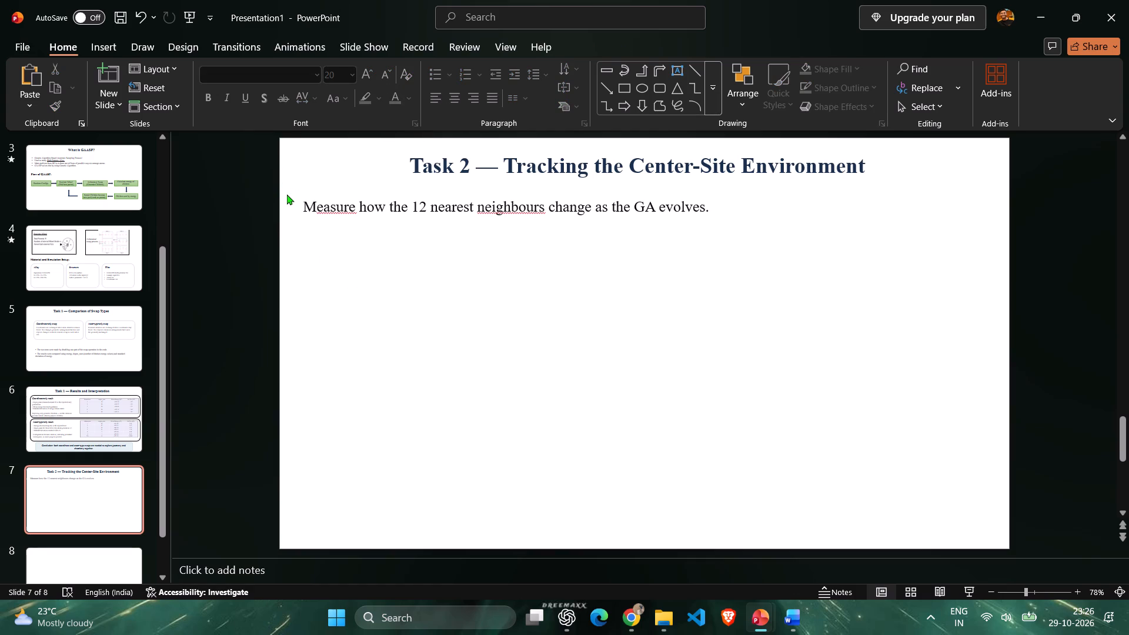
Narrow the objective line's text box so that it fits closely around the single line of text.
drag(287, 194, 763, 239)
click(476, 214)
drag(926, 205, 717, 210)
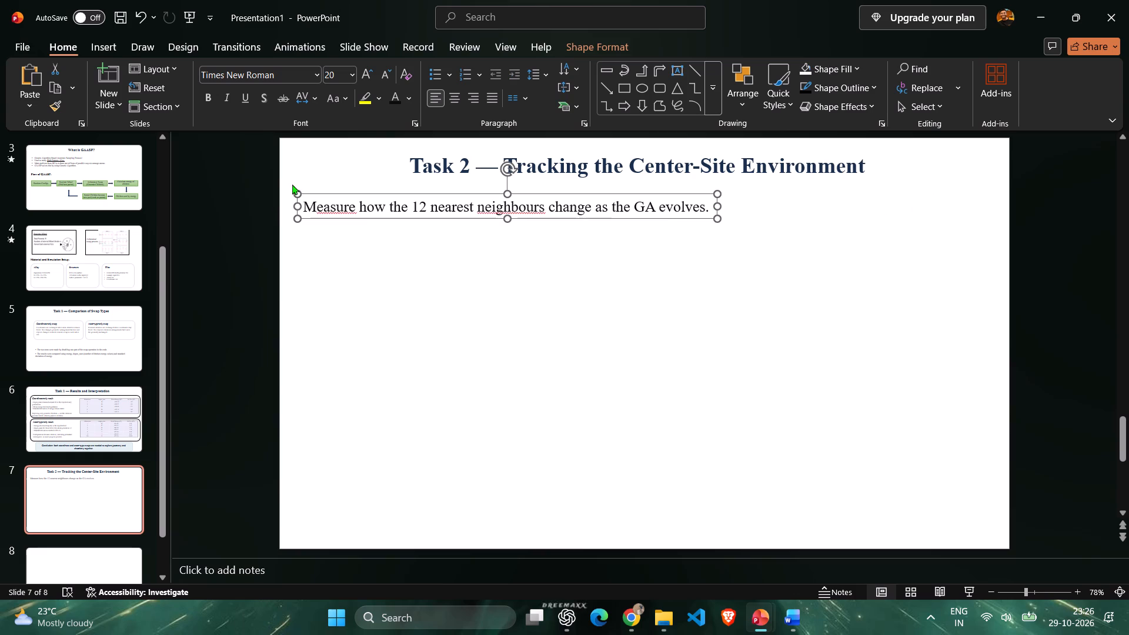
Nudge the objective line's text box slightly down and to the right beneath the slide 7 title.
click(292, 178)
drag(289, 179, 727, 258)
key(Down)
key(Down)
key(Down)
key(Right)
key(Right)
key(Right)
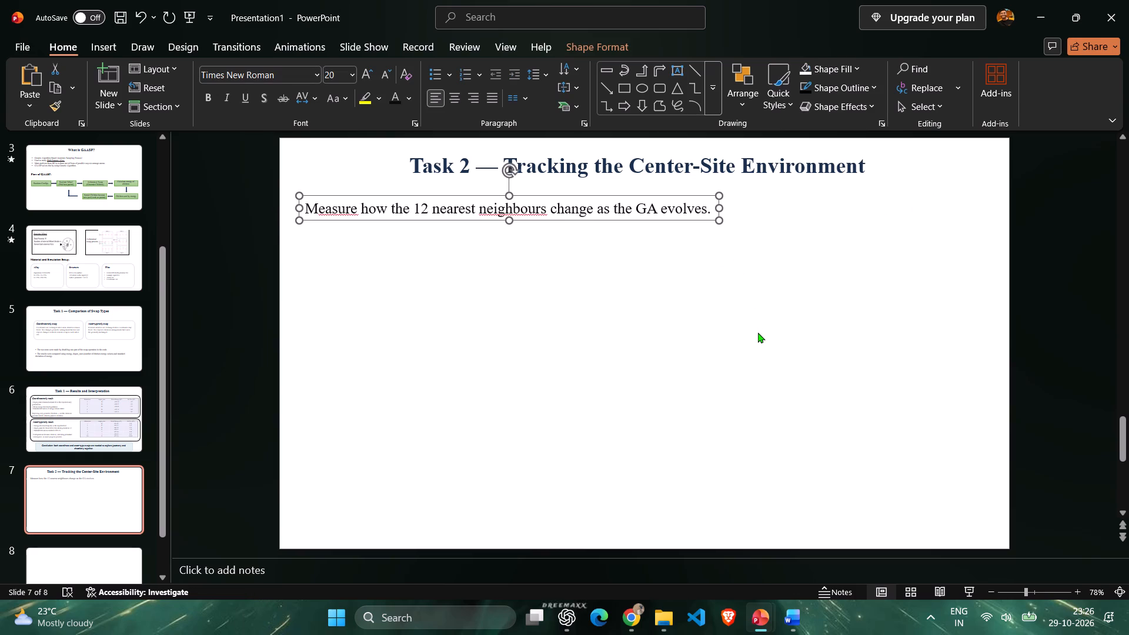
key(Right)
click(692, 332)
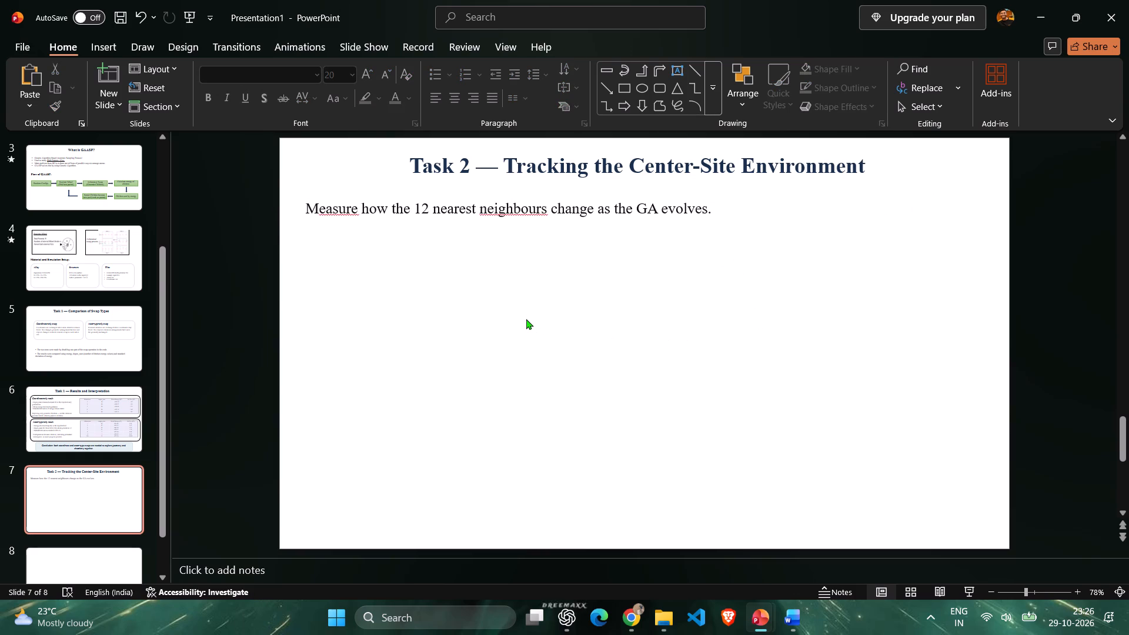
Switch to the descriptive internship reference deck and view its "Task 2 — Tracking the Center-Site Environment" slide.
key(alt+Tab)
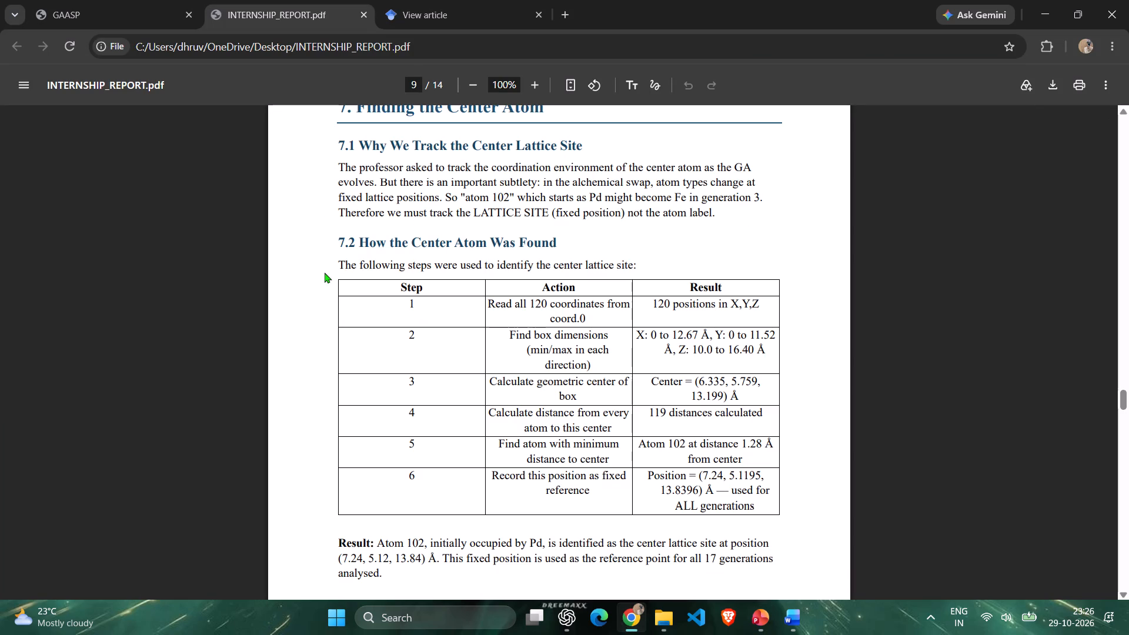
key(alt+Tab)
key(alt+Tab)
key(alt+Tab)
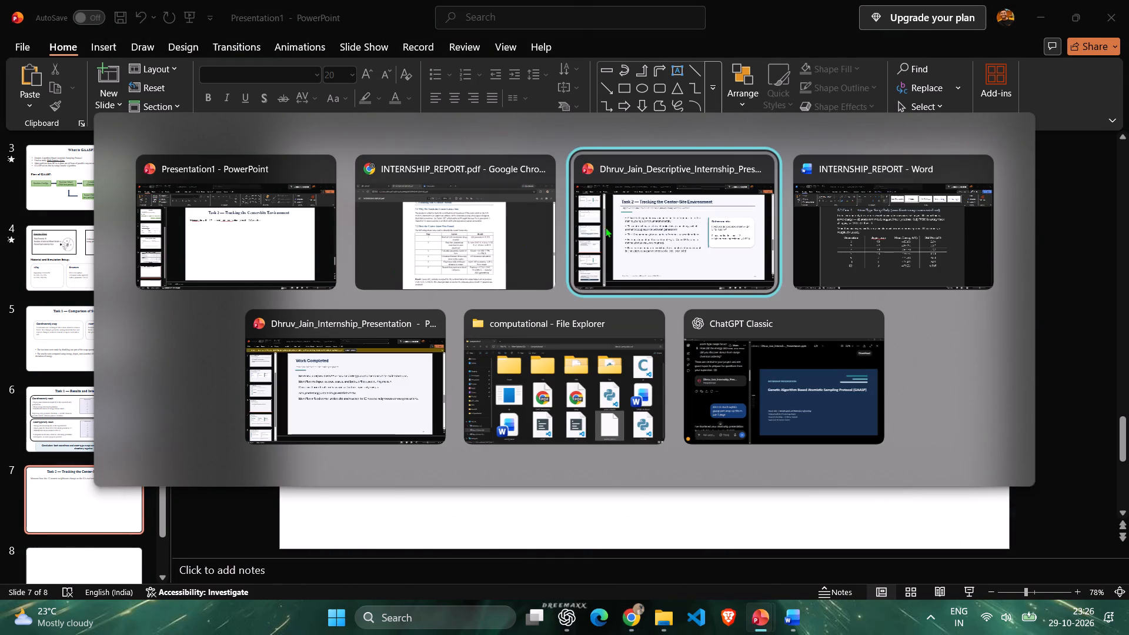
alt+click(602, 245)
click(243, 232)
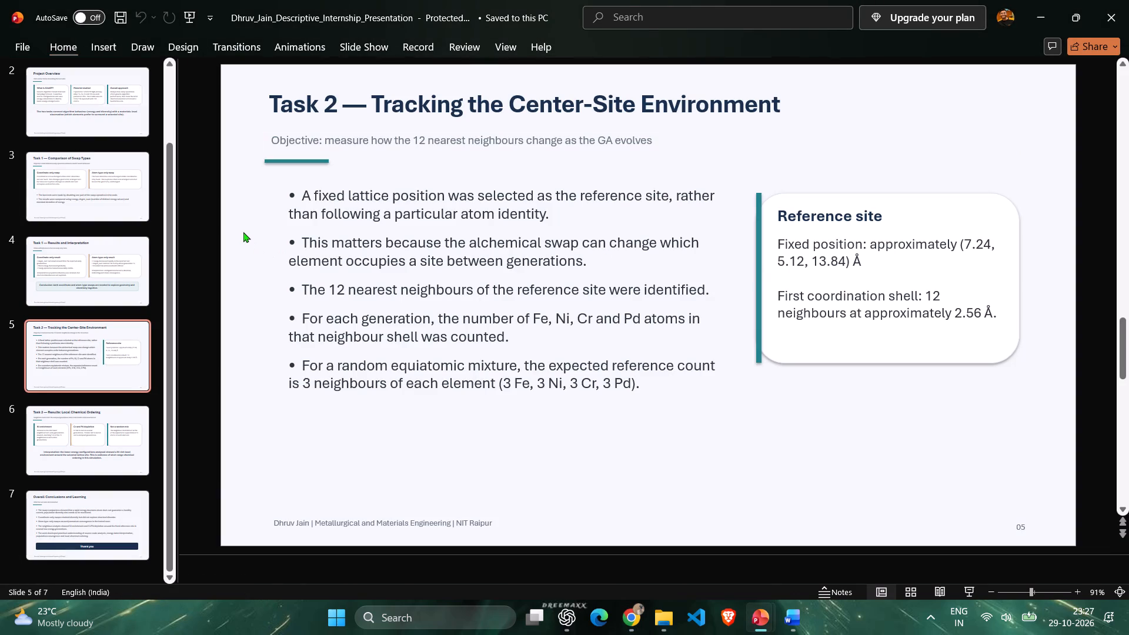
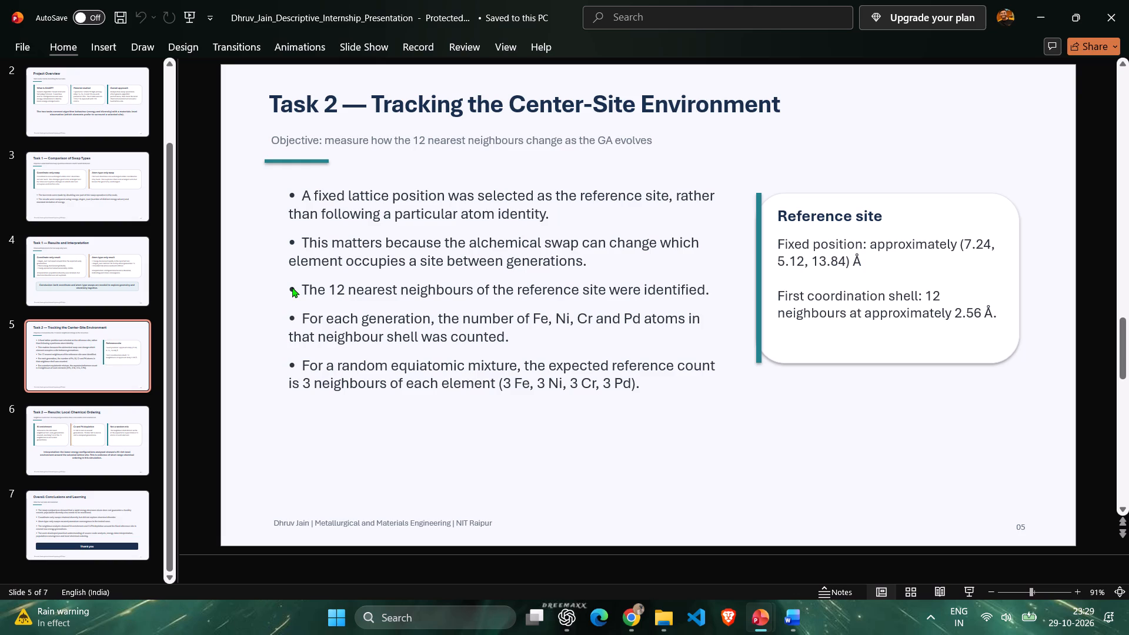
Switch to INTERNSHIP_REPORT.pdf and look through the pages from section 7.2 to the Generation 0 nearest-neighbours figure in section 9.2.
key(alt+Tab)
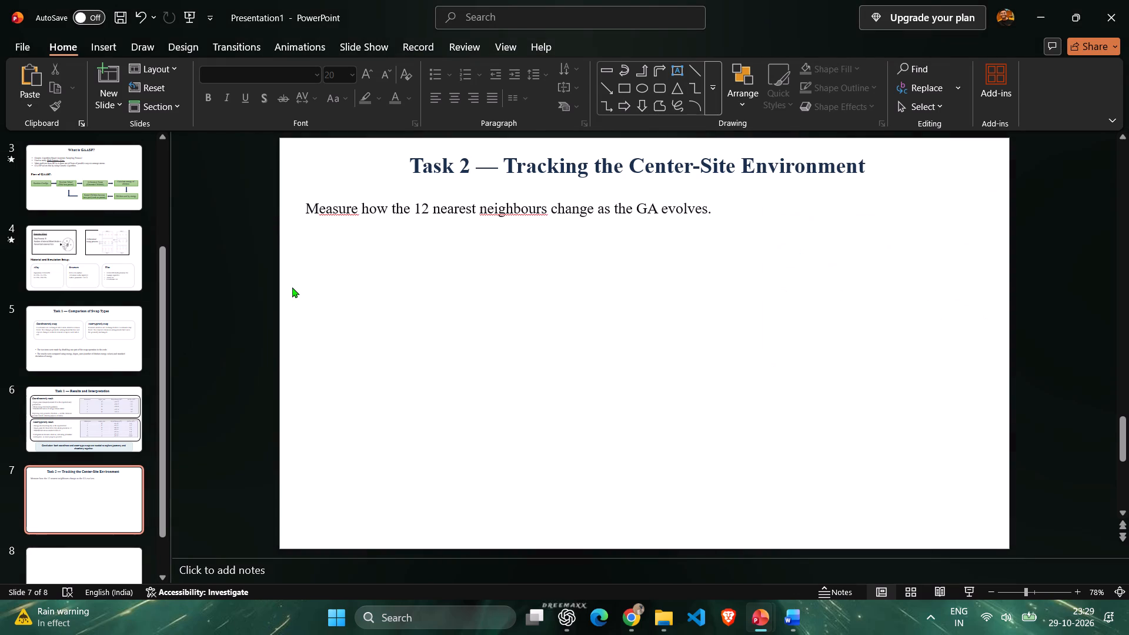
key(alt+Tab)
key(alt+Tab)
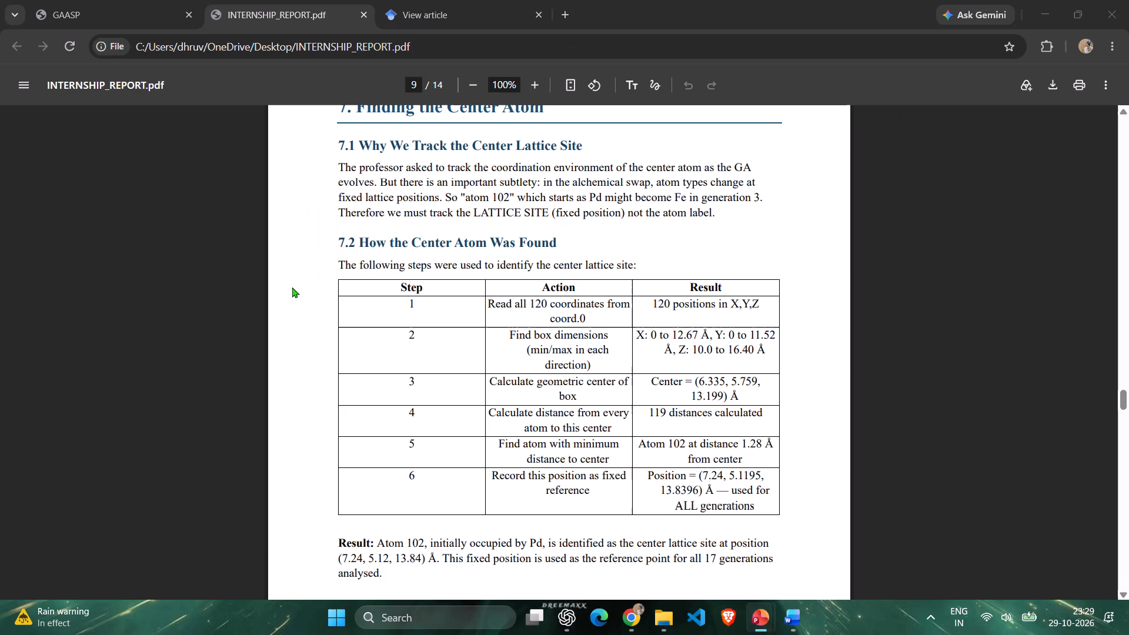
scroll(292, 287, down, 4)
scroll(335, 316, down, 5)
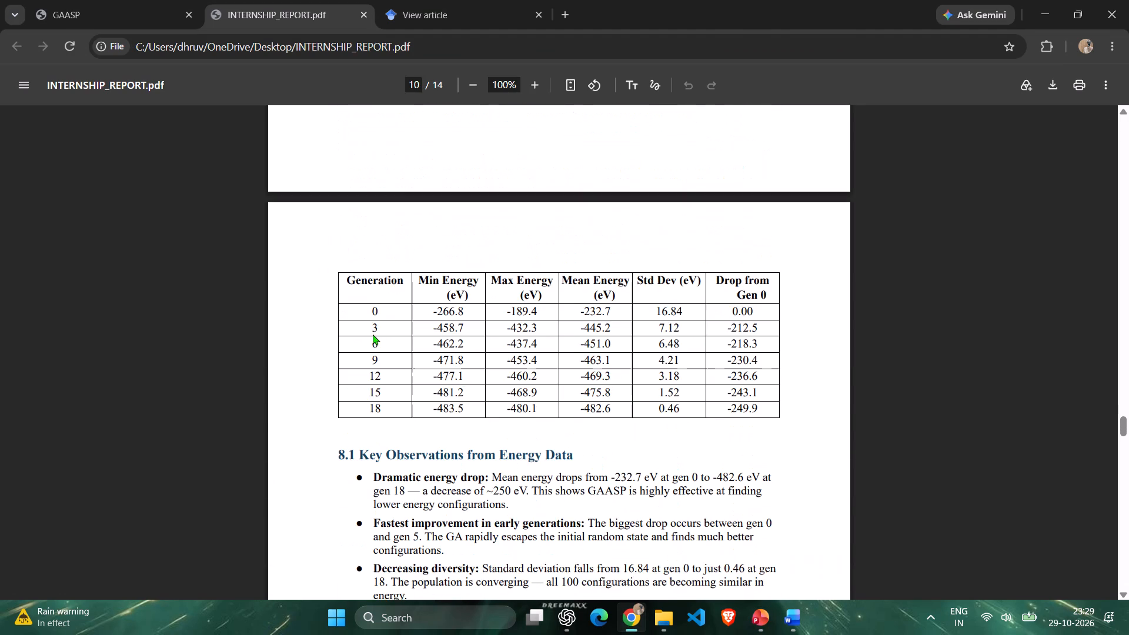
scroll(373, 334, down, 4)
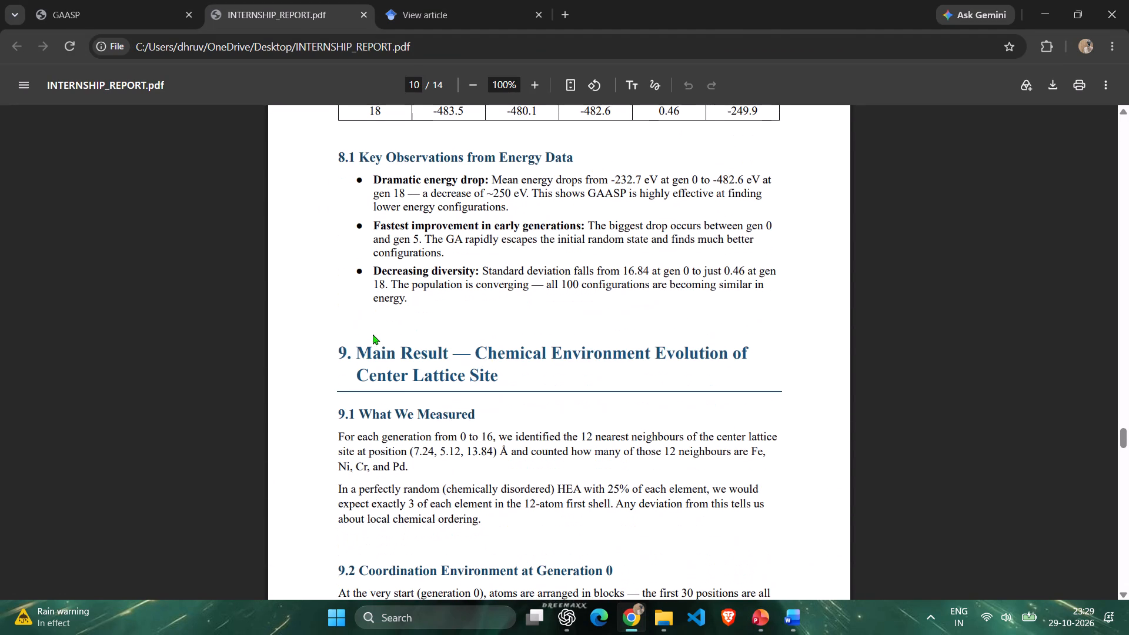
scroll(373, 334, down, 3)
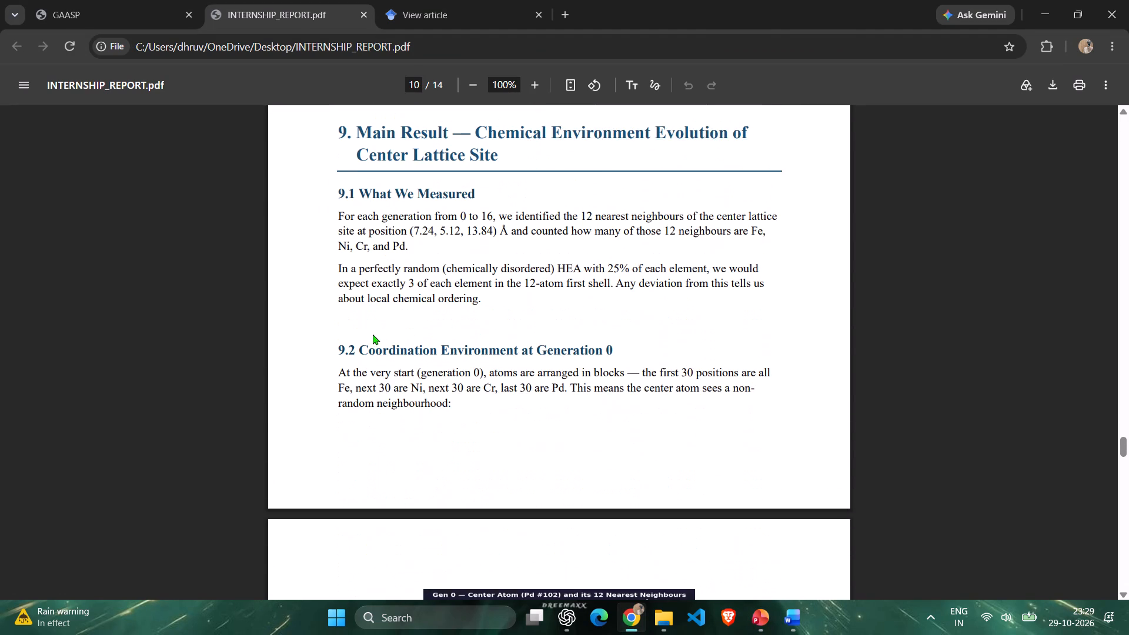
scroll(373, 334, down, 6)
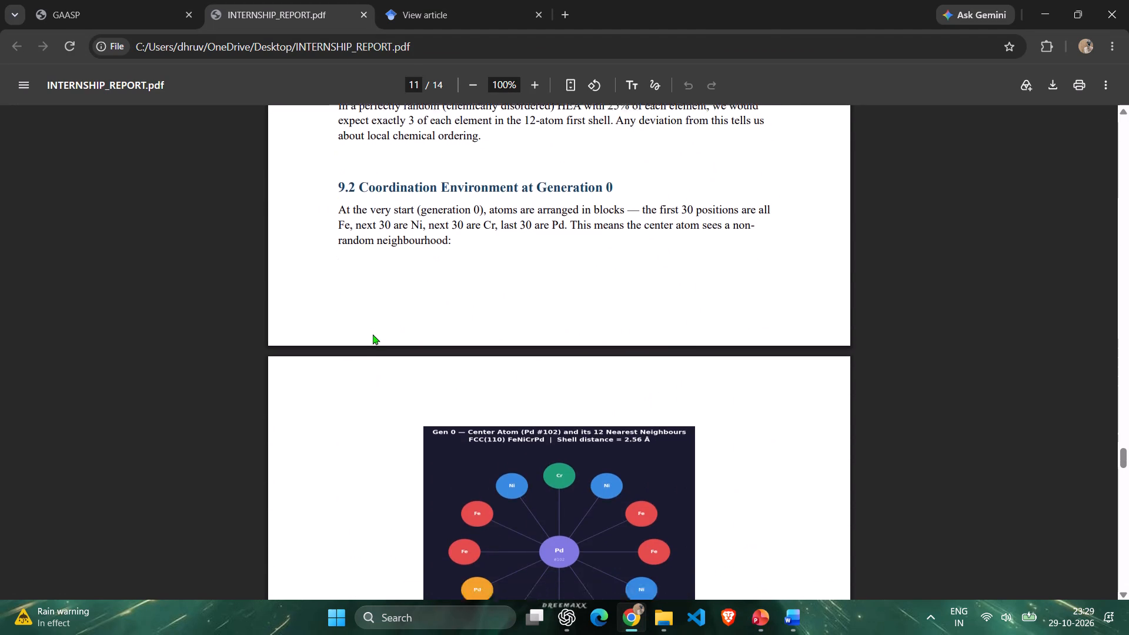
scroll(373, 334, down, 3)
Go back through the report to section 7, Finding the Center Atom, and review how the center lattice site was identified.
scroll(374, 334, up, 8)
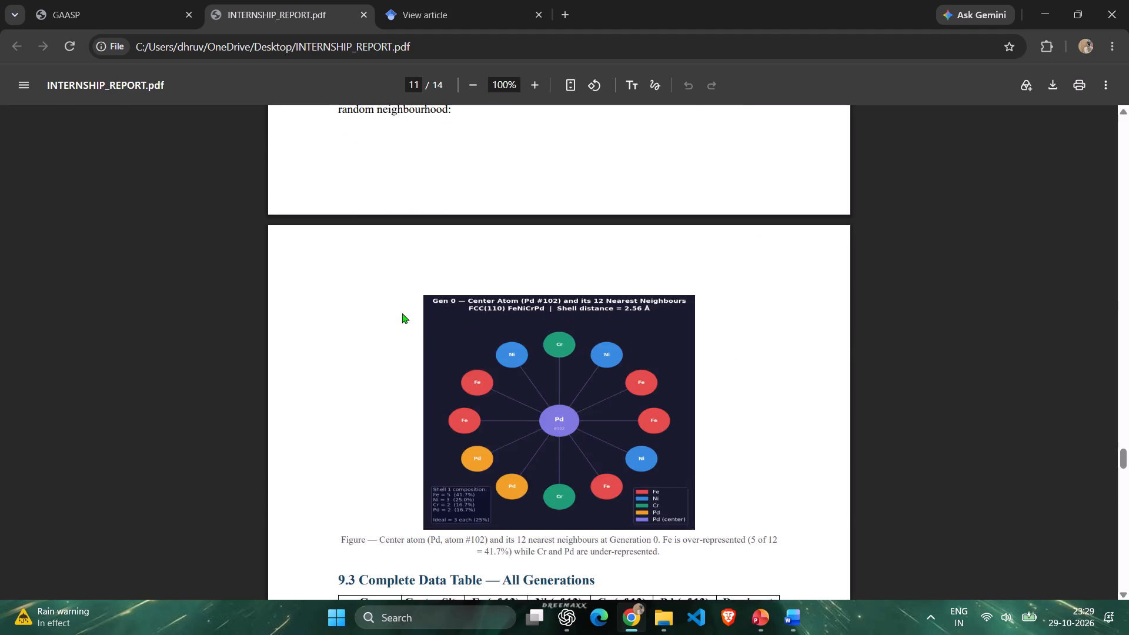
scroll(402, 313, up, 7)
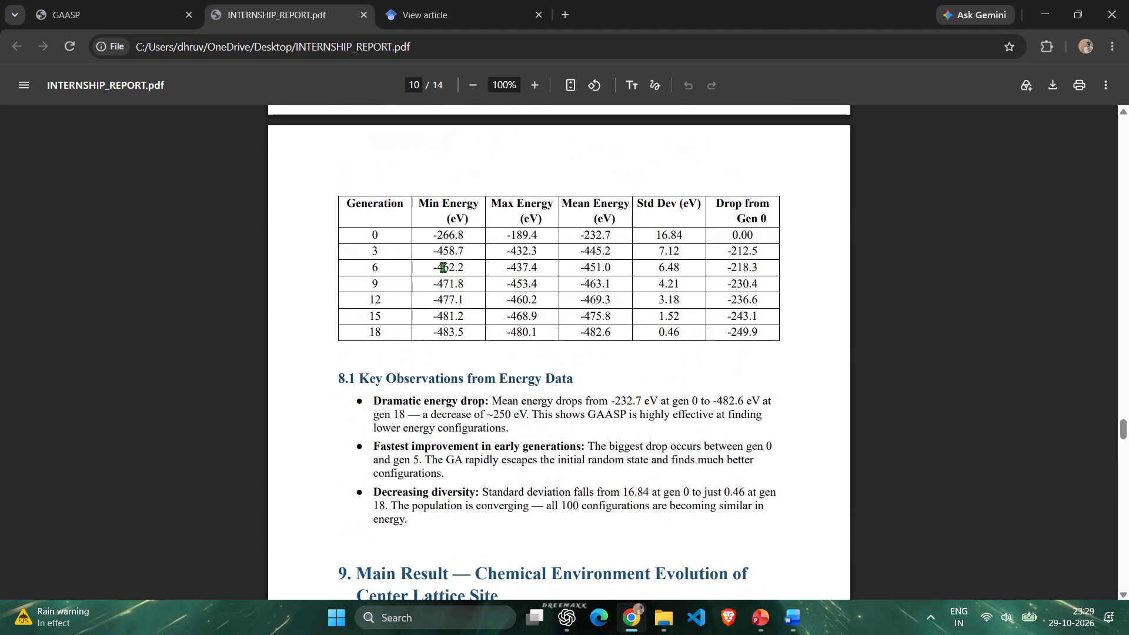
scroll(447, 263, up, 2)
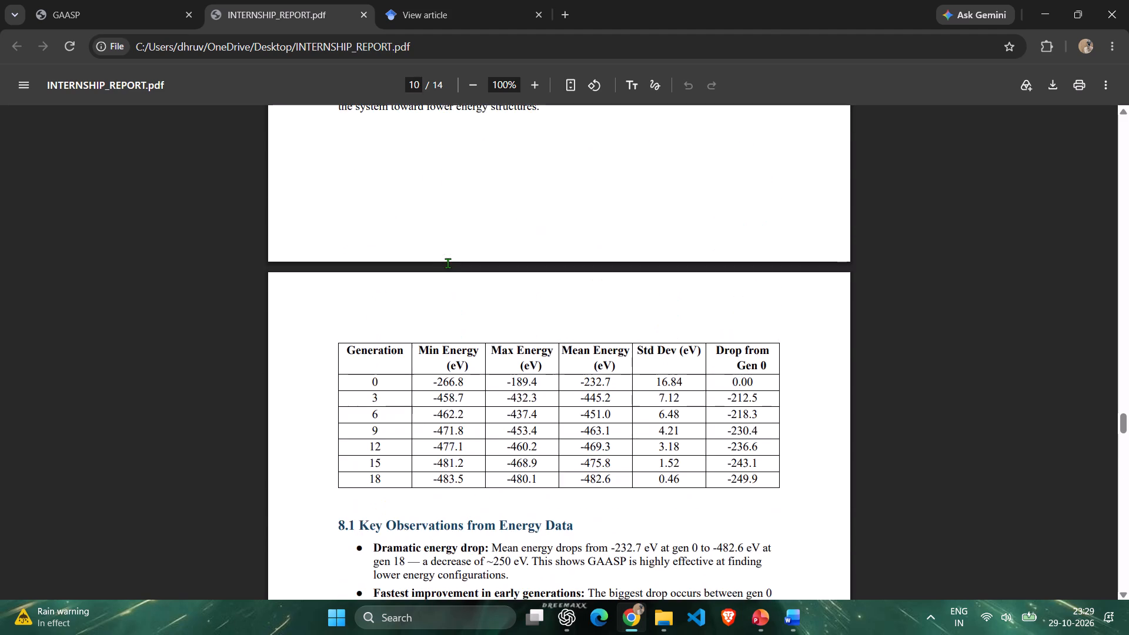
scroll(447, 263, up, 4)
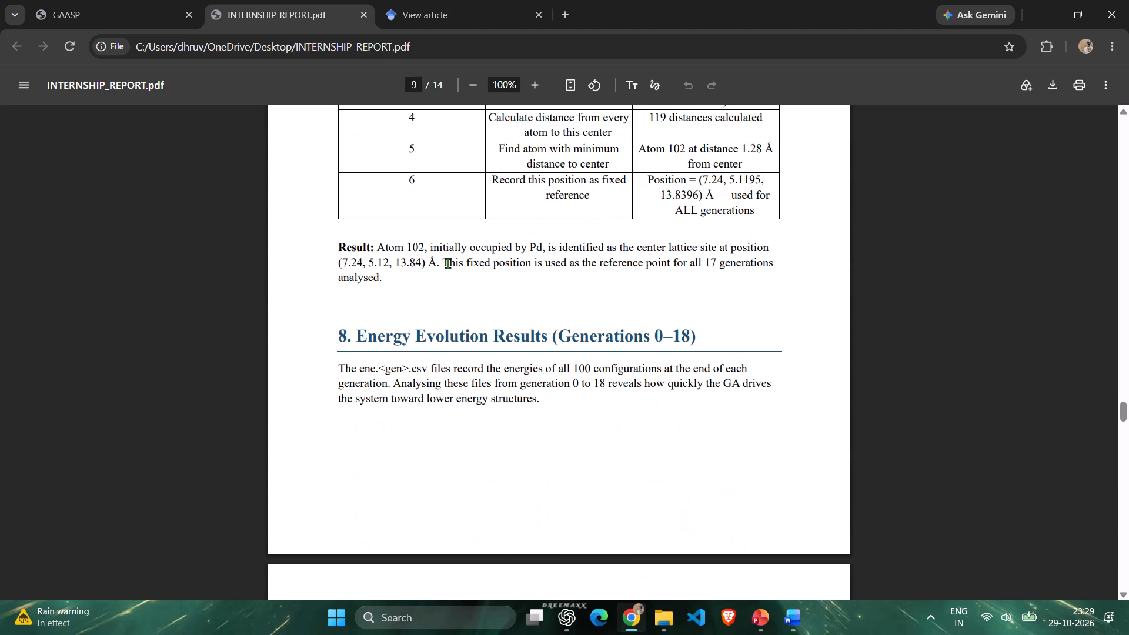
scroll(447, 262, up, 4)
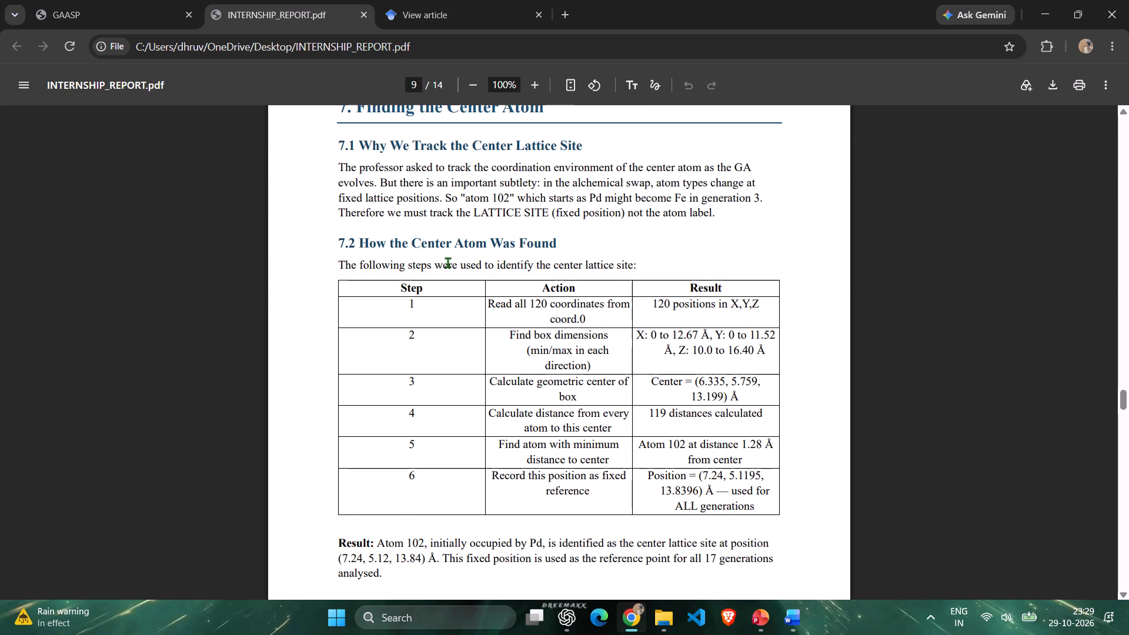
scroll(447, 262, up, 2)
scroll(447, 262, down, 2)
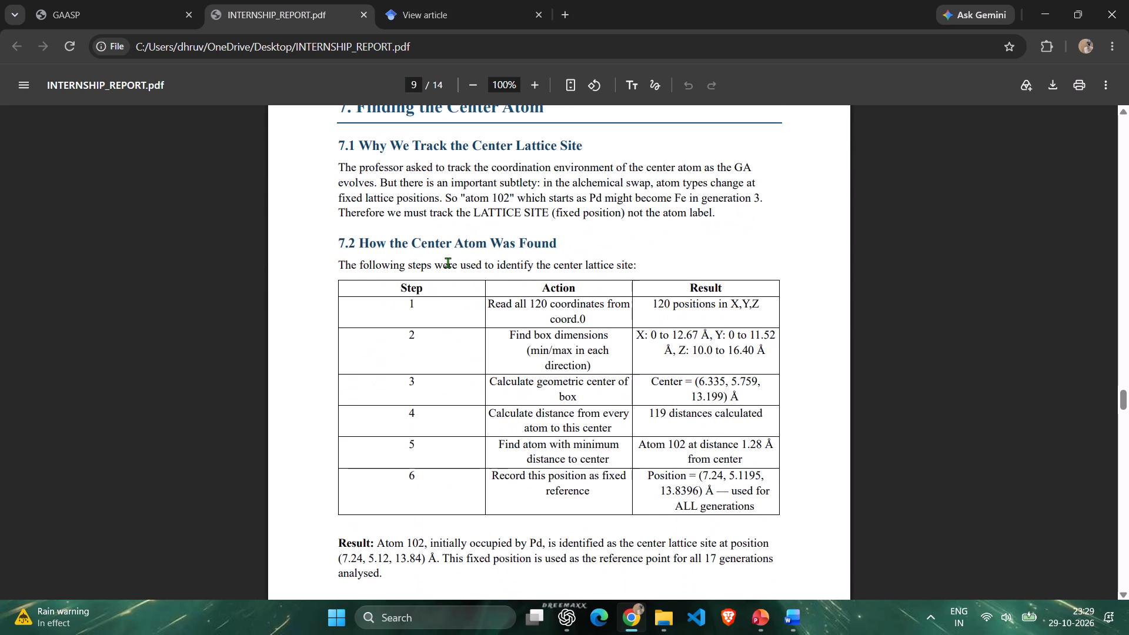
scroll(447, 262, down, 6)
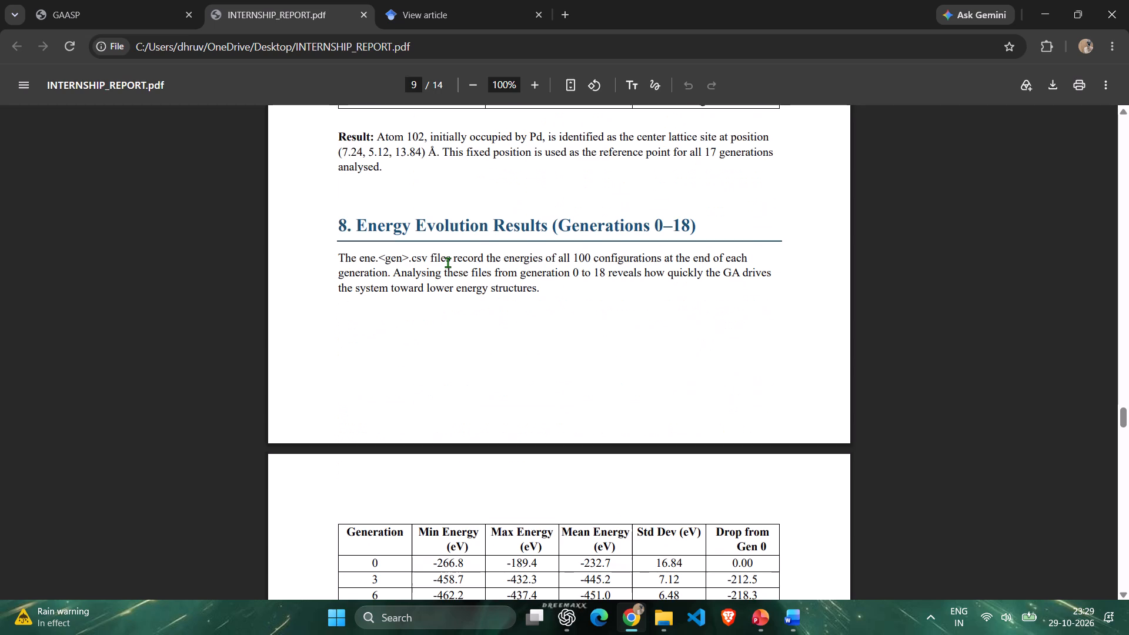
scroll(459, 253, up, 8)
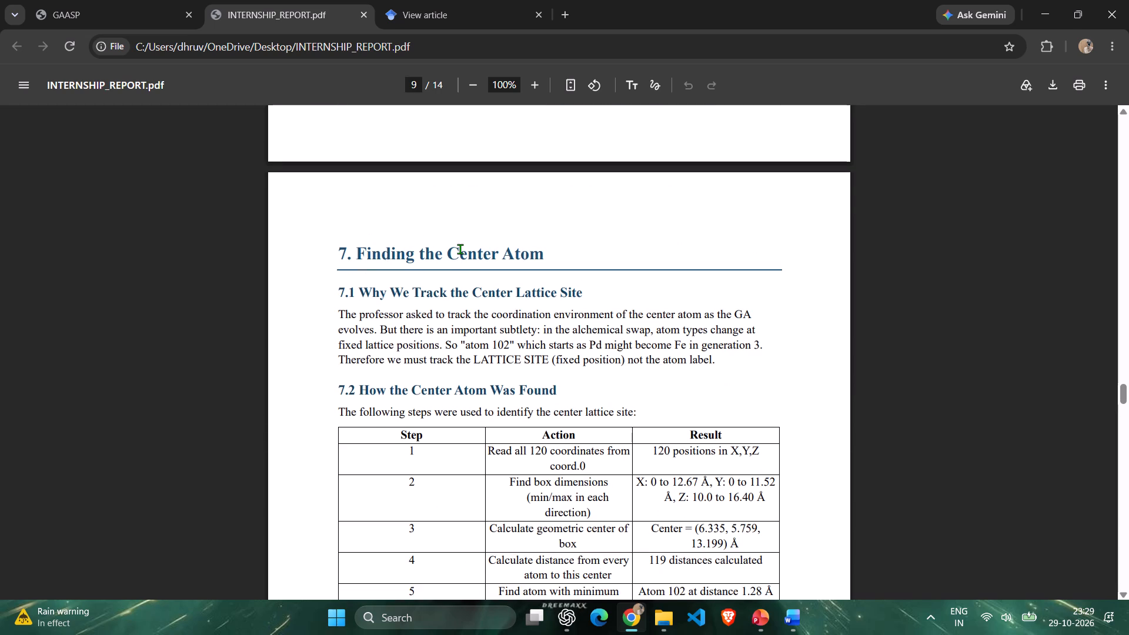
Read report sections 9.1 and 9.2 on the center site's neighbour measurements, comparing with slide 7, and return to the presentation.
scroll(460, 249, down, 9)
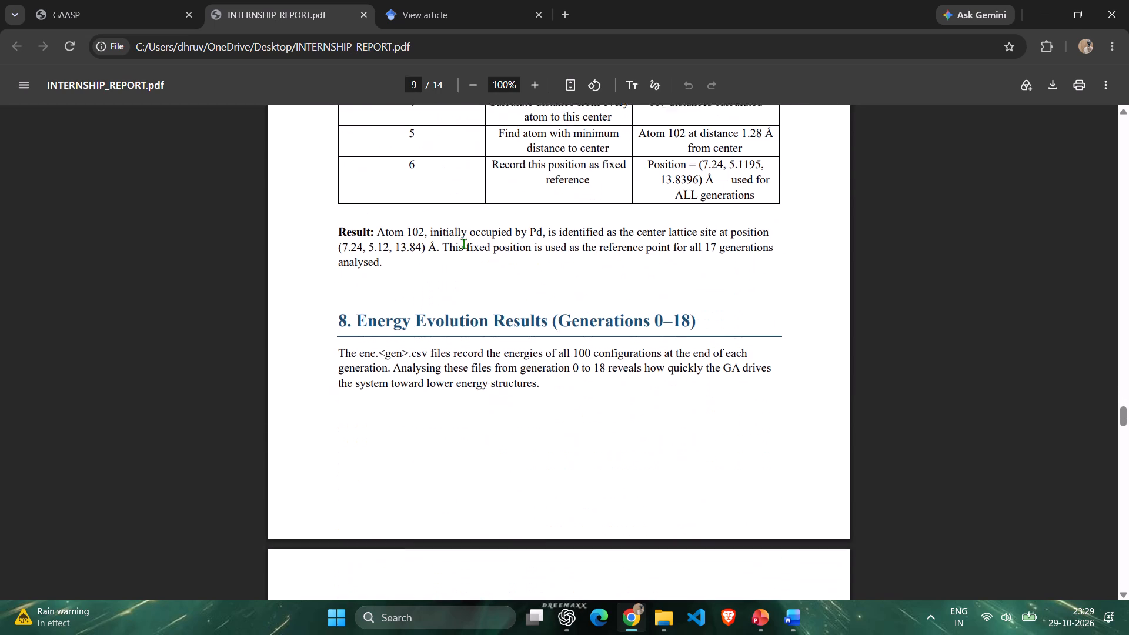
scroll(465, 243, down, 5)
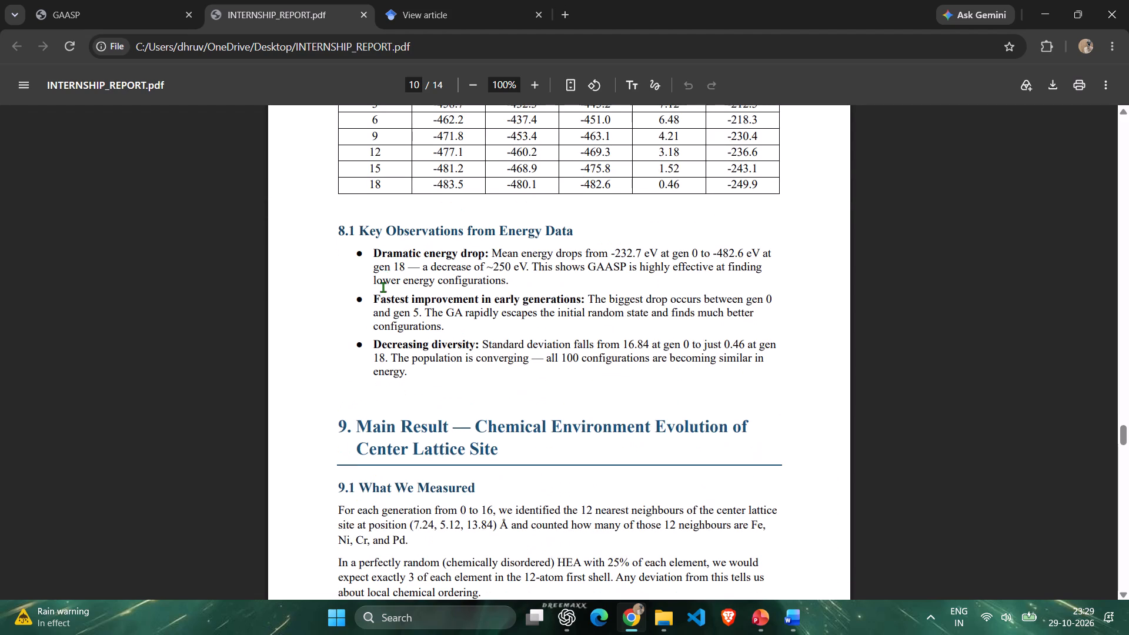
scroll(396, 338, down, 3)
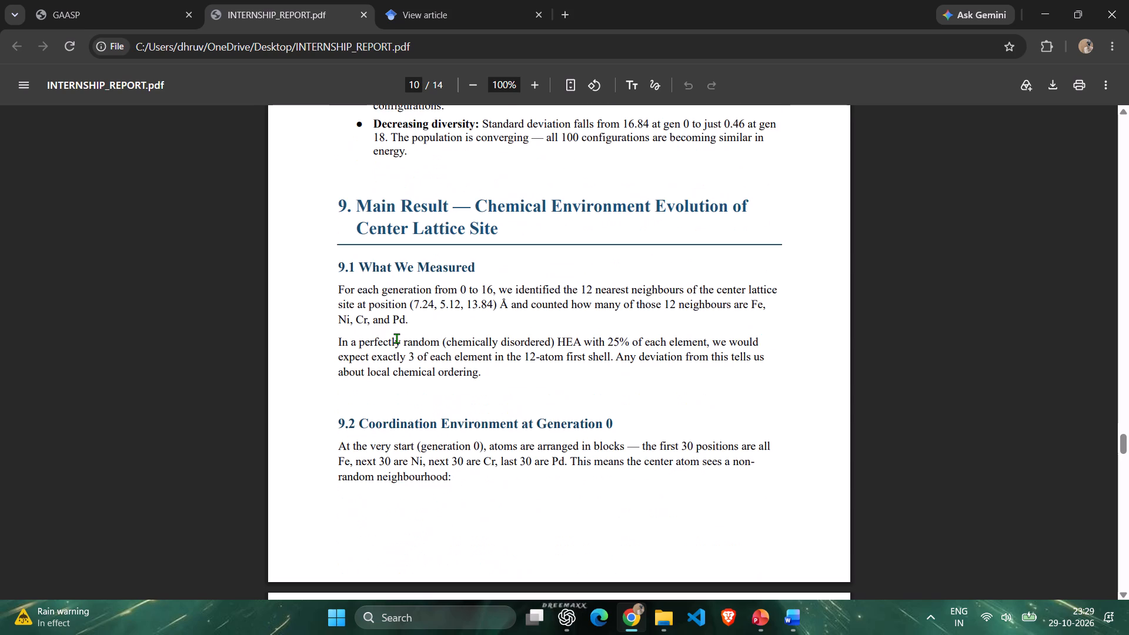
scroll(396, 338, down, 1)
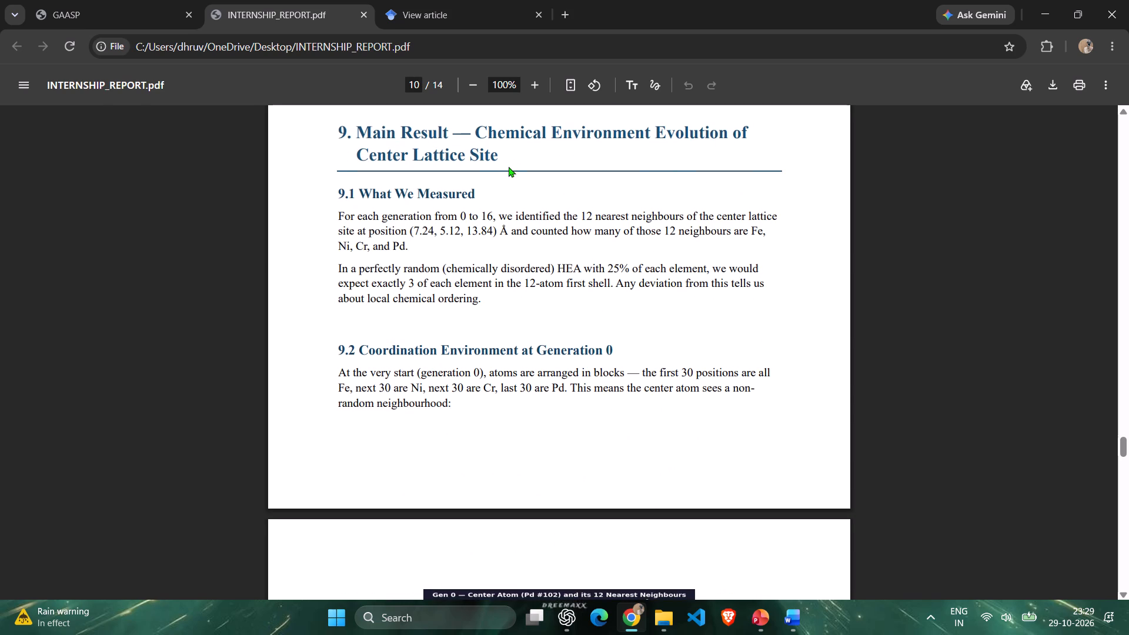
key(alt+Tab)
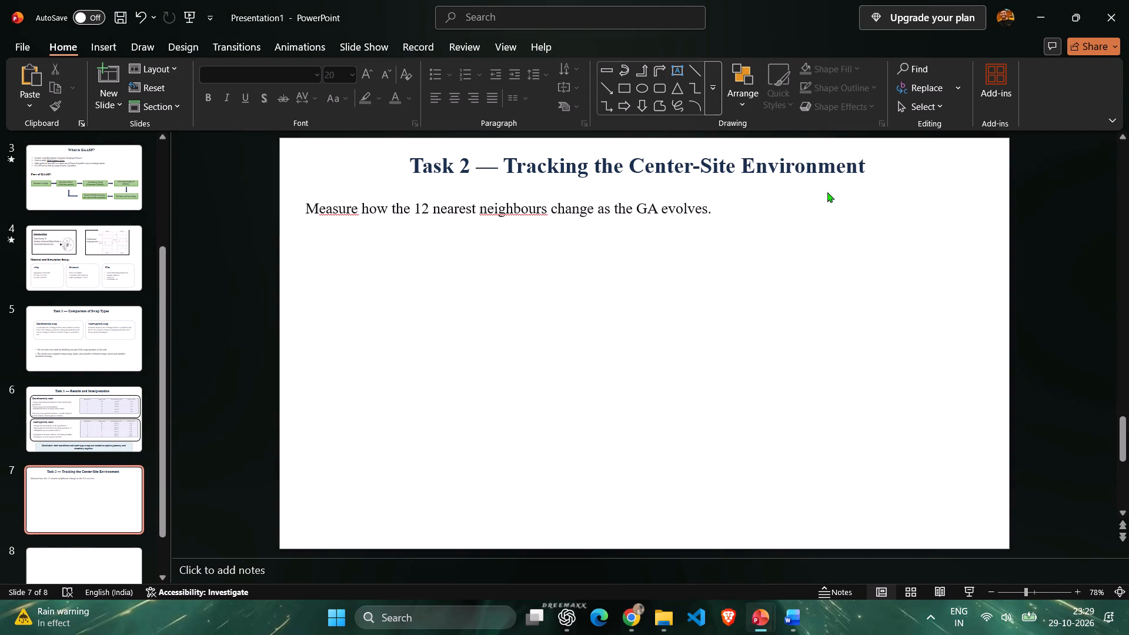
key(alt+Tab)
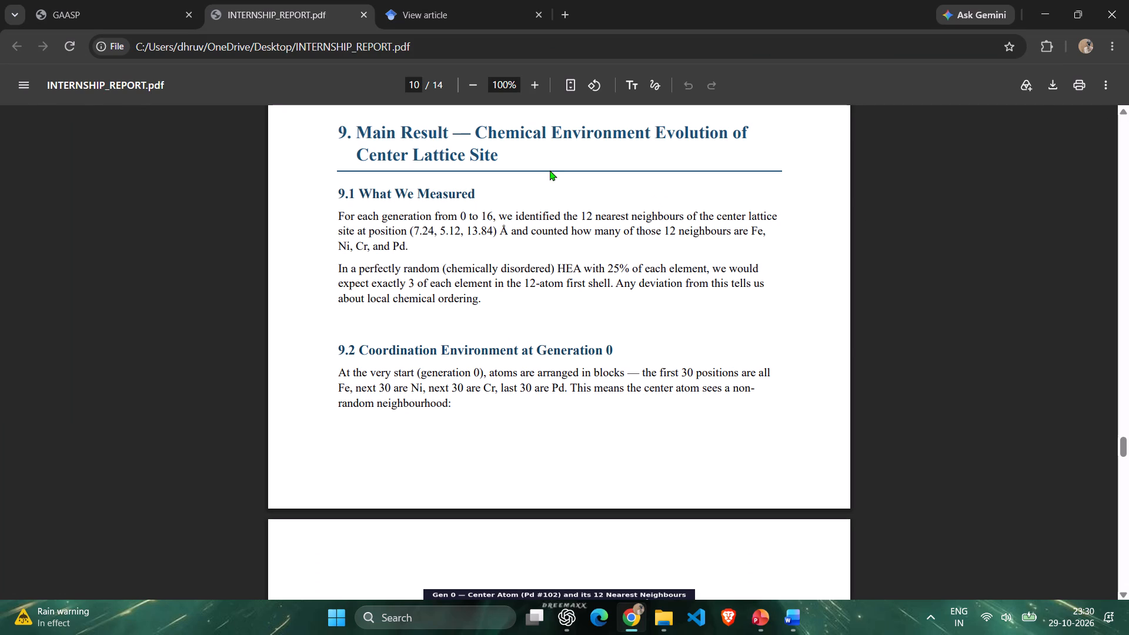
key(alt+Tab)
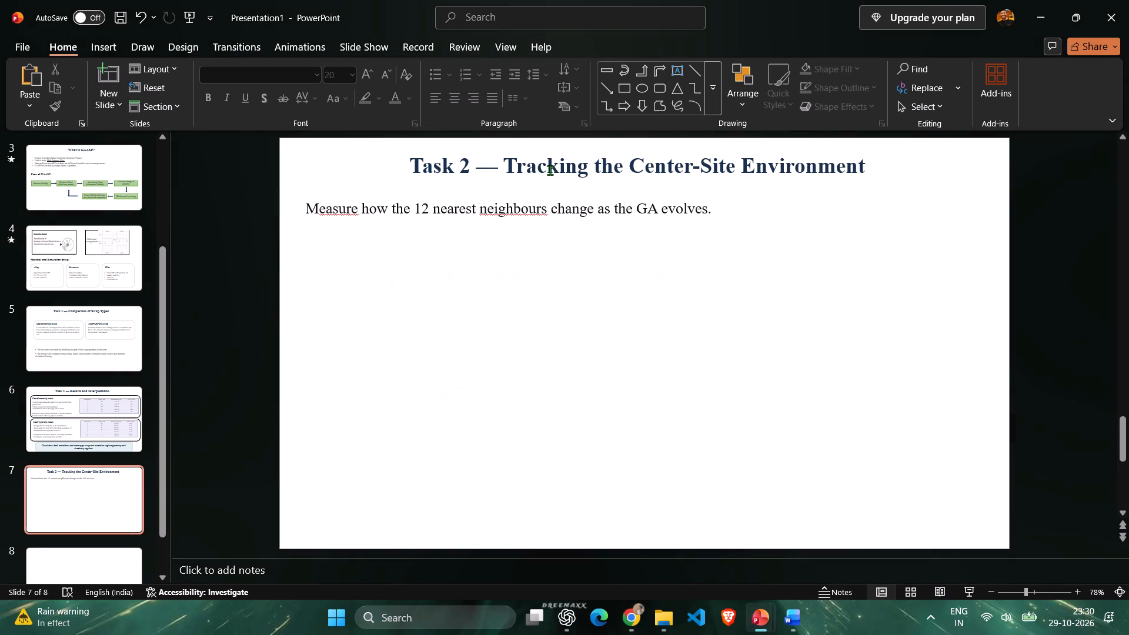
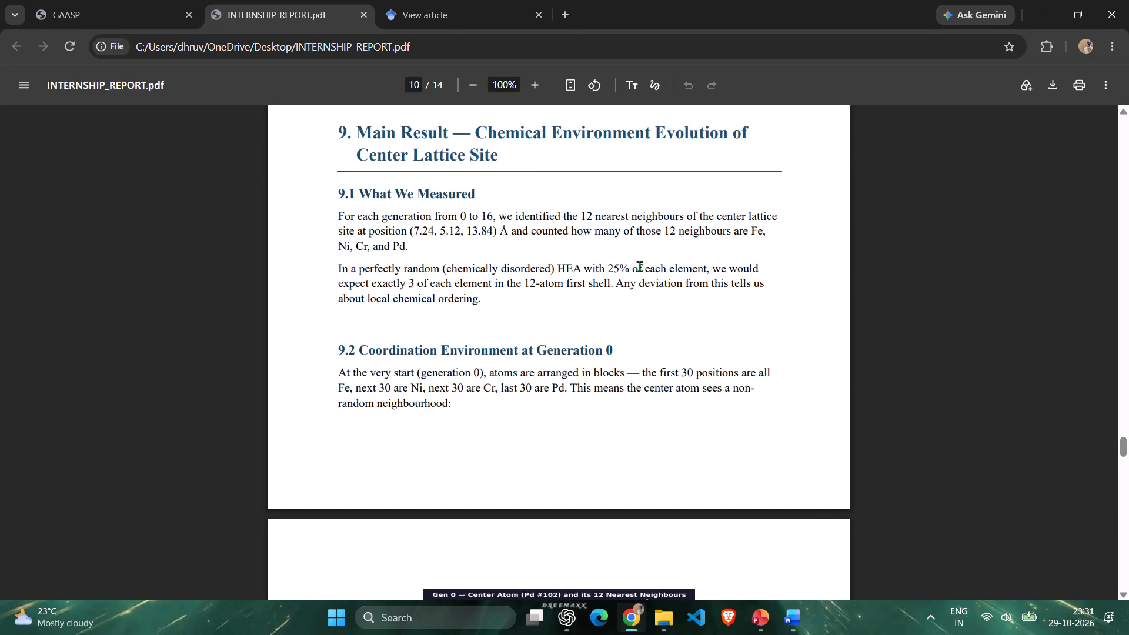
Look over the Generation 0 nearest-neighbours figure and the start of section 9.3 in the report, and return to presentation slide 7.
scroll(539, 440, down, 4)
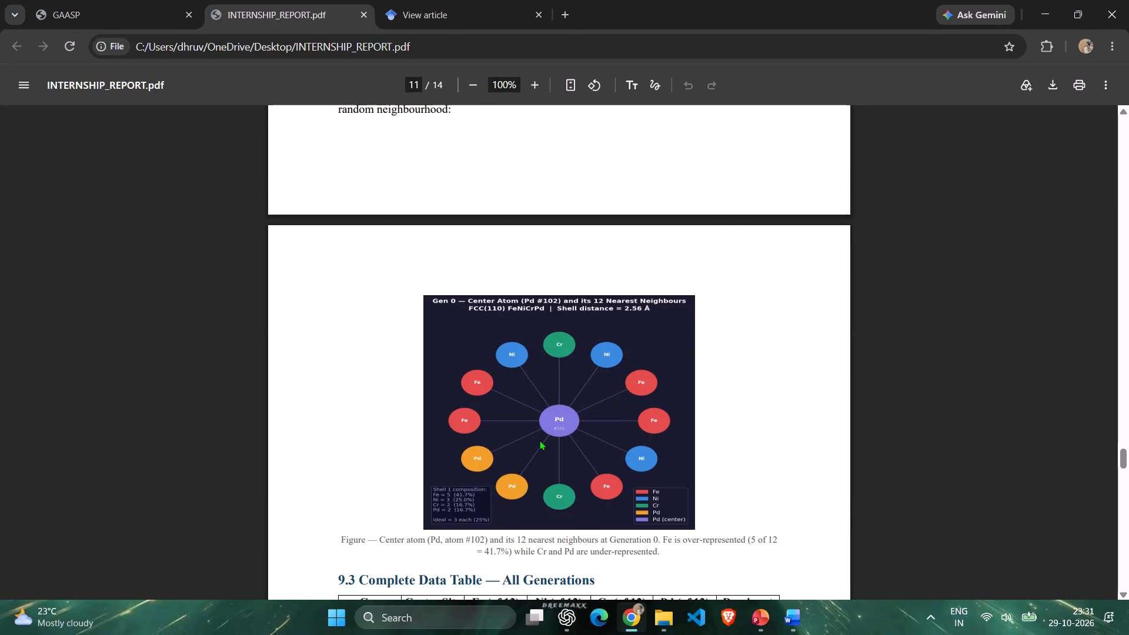
scroll(540, 440, down, 1)
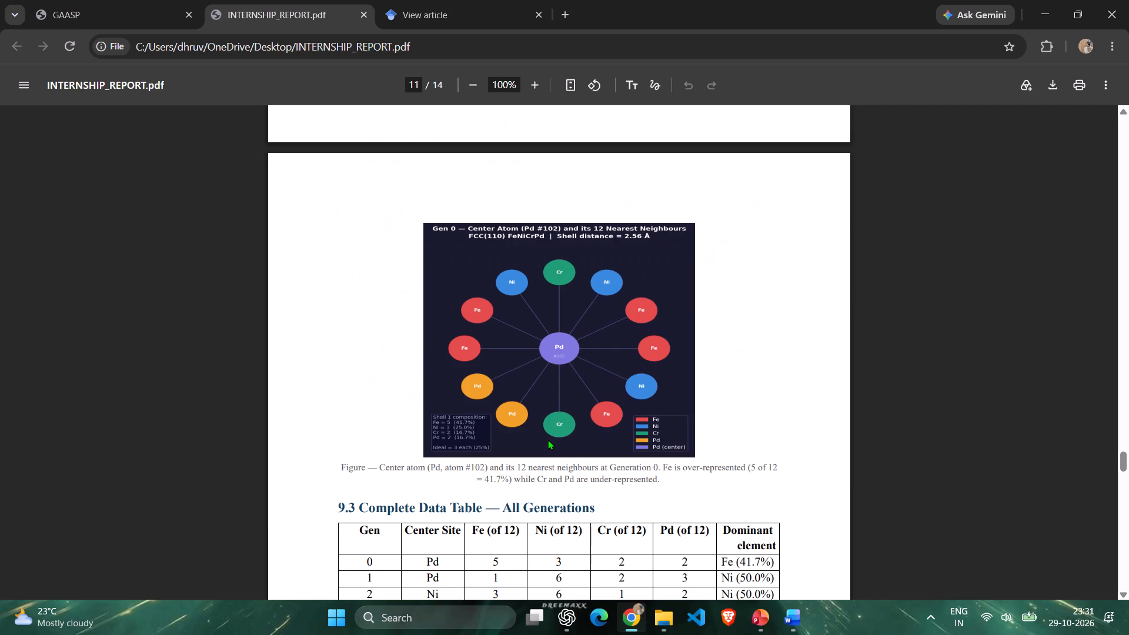
key(alt+Tab)
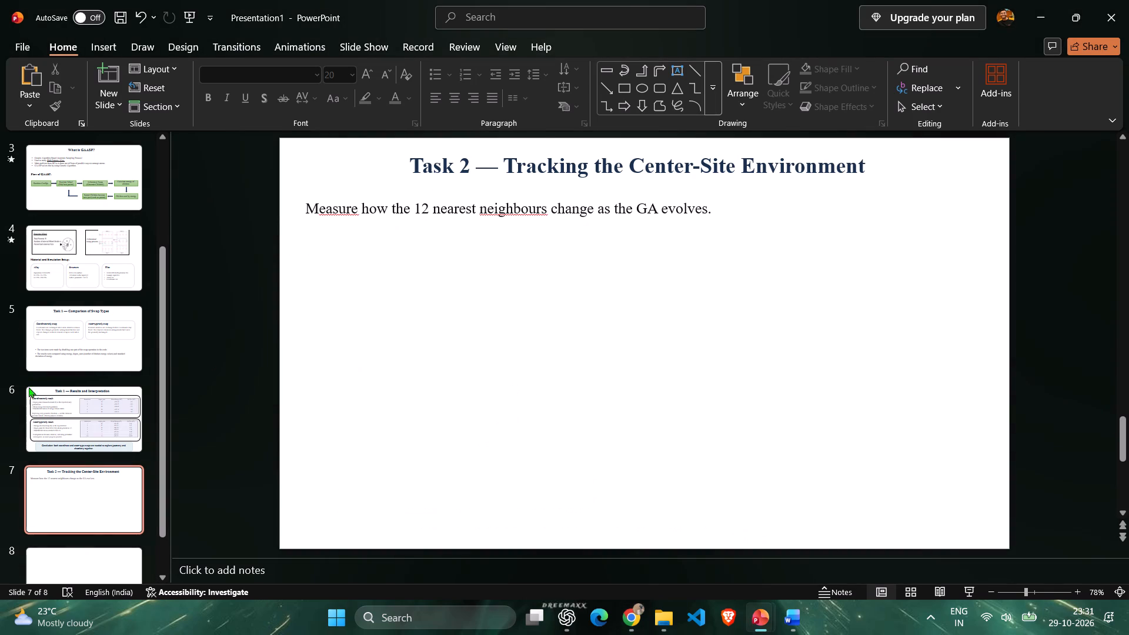
click(106, 412)
click(92, 509)
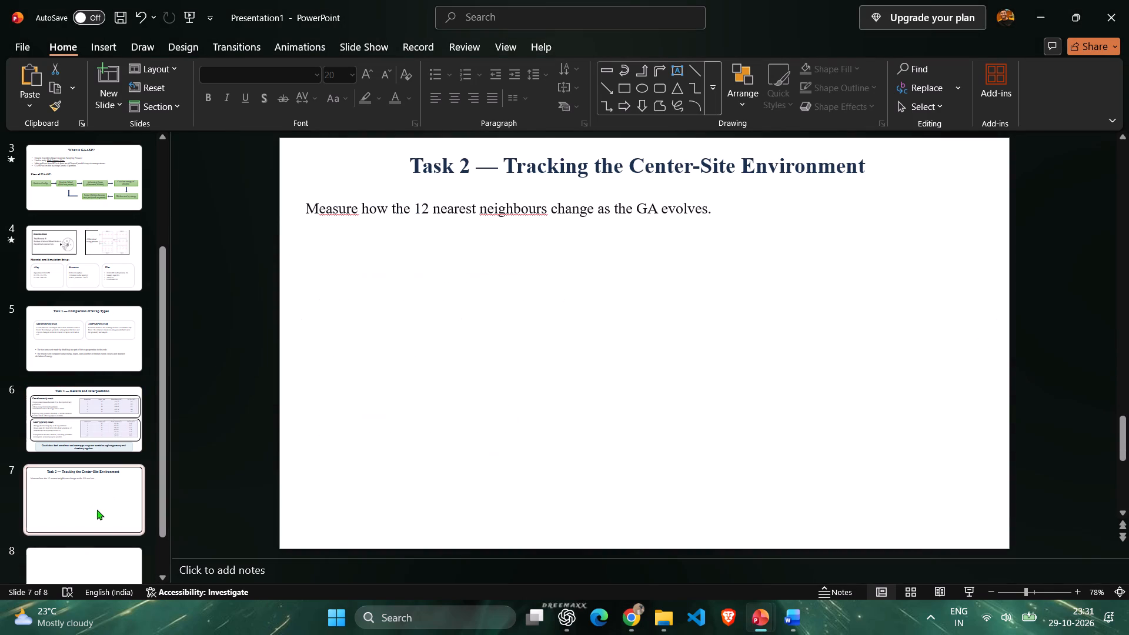
Switch to the reference deck and copy the five-bullet text box from its Task 2 center-site slide.
key(alt+Tab)
alt+click(669, 240)
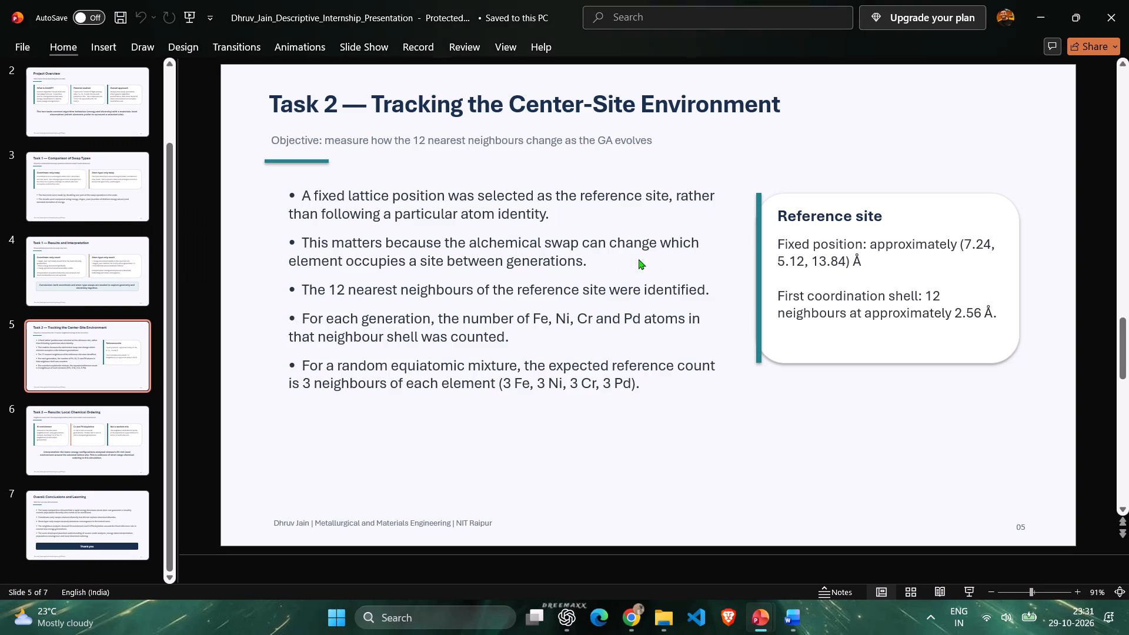
click(261, 210)
drag(268, 173, 342, 223)
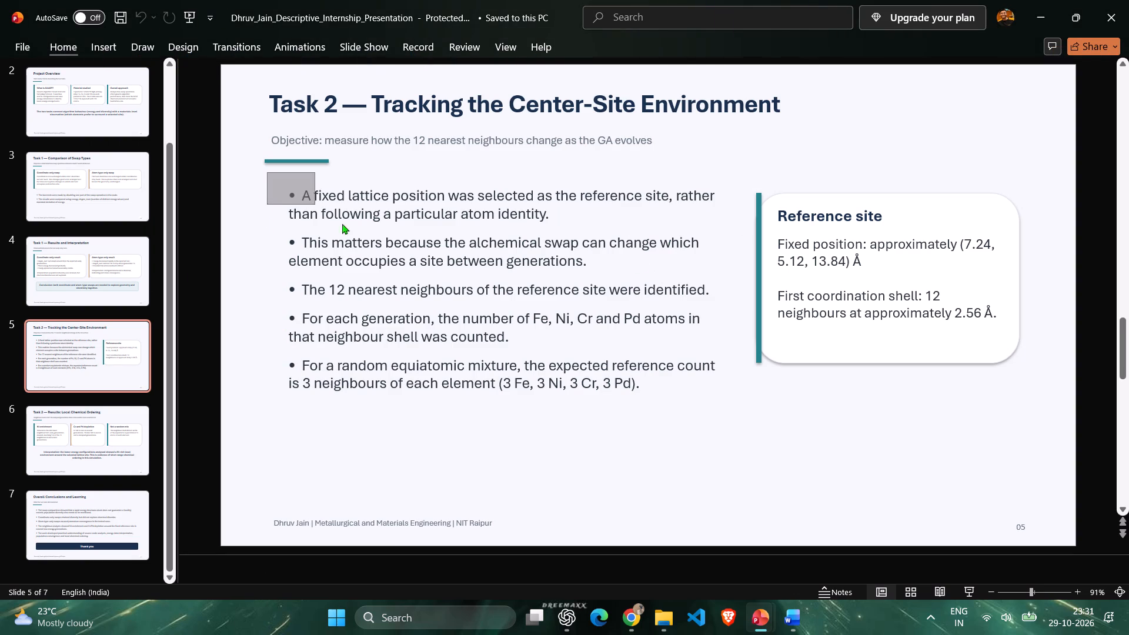
drag(342, 223, 731, 421)
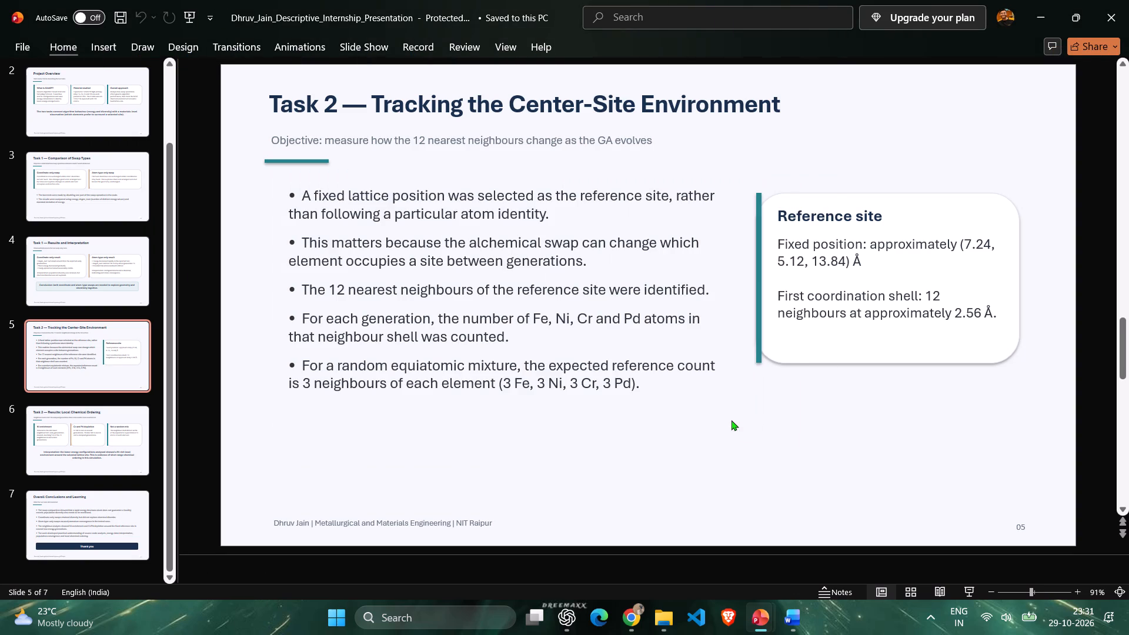
click(730, 420)
click(739, 447)
drag(730, 454, 371, 158)
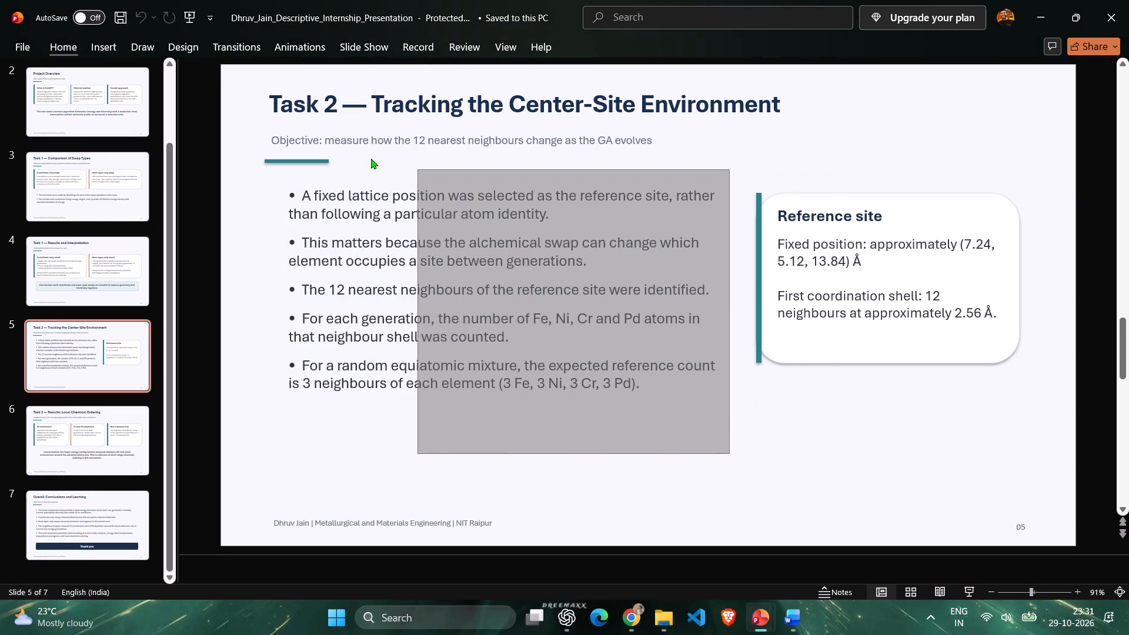
drag(371, 158, 276, 181)
click(272, 186)
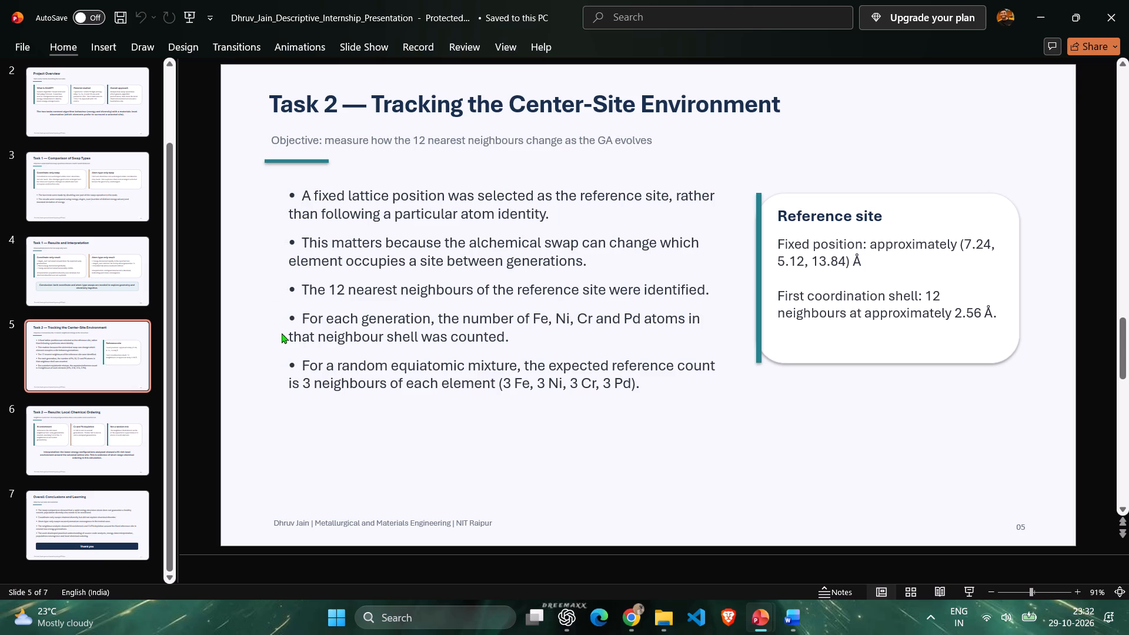
click(283, 189)
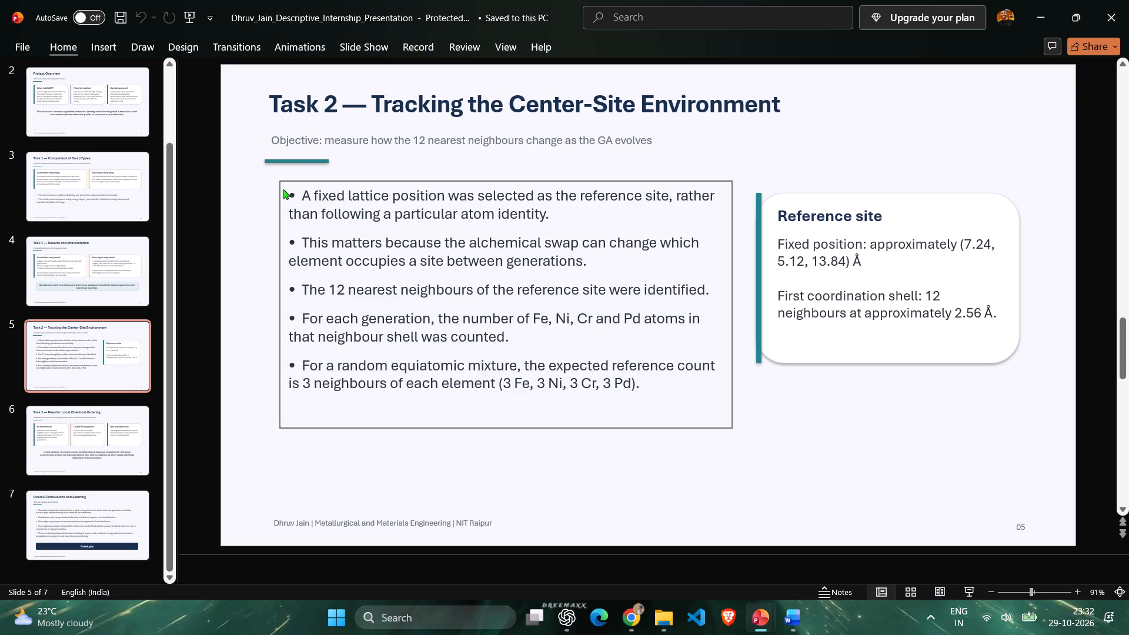
click(283, 189)
double_click(283, 189)
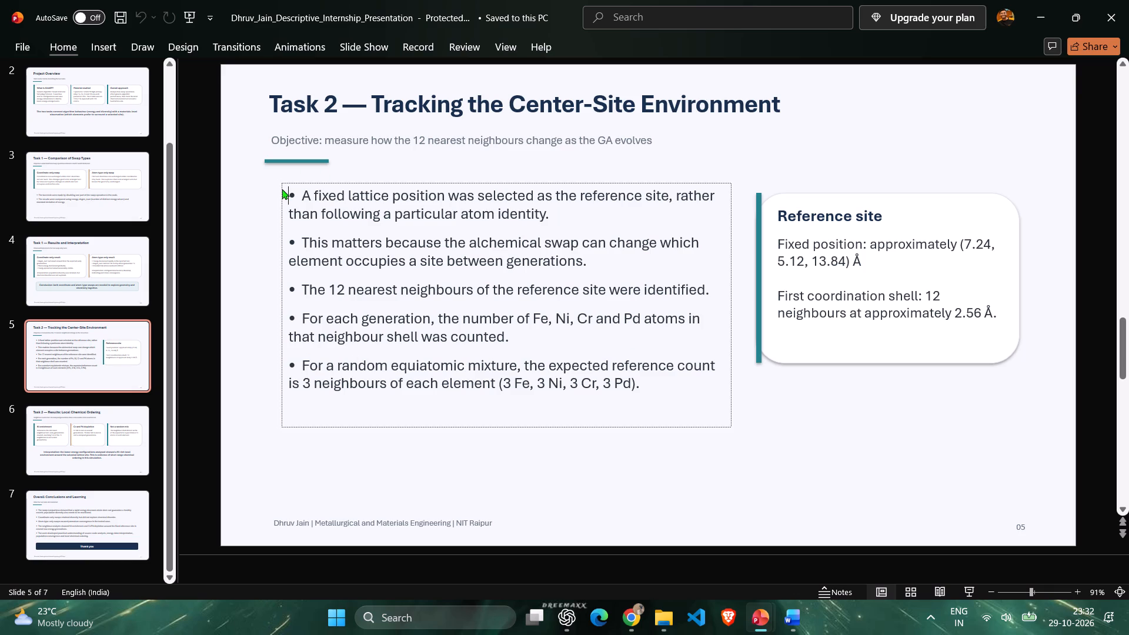
click(255, 194)
click(288, 187)
click(242, 328)
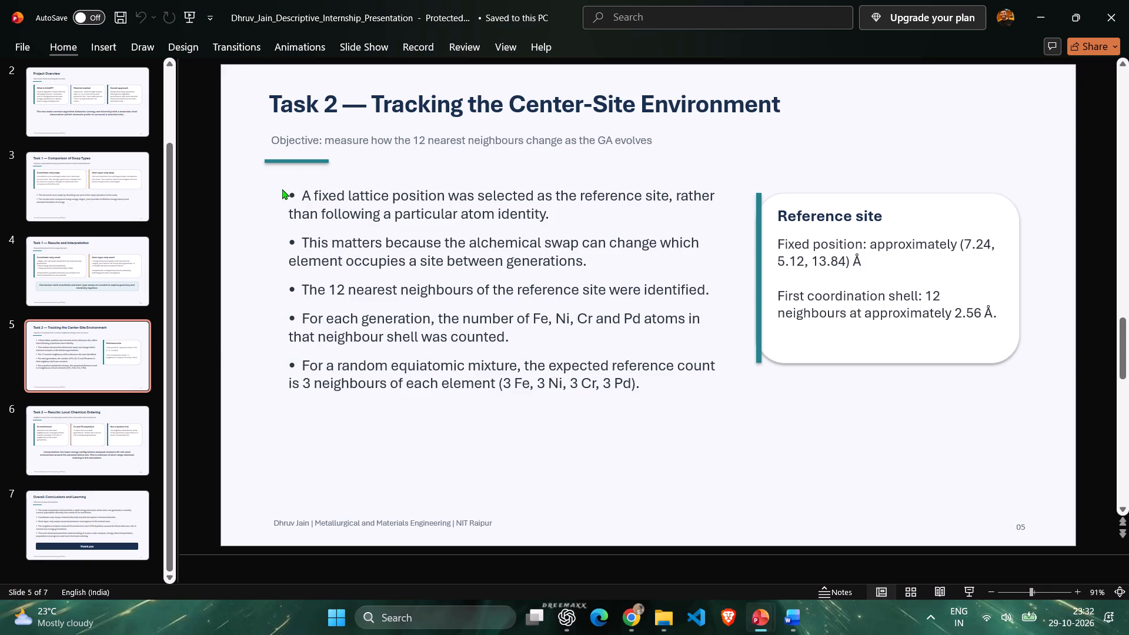
click(282, 189)
key(ctrl+c)
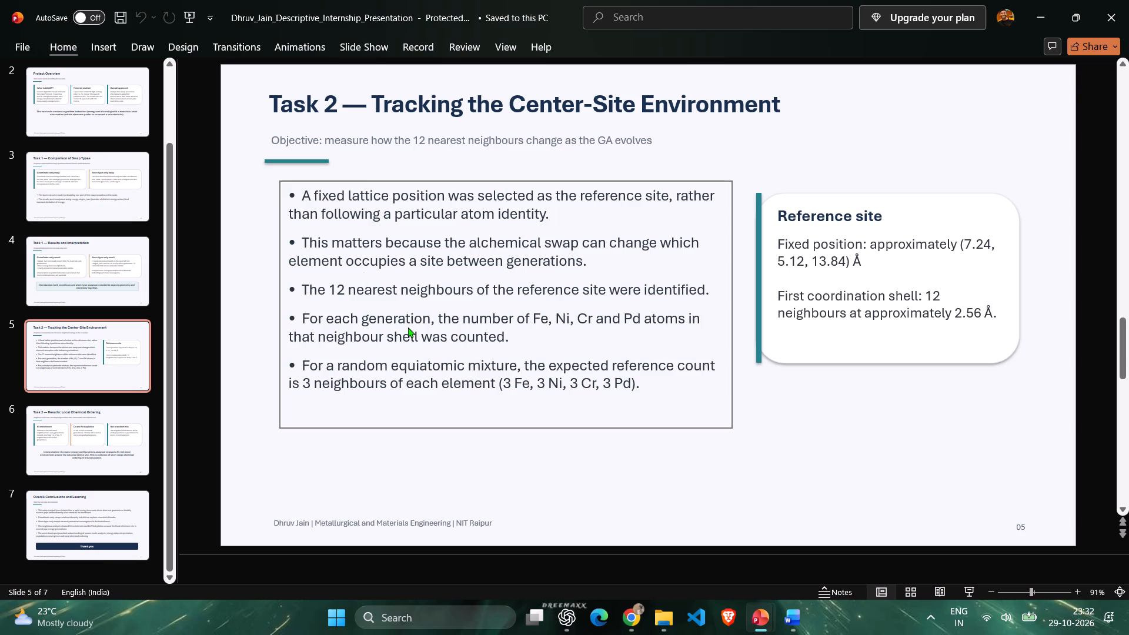
Paste the bullet text box into slide 7 of Presentation1 and place it below the objective line, aligned to that line's left edge.
key(alt+Tab)
click(403, 326)
key(ctrl+v)
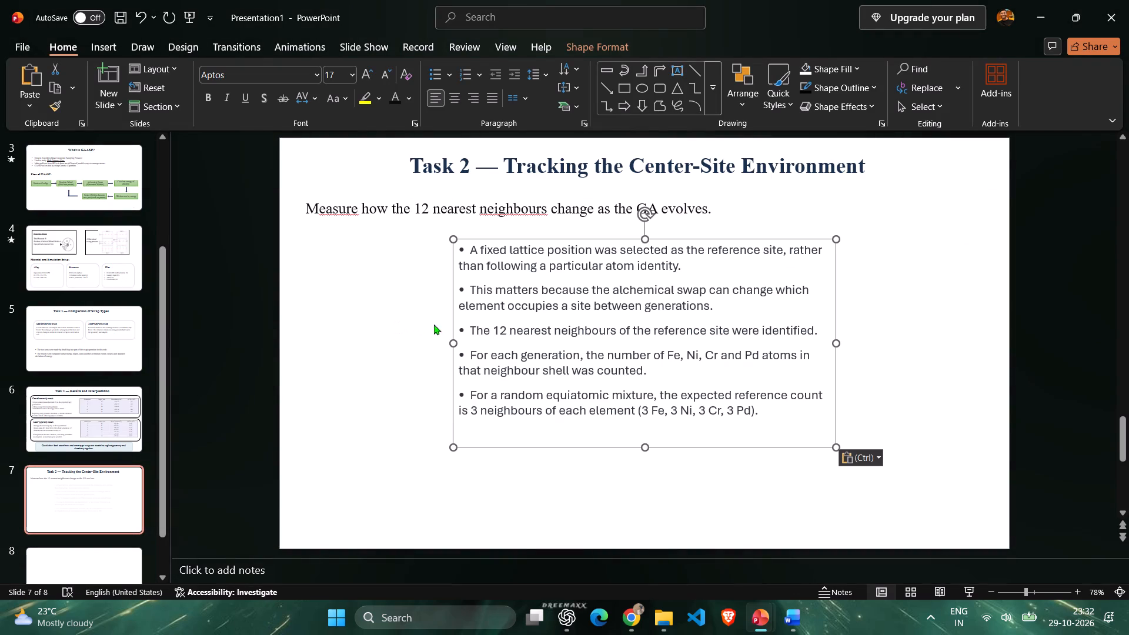
drag(630, 310, 549, 320)
click(623, 549)
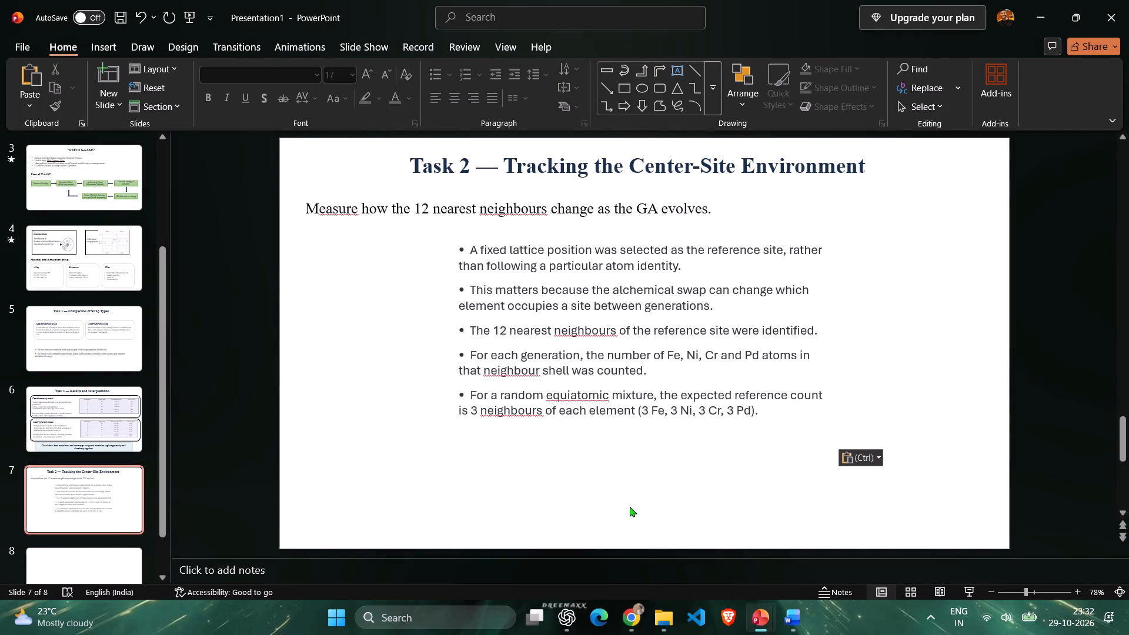
drag(620, 438, 476, 416)
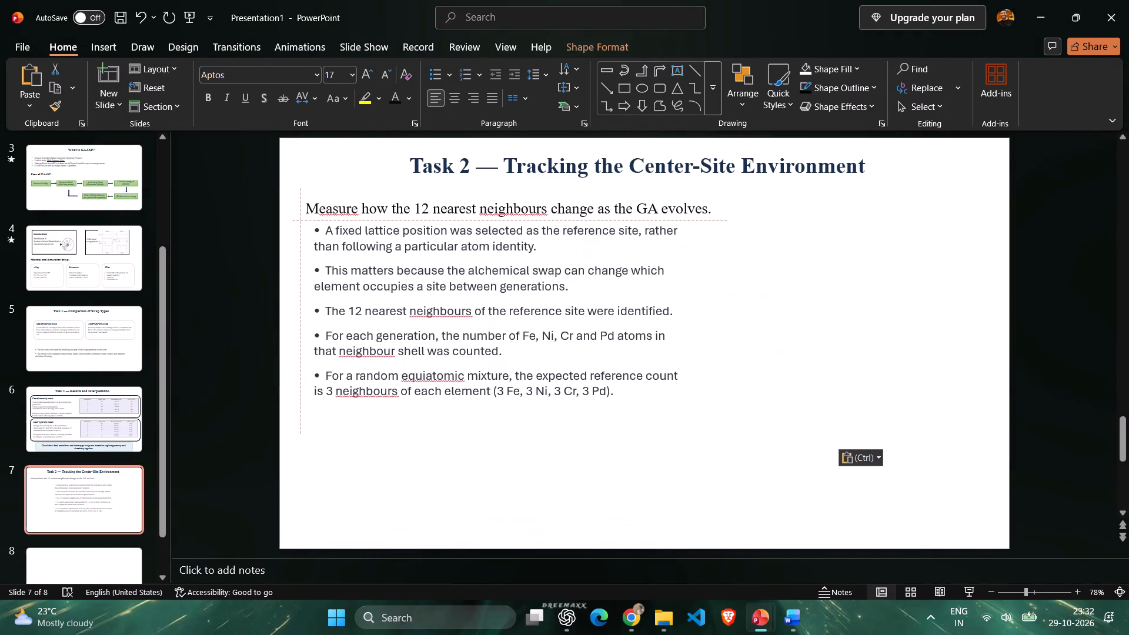
drag(476, 416, 471, 436)
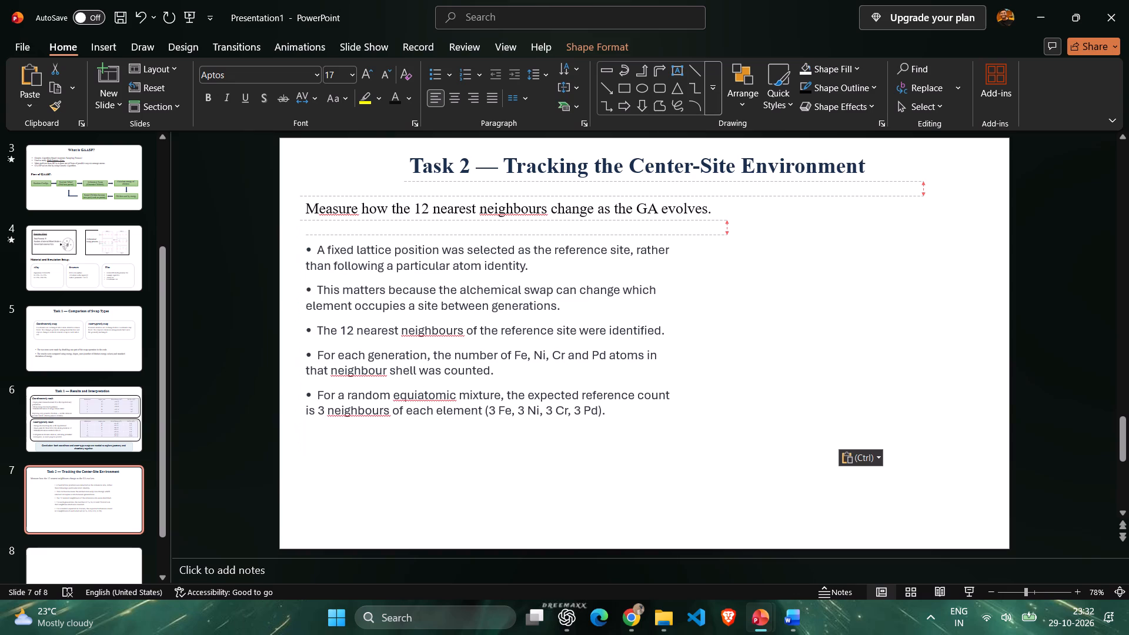
drag(471, 436, 471, 437)
Move the "Measure how the 12 nearest neighbours change" line slightly up towards the title, keeping it left-aligned with the bullets.
click(423, 211)
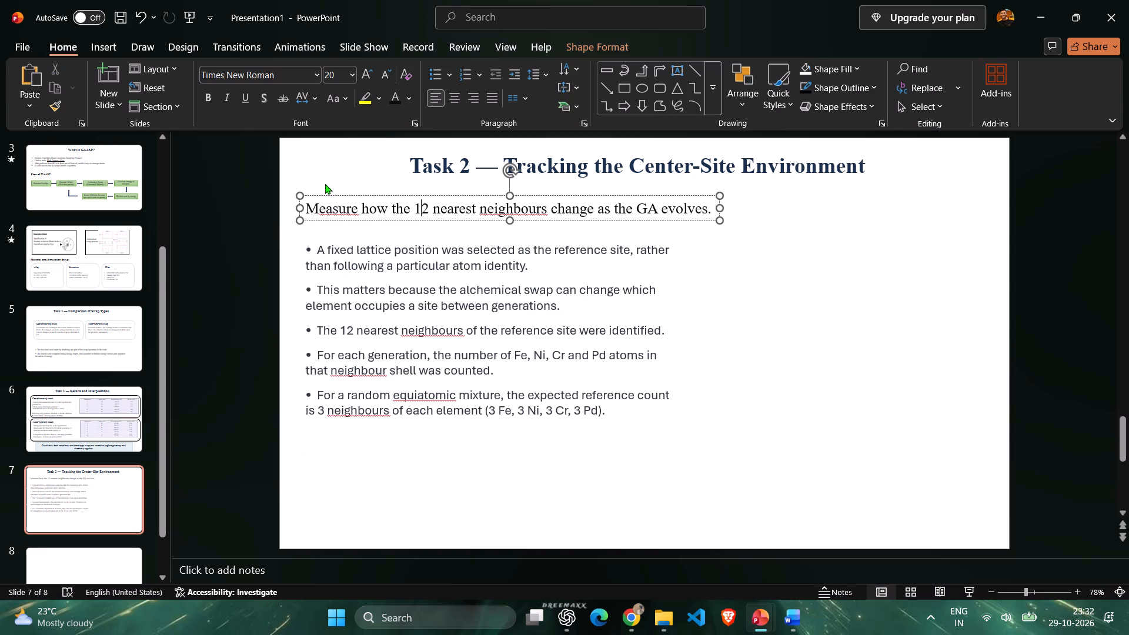
click(325, 183)
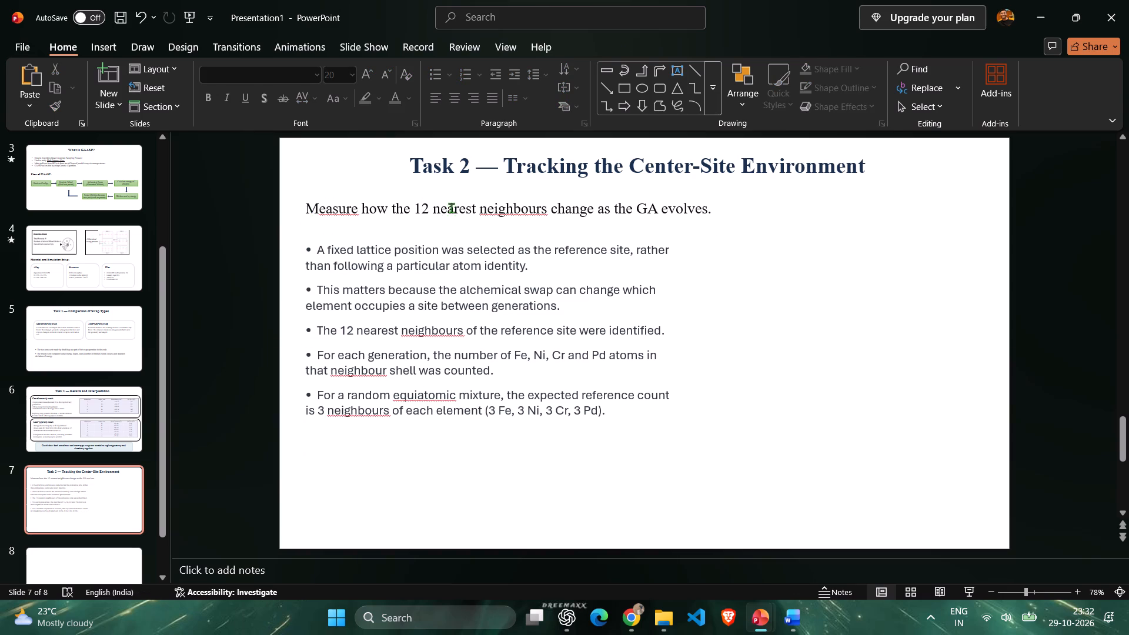
click(673, 215)
click(751, 237)
drag(309, 195, 314, 183)
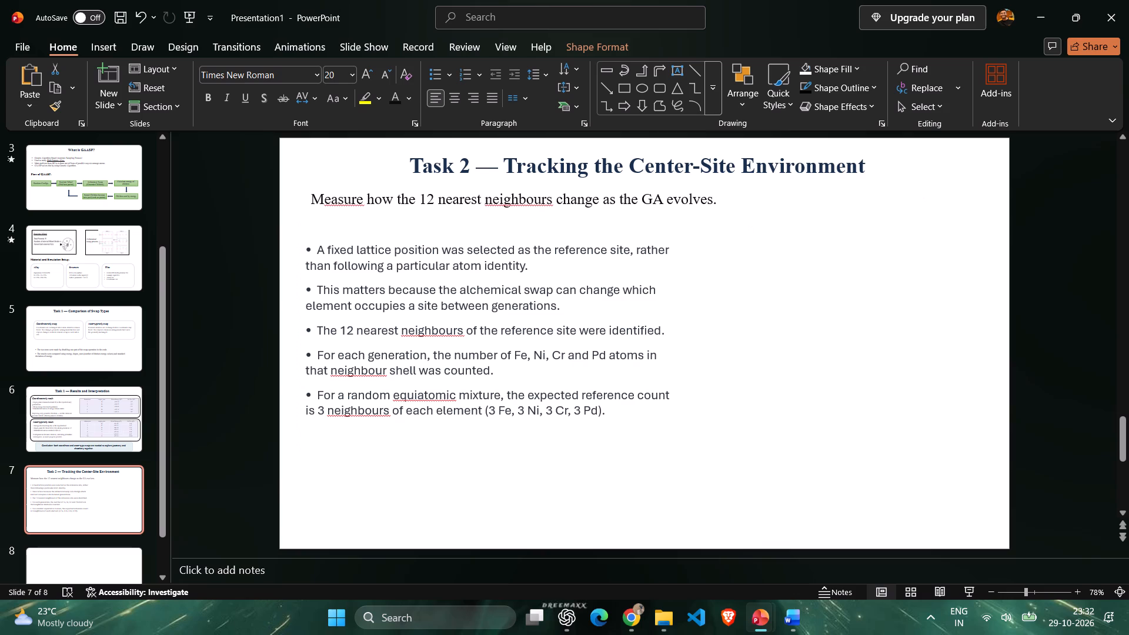
drag(314, 183, 309, 189)
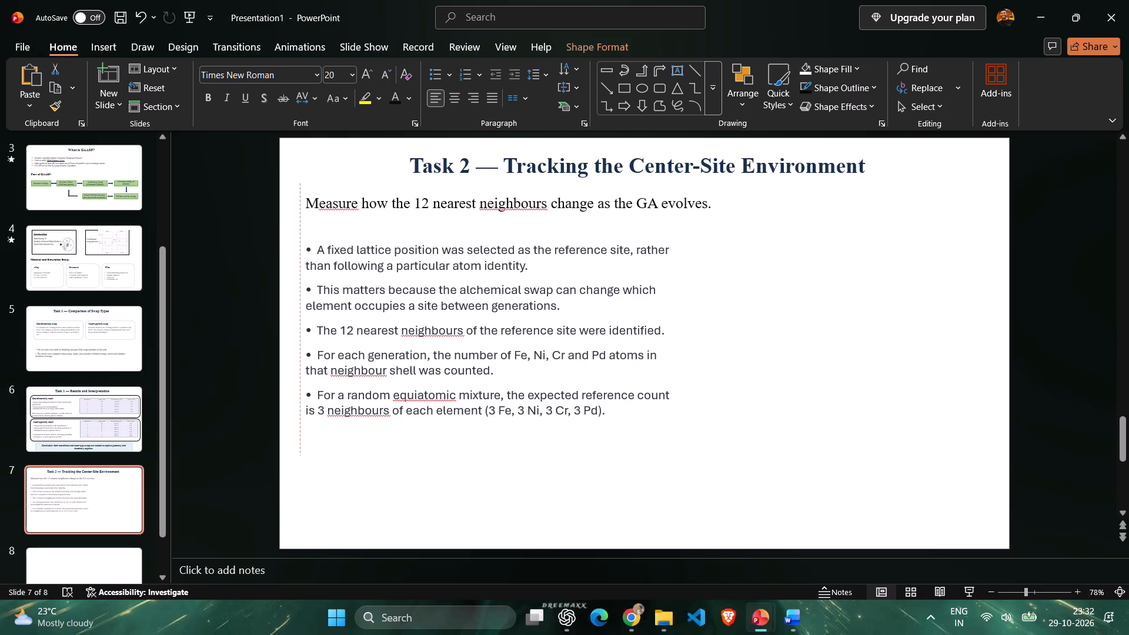
drag(309, 189, 307, 189)
click(570, 495)
Set the font of the whole bullet text box on slide 7 to Times New Roman.
drag(286, 225, 696, 475)
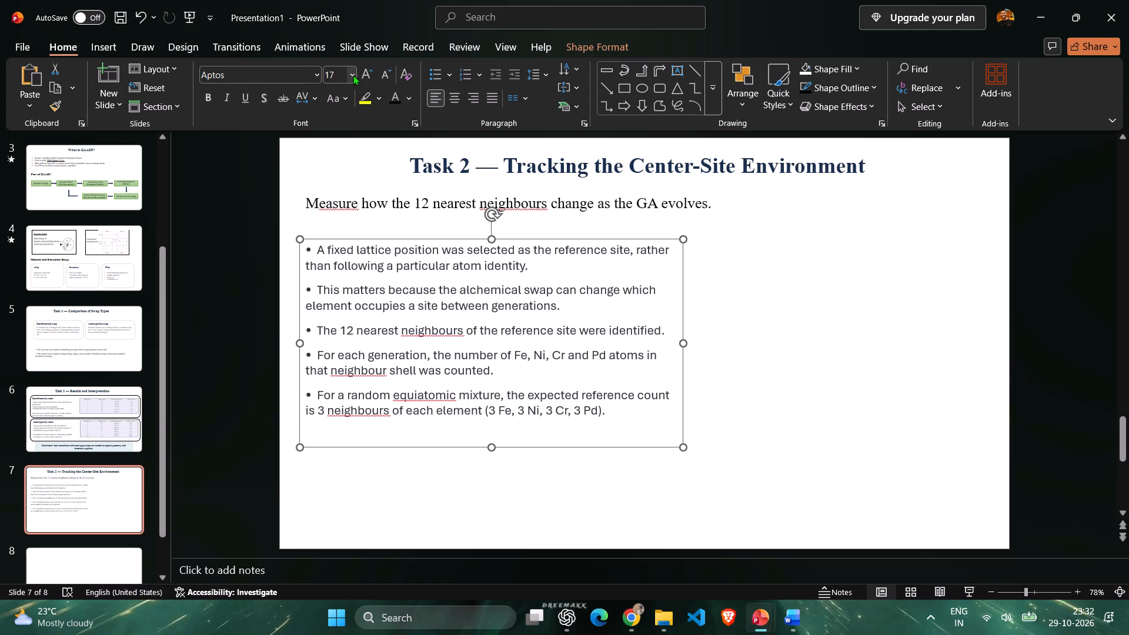
click(318, 78)
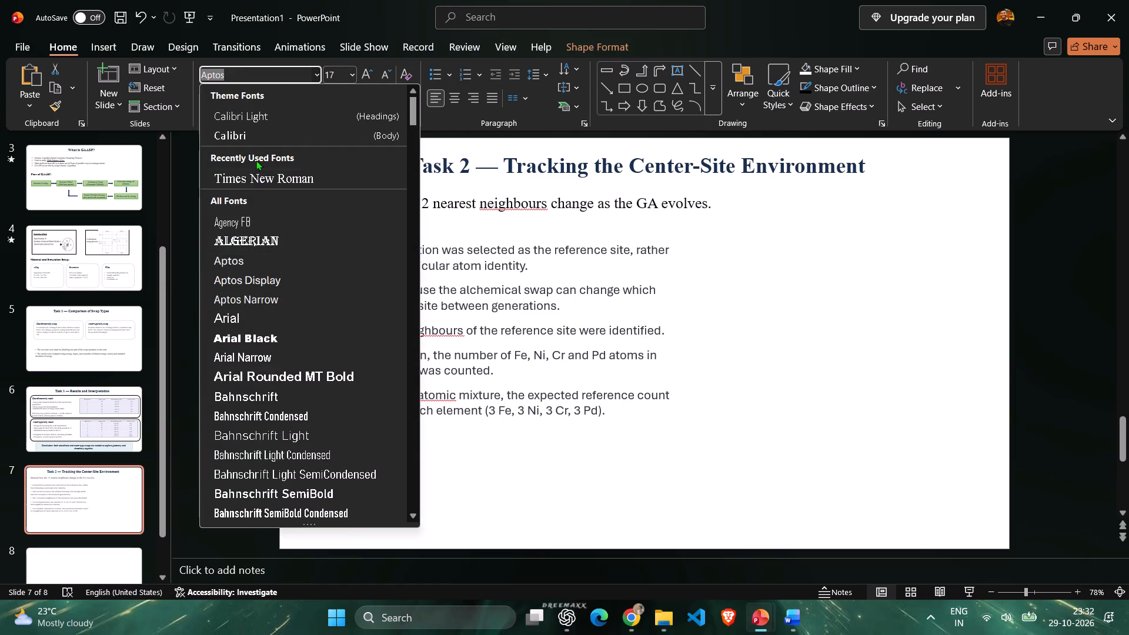
click(254, 173)
click(518, 528)
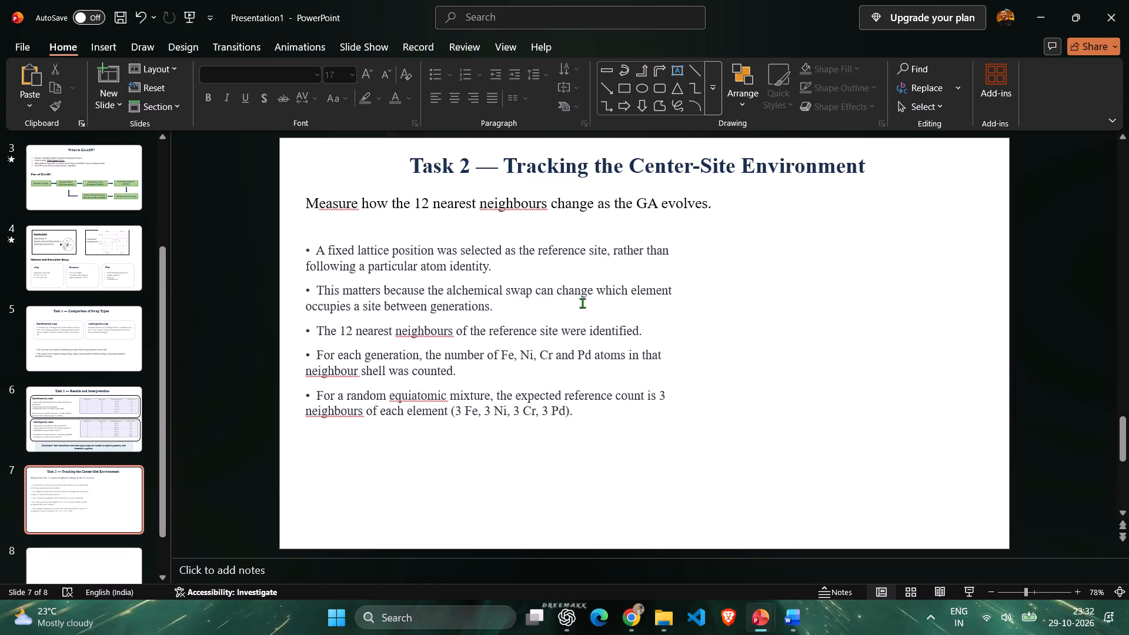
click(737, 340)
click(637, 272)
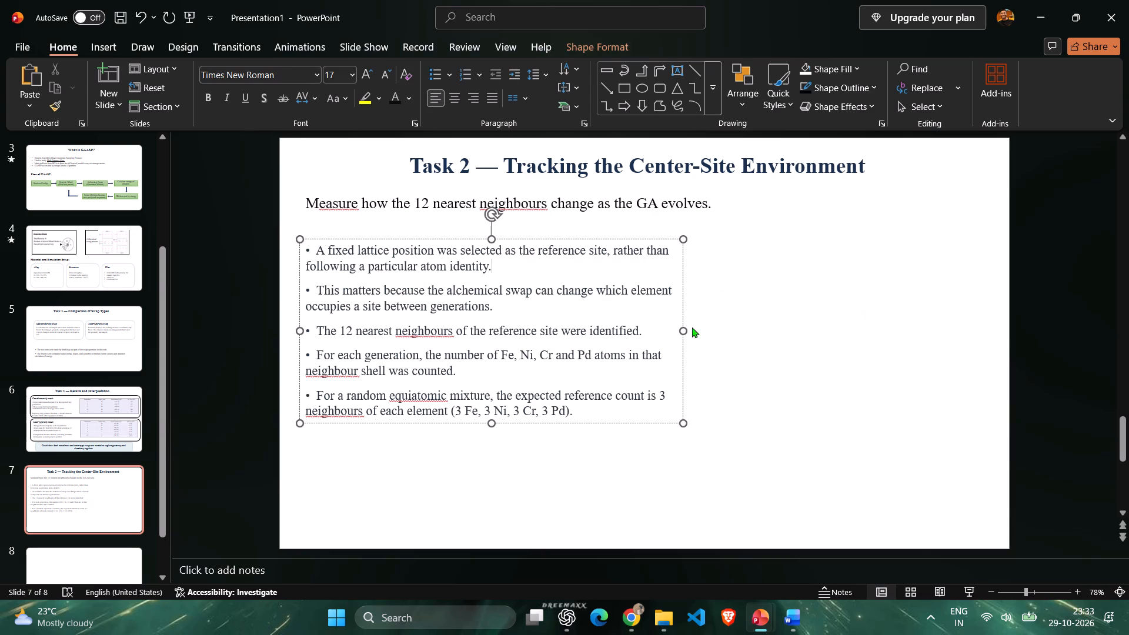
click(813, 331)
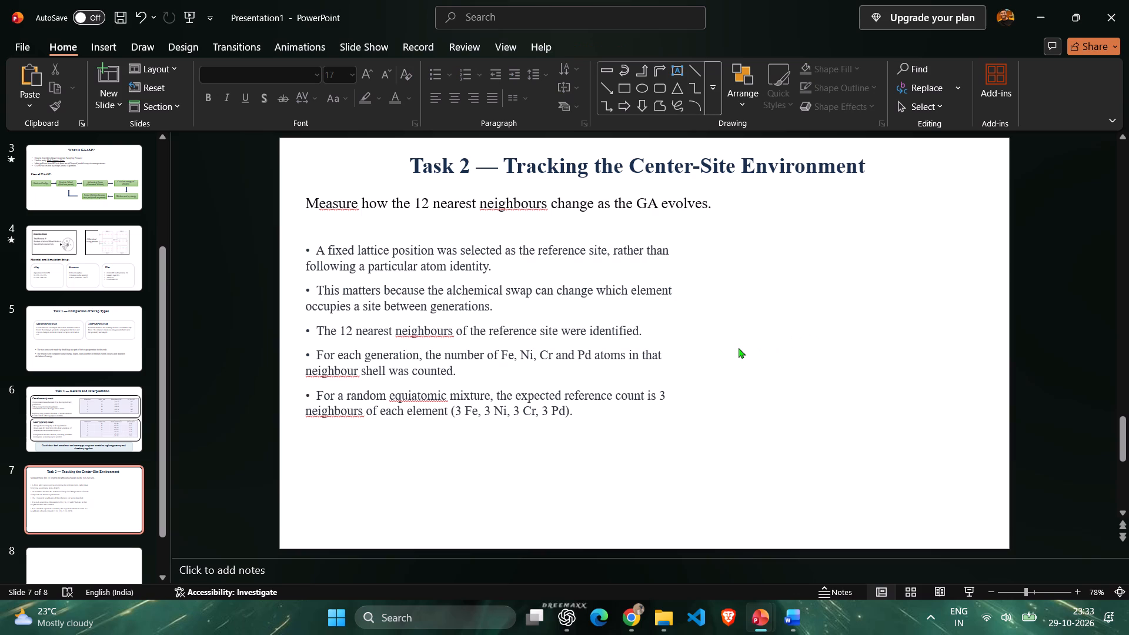
Switch to the reference deck and examine the Reference site card on its Task 2 center-site slide and the Local Chemical Ordering results slide.
key(alt+Tab)
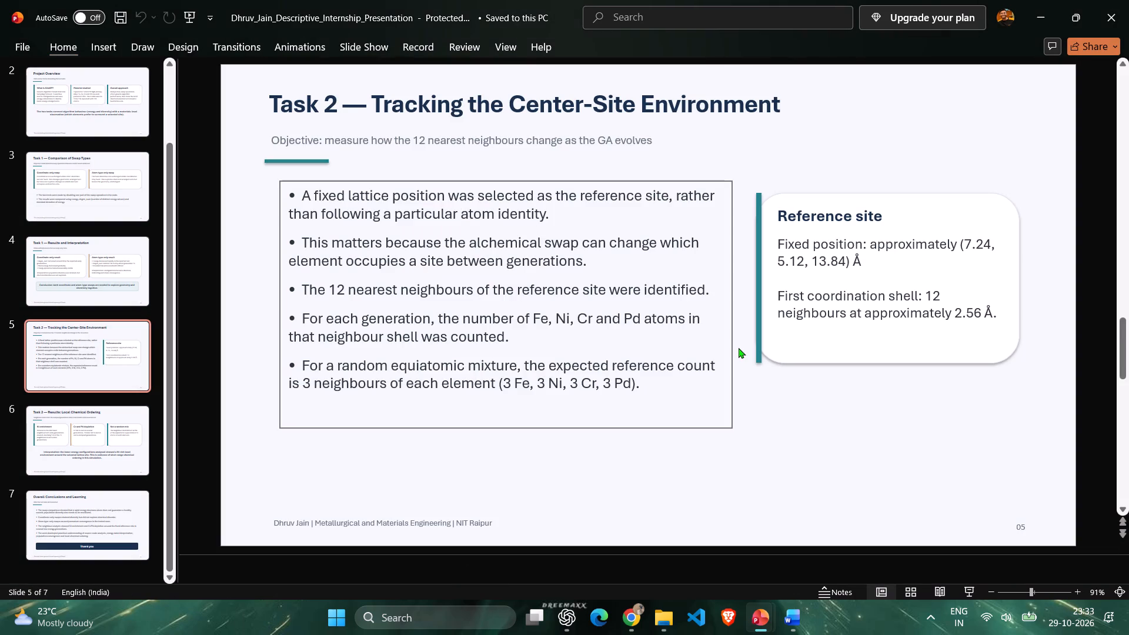
click(760, 199)
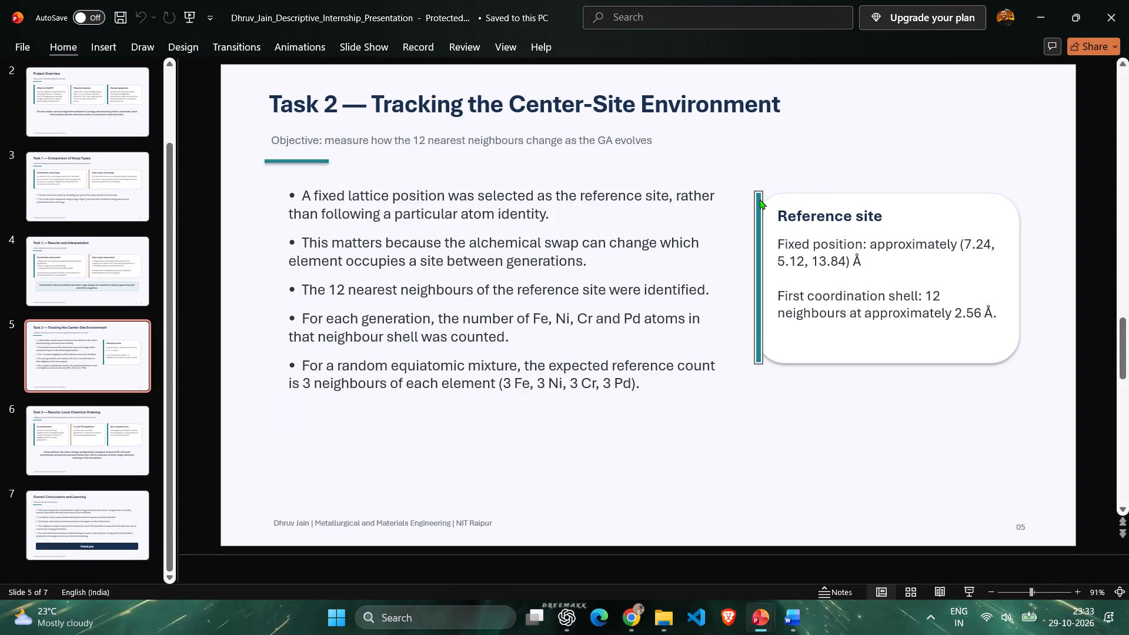
click(843, 138)
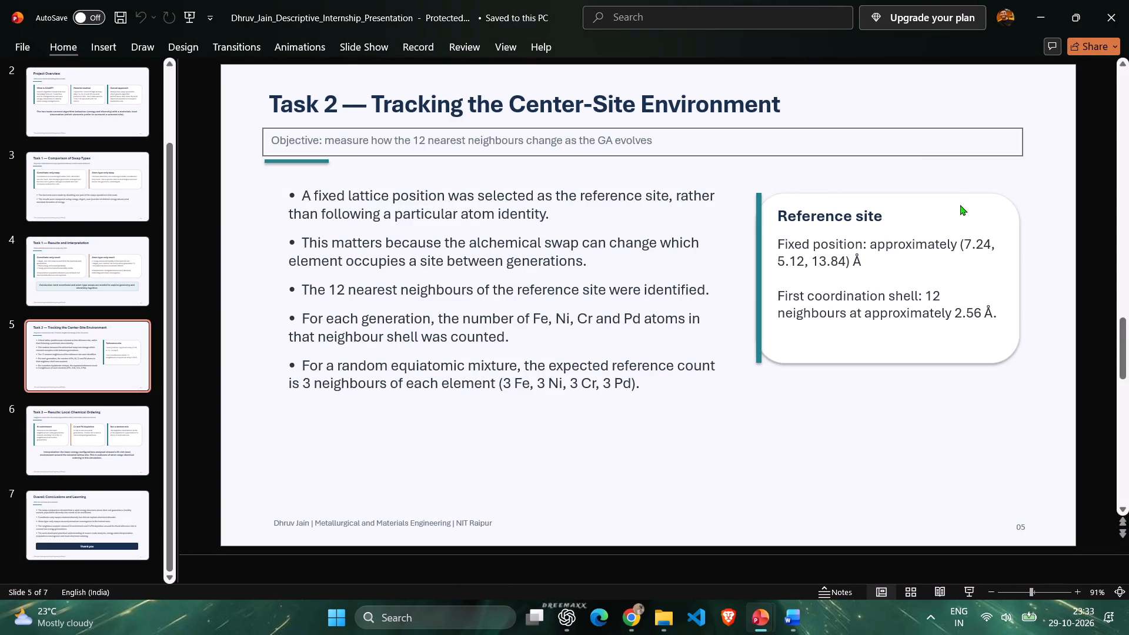
click(987, 205)
drag(1050, 413, 766, 192)
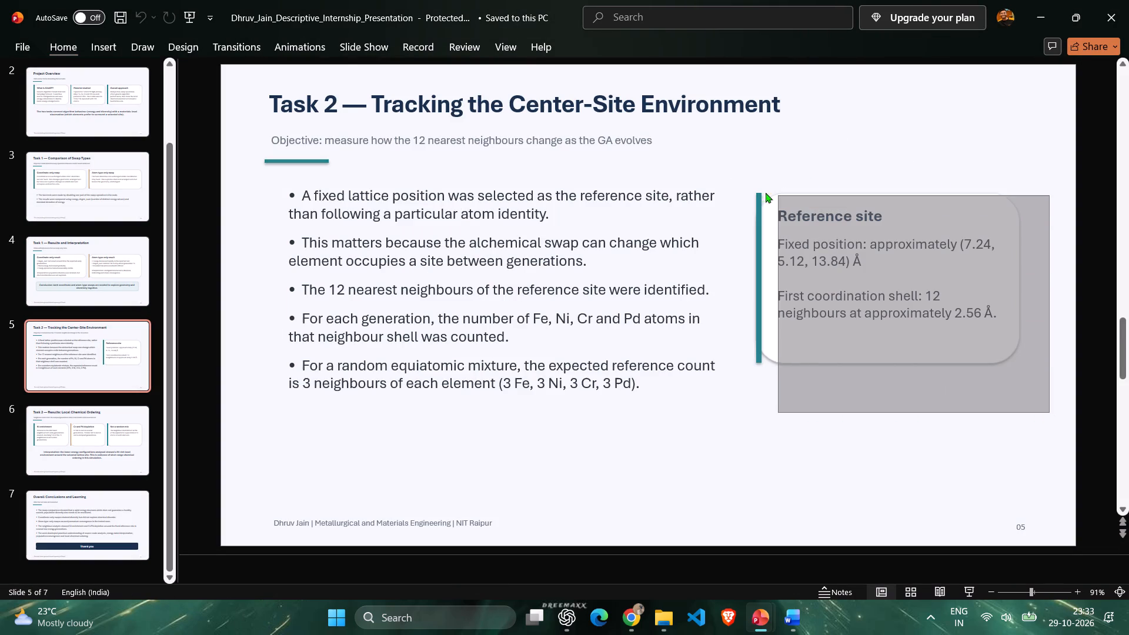
drag(766, 192, 739, 190)
click(777, 368)
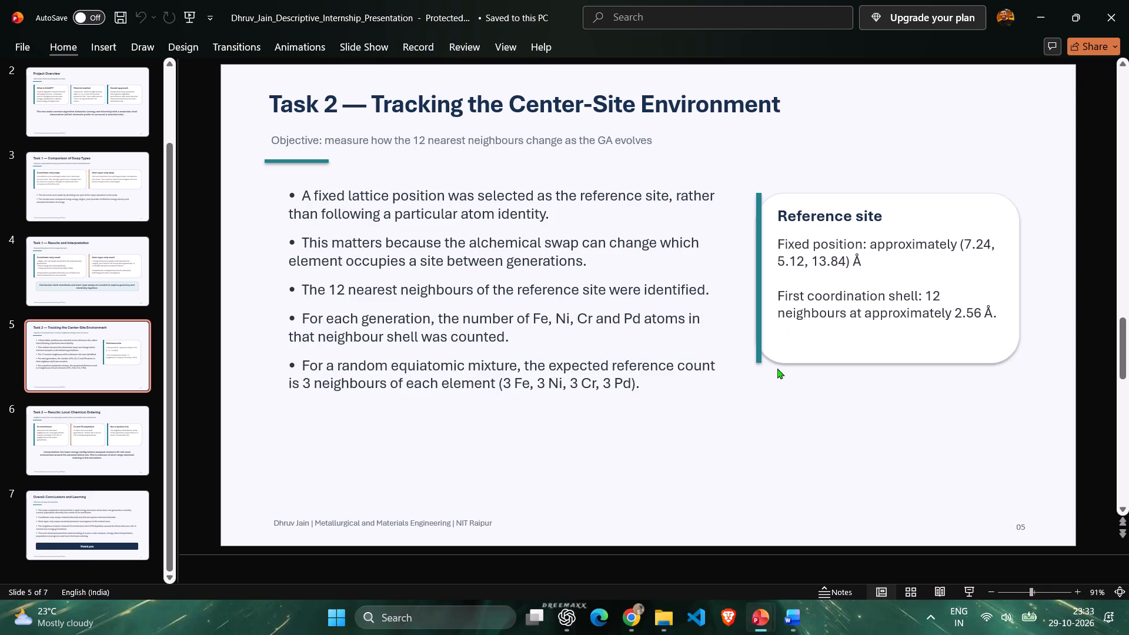
scroll(759, 385, down, 1)
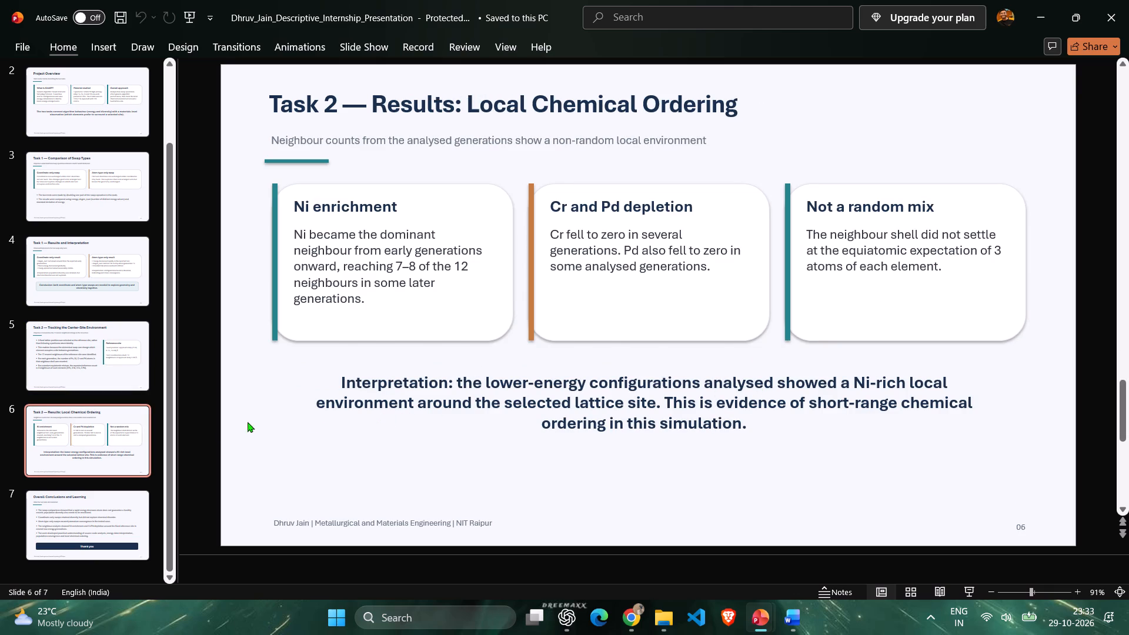
scroll(212, 449, down, 1)
scroll(289, 352, up, 2)
key(alt+Tab)
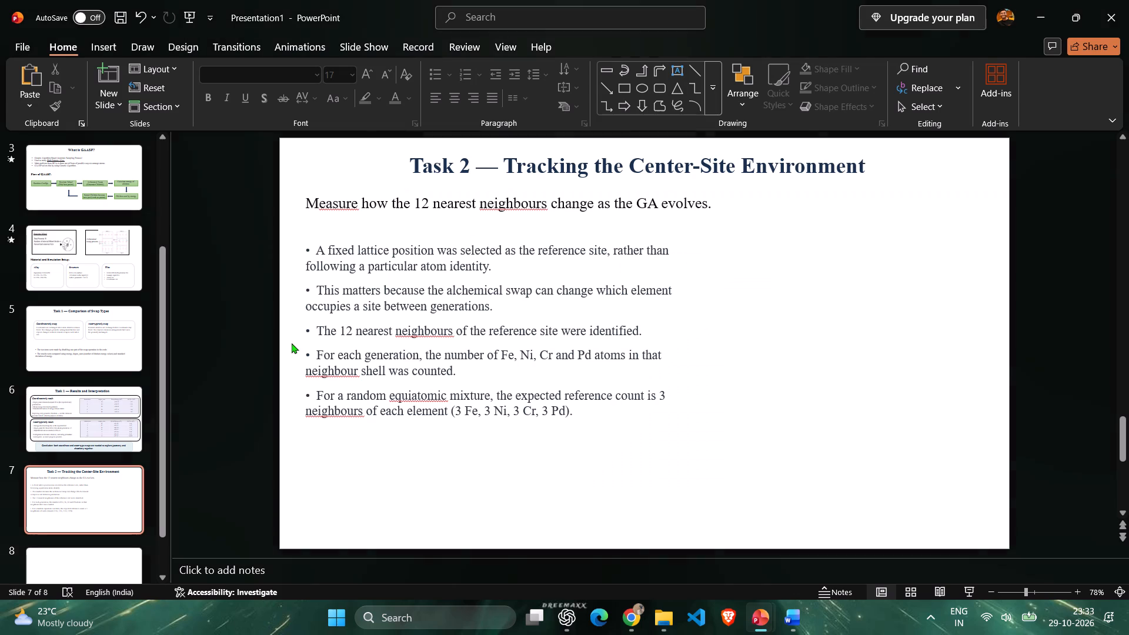
Switch to INTERNSHIP_REPORT.pdf and read sections 9.1 What We Measured and 9.2 Coordination Environment at Generation 0.
key(alt+Tab)
alt+click(617, 249)
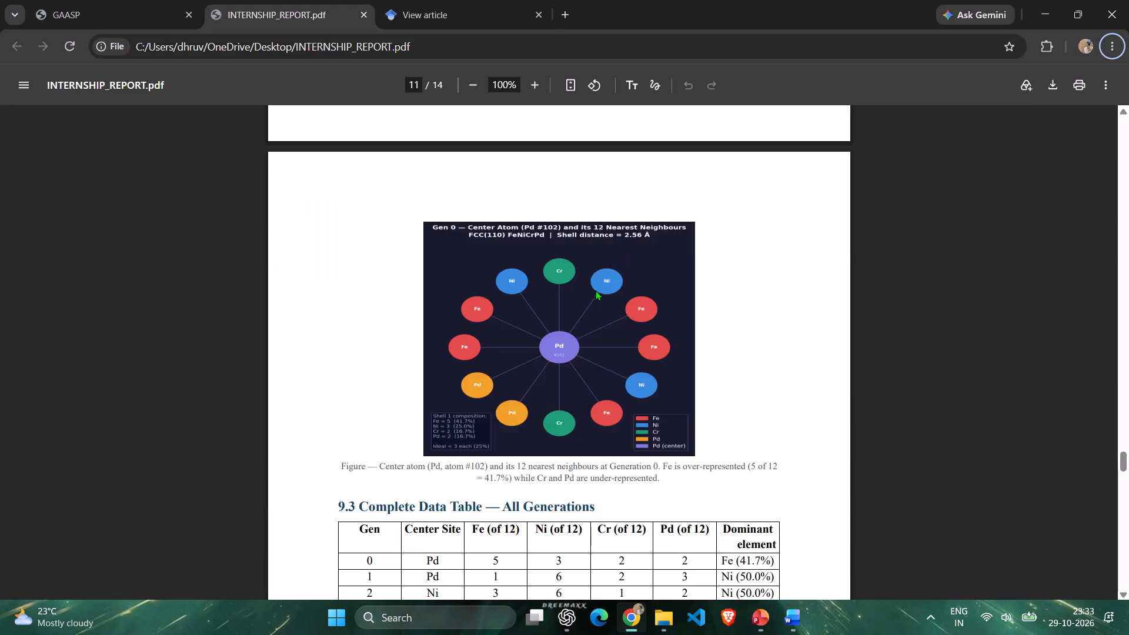
scroll(596, 291, up, 3)
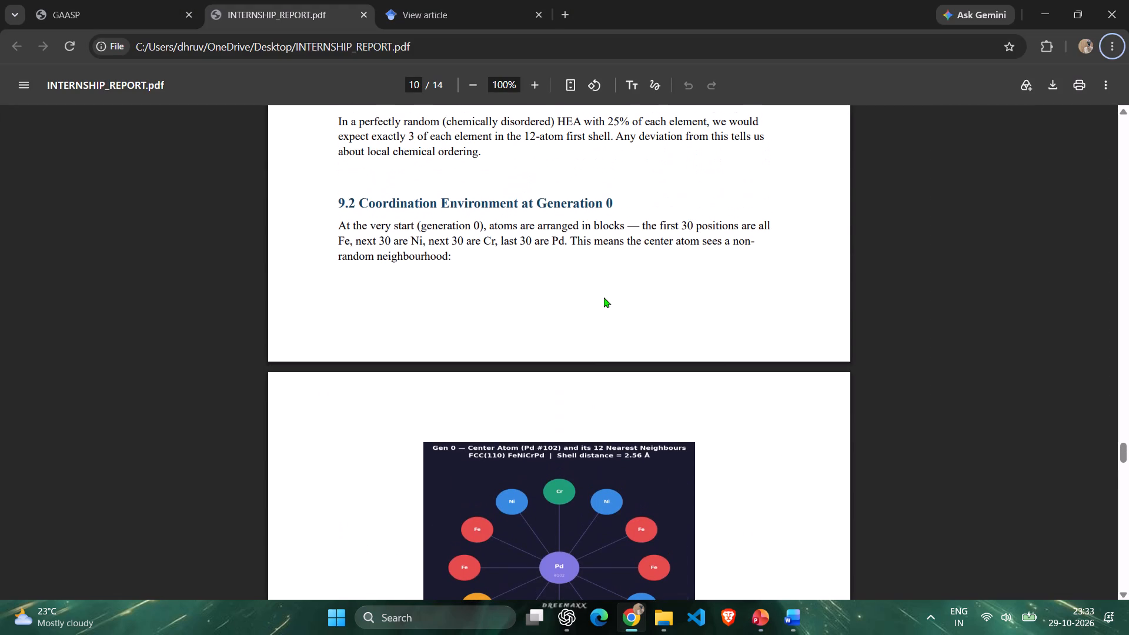
scroll(604, 297, up, 1)
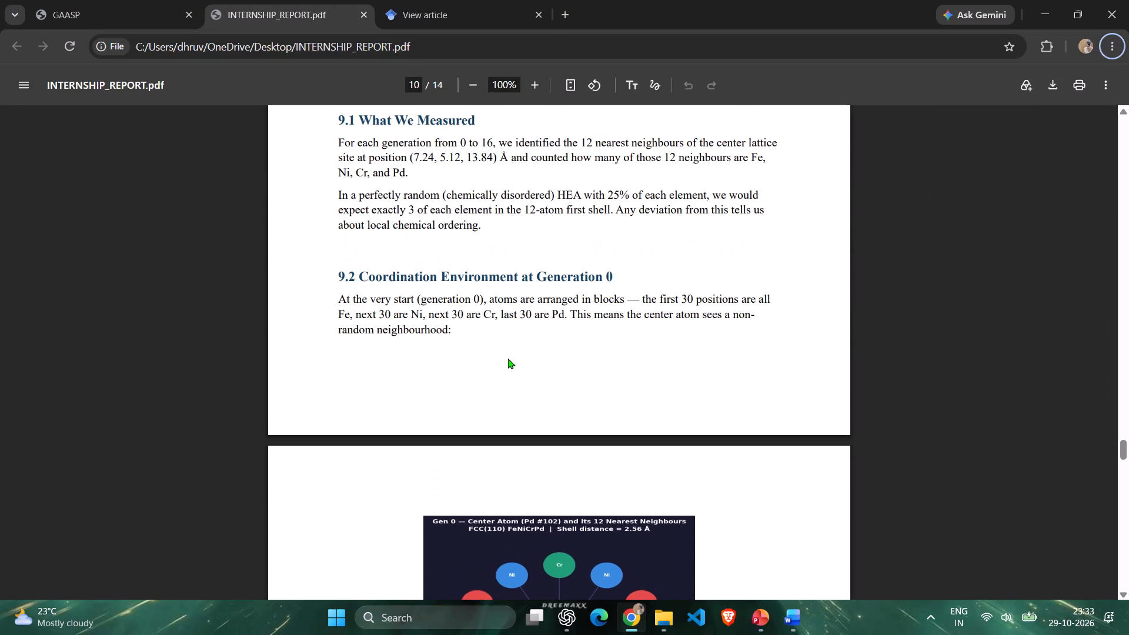
scroll(519, 354, up, 1)
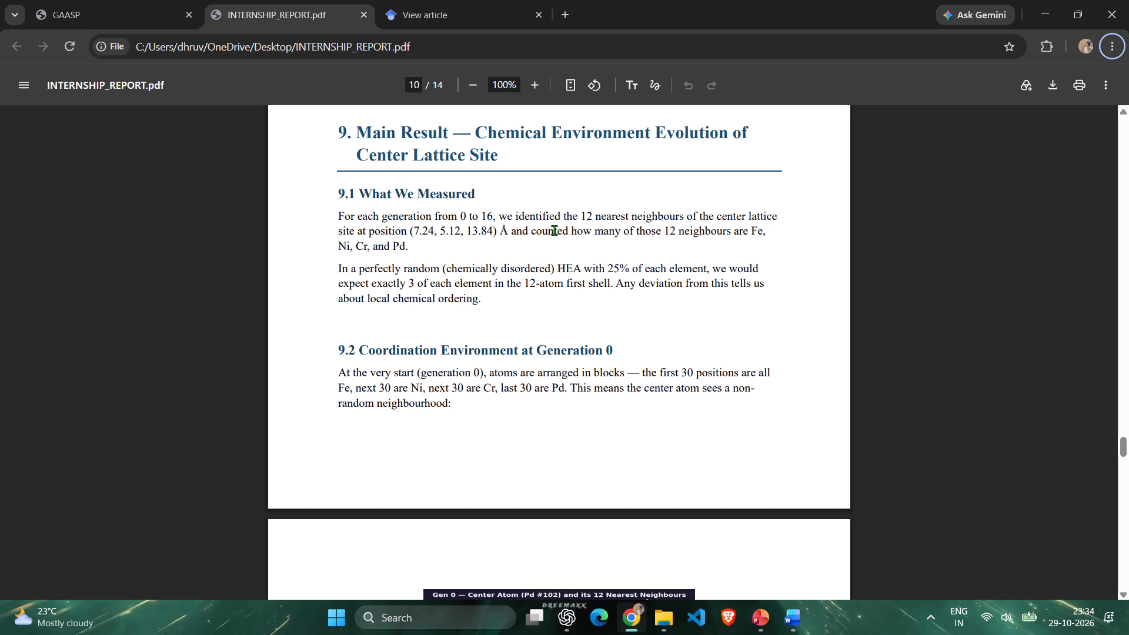
scroll(388, 270, down, 1)
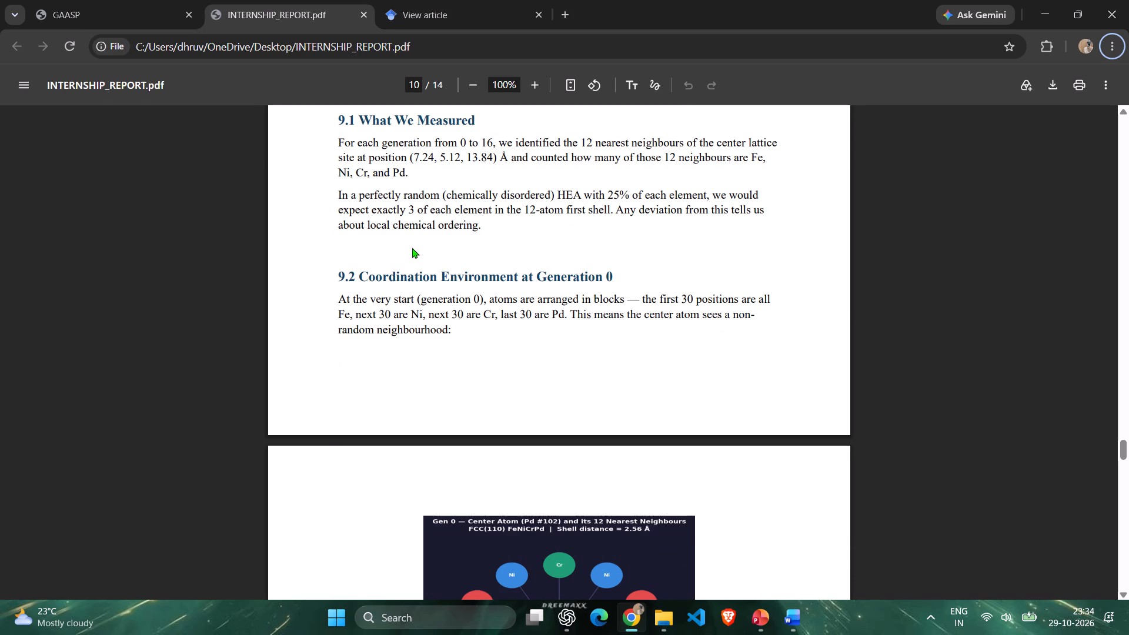
scroll(412, 248, down, 1)
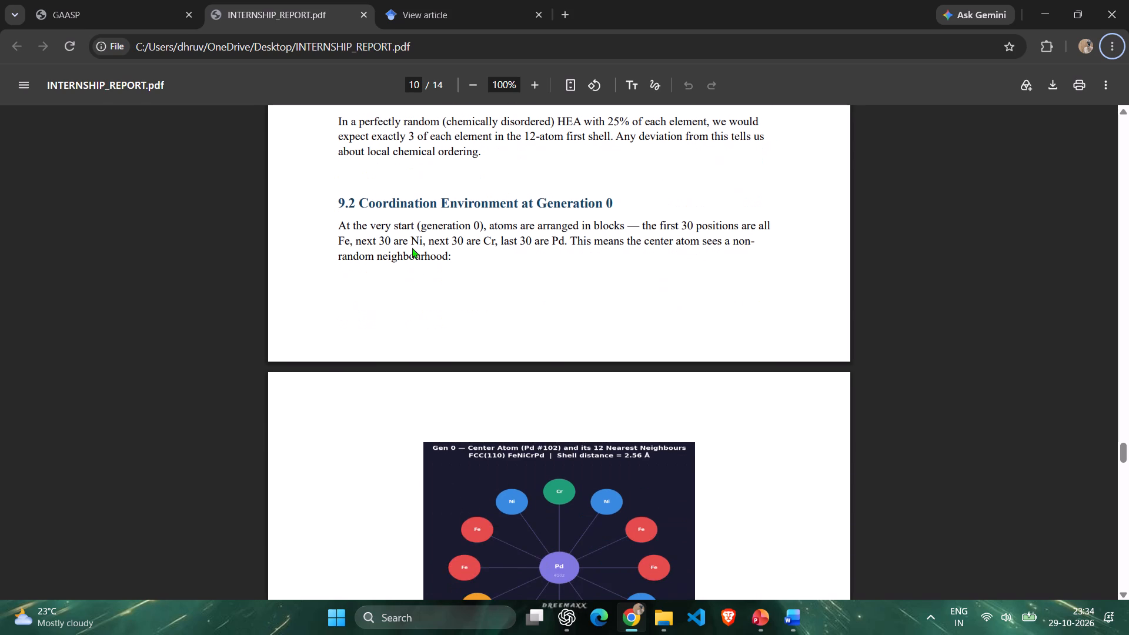
scroll(412, 248, down, 1)
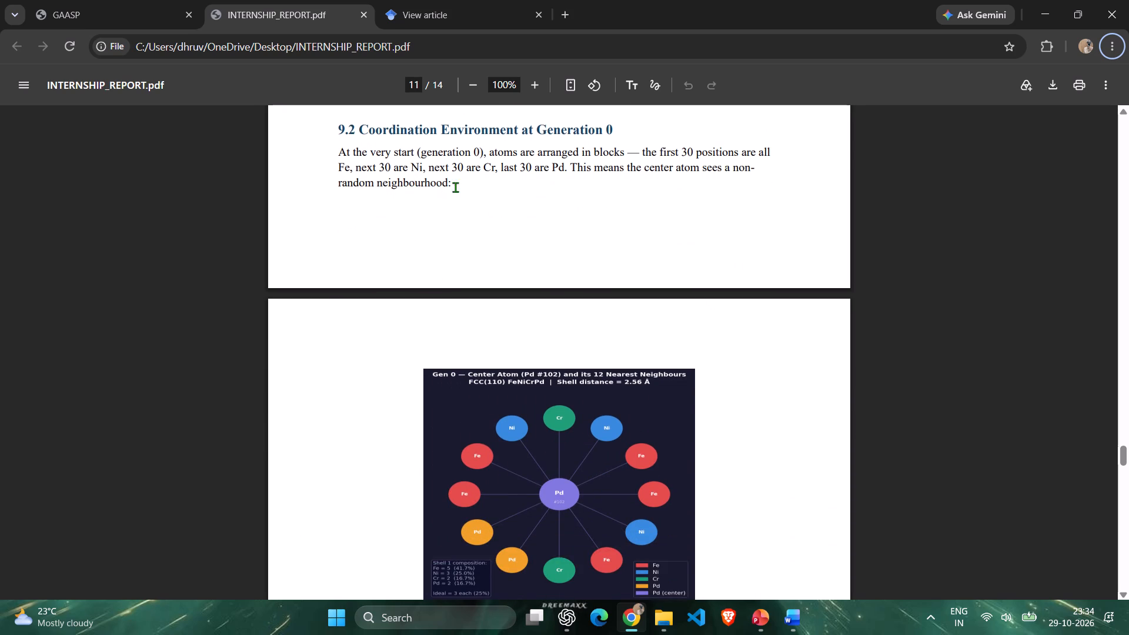
click(527, 186)
Examine the report's Generation 0 center-atom figure and the section 9.3 Complete Data Table for material on the center site.
scroll(527, 186, down, 2)
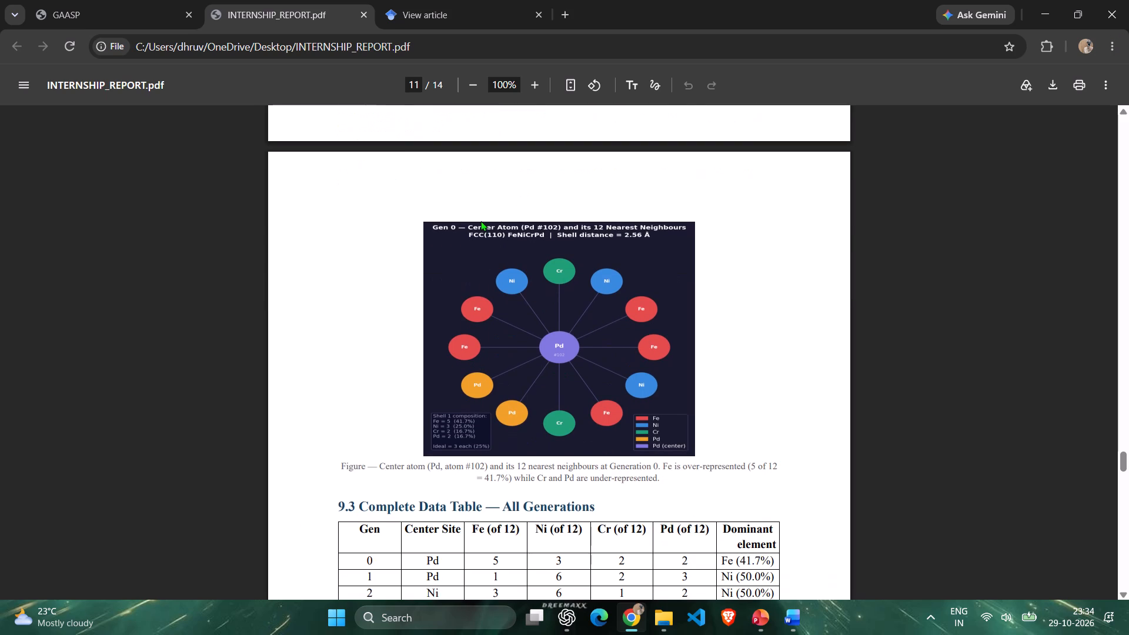
scroll(481, 220, down, 5)
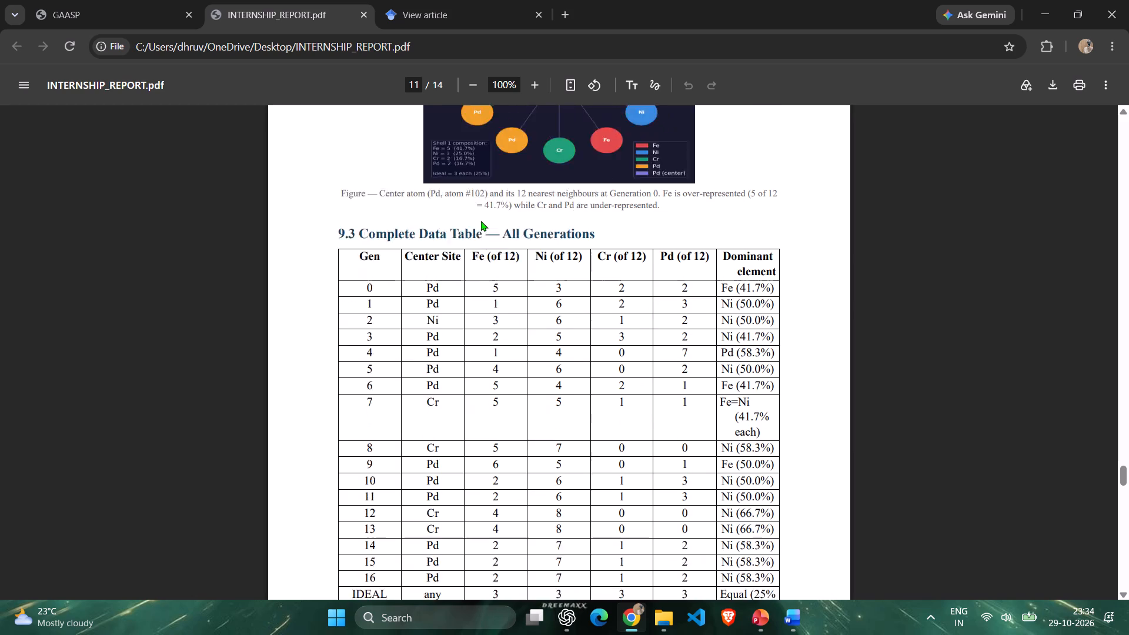
scroll(481, 220, up, 2)
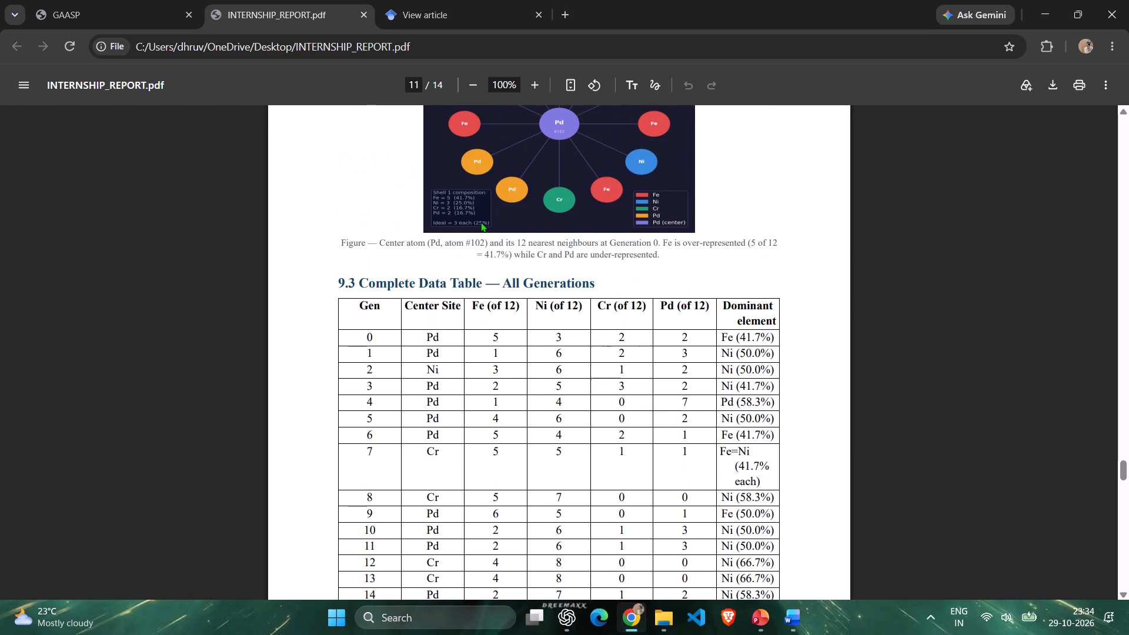
scroll(481, 222, up, 4)
scroll(481, 222, down, 1)
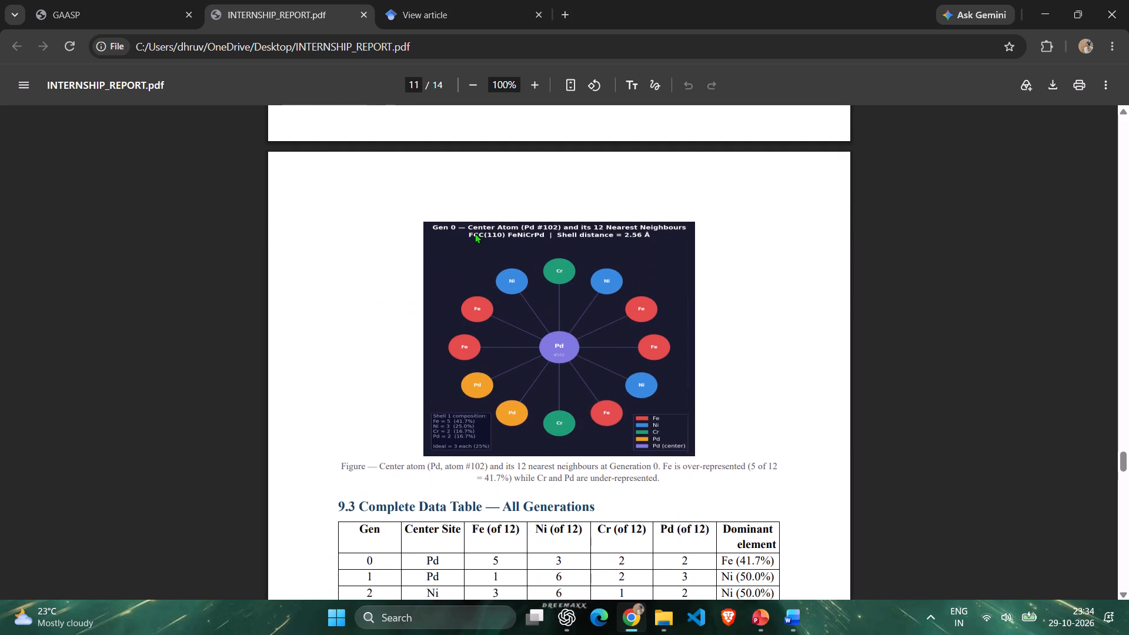
click(469, 238)
scroll(389, 246, up, 3)
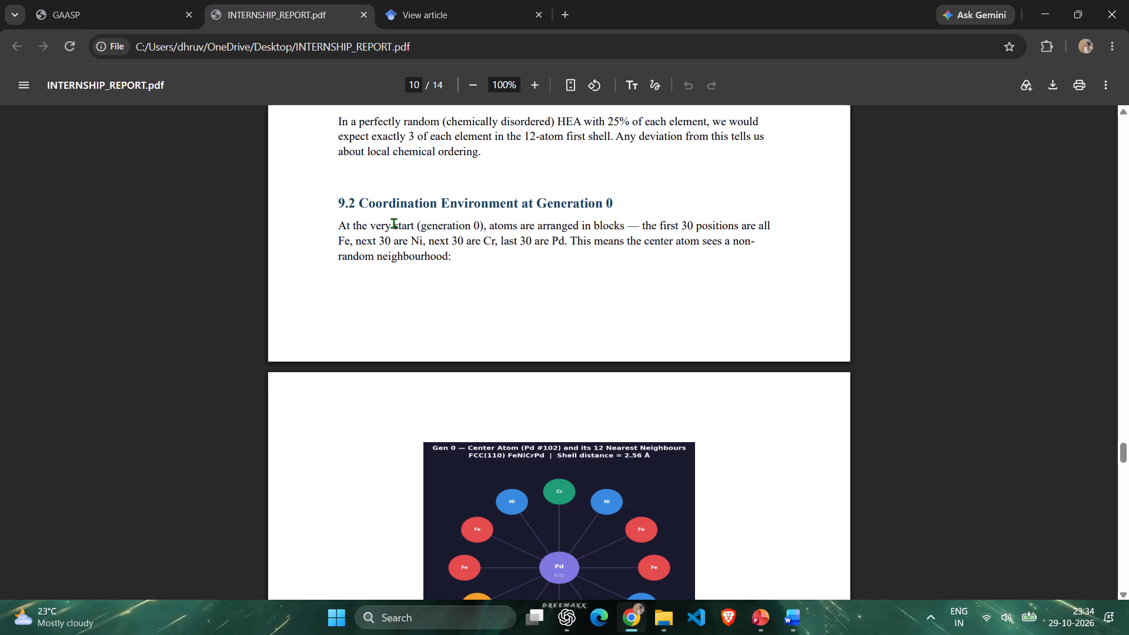
Compare slide 7 of Presentation1 with the report's Generation 0 figure of the center atom and its 12 nearest neighbours.
key(alt+Tab)
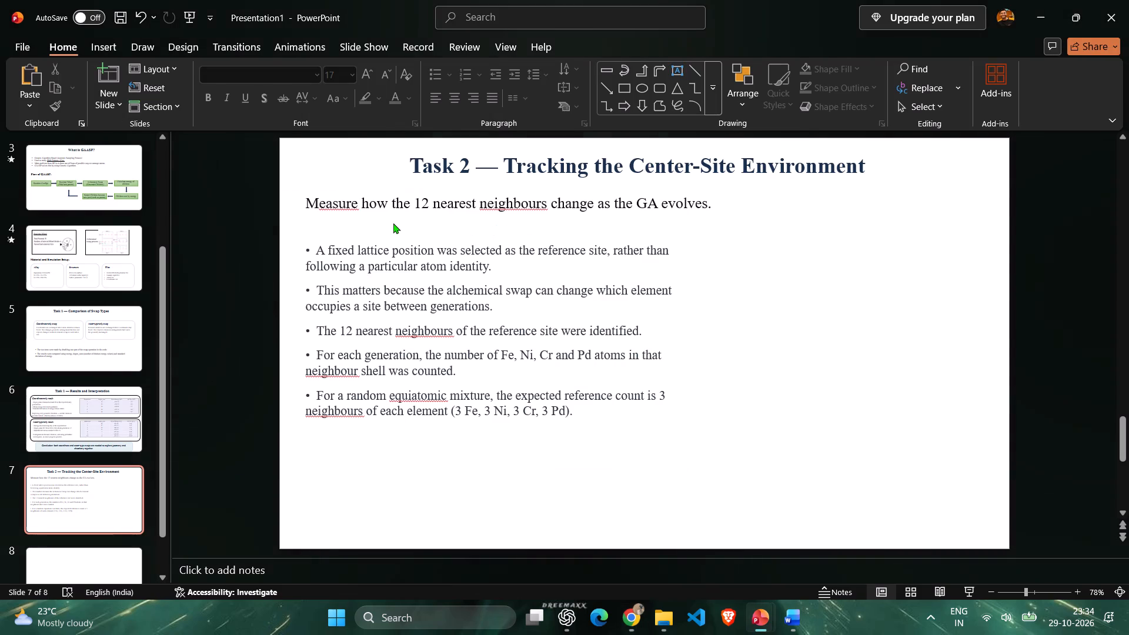
key(alt+Tab)
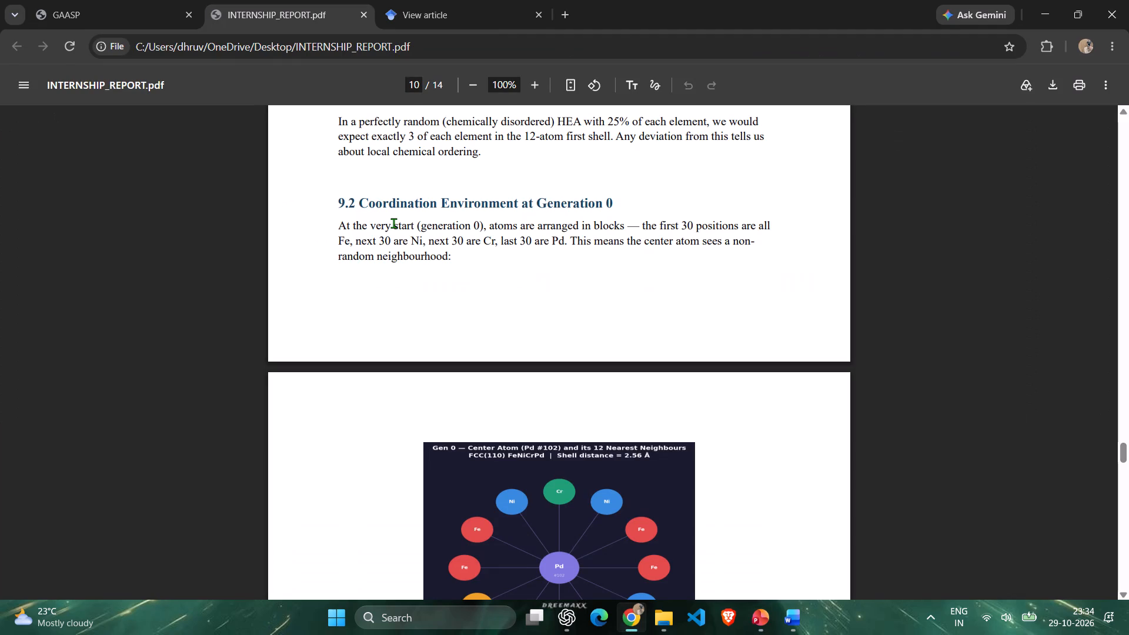
scroll(420, 183, down, 6)
scroll(446, 190, up, 4)
scroll(503, 343, down, 2)
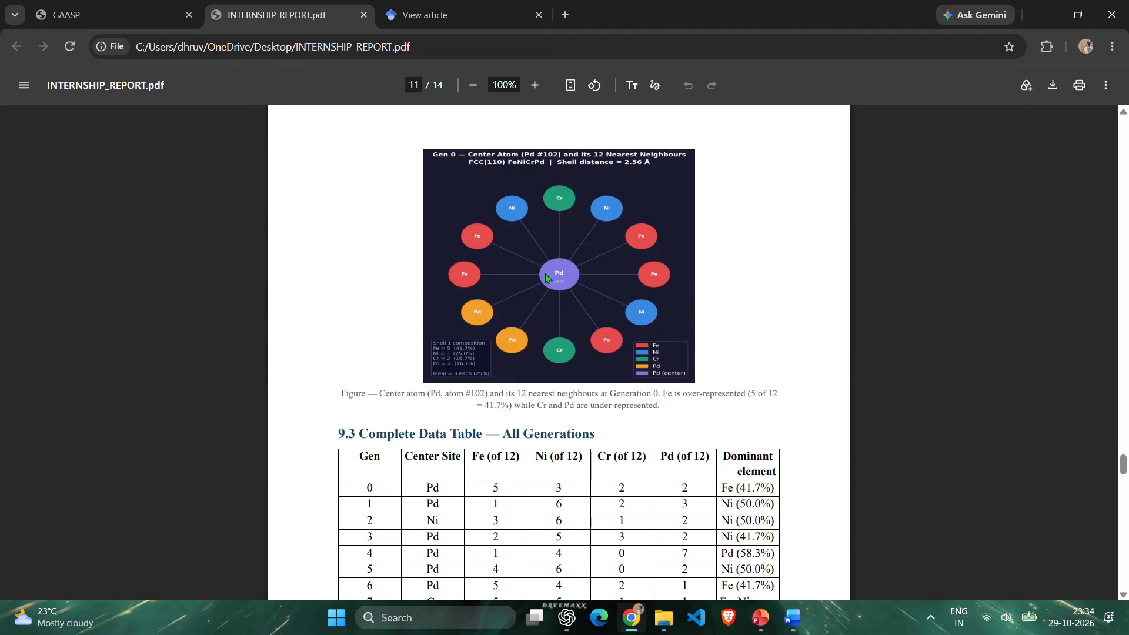
key(alt+Tab)
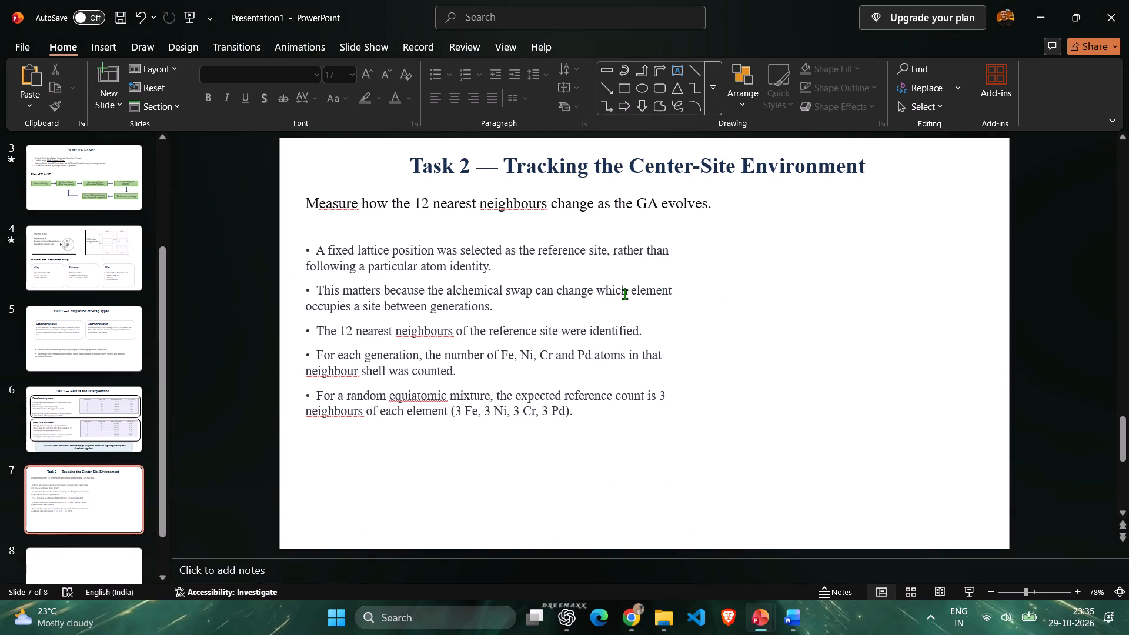
Review the report from the generation energy table through section 9.4 Detailed Interpretation of Results, and return to slide 7 of Presentation1.
key(alt+Tab)
scroll(632, 266, up, 8)
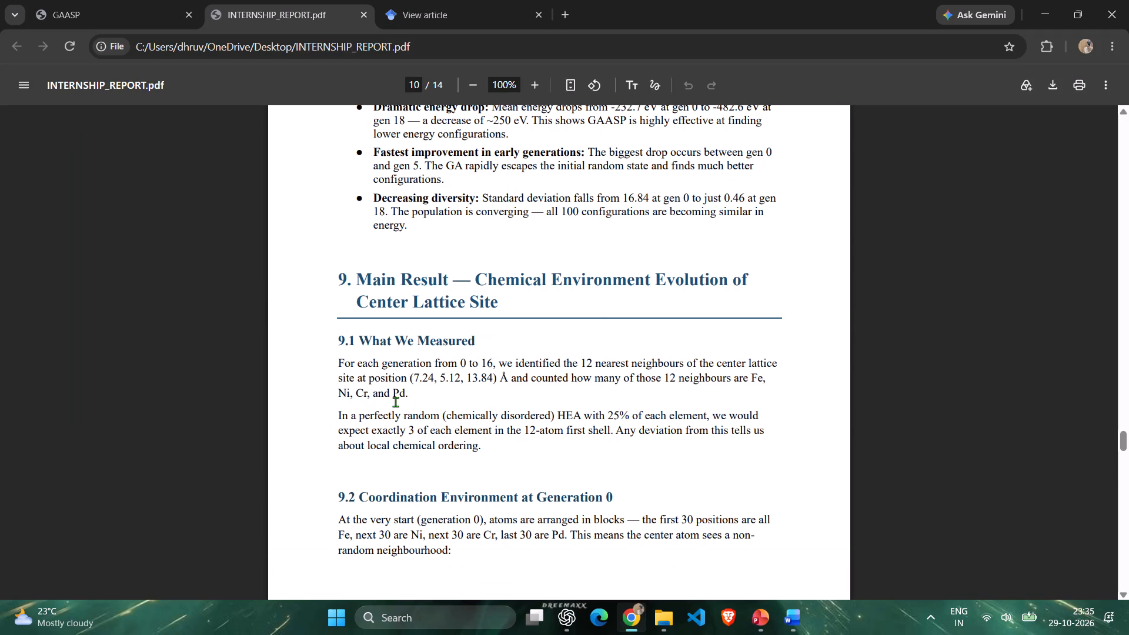
scroll(334, 348, up, 6)
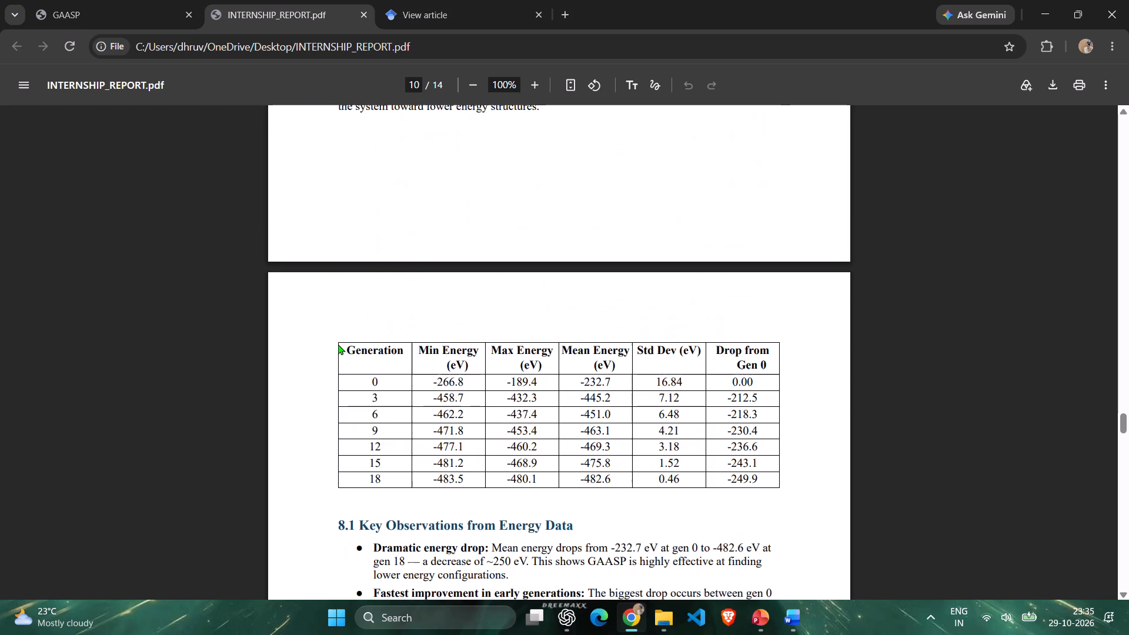
scroll(338, 344, down, 1)
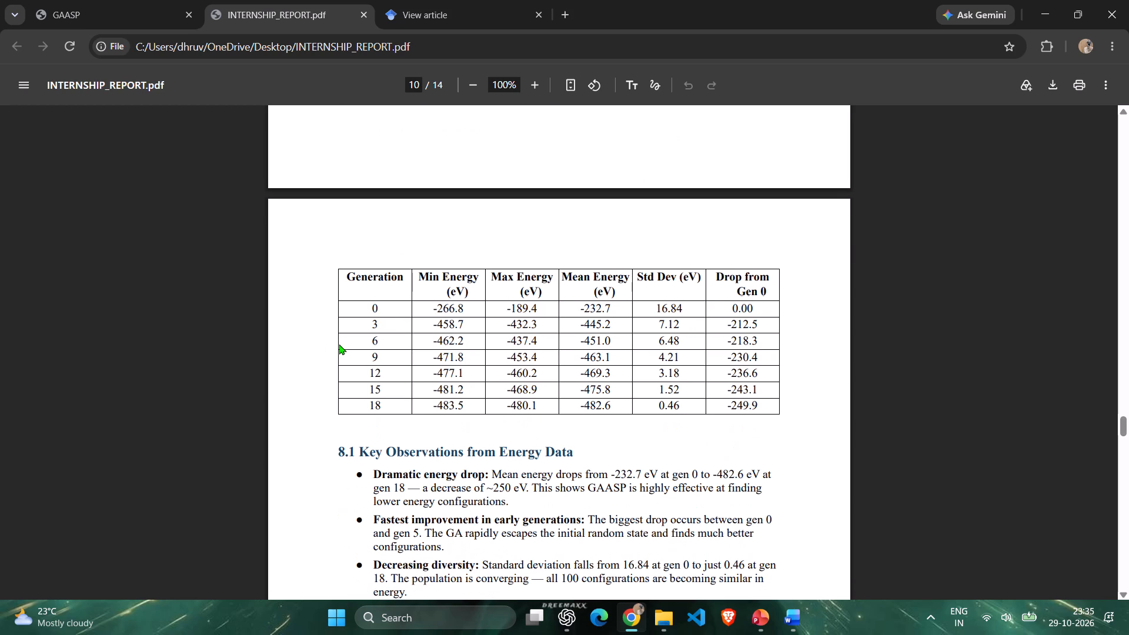
scroll(339, 344, down, 12)
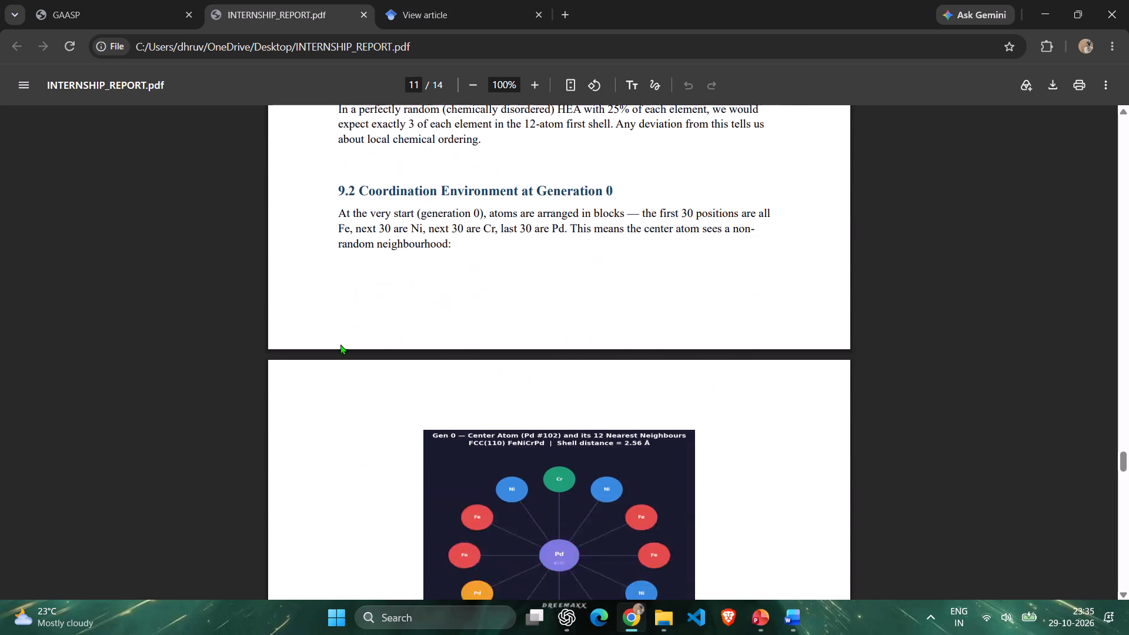
scroll(344, 344, down, 11)
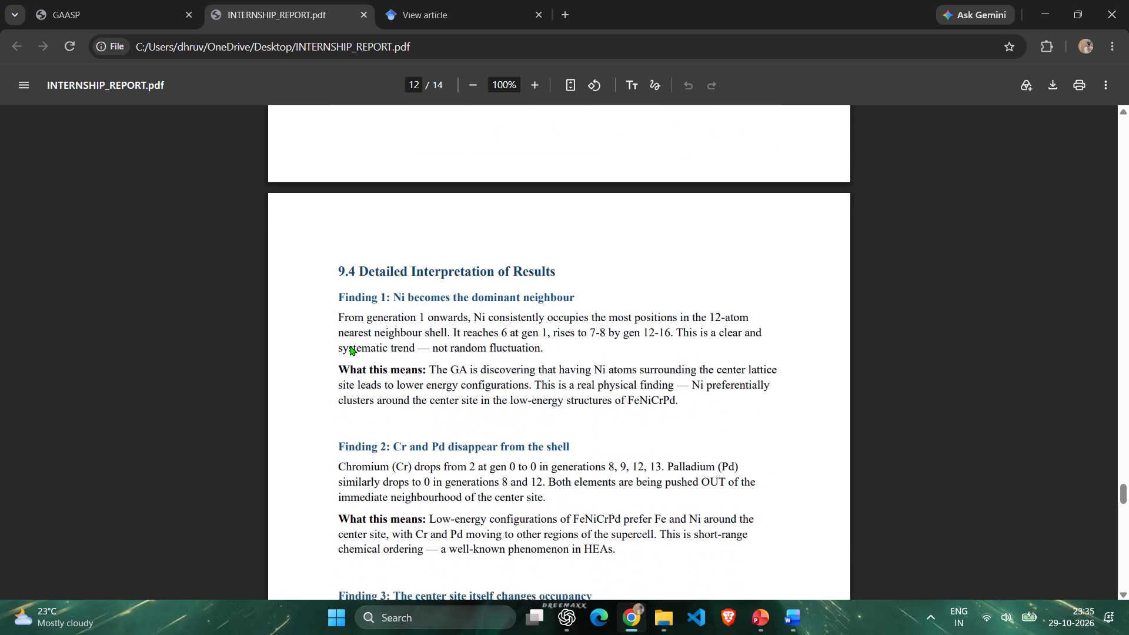
scroll(350, 345, up, 9)
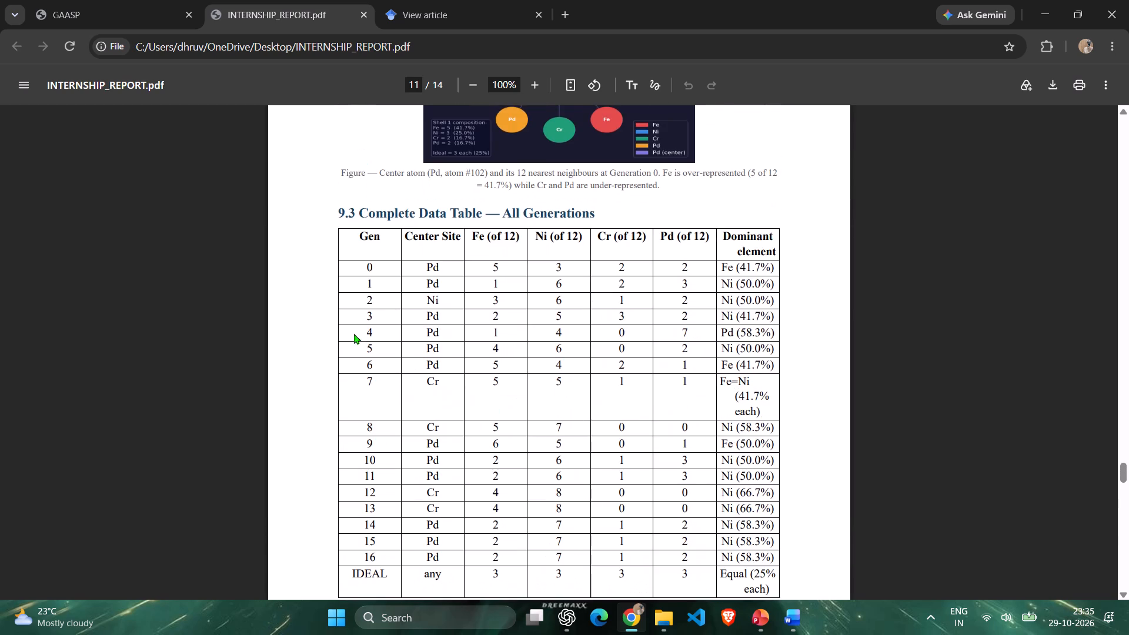
scroll(354, 332, up, 7)
key(alt+Tab)
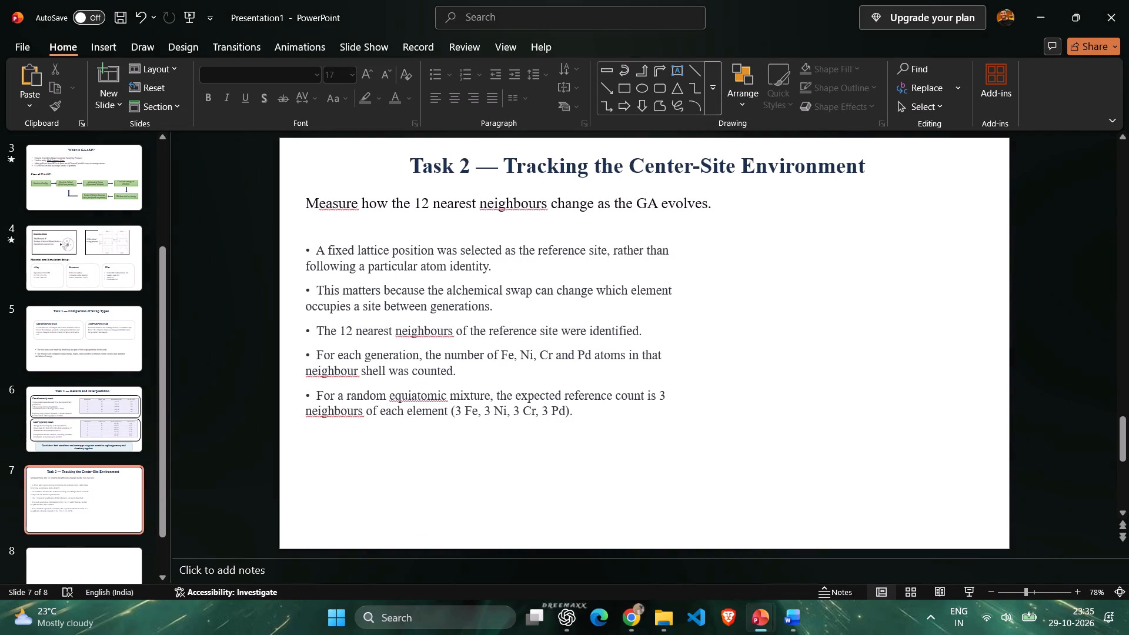
Switch back to the Task 2 center-site slide with the Reference site card in the reference deck.
key(alt+Tab)
key(alt+Tab)
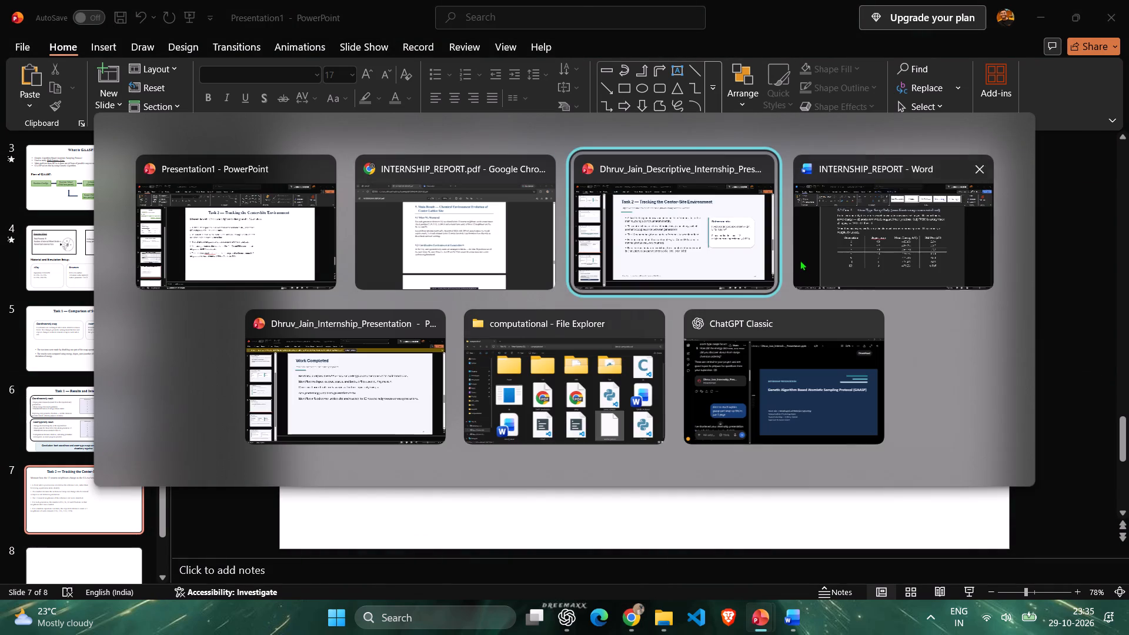
alt+click(726, 245)
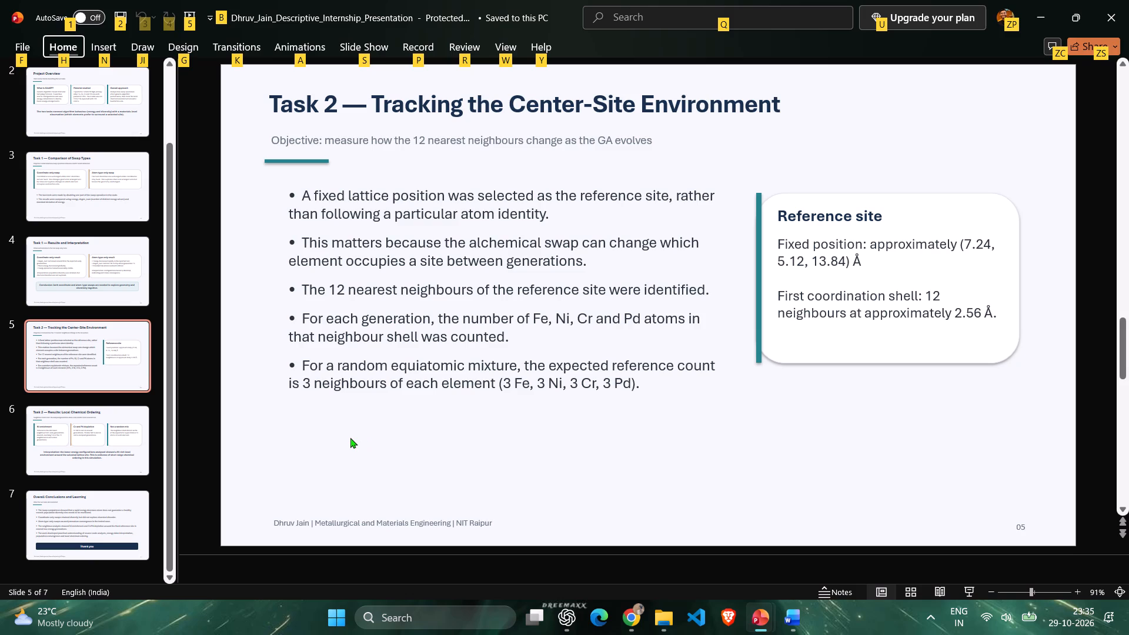
drag(739, 424, 745, 424)
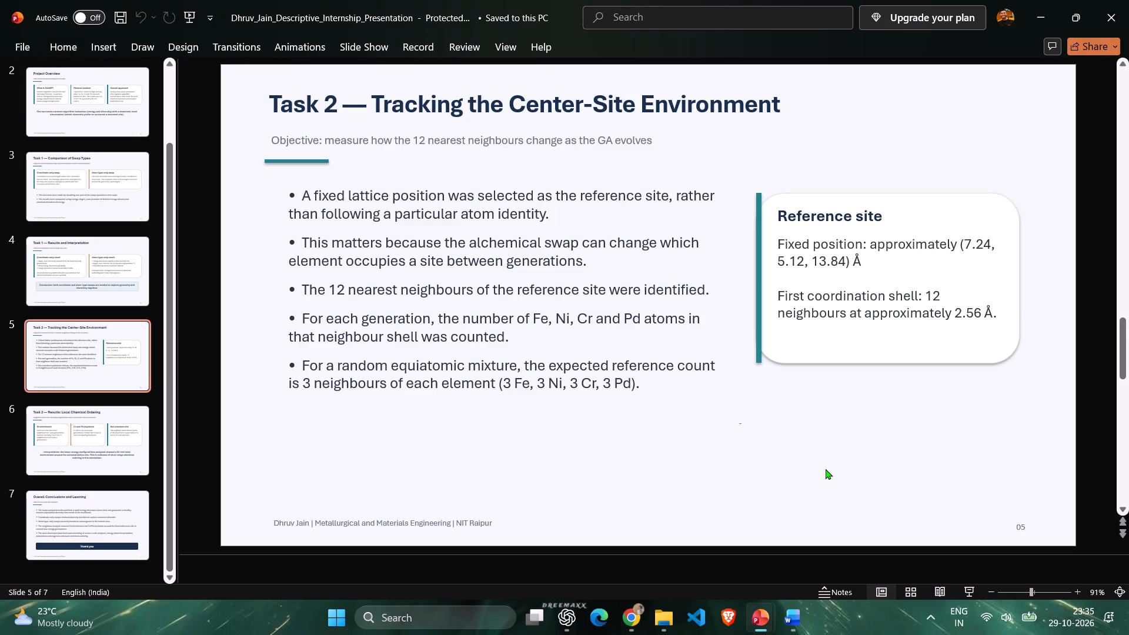
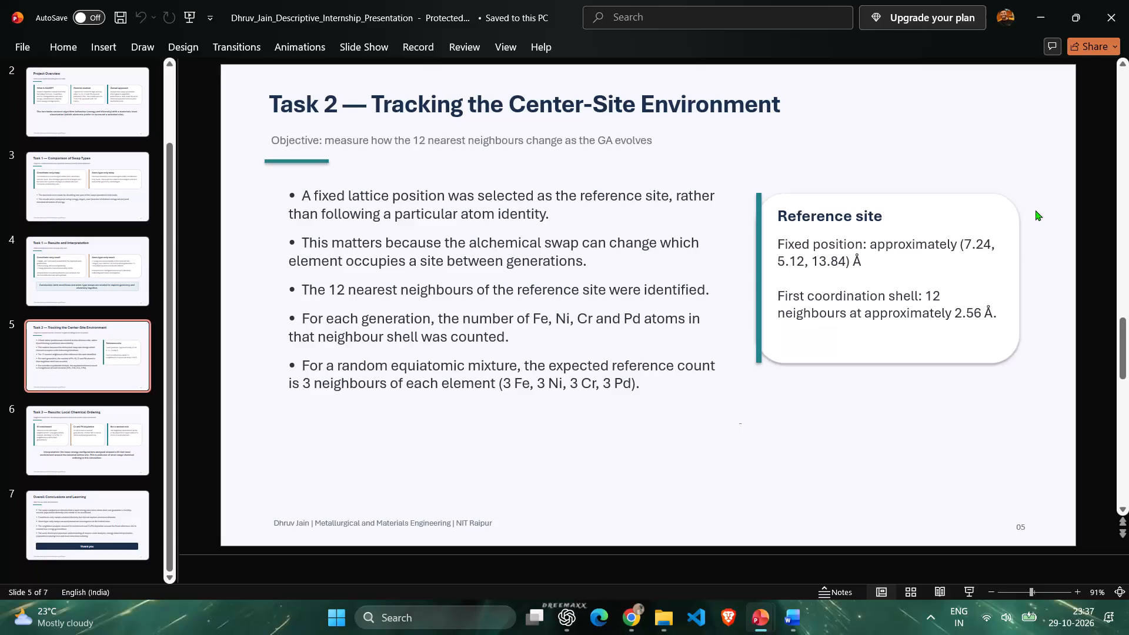
Review the reference deck's Task 2 center-site slide and its Local Chemical Ordering results slide, and return to Presentation1.
key(F8)
key(9)
click(876, 443)
key(alt+Tab)
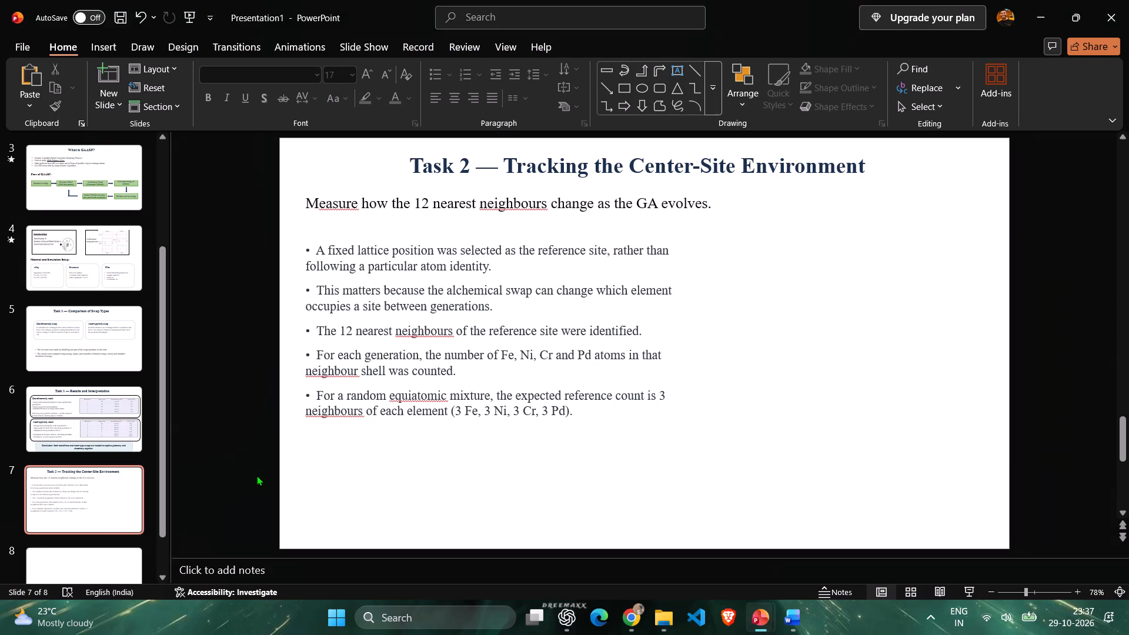
key(alt+Tab)
click(96, 450)
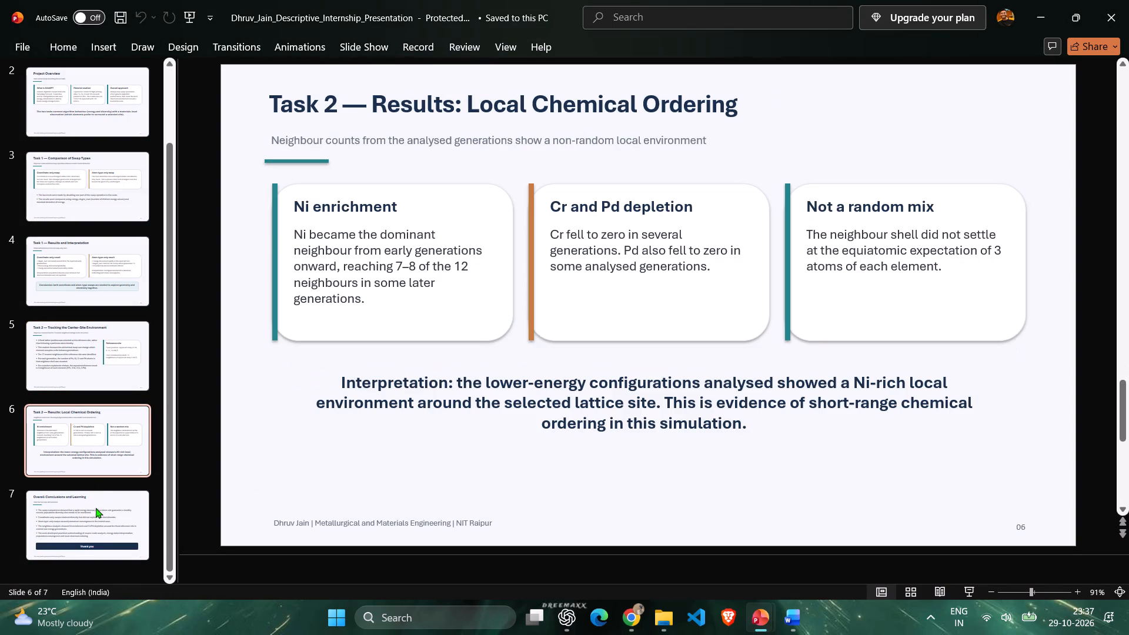
key(alt+Tab)
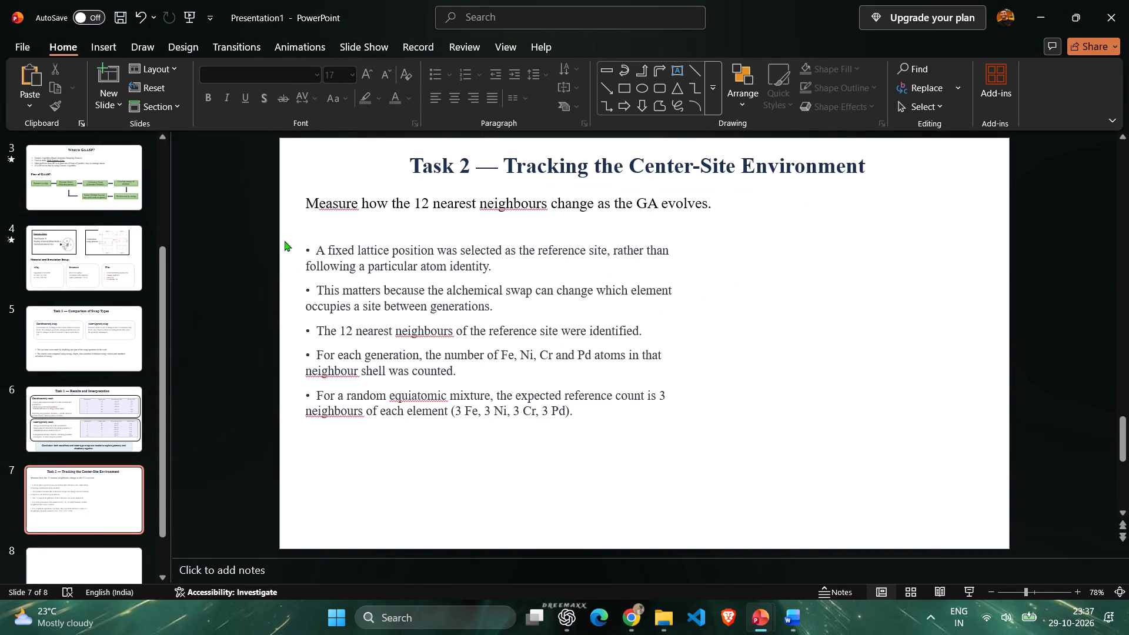
Nudge the five-bullet text box on slide 7 very slightly left and down.
drag(292, 230, 760, 504)
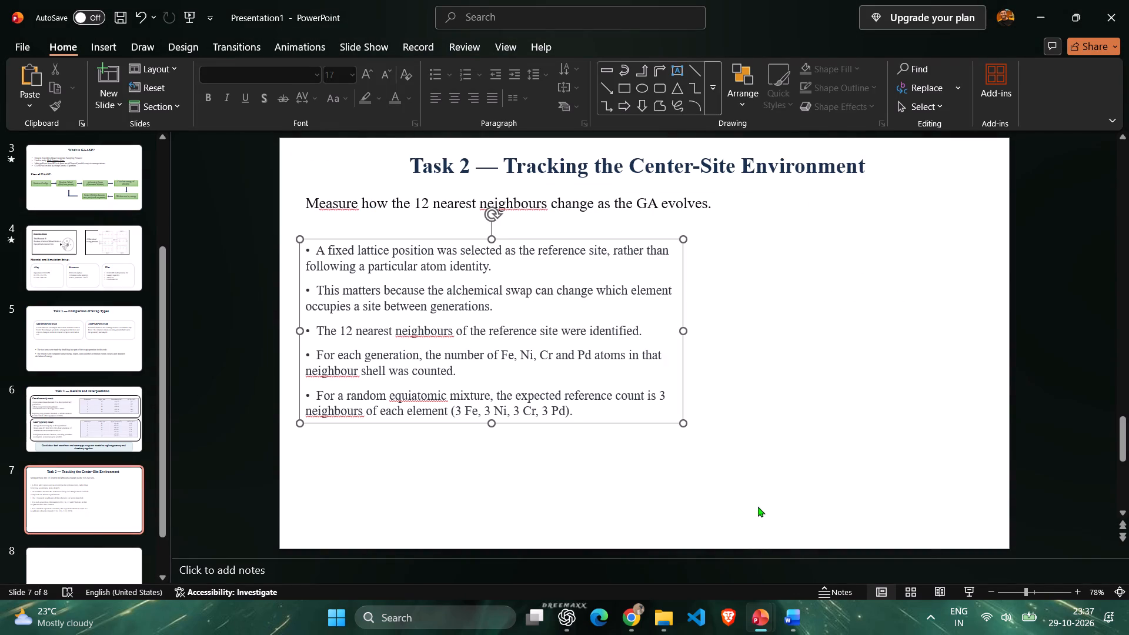
key(Left)
key(Left)
key(Left)
key(Left)
key(Left)
key(Down)
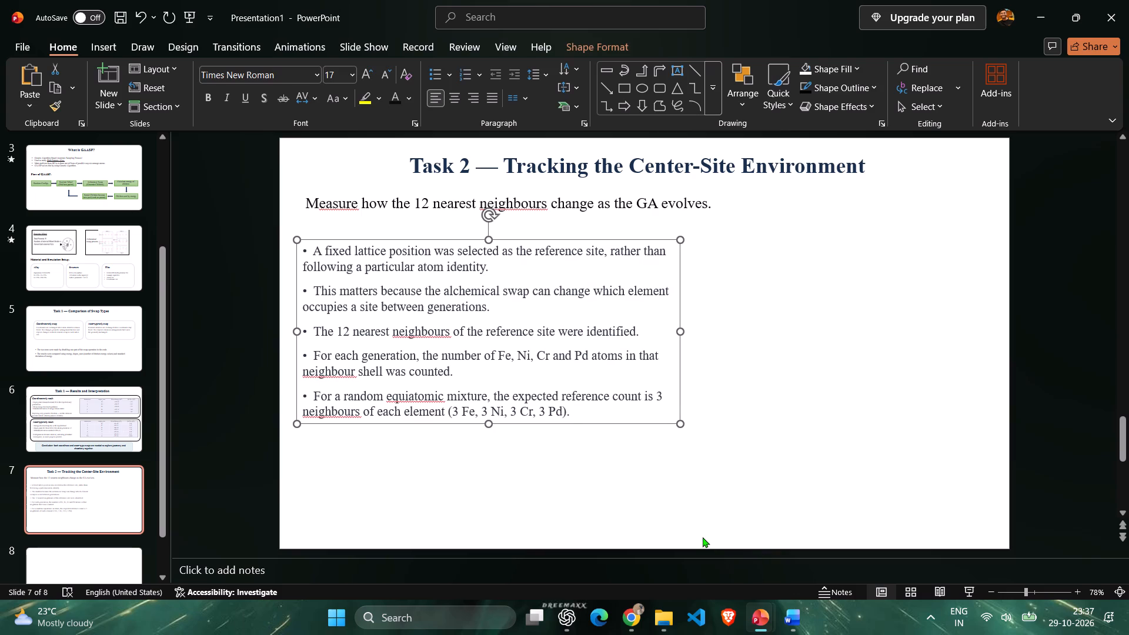
key(Left)
key(Right)
key(Right)
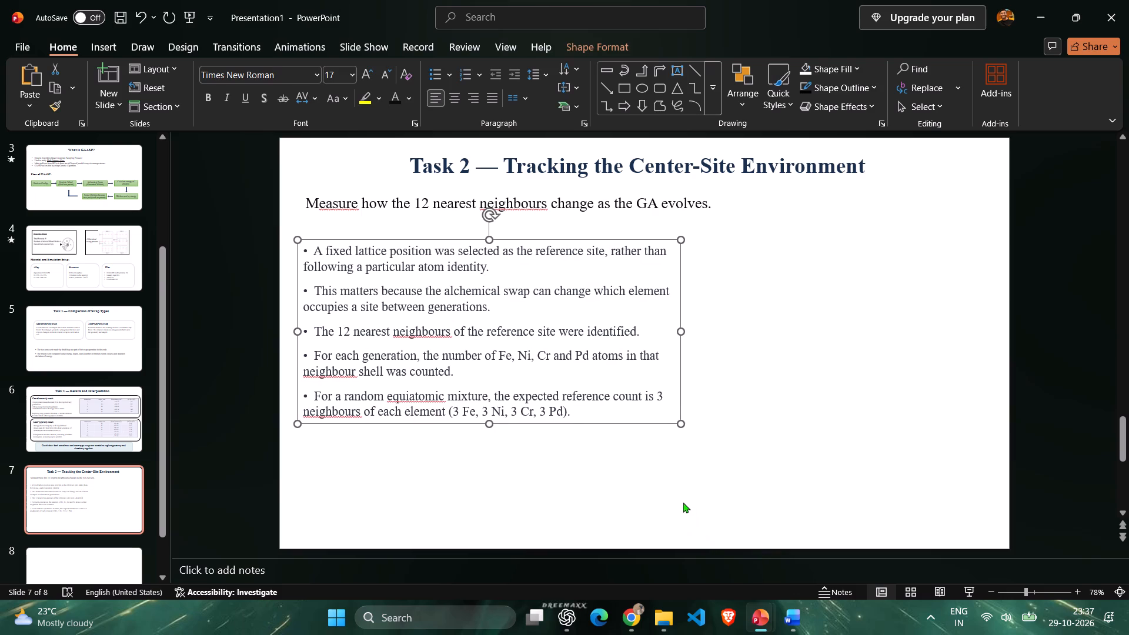
key(Right)
key(Right)
key(Right)
click(668, 490)
Examine the report's Generation 0 neighbour figure, the 9.3 Complete Data Table and sections 9.1 and 9.2, and return to Presentation1.
key(alt+Tab)
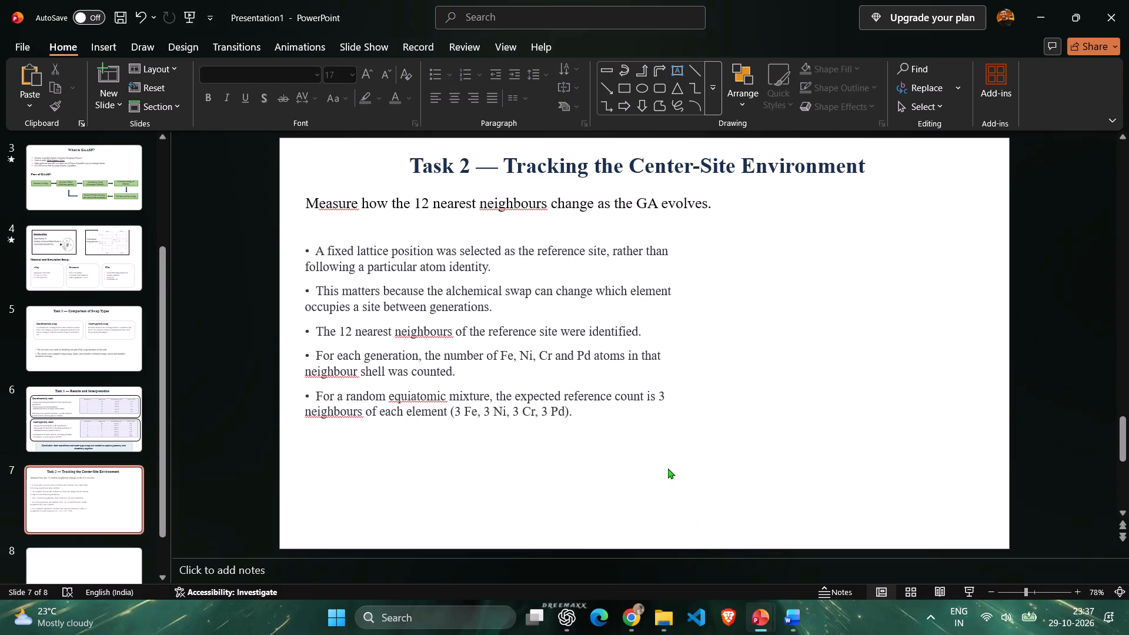
key(alt+Tab)
key(alt+Tab)
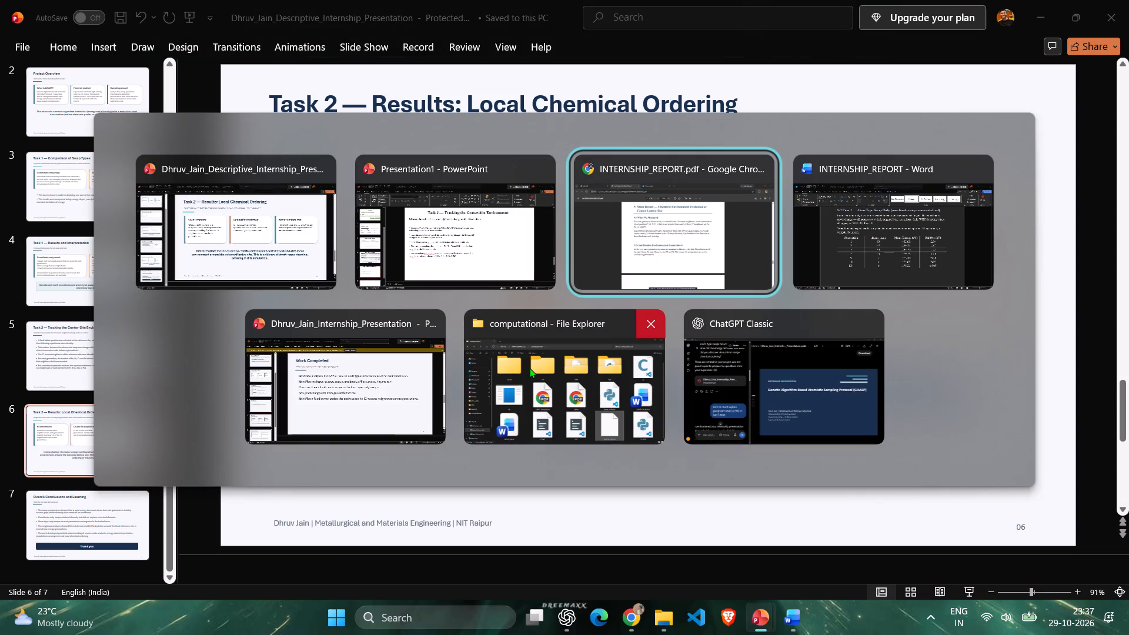
alt+click(478, 252)
key(alt+Tab)
key(alt+Tab)
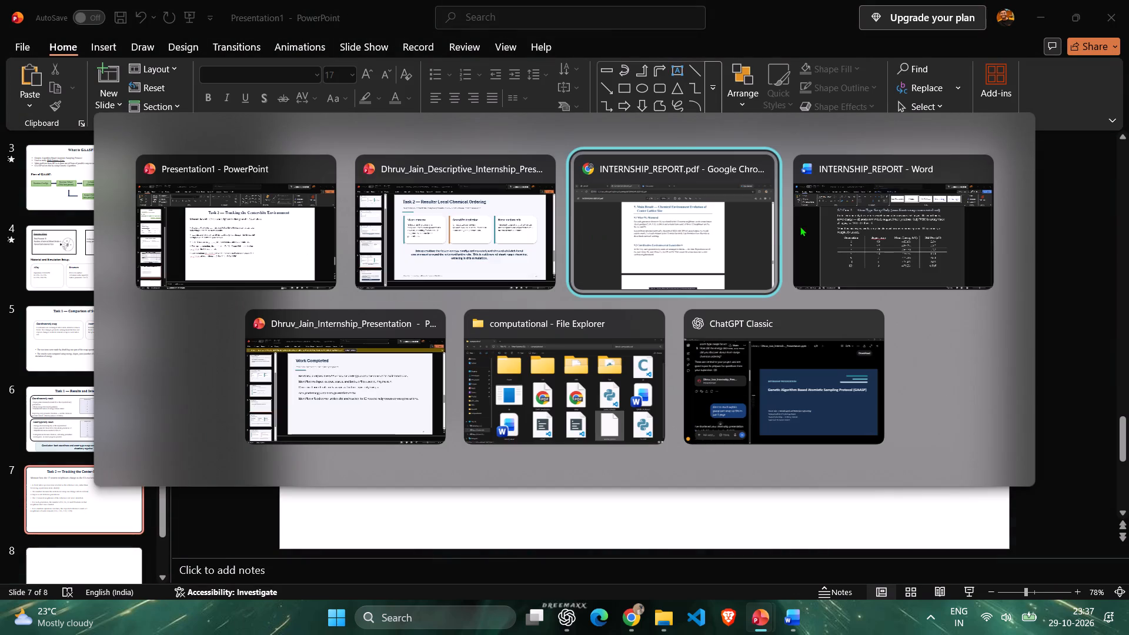
alt+click(700, 229)
scroll(700, 265, down, 7)
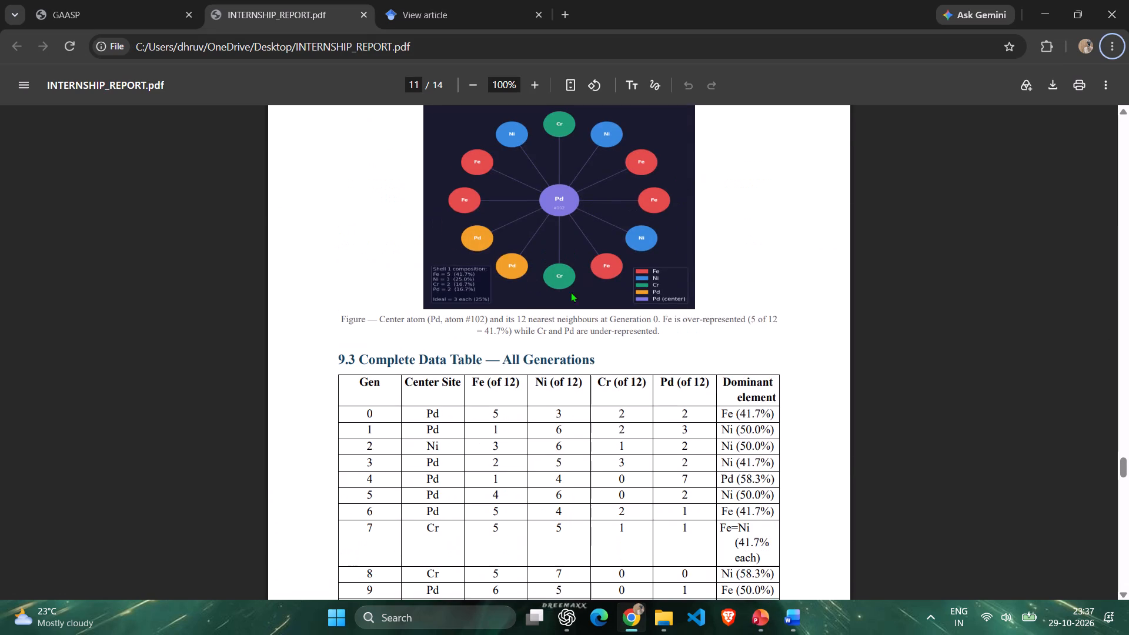
scroll(443, 235, up, 2)
scroll(445, 345, down, 1)
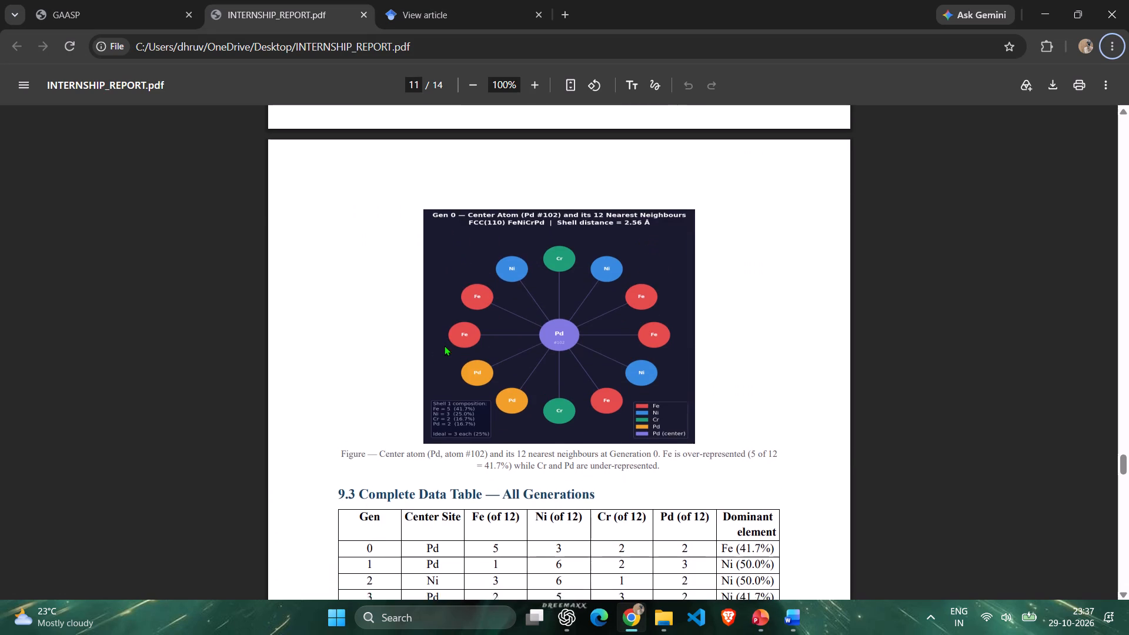
scroll(469, 402, down, 6)
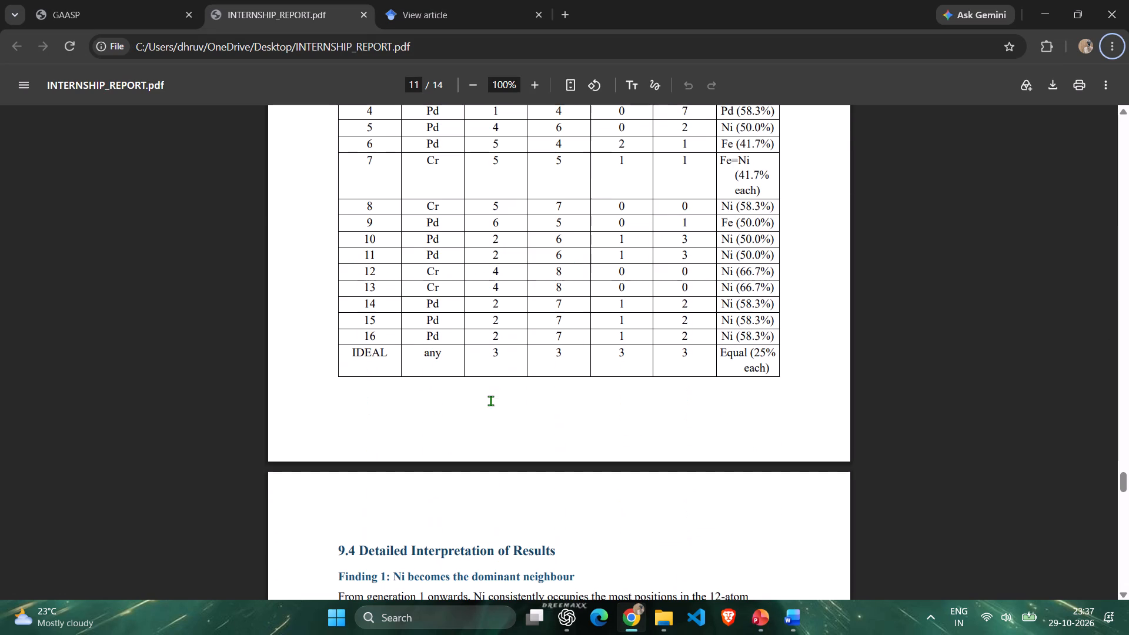
scroll(510, 385, up, 12)
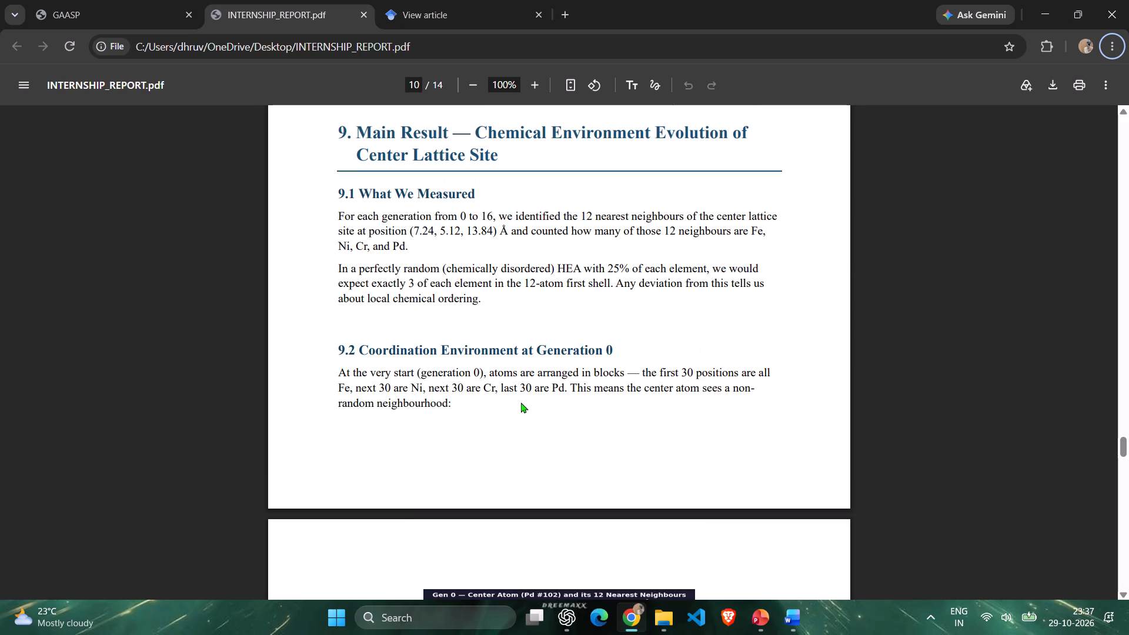
key(alt+Tab)
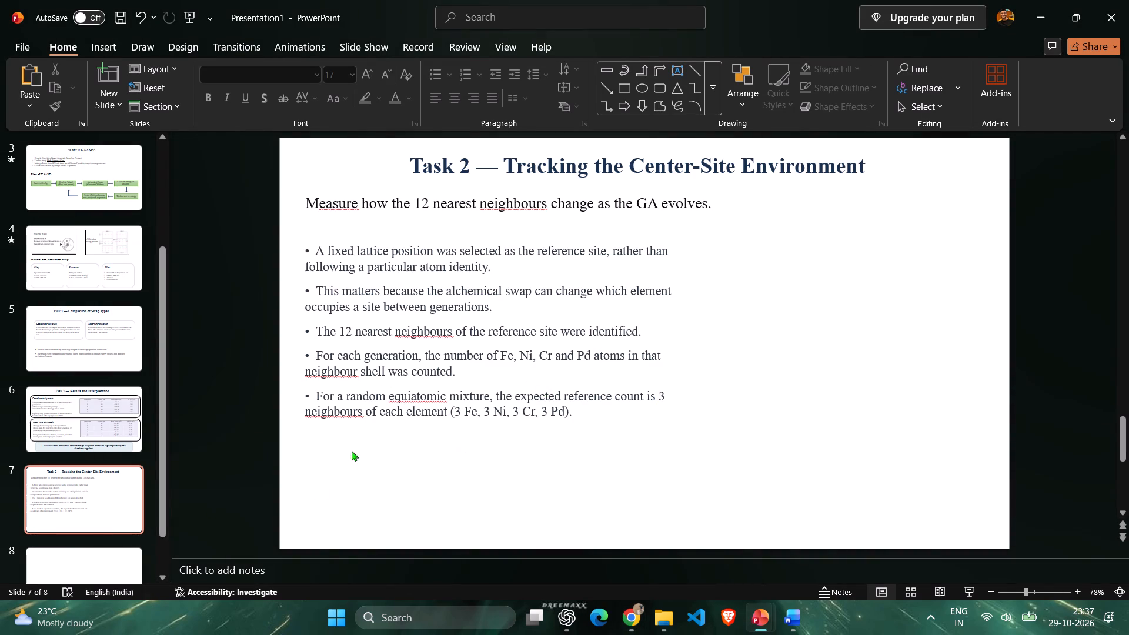
Copy the whole Reference site card from the reference deck's Task 2 center-site slide and paste it onto slide 7 of Presentation1.
key(alt+Tab)
key(alt+Tab)
alt+click(706, 257)
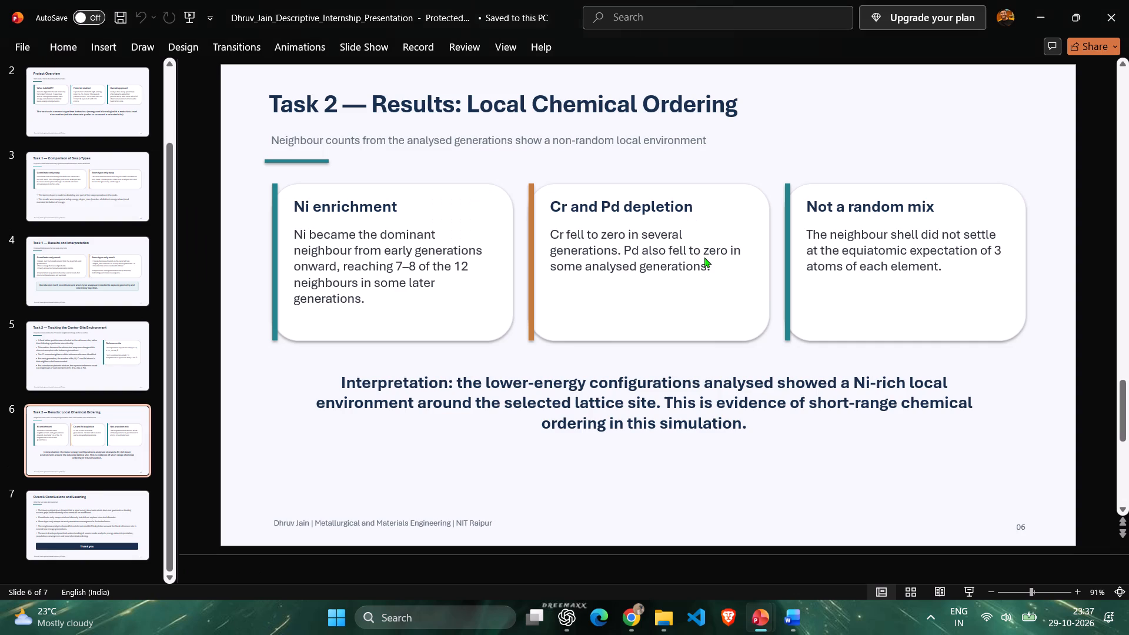
scroll(641, 353, up, 1)
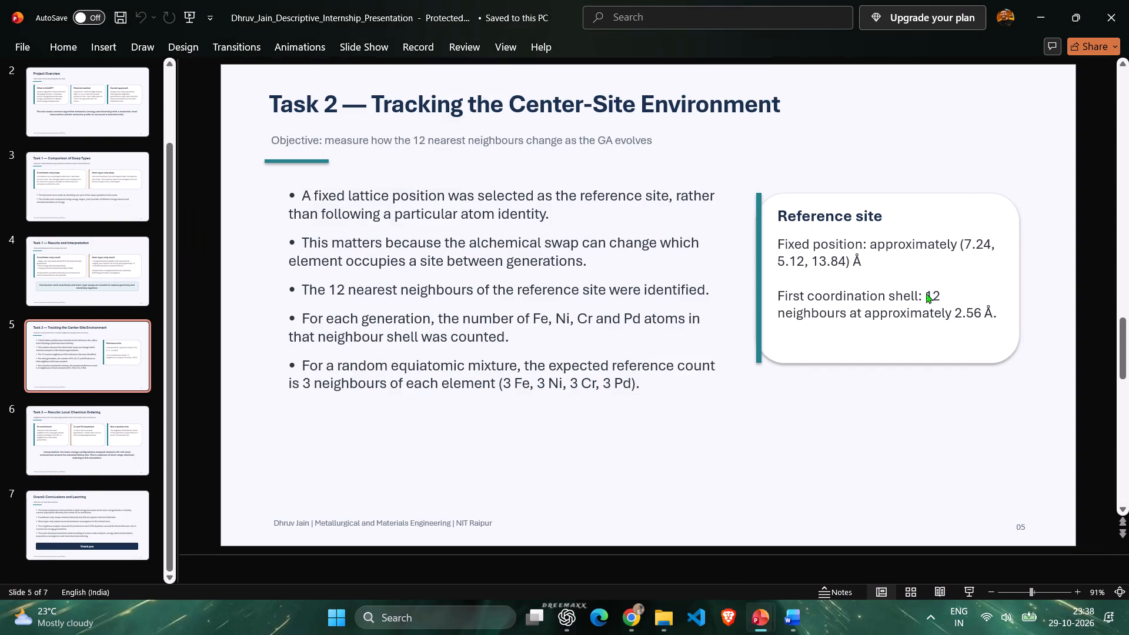
click(758, 197)
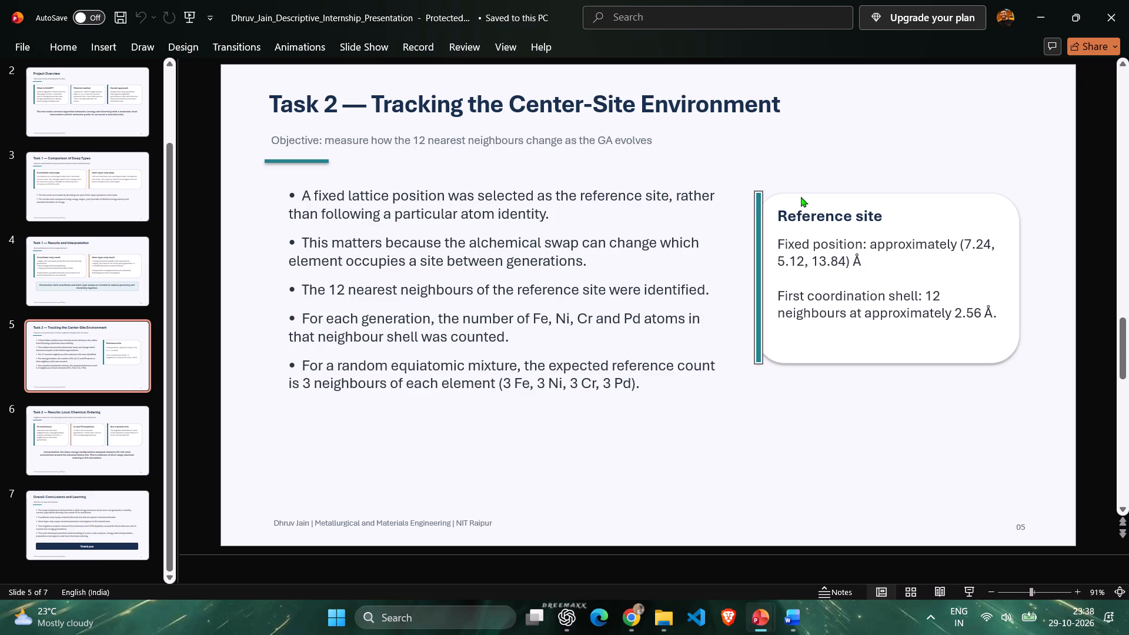
drag(777, 183, 1036, 408)
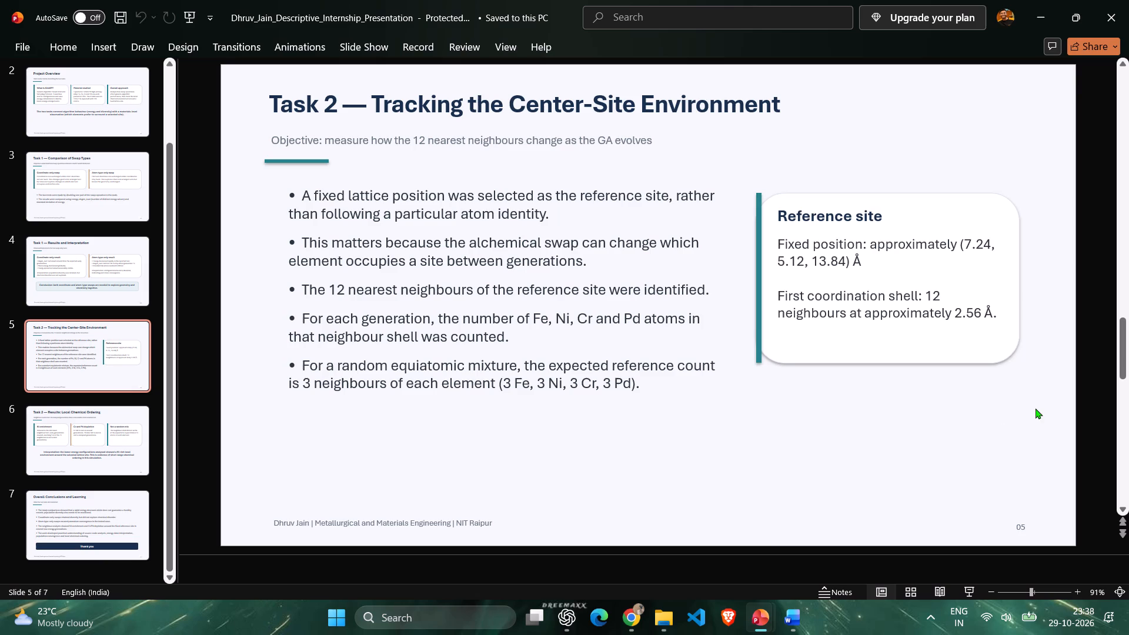
drag(1037, 388, 749, 162)
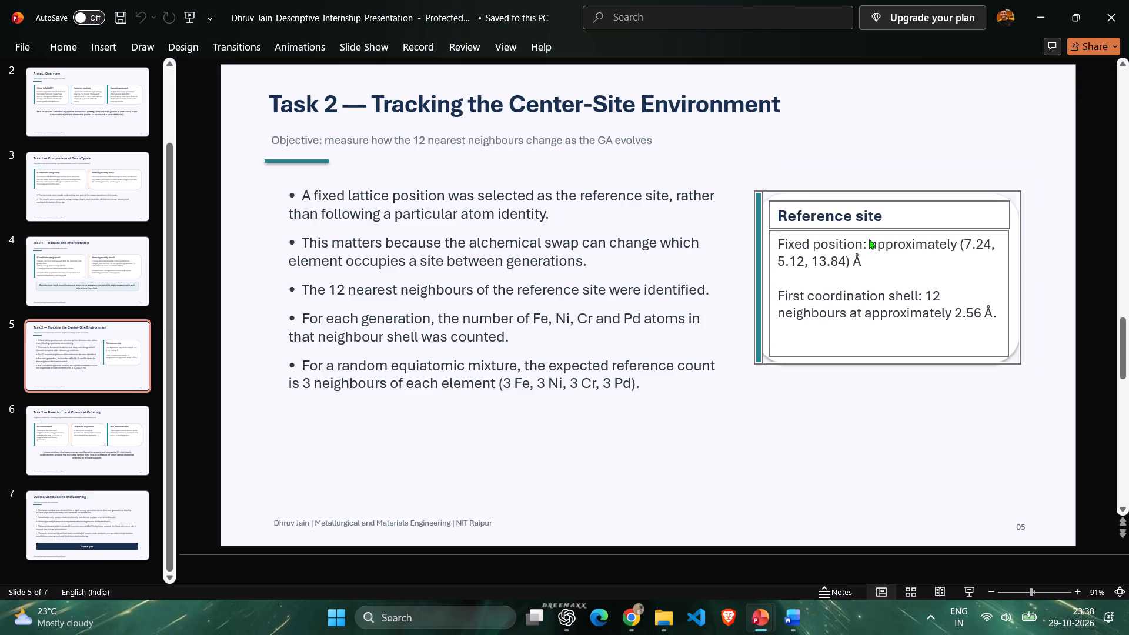
key(ctrl+c)
key(alt+Tab)
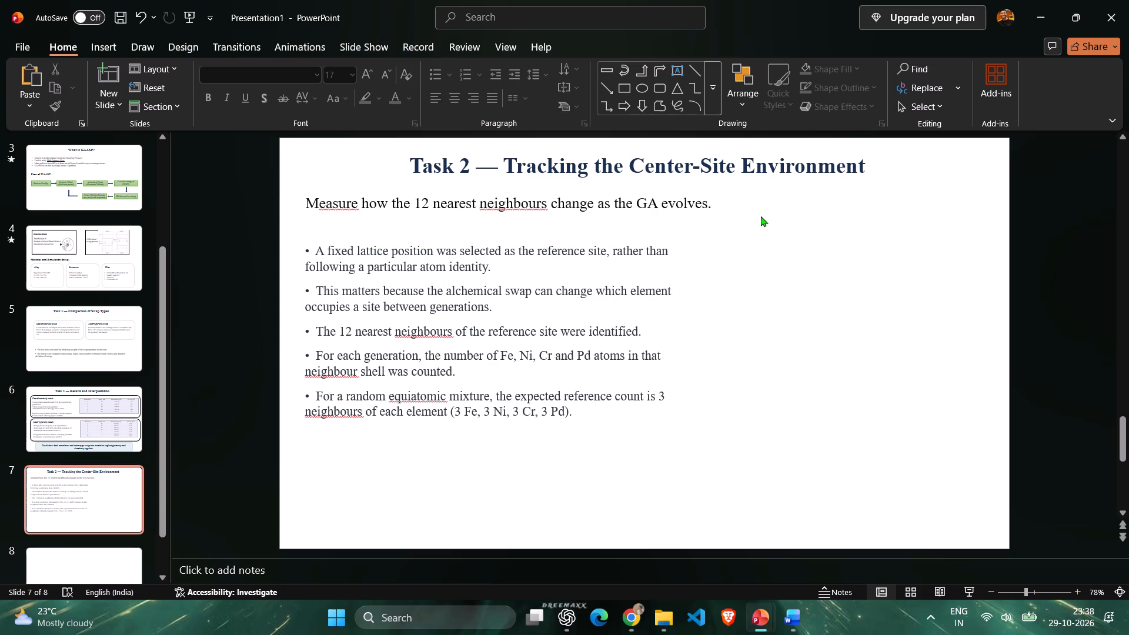
key(ctrl+v)
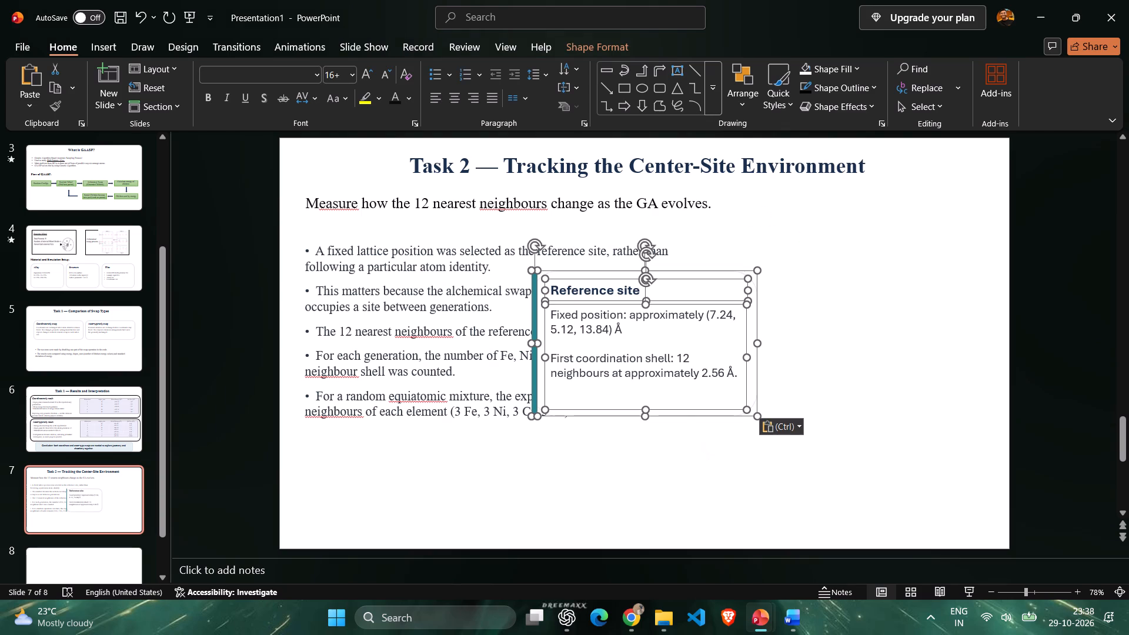
Move the pasted Reference site card clear of the bullets, into the empty area on the slide's right side.
key(Right)
key(Right)
key(Right)
key(Right)
key(Right)
key(Right)
key(Right)
key(Right)
key(Right)
key(Right)
key(Right)
key(Right)
key(Right)
key(Right)
key(Right)
key(Right)
key(Up)
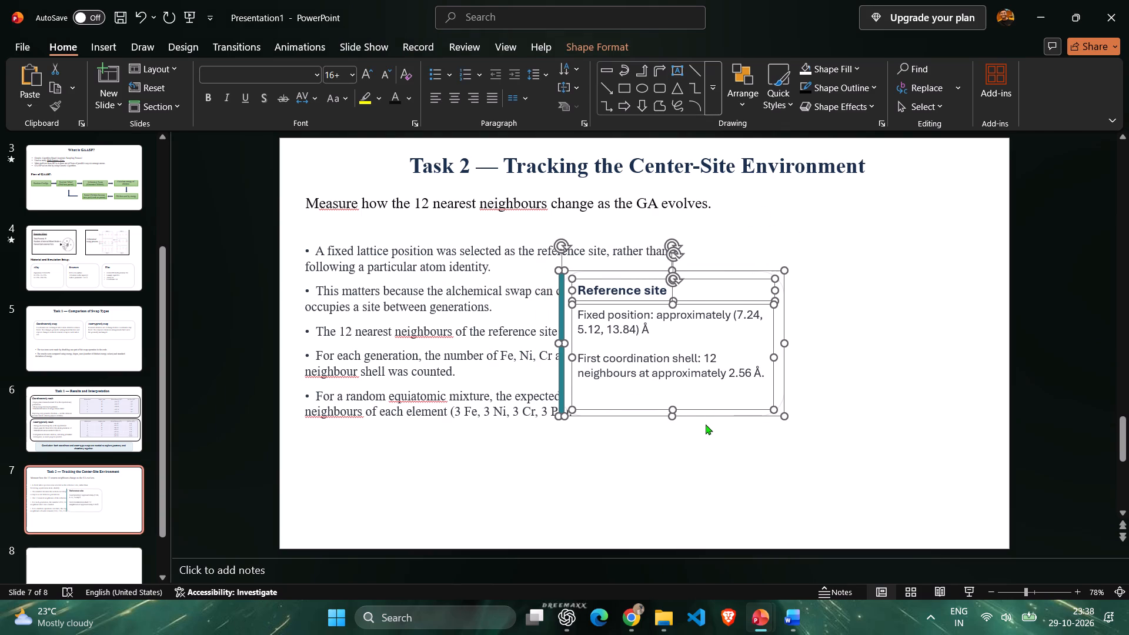
key(Up)
key(Up)
key(Up)
key(Up)
key(Up)
key(Up)
key(Up)
key(Up)
key(Up)
key(Up)
key(Up)
key(Up)
key(Up)
key(Up)
key(Up)
key(Up)
key(Up)
key(Up)
key(Up)
key(Up)
key(Right)
key(Right)
key(Right)
key(Right)
key(Right)
key(Right)
key(Right)
key(Right)
key(Right)
key(Right)
key(Right)
key(Right)
key(Right)
key(Right)
key(Right)
key(Right)
key(Right)
key(Right)
key(Right)
key(Right)
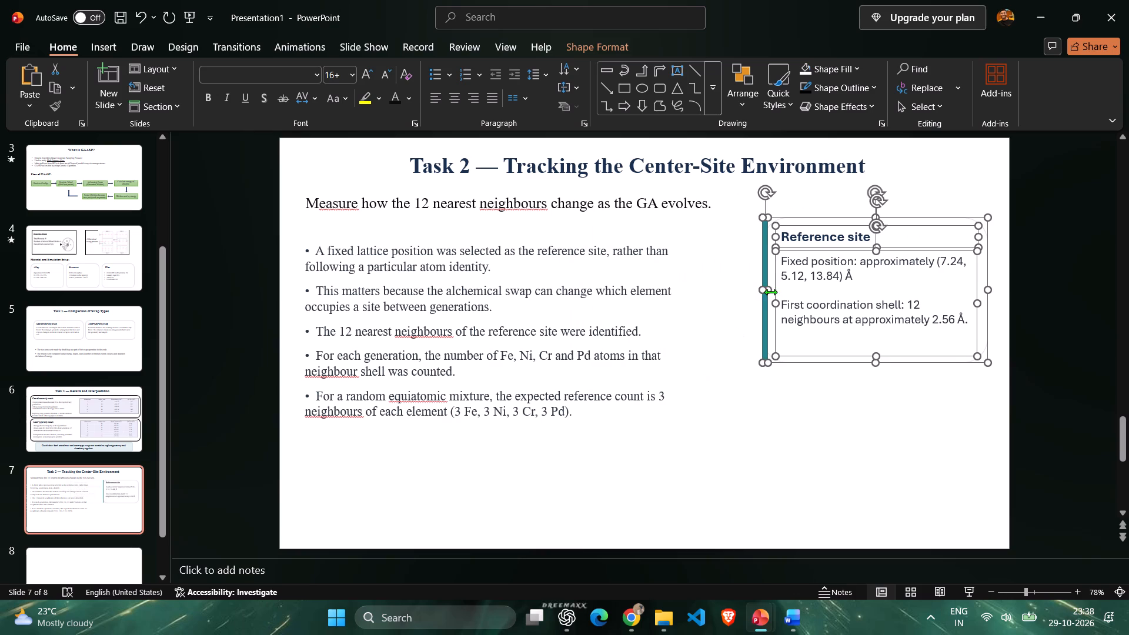
click(716, 337)
Delete the teal accent bar along the left edge of the Reference site card.
click(761, 263)
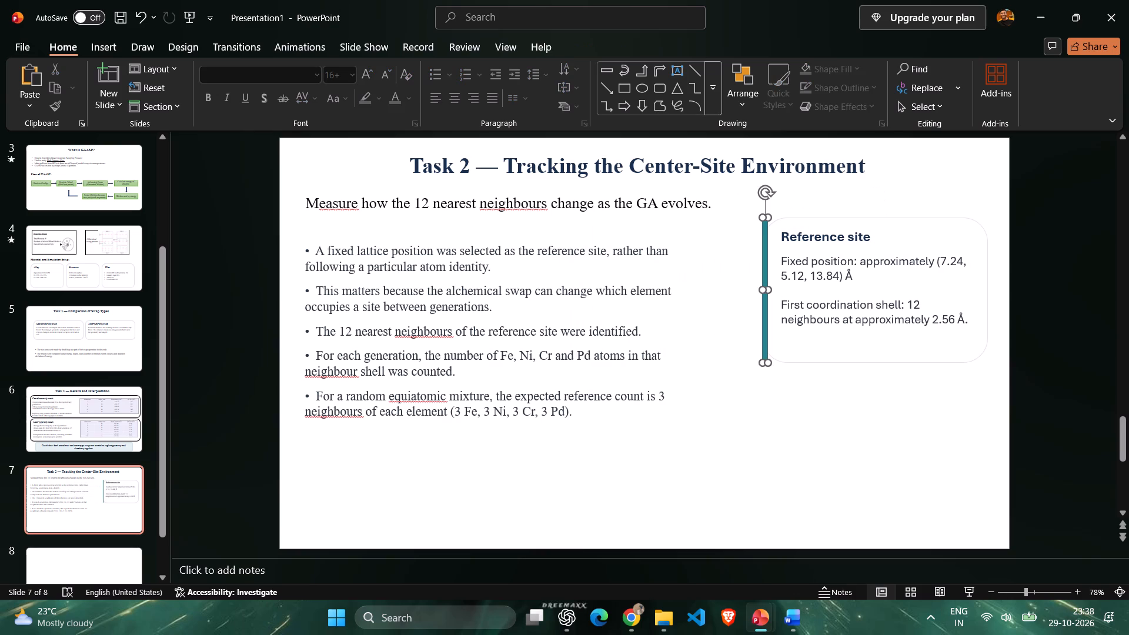
key(Delete)
Move the Reference site card's box, heading and body text together slightly closer to the bullets and a little lower.
drag(747, 209, 760, 216)
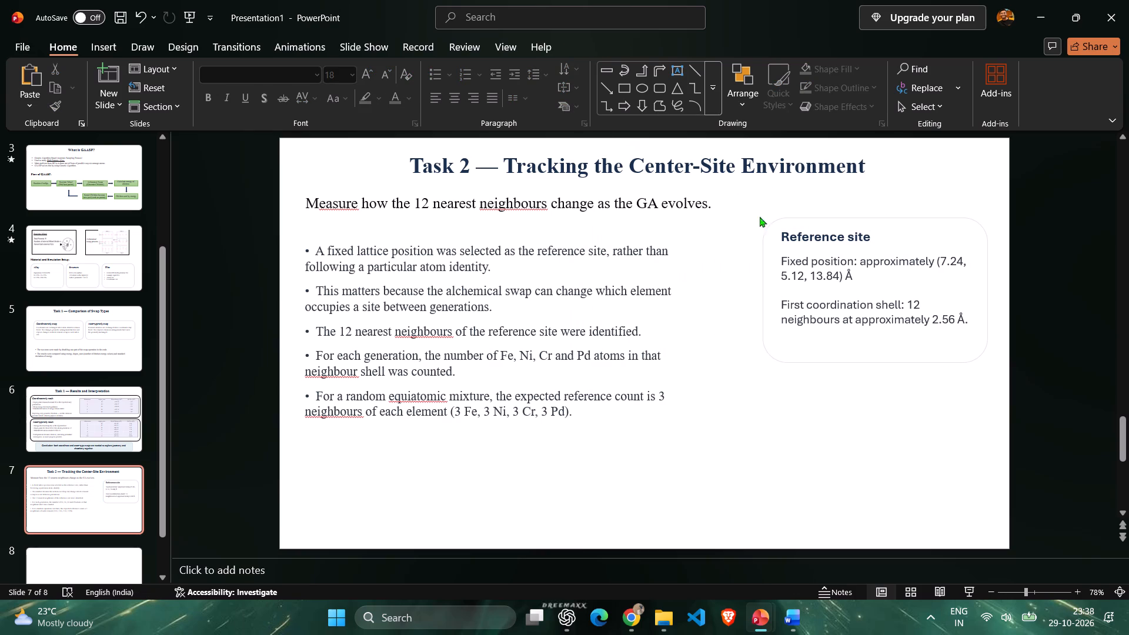
drag(760, 216, 1024, 435)
key(Left)
key(Left)
key(Left)
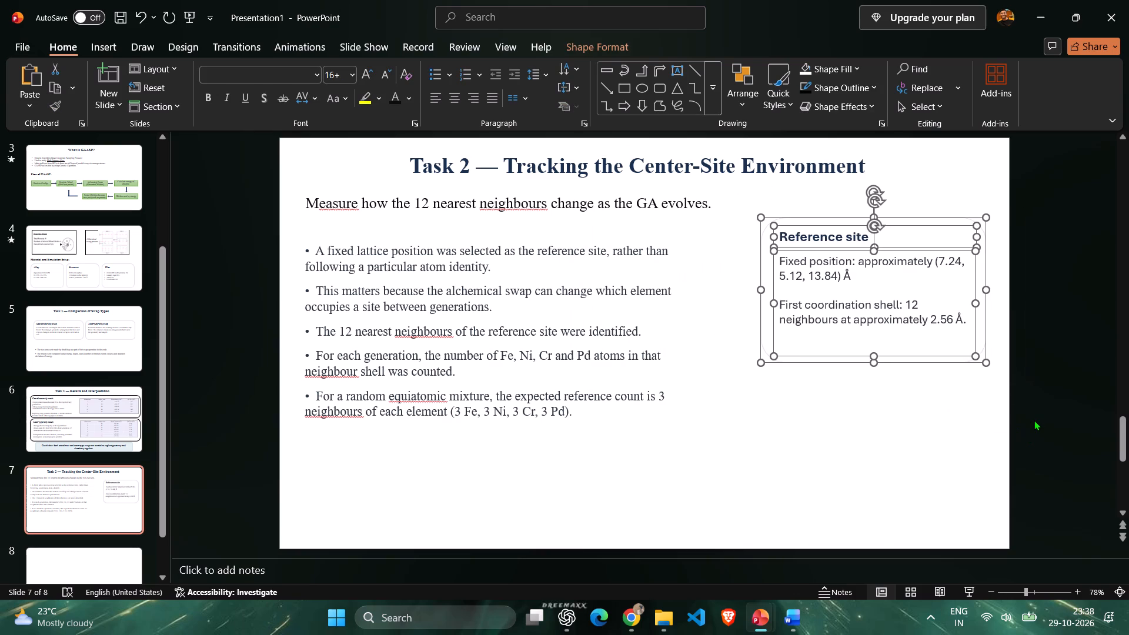
key(Left)
key(Left)
key(Left)
key(Left)
key(Left)
key(Left)
key(Left)
key(Left)
key(Left)
key(Left)
key(Left)
key(Left)
key(Left)
key(Left)
key(Left)
key(Left)
key(Down)
key(Down)
key(Down)
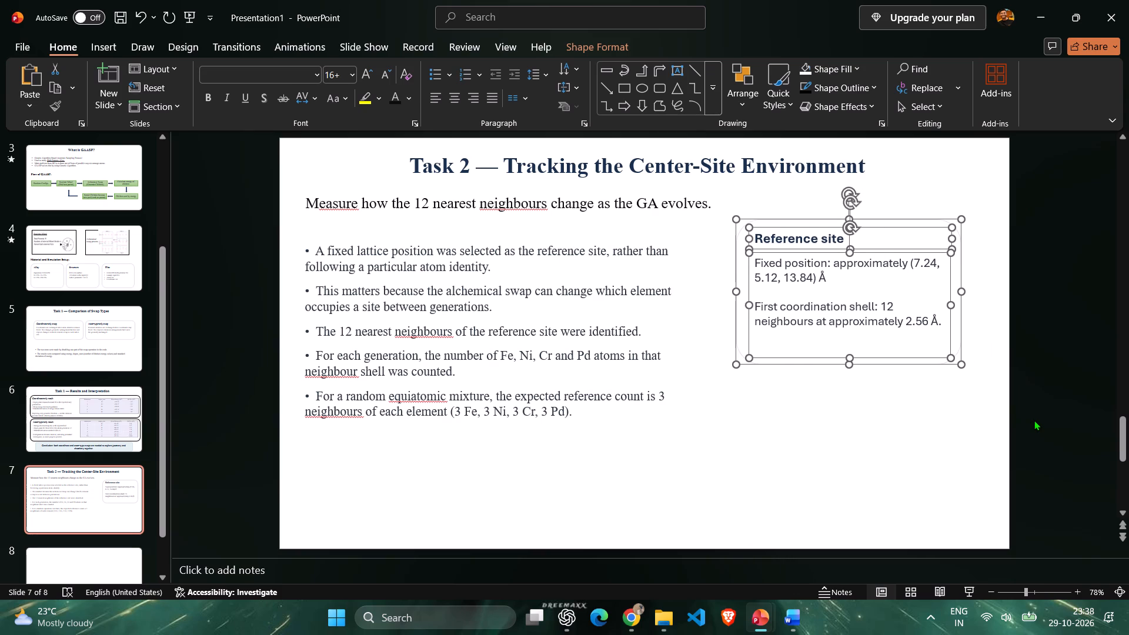
key(Down)
key(Down)
key(Down)
key(Right)
key(Right)
key(Right)
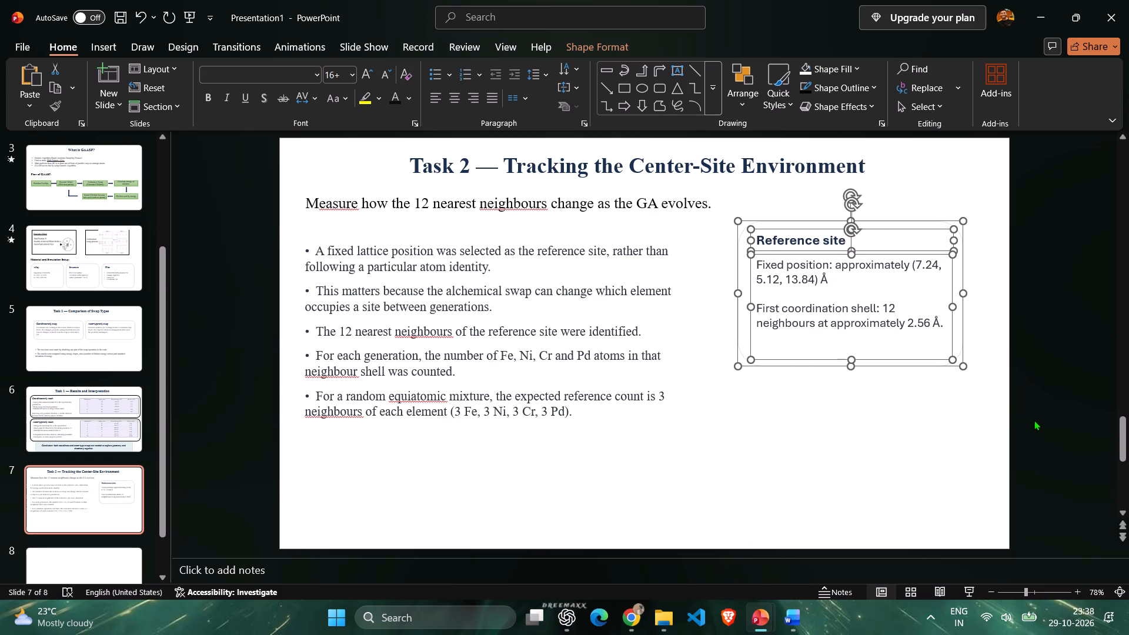
key(Right)
key(Right)
key(Right)
key(Right)
key(Right)
key(Down)
key(Down)
key(Down)
key(Down)
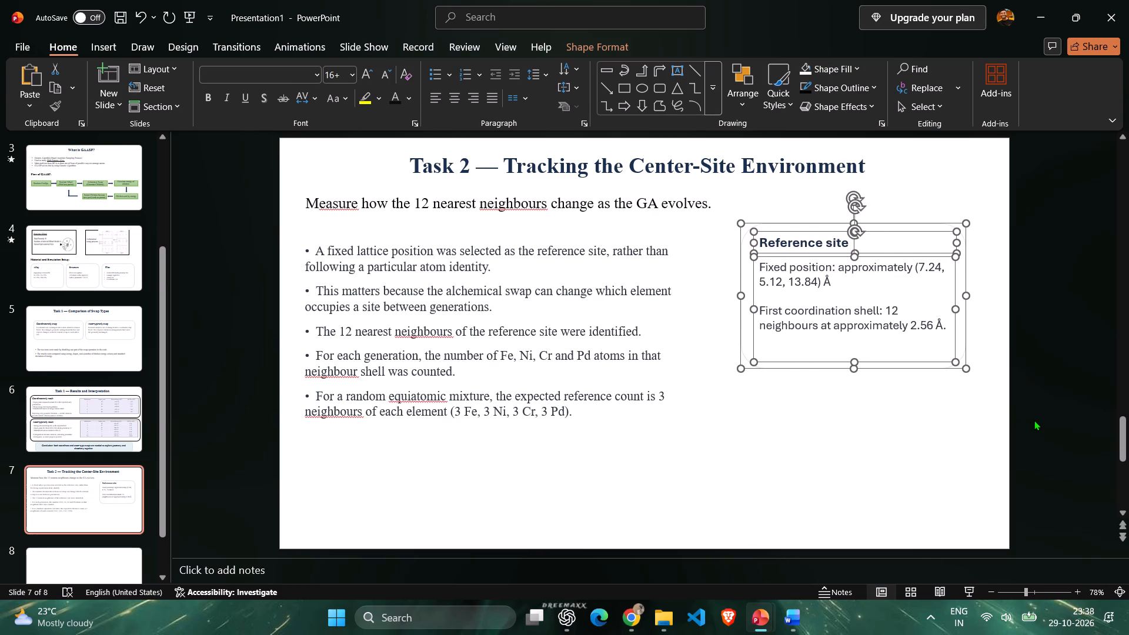
key(Down)
key(Down)
key(Down)
key(Down)
key(Down)
key(Down)
key(Down)
key(Down)
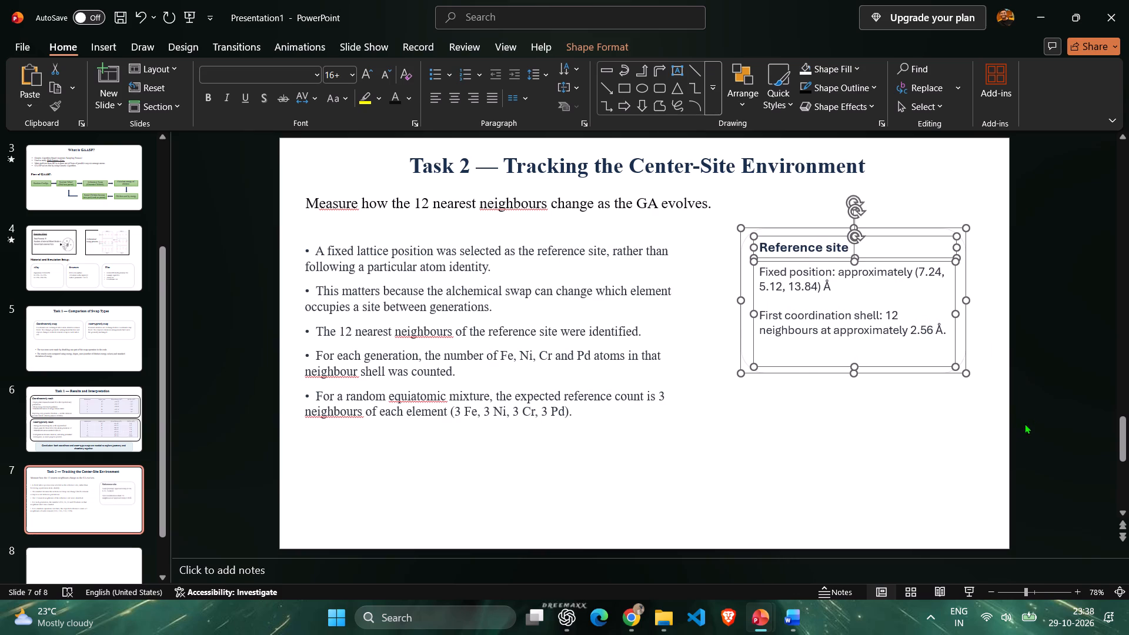
click(935, 516)
Give the rounded box of the Reference site card on slide 7 a black outline.
click(755, 372)
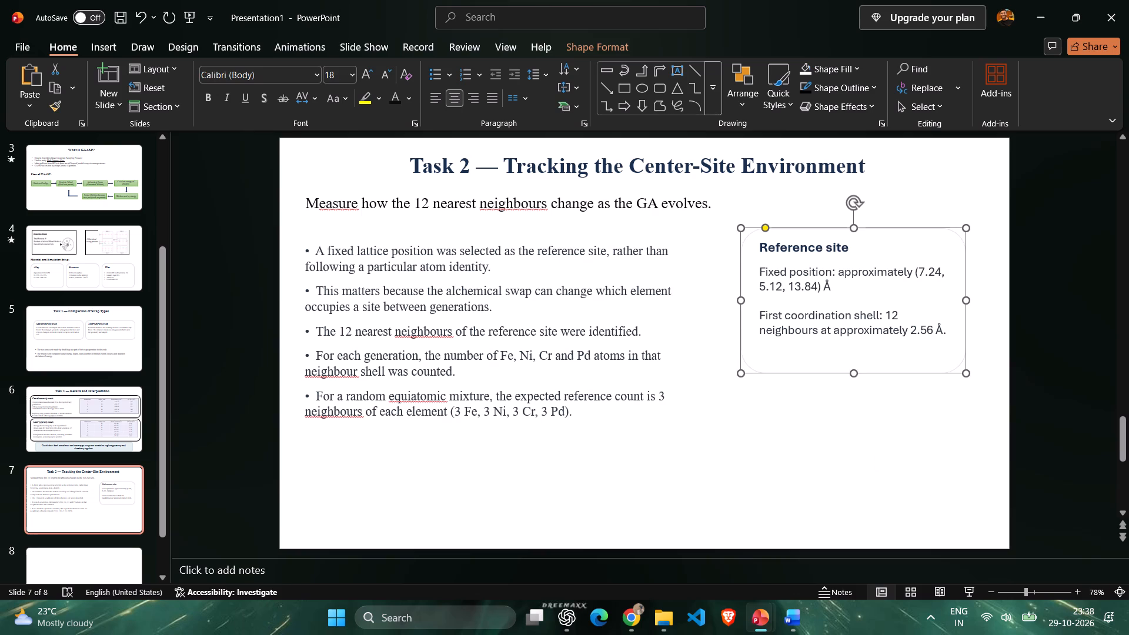
right_click(773, 235)
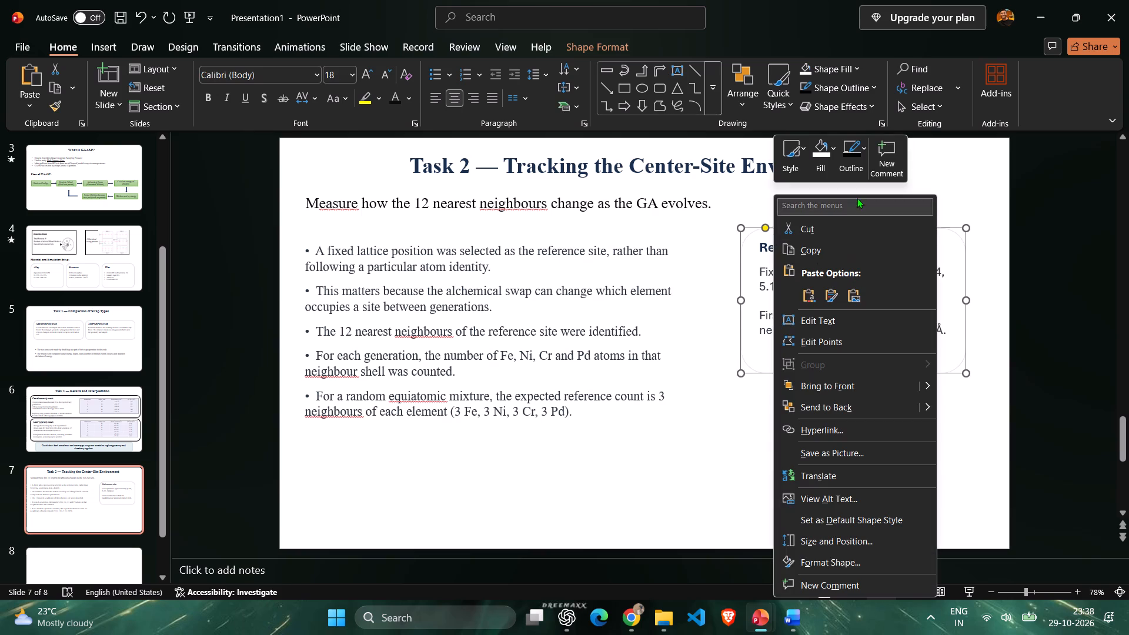
click(857, 161)
click(867, 238)
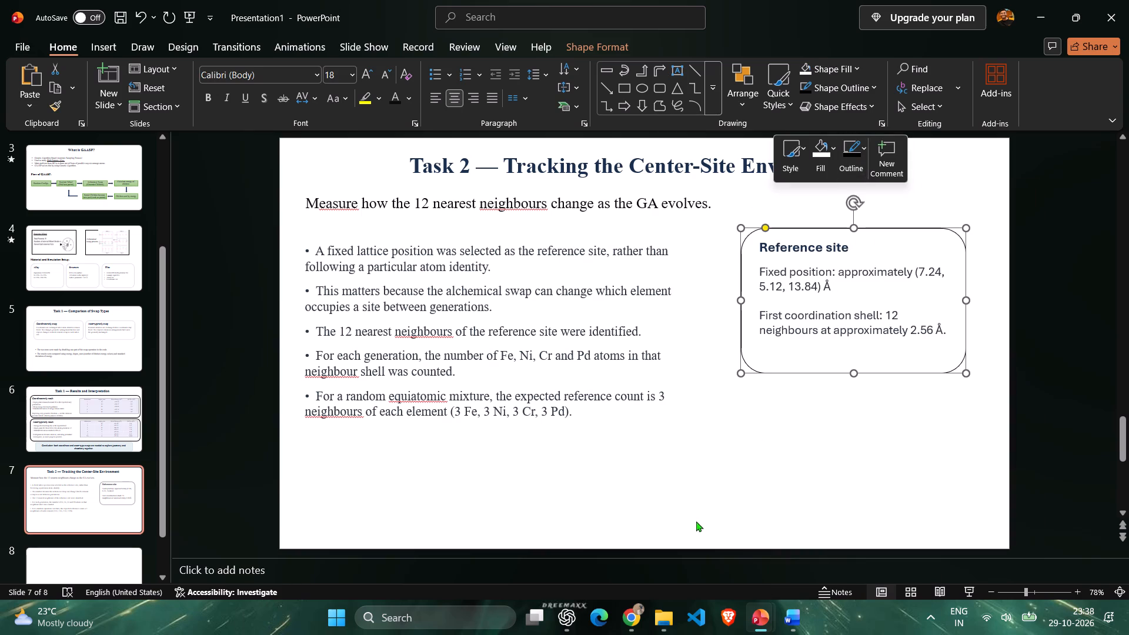
drag(696, 517, 696, 510)
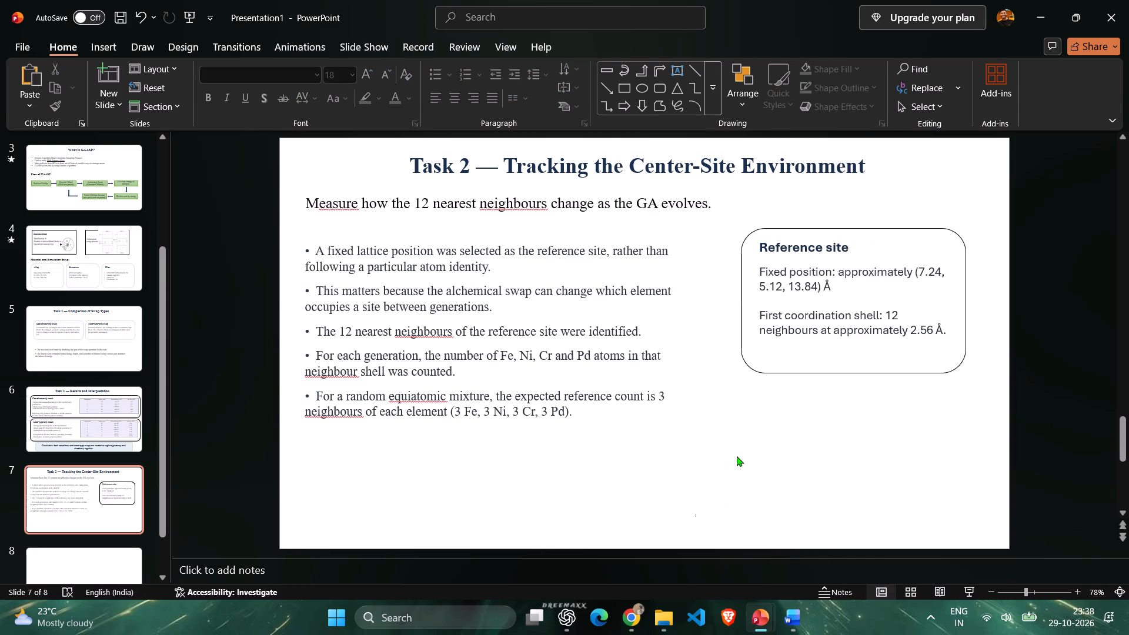
Move the Reference site card's box, heading and body text together a little lower, alongside the bullets.
drag(731, 212, 929, 382)
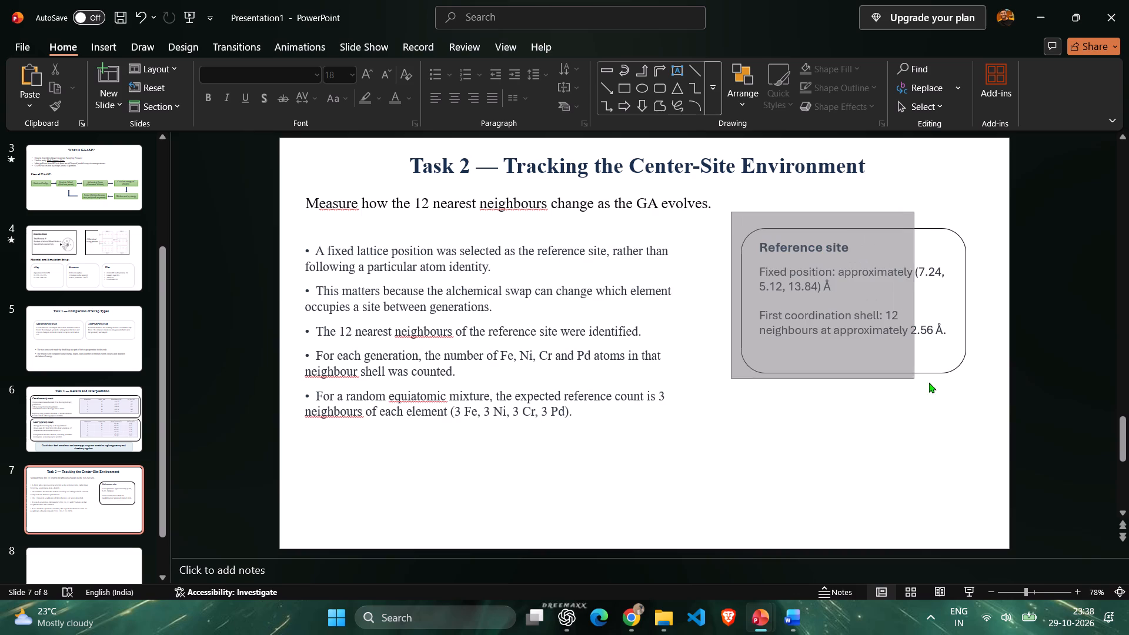
drag(929, 382, 986, 415)
key(Down)
key(Down)
key(Down)
key(Down)
key(Down)
key(Down)
key(Down)
key(Down)
key(Down)
key(Down)
key(Down)
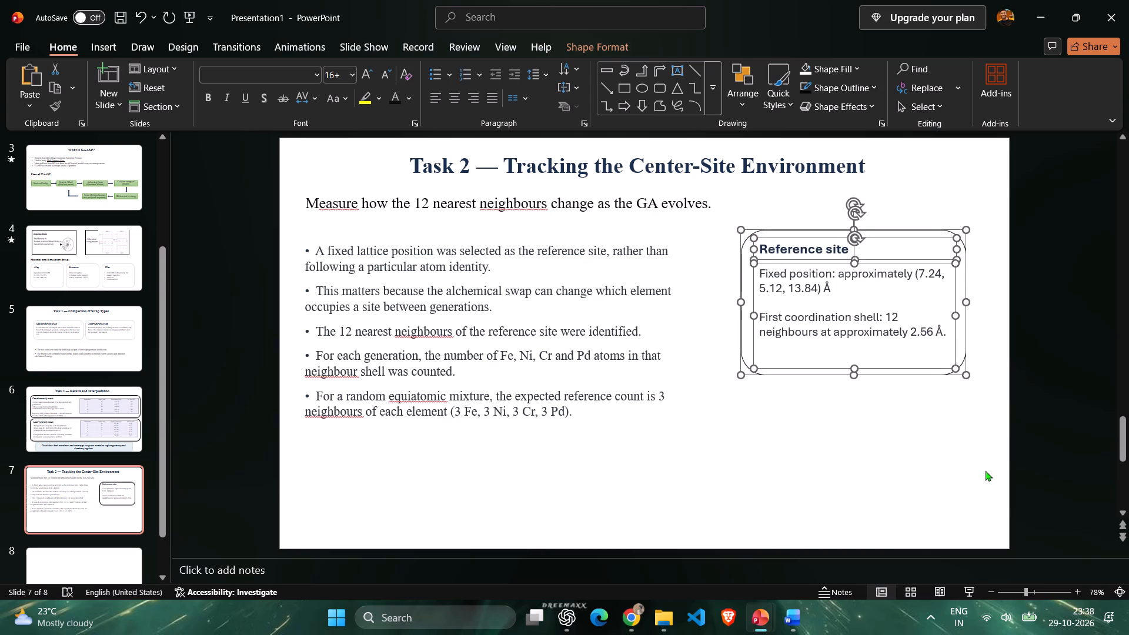
click(913, 486)
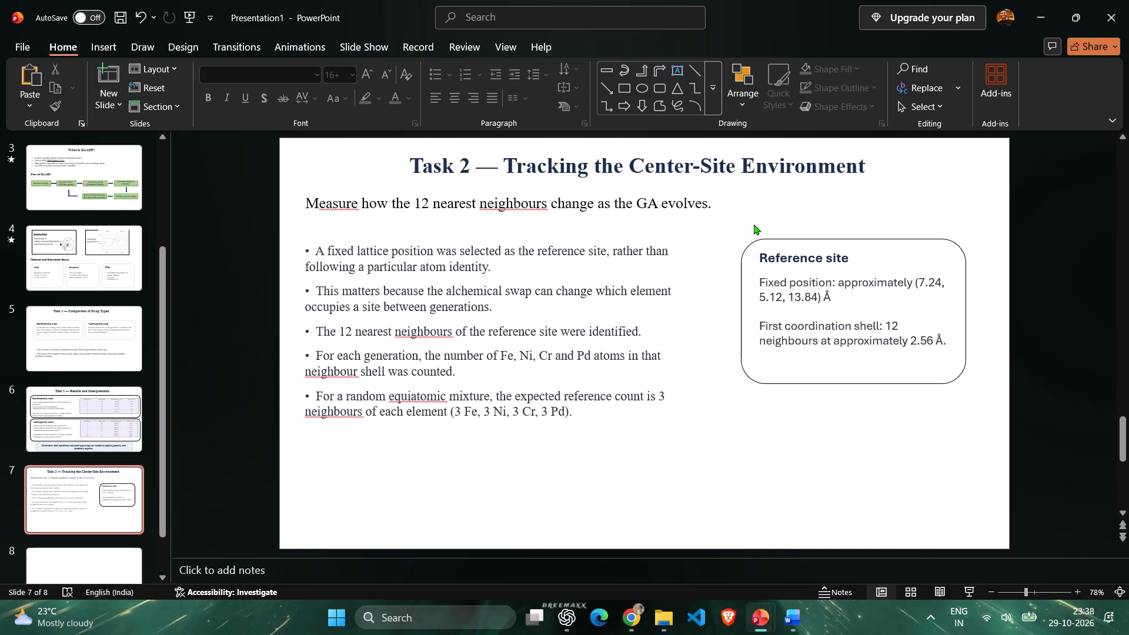
drag(731, 227, 973, 430)
key(Down)
key(Down)
key(Down)
key(Down)
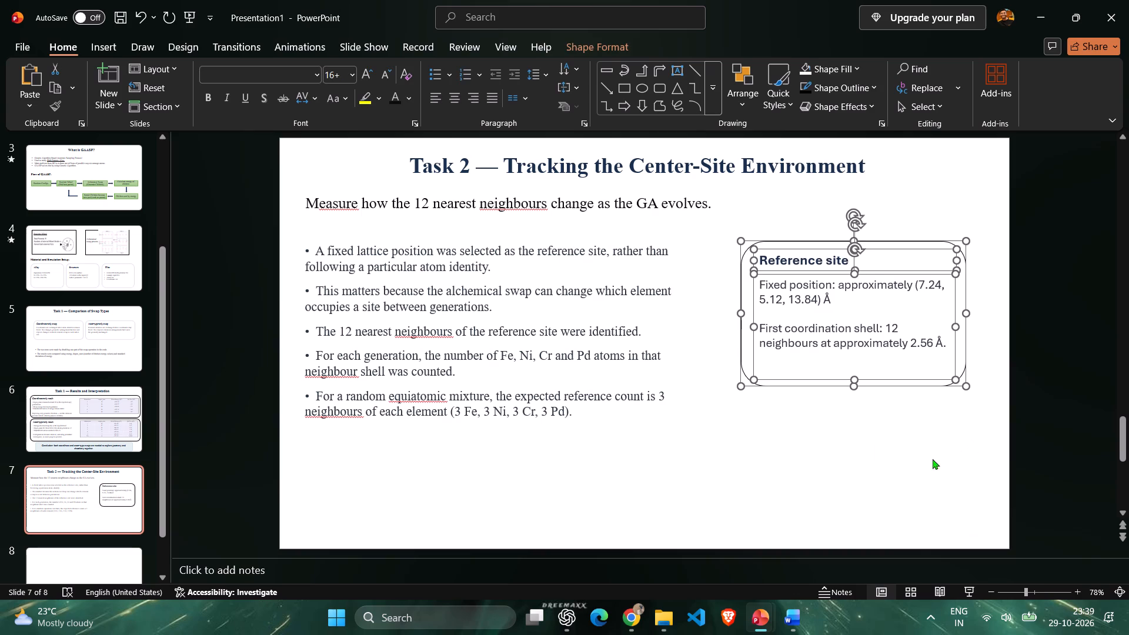
key(Down)
key(Down)
click(907, 463)
Copy the whole 9.3 Complete Data Table — All Generations from the INTERNSHIP_REPORT document in Word.
scroll(457, 466, down, 1)
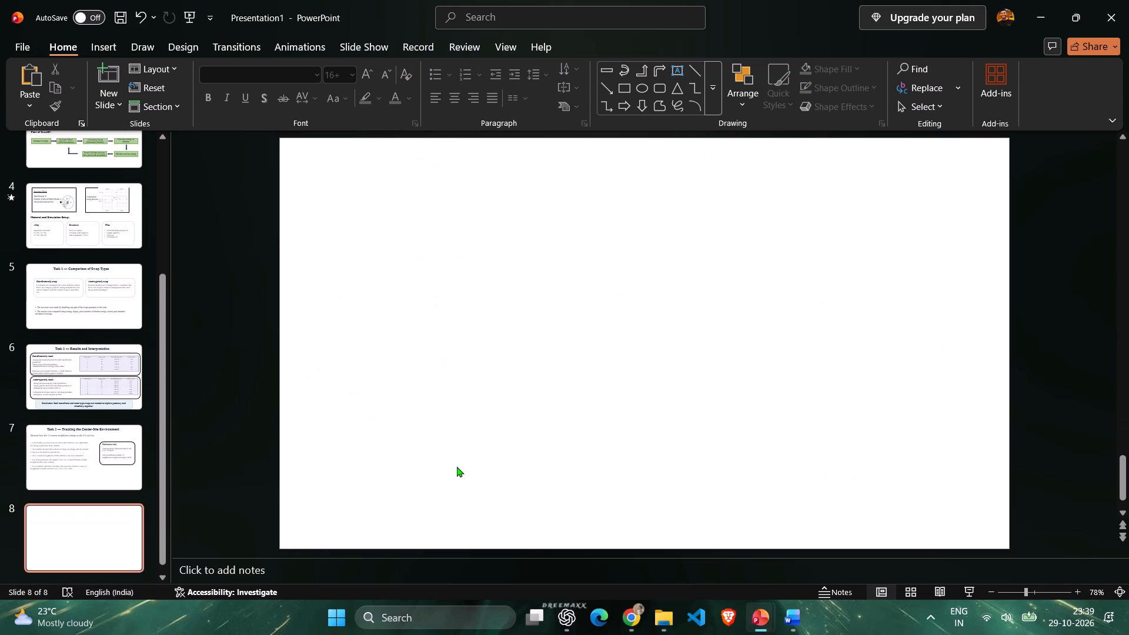
key(alt+Tab)
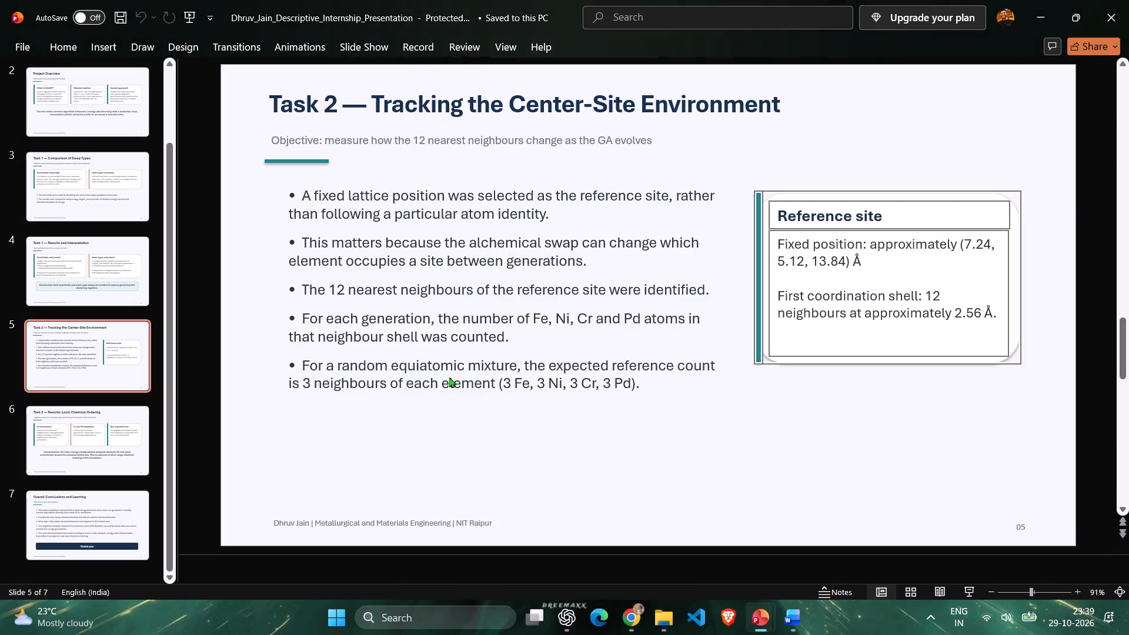
key(alt+Tab)
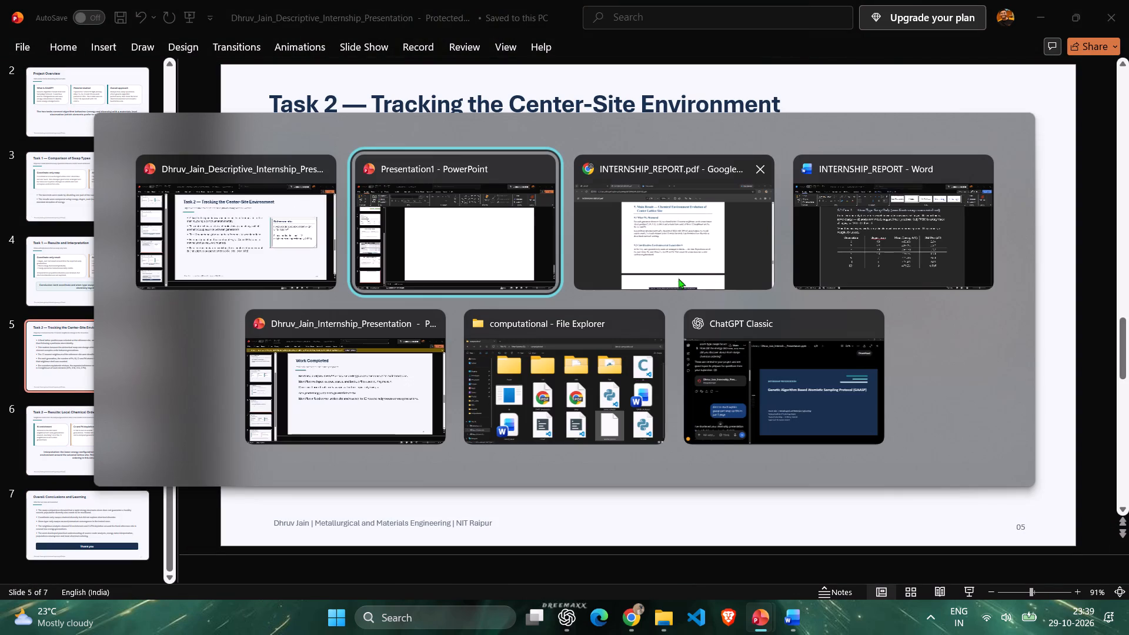
alt+click(854, 223)
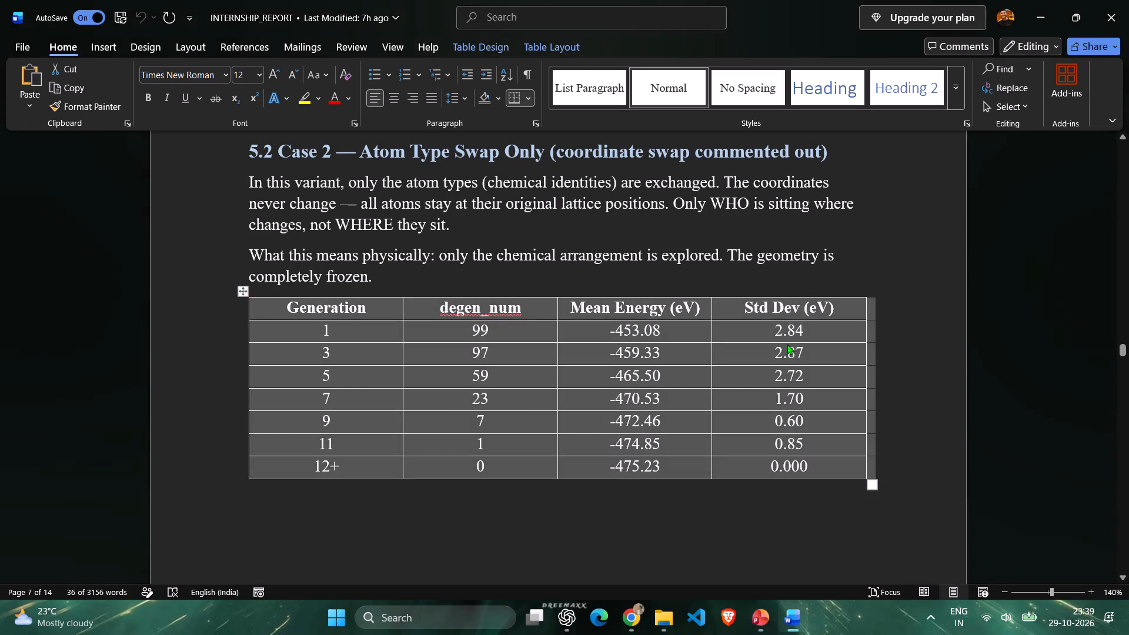
scroll(705, 395, down, 20)
scroll(705, 395, down, 9)
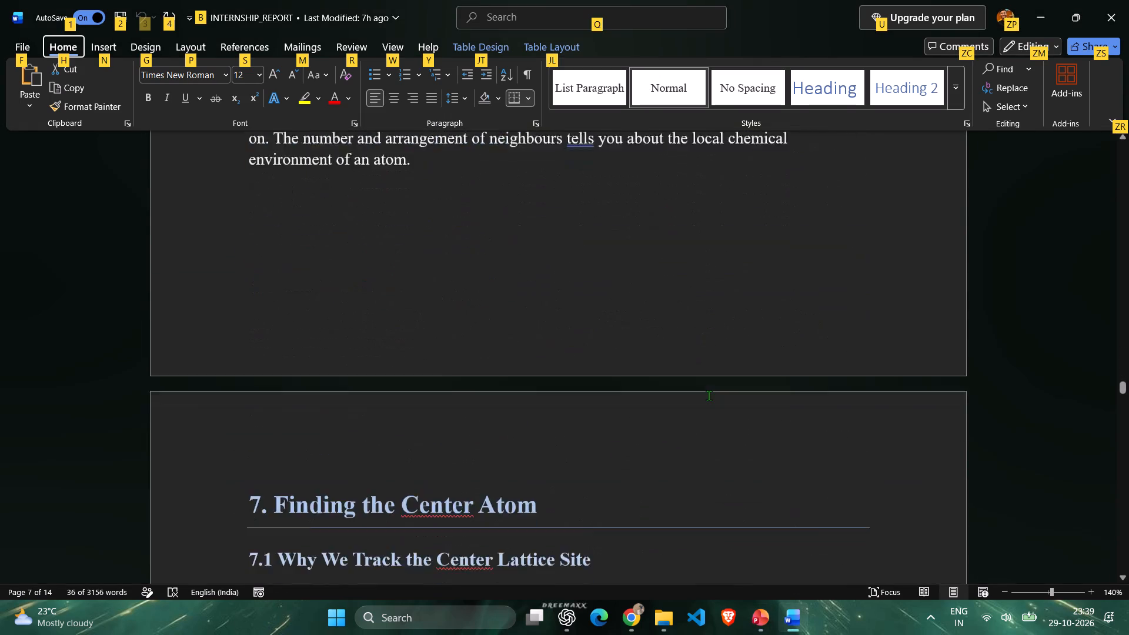
scroll(709, 395, down, 20)
scroll(709, 395, down, 12)
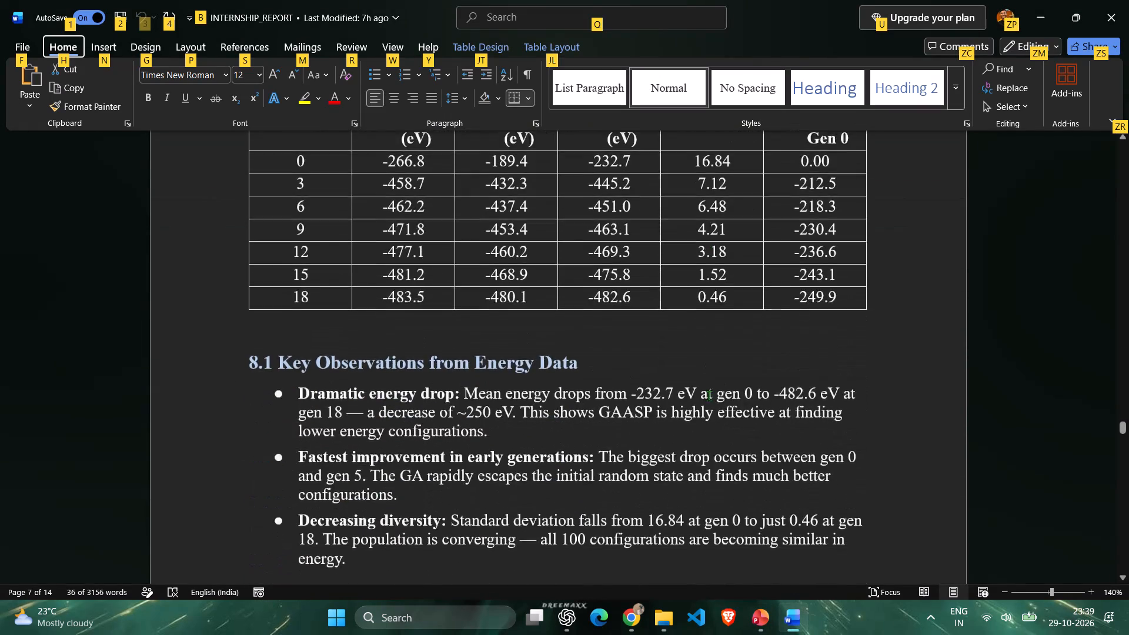
scroll(709, 395, down, 19)
scroll(709, 395, down, 10)
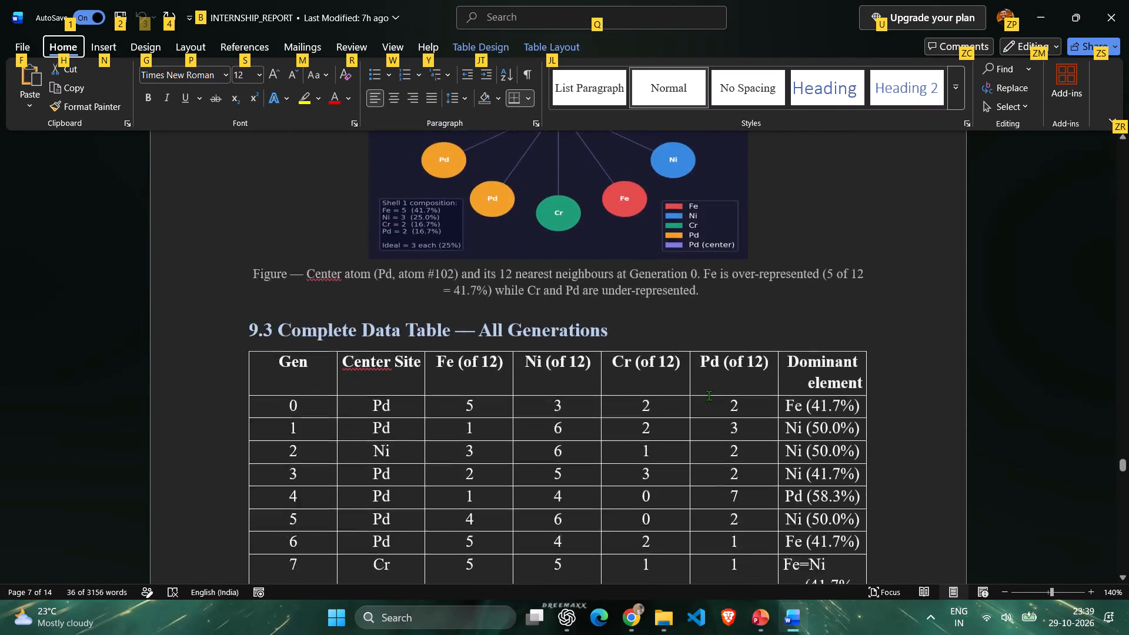
scroll(709, 395, down, 4)
click(901, 376)
scroll(894, 393, down, 4)
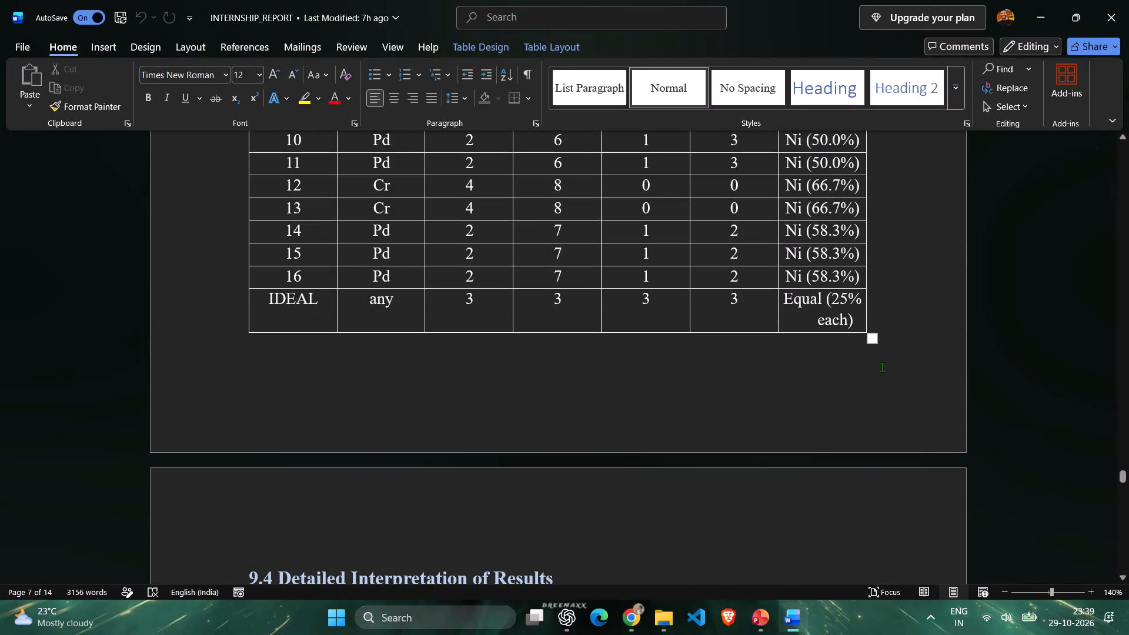
scroll(814, 273, up, 11)
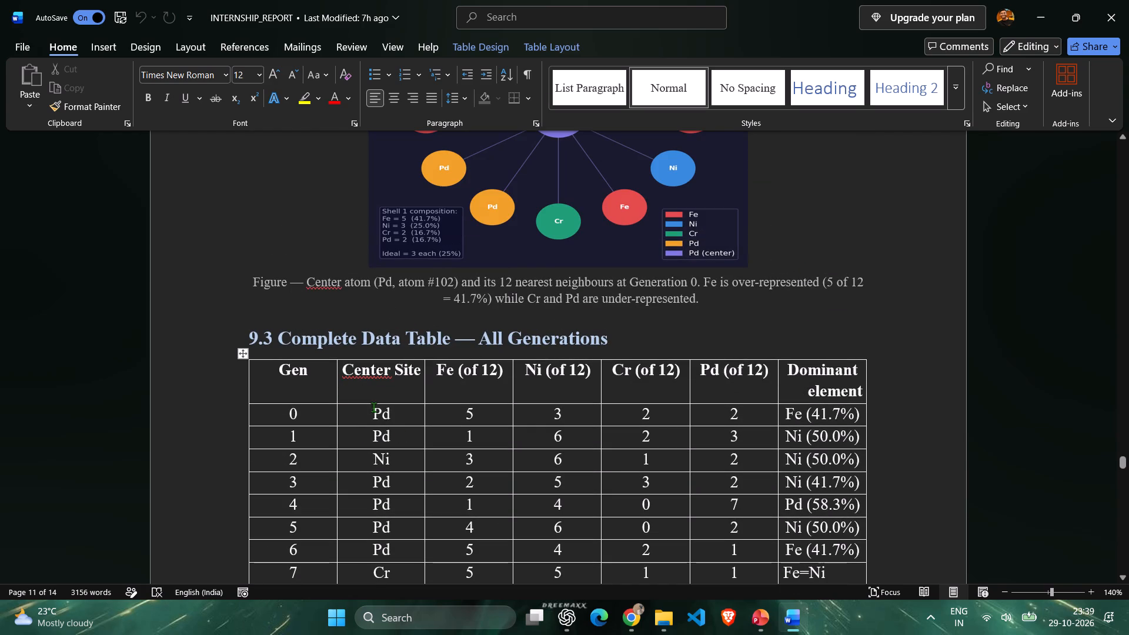
click(246, 351)
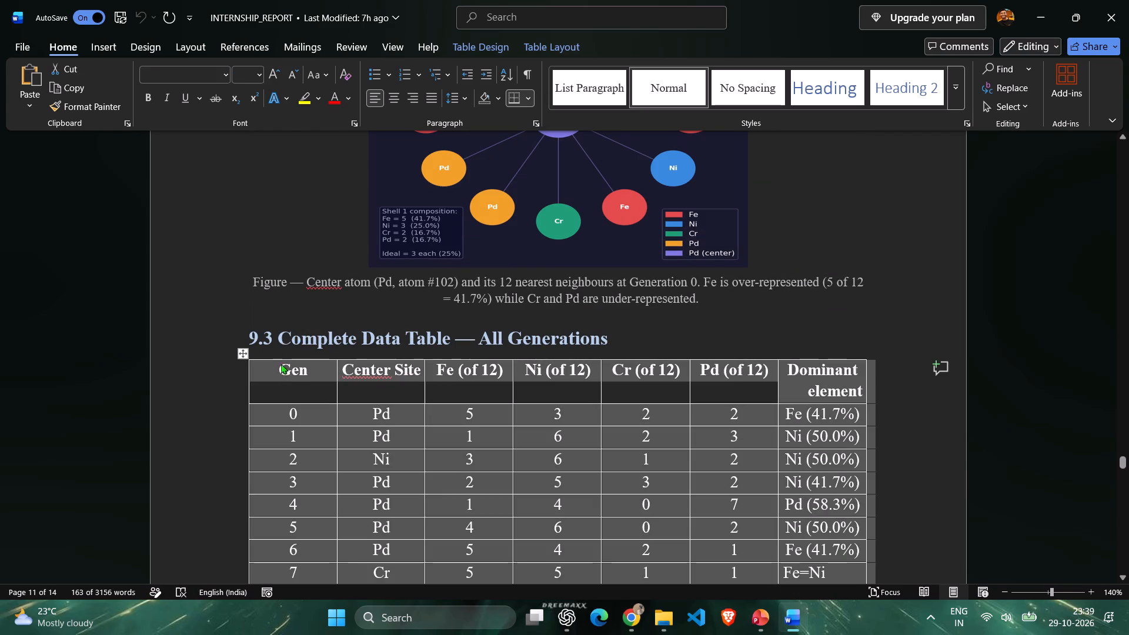
key(ctrl+c)
Switch back to Presentation1 and paste the copied generations table onto blank slide 8.
key(alt+Tab)
scroll(415, 388, down, 3)
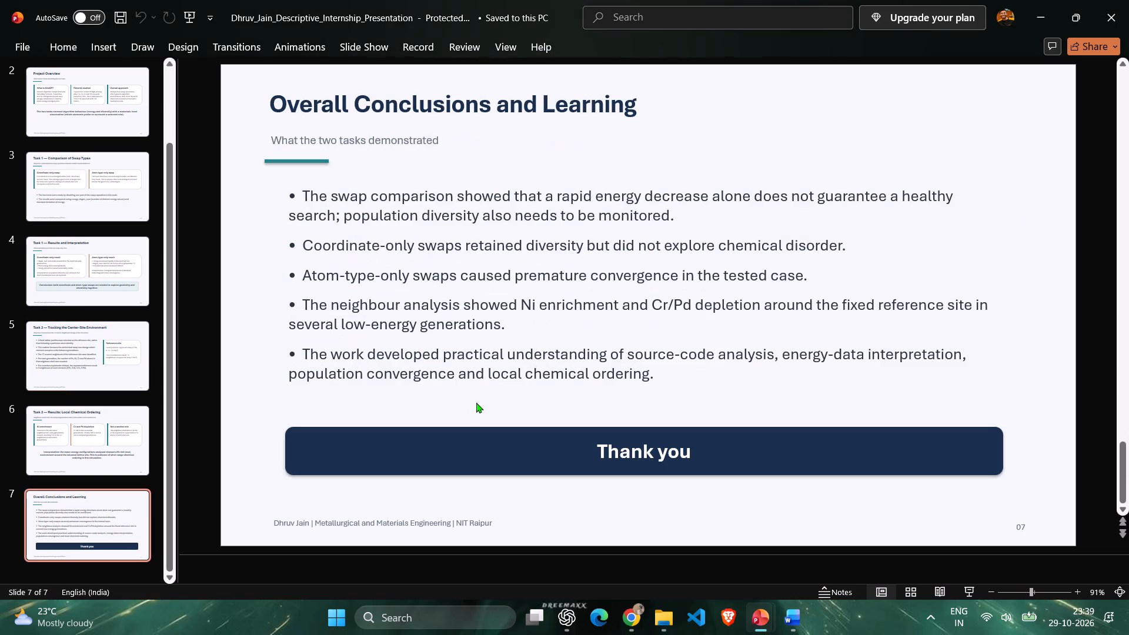
key(alt+Tab)
alt+click(714, 245)
scroll(568, 325, up, 2)
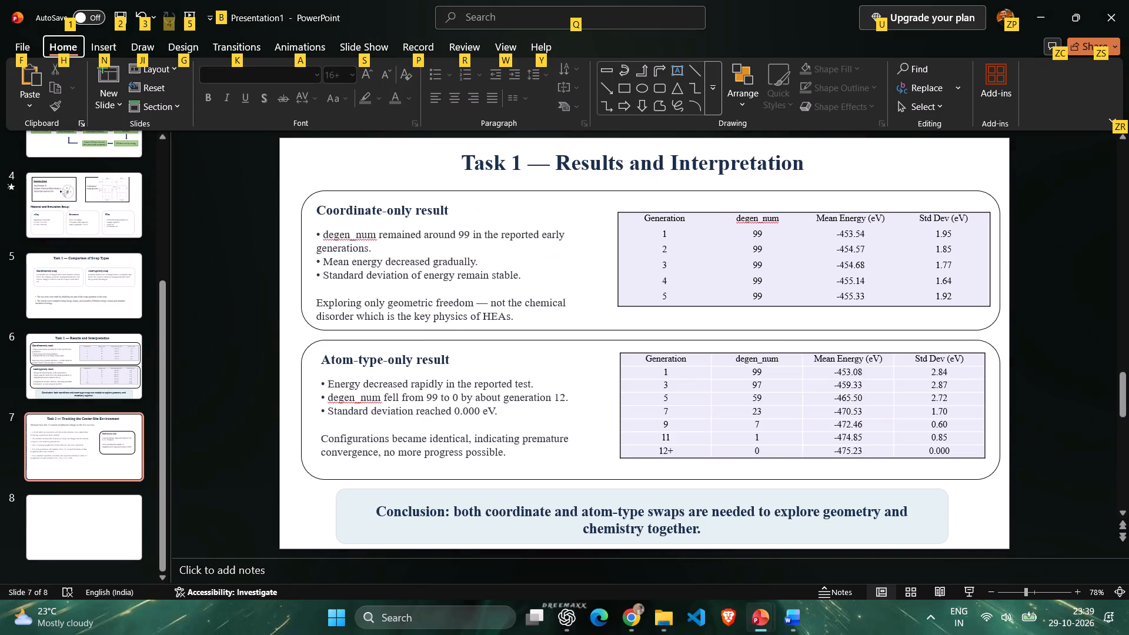
scroll(568, 322, down, 2)
key(ctrl+v)
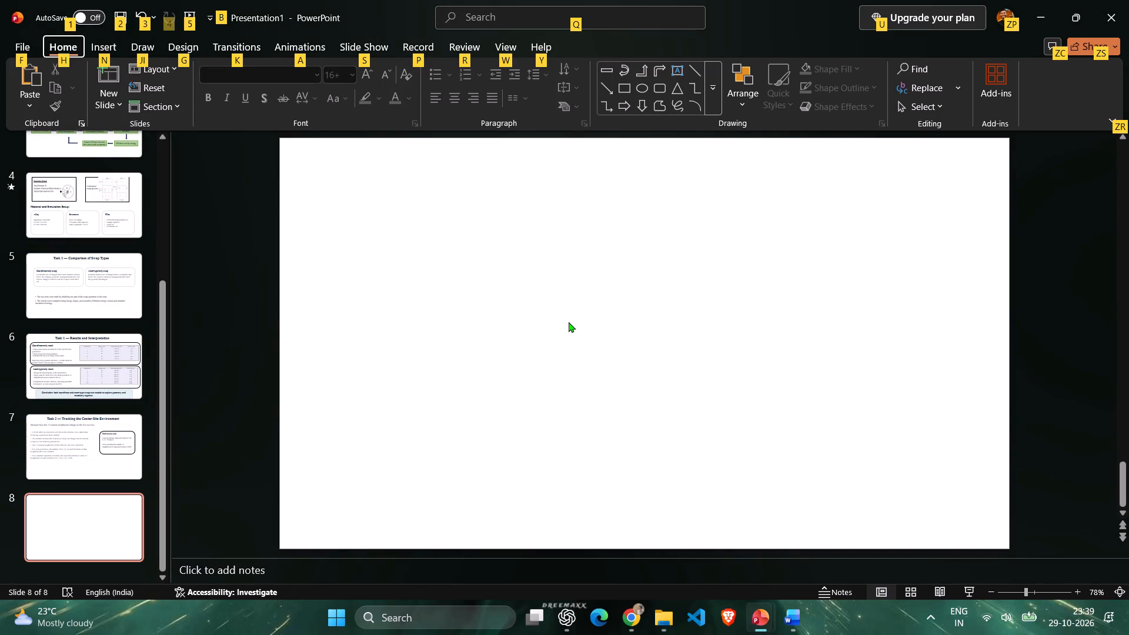
click(569, 322)
key(ctrl+v)
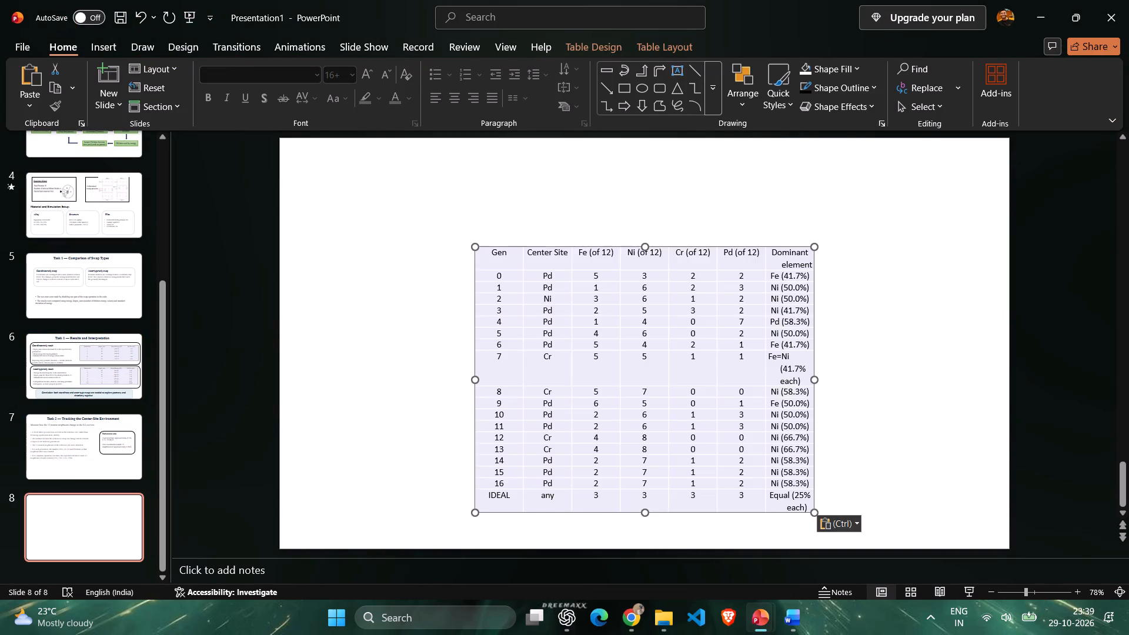
Resize the pasted table on slide 8 slightly larger, extending it up and to the left with somewhat wider columns.
scroll(569, 322, up, 3)
scroll(569, 322, down, 3)
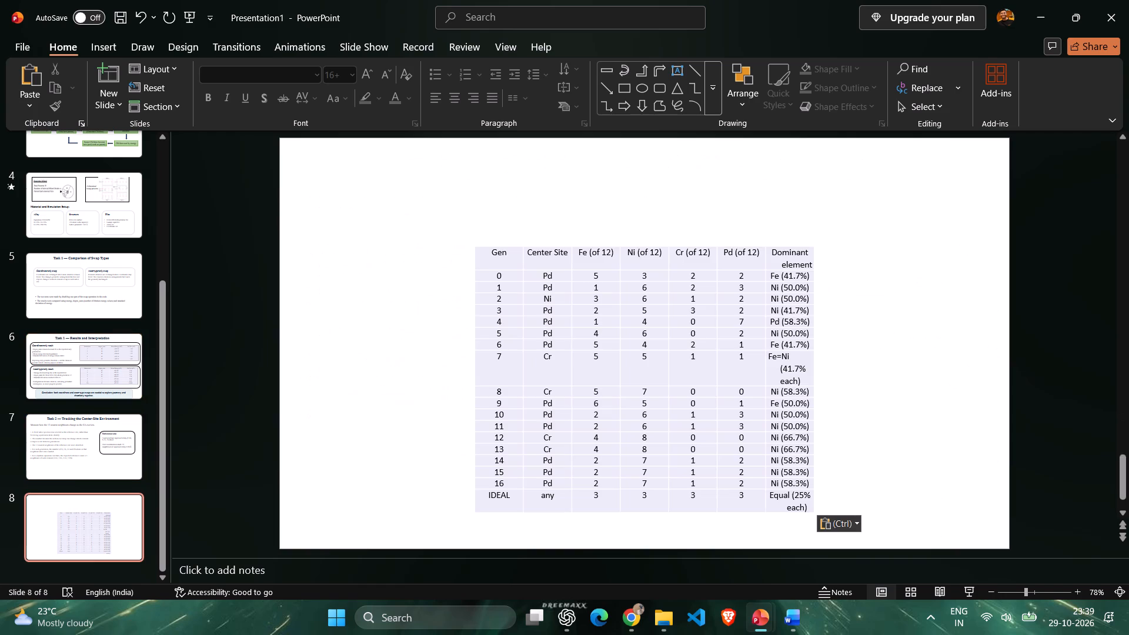
click(536, 303)
drag(475, 245, 470, 239)
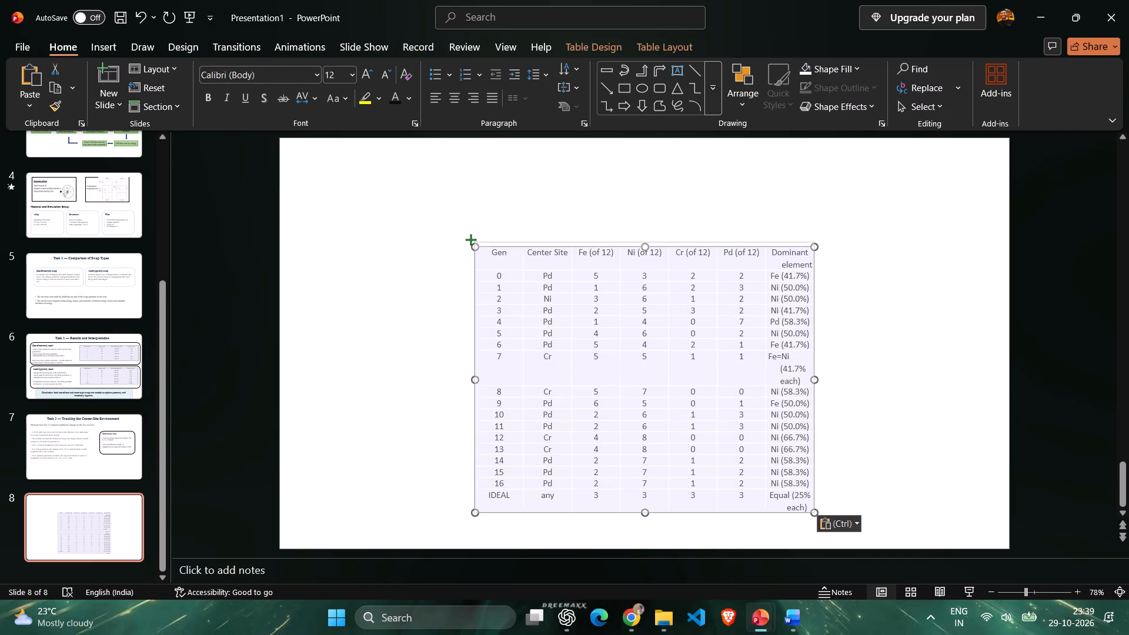
drag(470, 239, 409, 196)
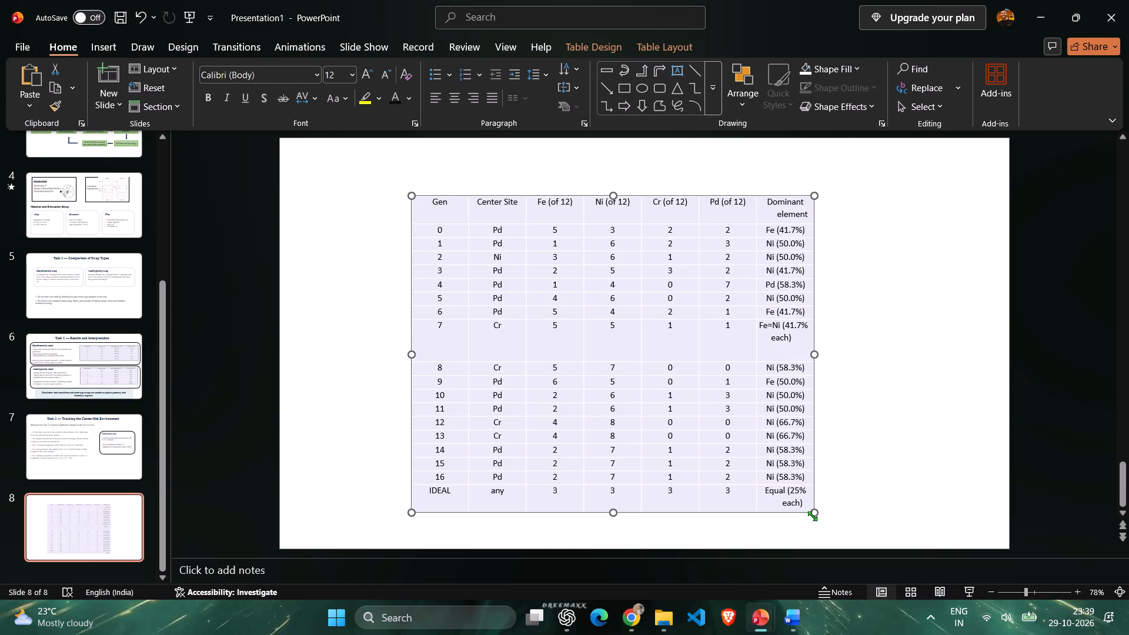
drag(813, 514, 716, 433)
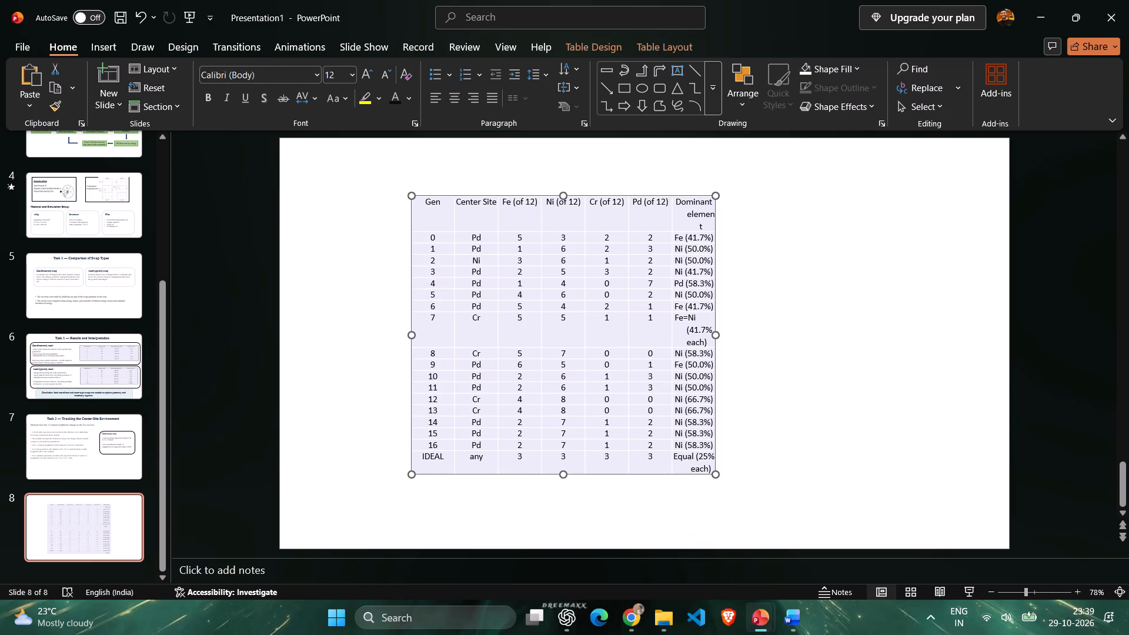
drag(713, 475, 751, 484)
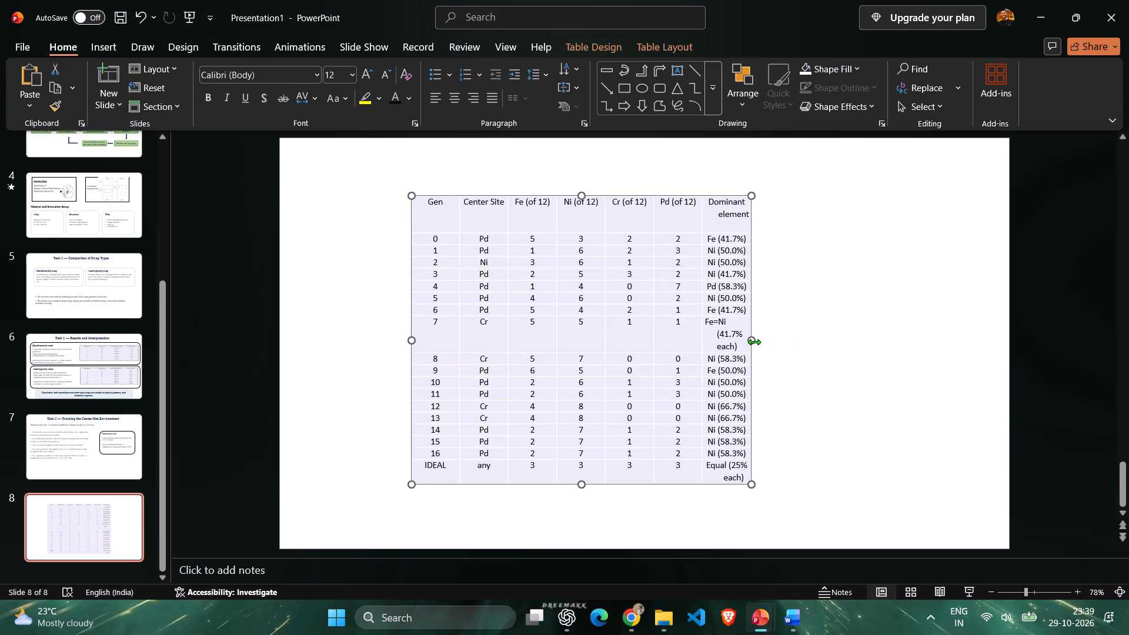
drag(753, 342, 777, 342)
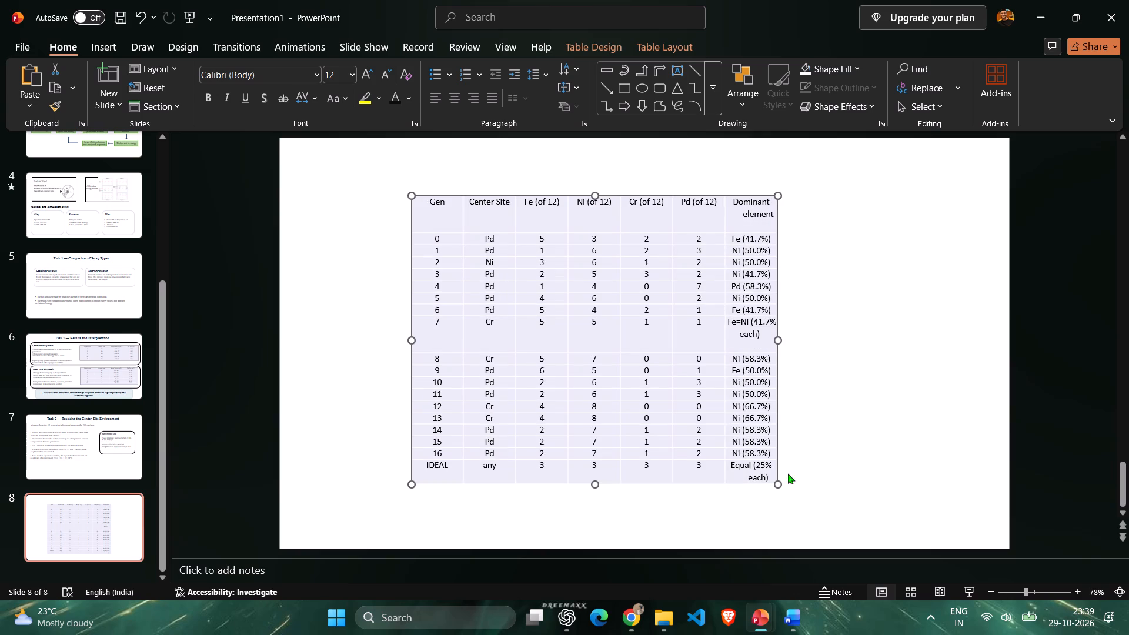
click(574, 337)
click(338, 279)
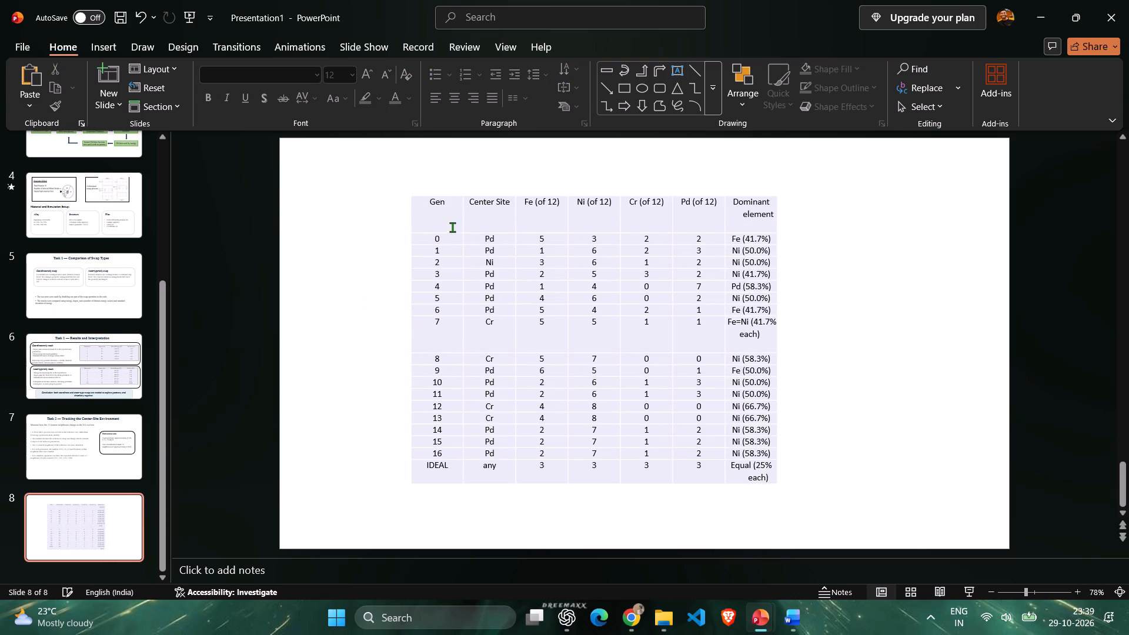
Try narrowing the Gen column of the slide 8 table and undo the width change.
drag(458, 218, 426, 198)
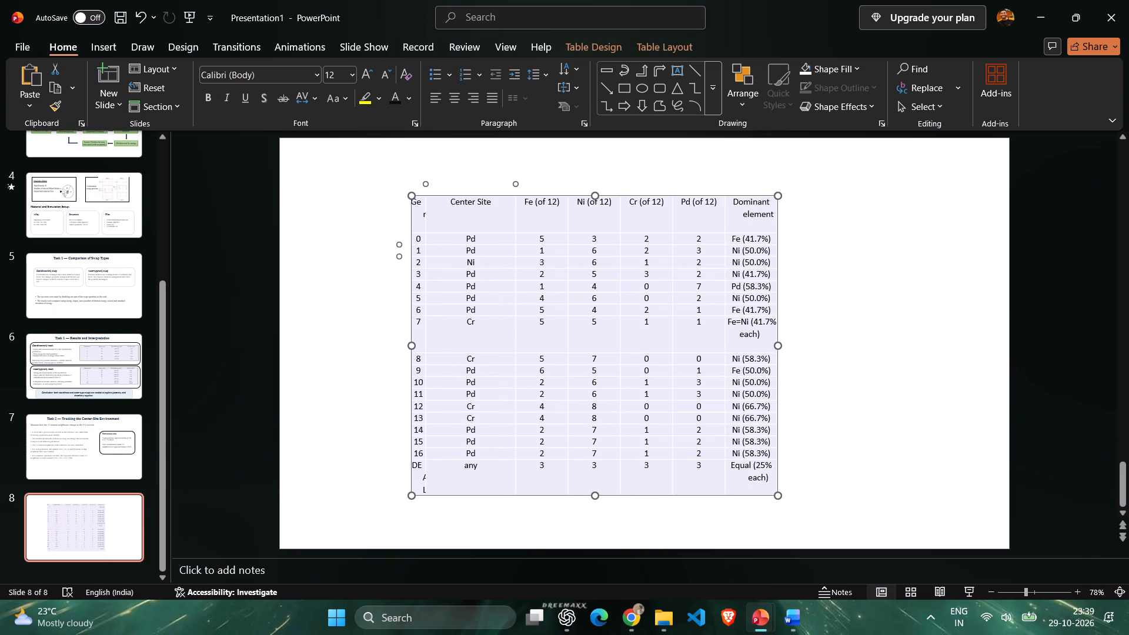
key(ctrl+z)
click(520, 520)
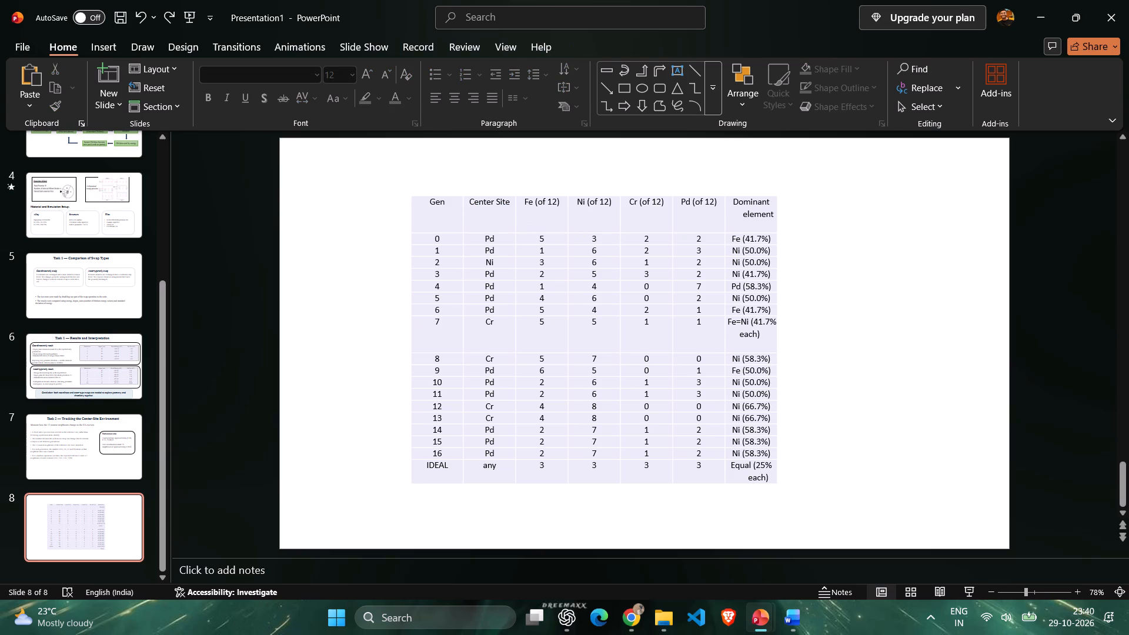
Move the generations table into the upper-right corner of slide 8, leaving the left half of the slide free.
click(578, 405)
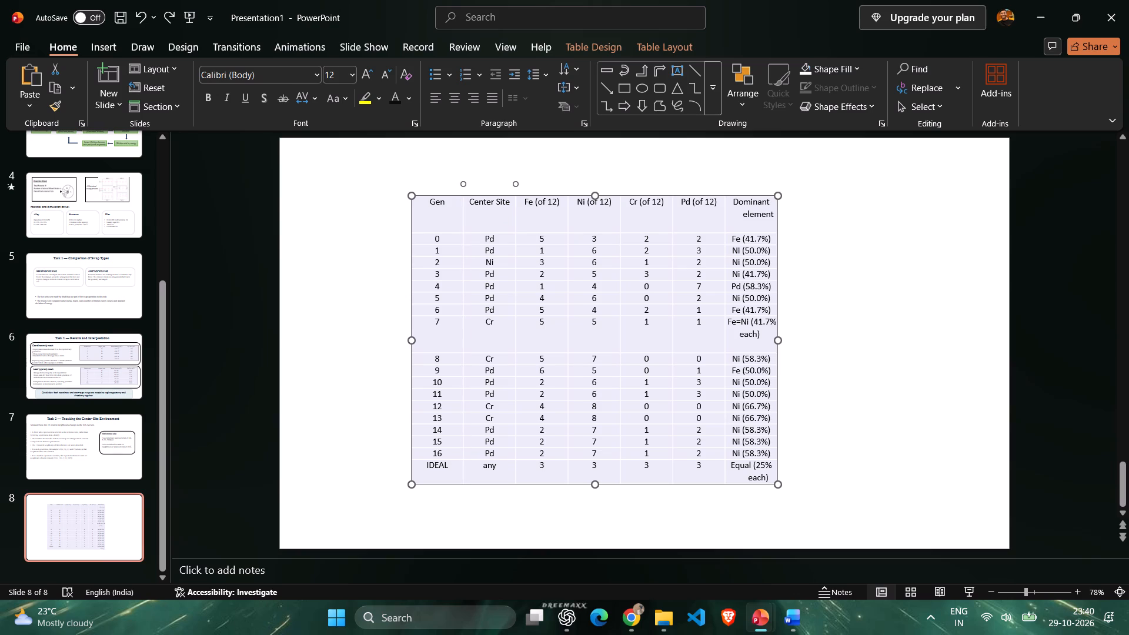
drag(468, 193, 351, 164)
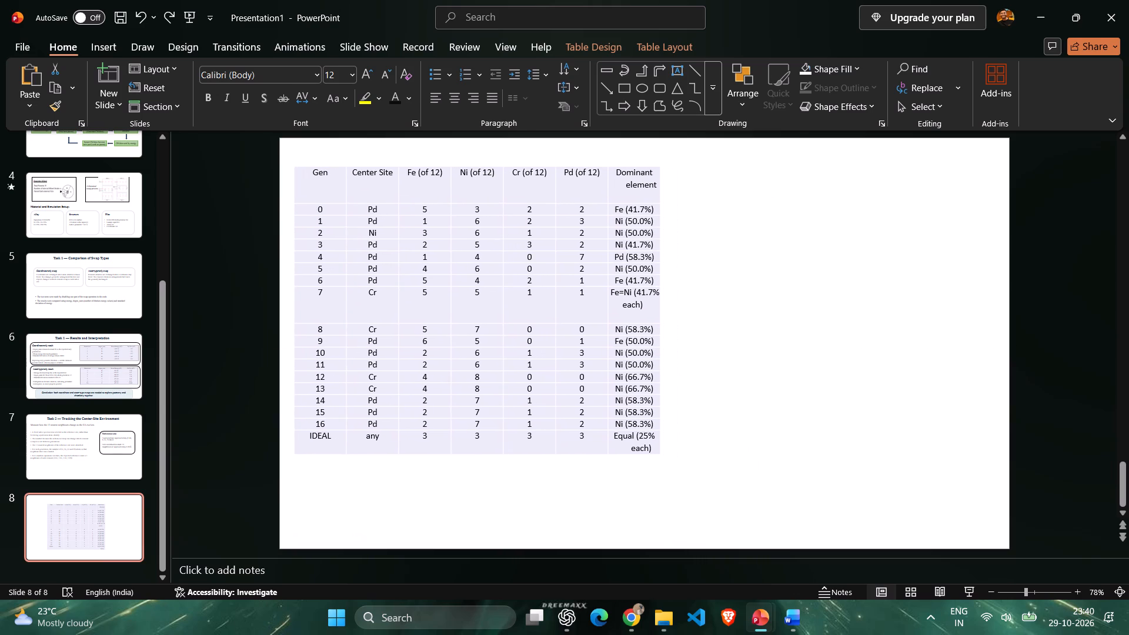
drag(351, 164, 680, 161)
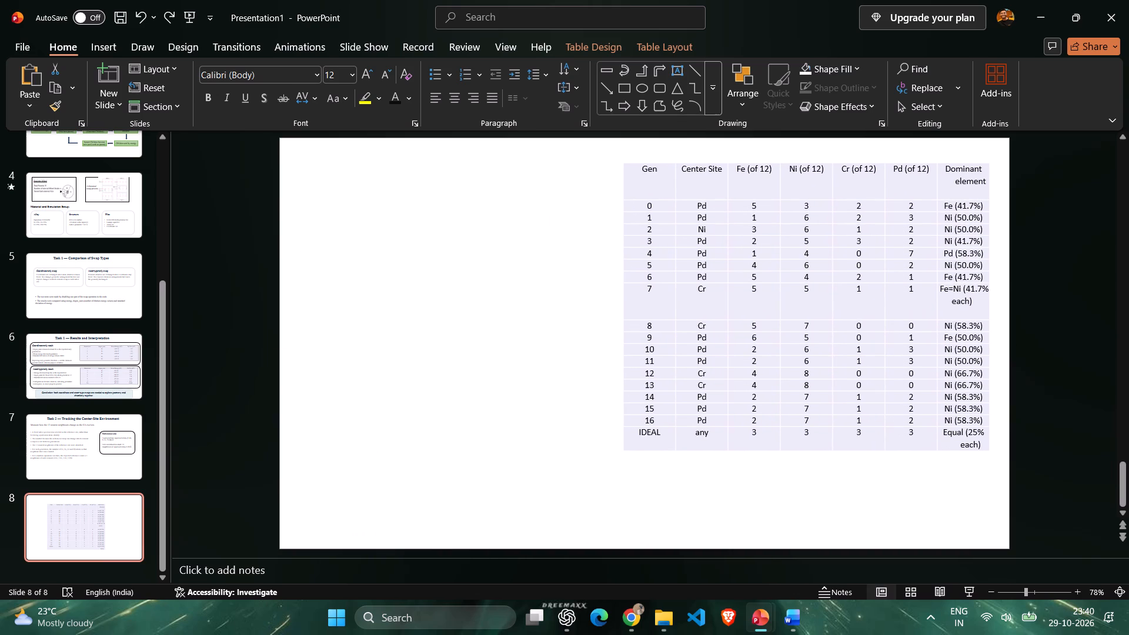
drag(680, 161, 684, 151)
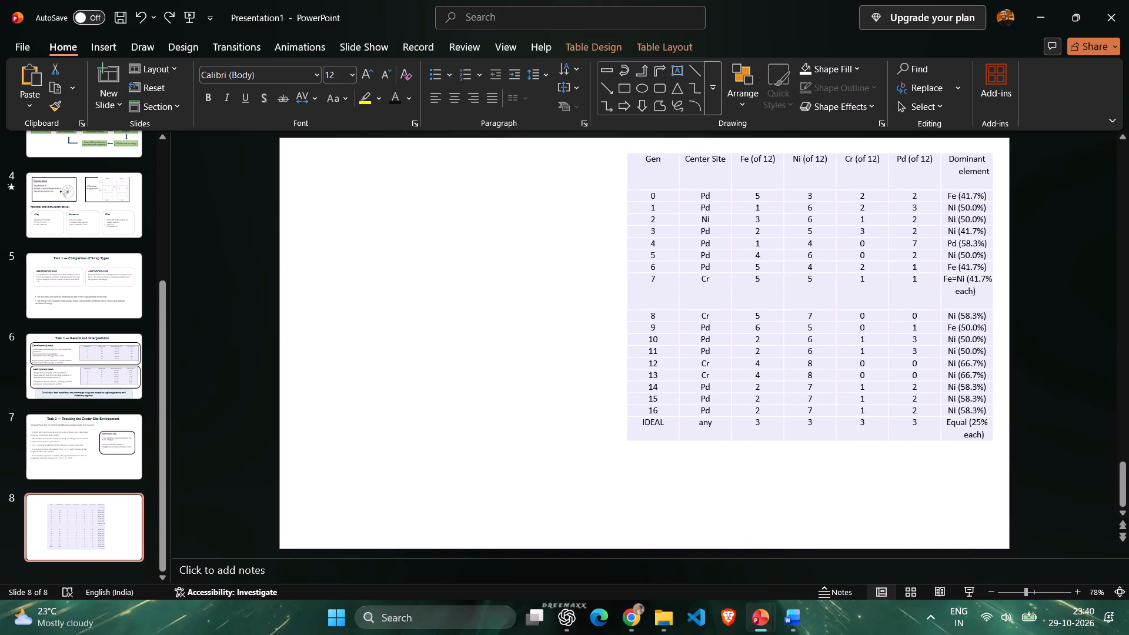
drag(684, 151, 693, 146)
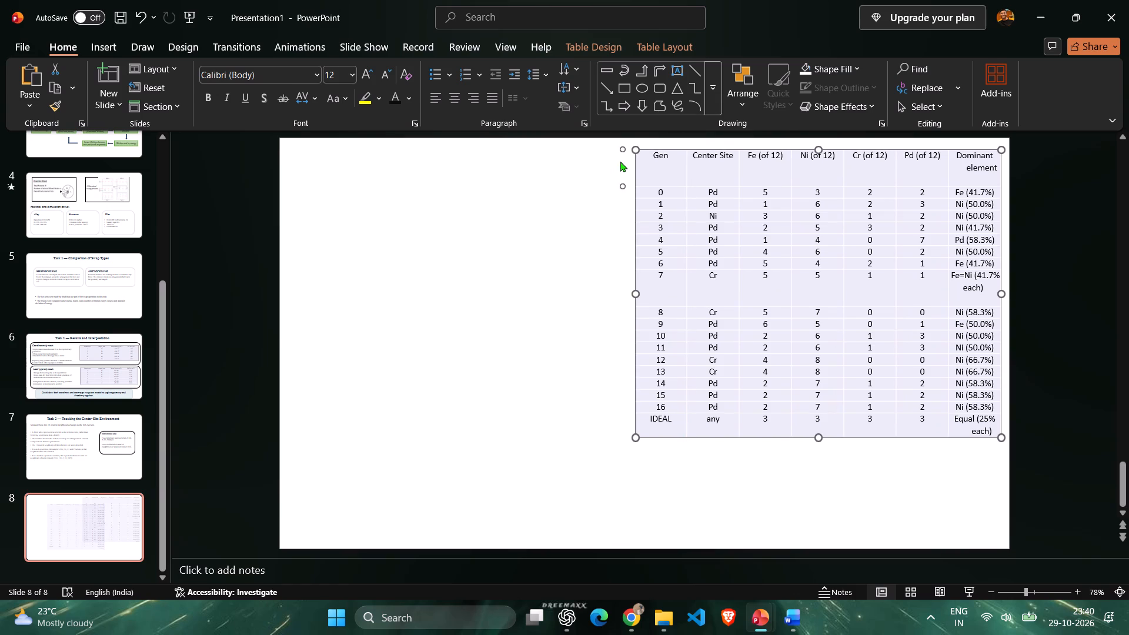
click(579, 233)
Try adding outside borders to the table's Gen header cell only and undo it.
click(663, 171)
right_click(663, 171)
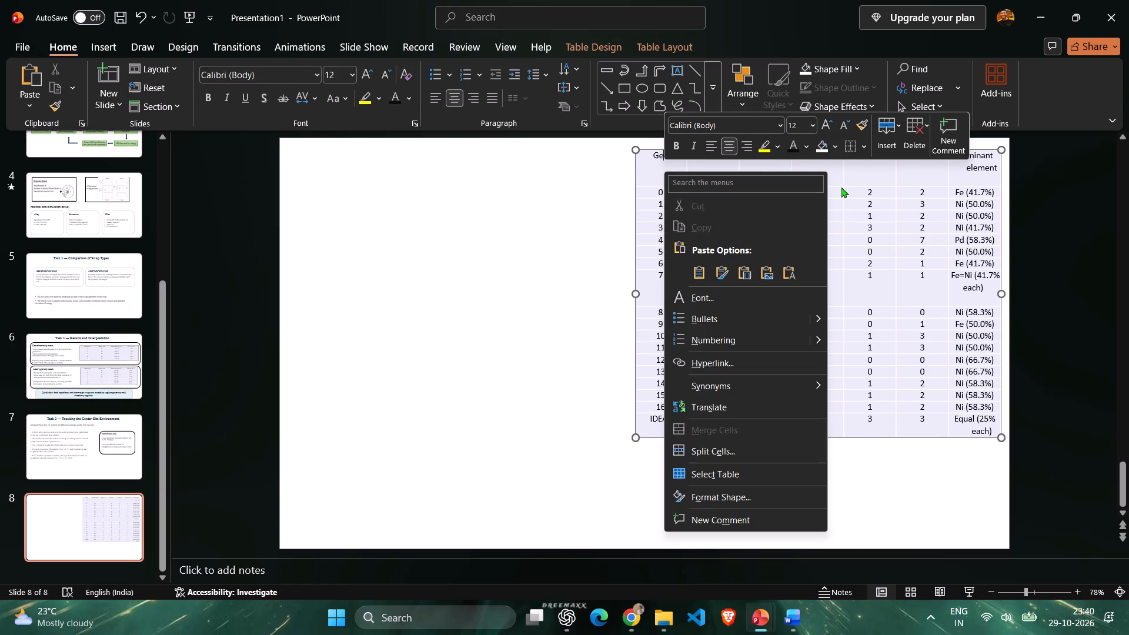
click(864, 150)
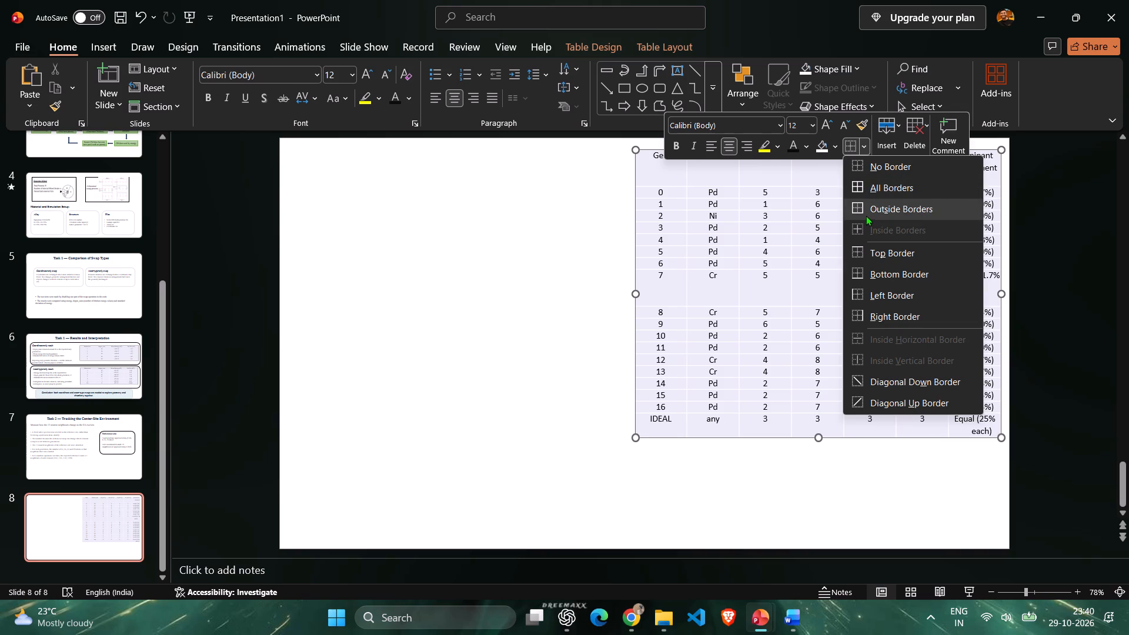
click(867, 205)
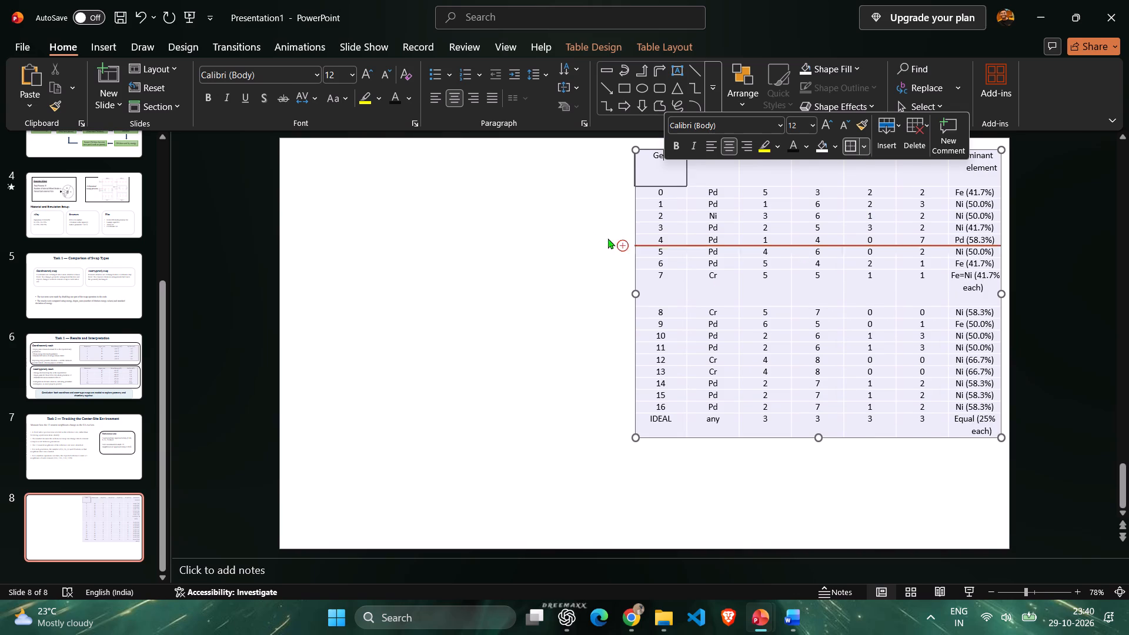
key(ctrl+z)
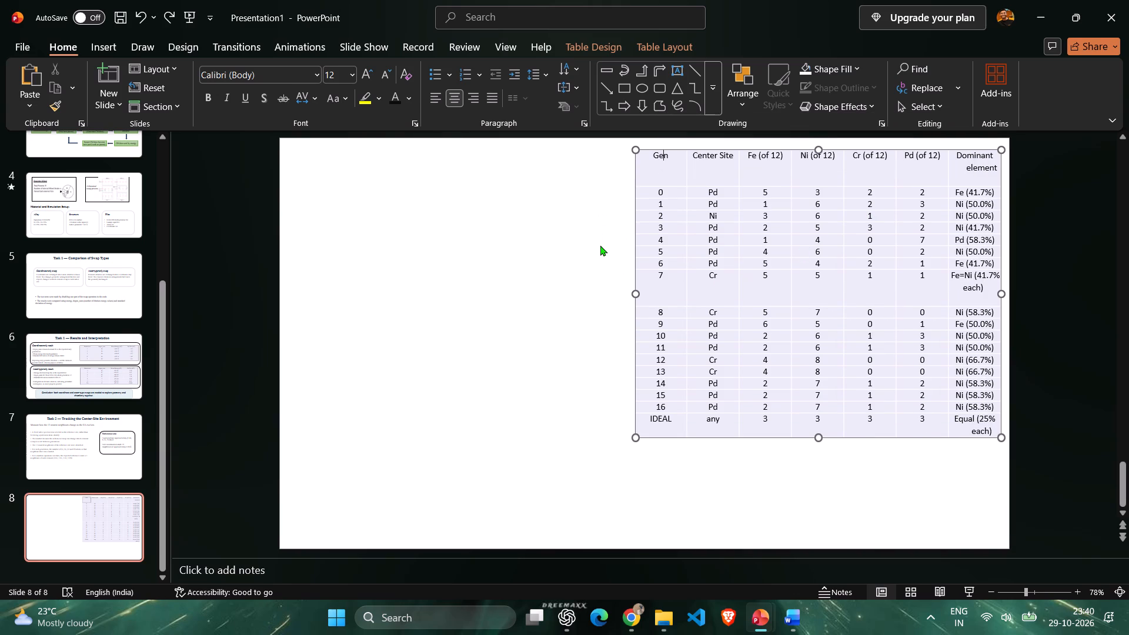
Apply outside borders around the whole generations table on slide 8.
key(ctrl+a)
right_click(741, 189)
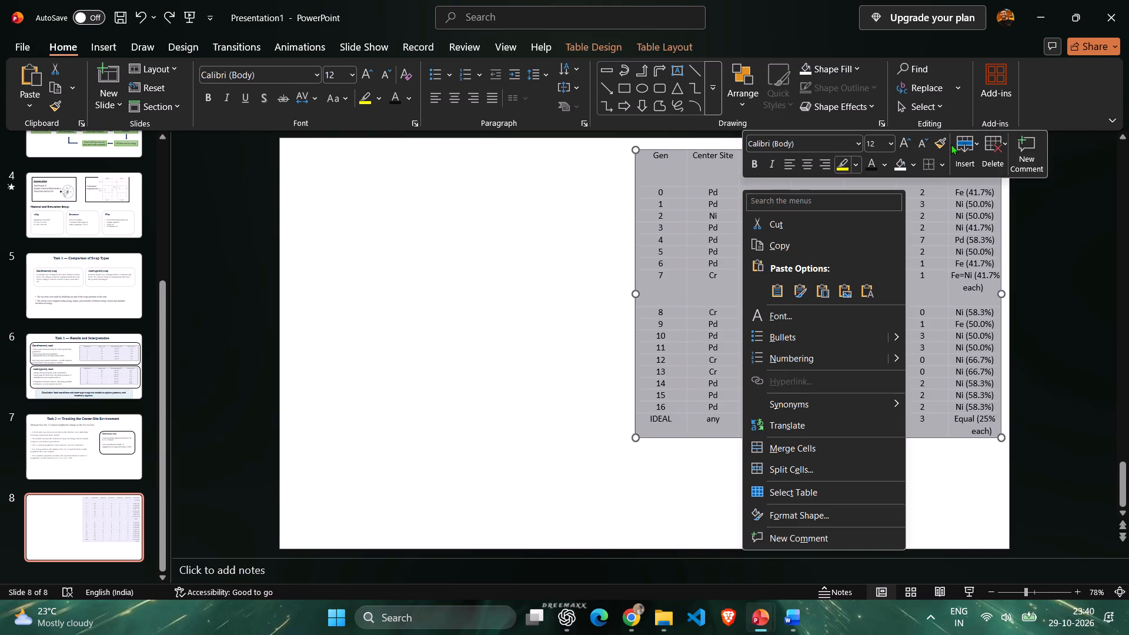
click(943, 169)
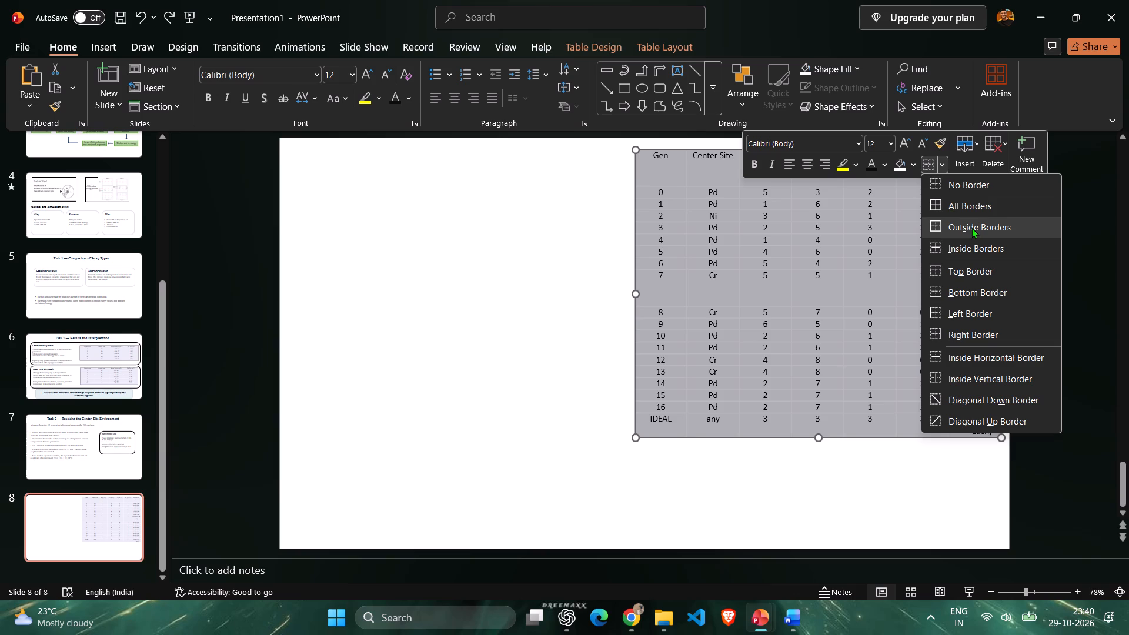
click(972, 228)
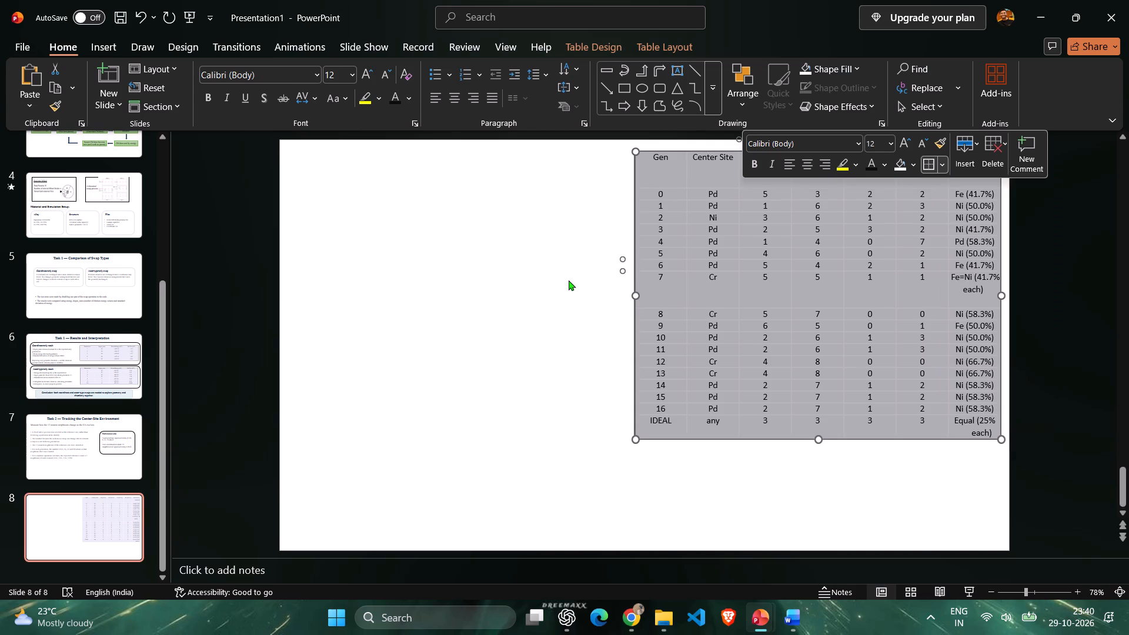
click(526, 285)
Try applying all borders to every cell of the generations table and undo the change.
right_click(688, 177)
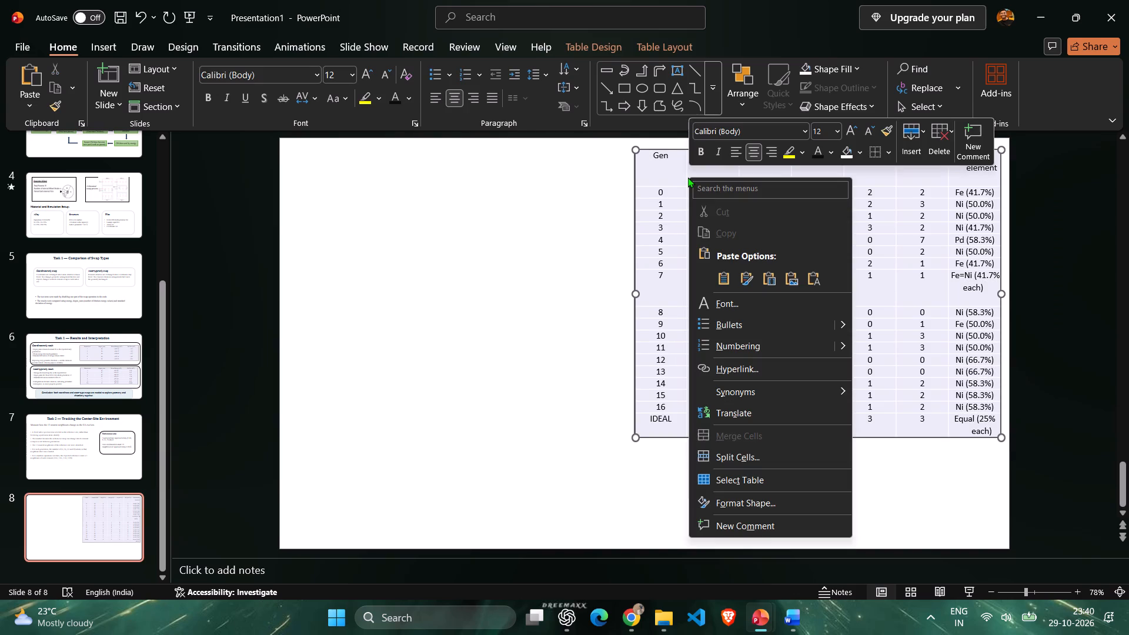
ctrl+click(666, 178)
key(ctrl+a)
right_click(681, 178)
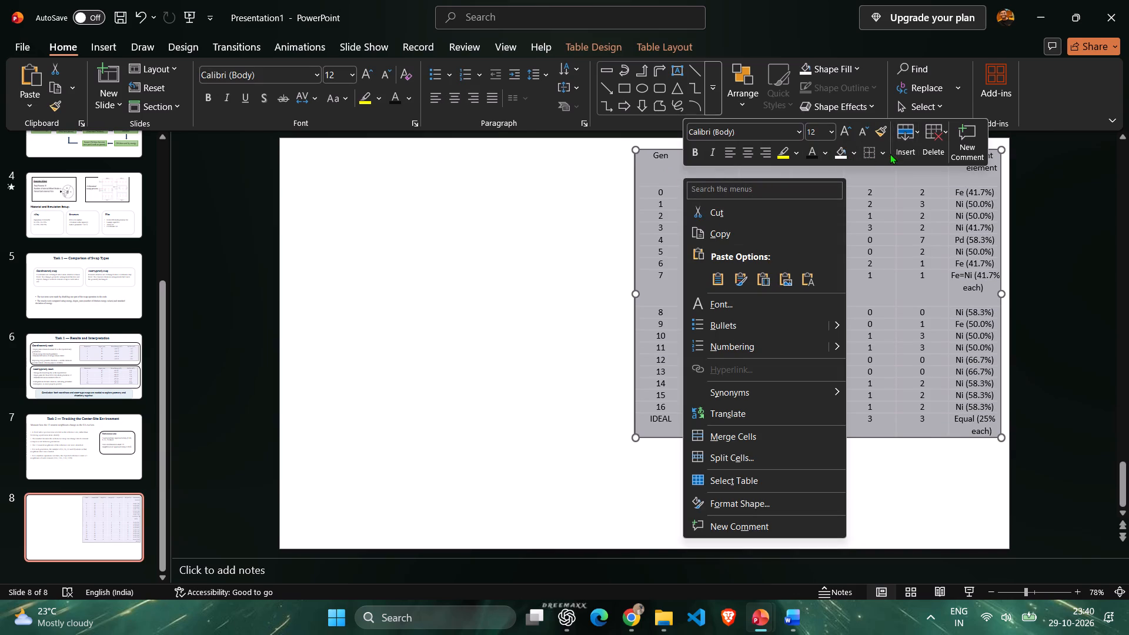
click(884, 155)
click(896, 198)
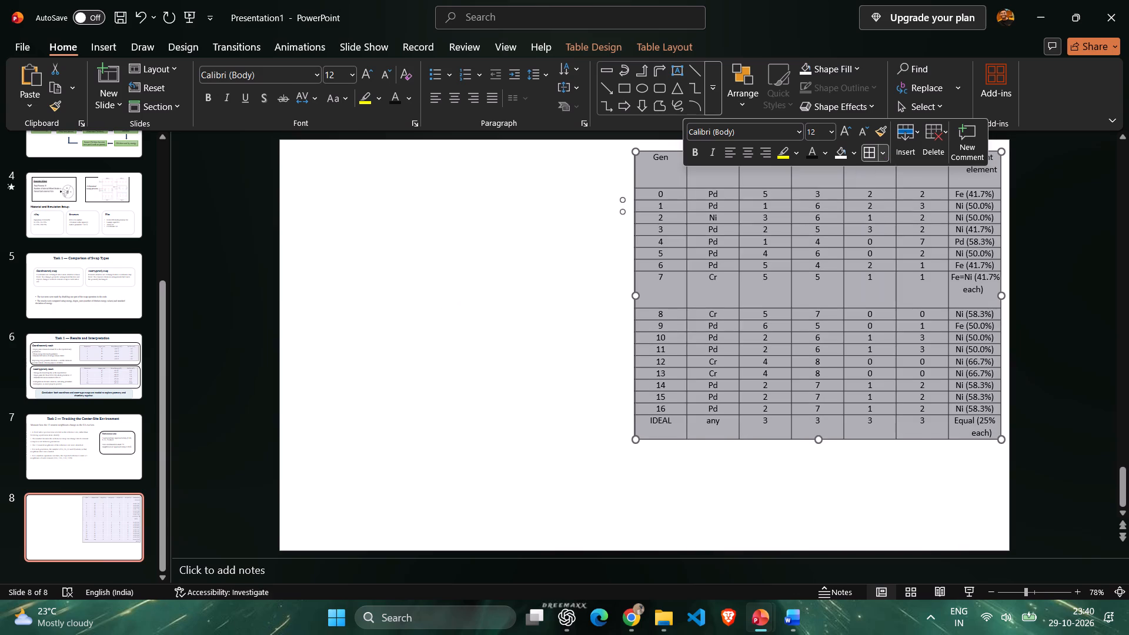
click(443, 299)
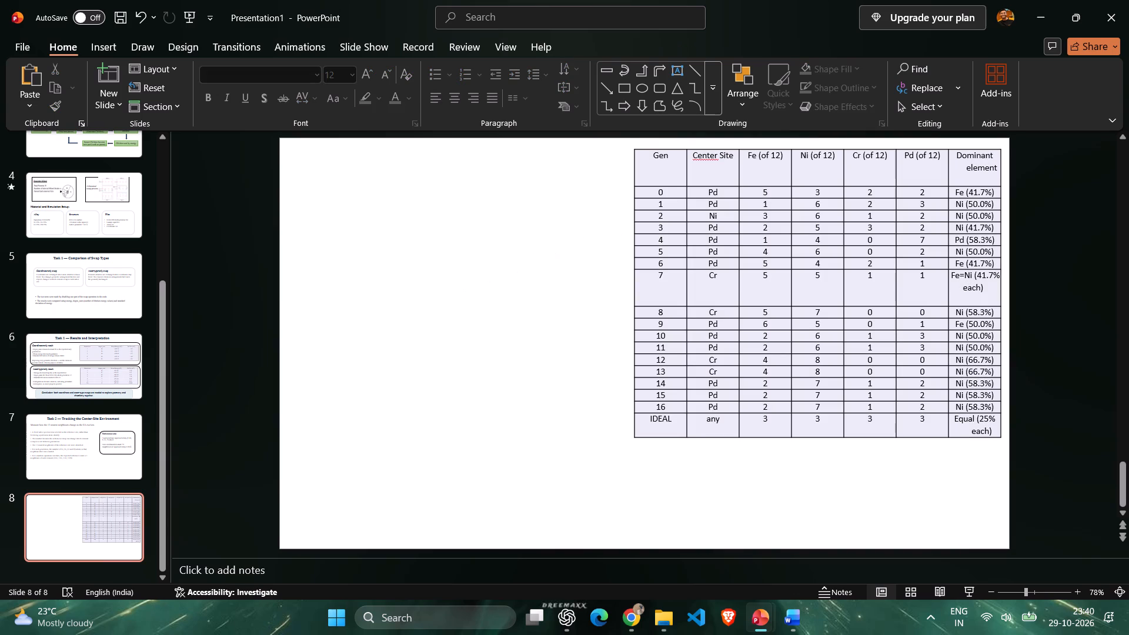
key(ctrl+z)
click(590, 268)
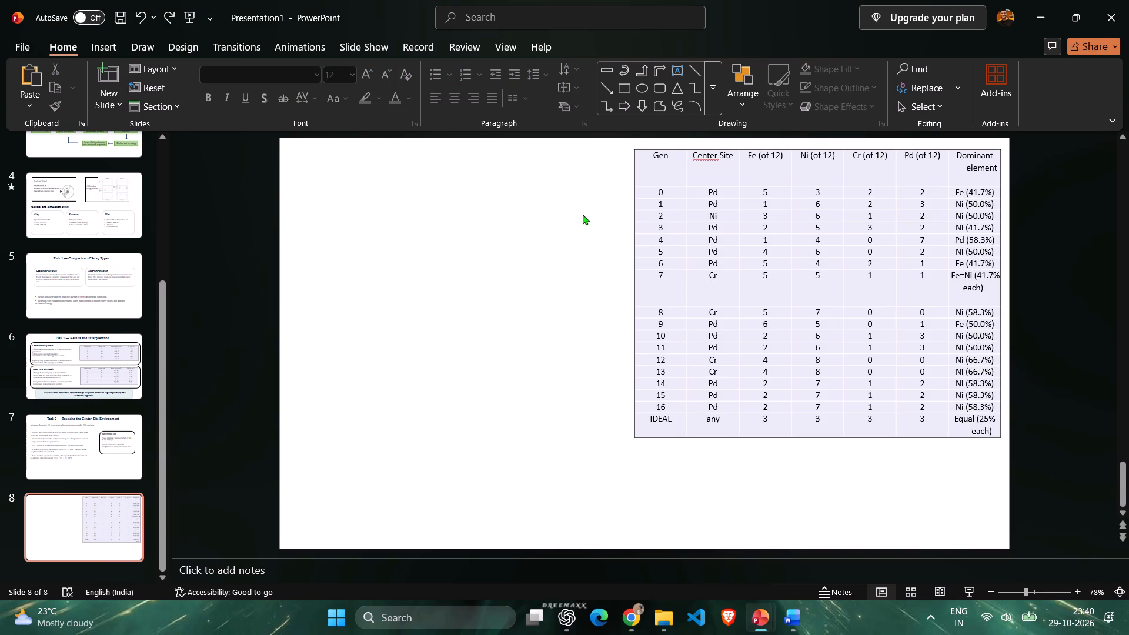
Review the Task 2 — Results: Local Chemical Ordering slide in the other, read-only presentation and return to Presentation1.
key(alt+Tab)
scroll(497, 278, up, 1)
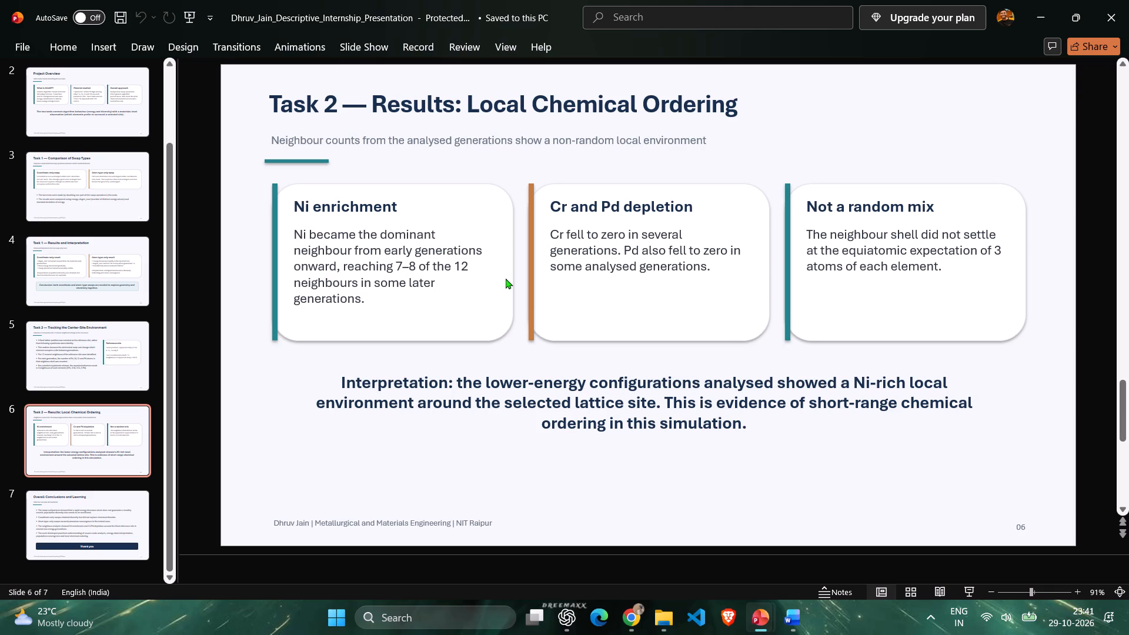
key(alt+Tab)
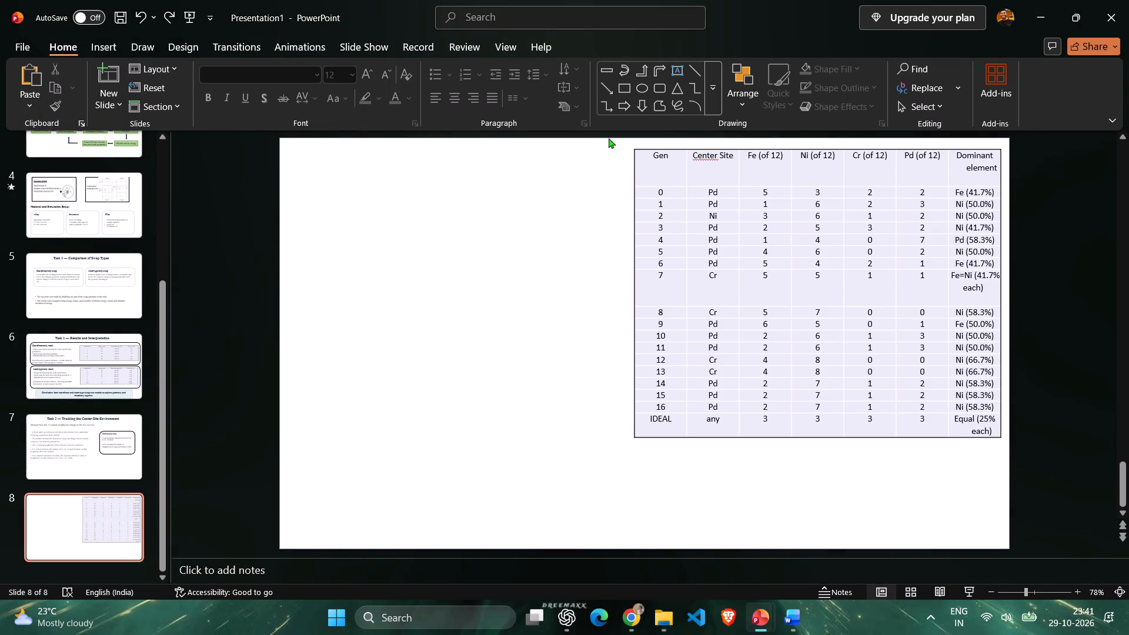
Select the generations table and nudge it down and slightly left, clear of slide 8's top and right edges.
drag(597, 142, 1017, 513)
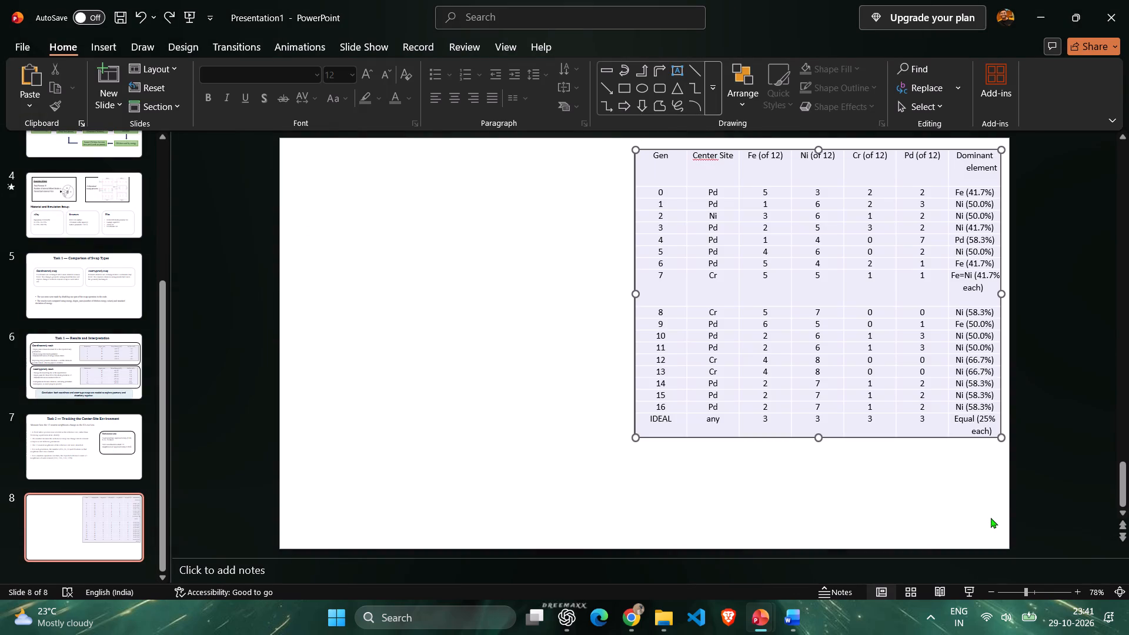
key(Down)
key(Down)
key(Down)
key(Down)
key(Down)
key(Down)
key(Down)
key(Down)
key(Down)
key(Down)
key(Down)
key(Down)
key(Down)
key(Down)
key(Down)
key(Left)
key(Left)
key(Left)
key(Left)
key(Left)
key(Left)
key(Left)
key(Left)
key(Left)
key(Left)
key(Left)
key(Left)
key(Left)
key(Left)
key(Left)
key(Left)
key(Left)
key(Left)
key(Left)
key(Left)
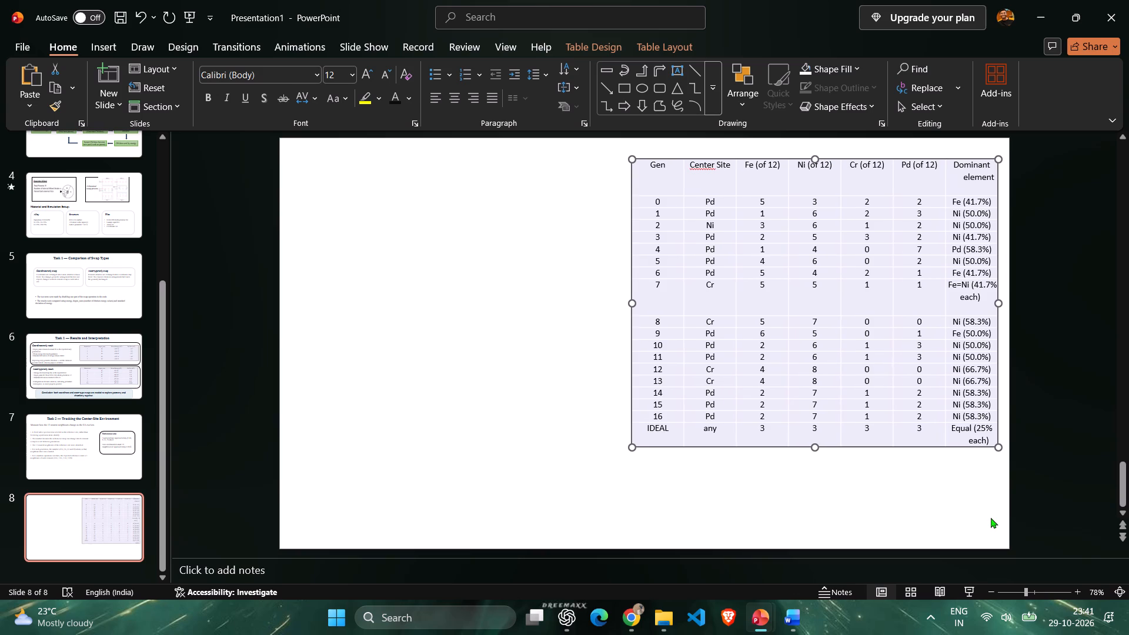
key(Down)
key(Down)
key(Down)
key(Down)
key(Down)
key(Down)
key(Down)
key(Down)
key(Down)
key(Down)
key(Down)
key(Down)
key(Down)
key(Down)
key(Down)
key(Down)
key(Down)
key(Down)
key(Down)
key(Down)
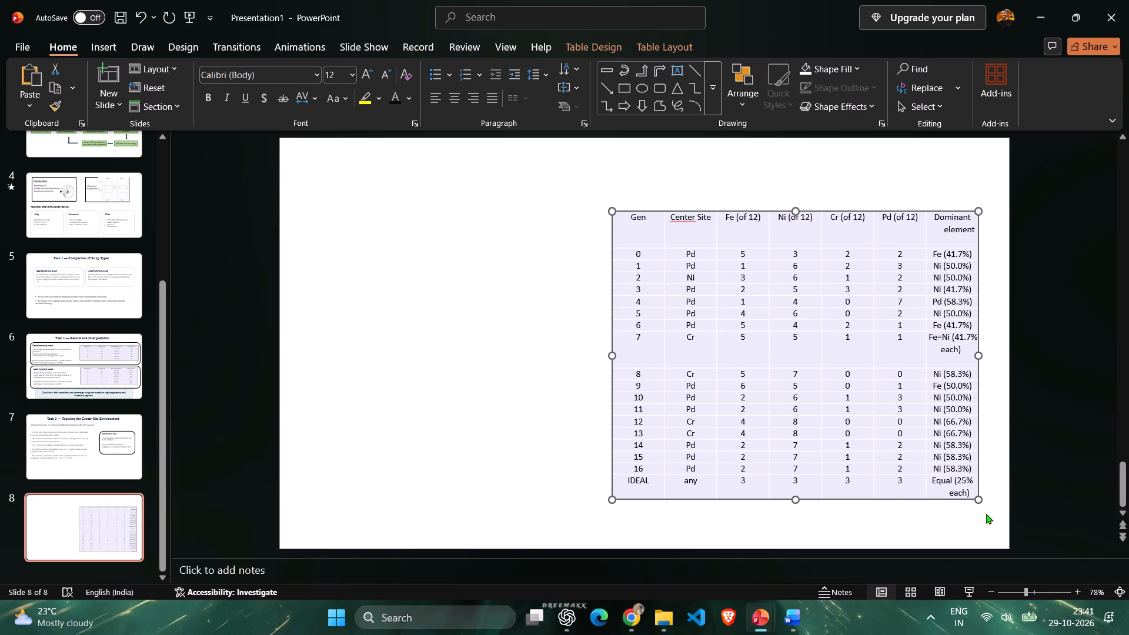
Enlarge the table from its lower-right and upper-left corners so it fills more of slide 8's right half.
drag(974, 496, 1000, 530)
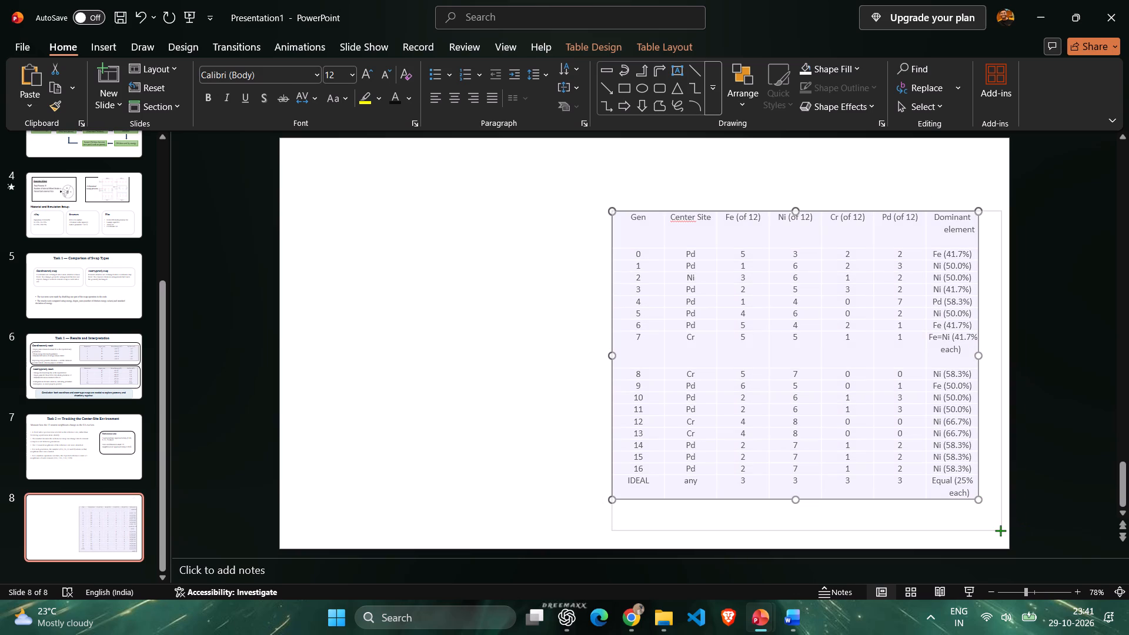
drag(1000, 530, 999, 530)
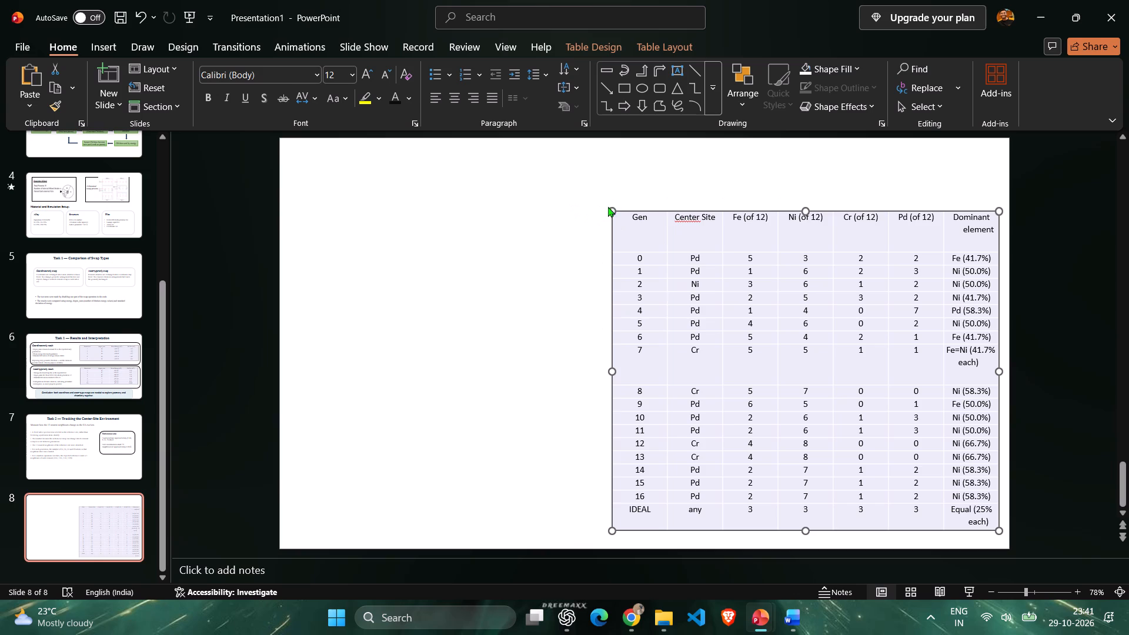
drag(613, 209, 609, 183)
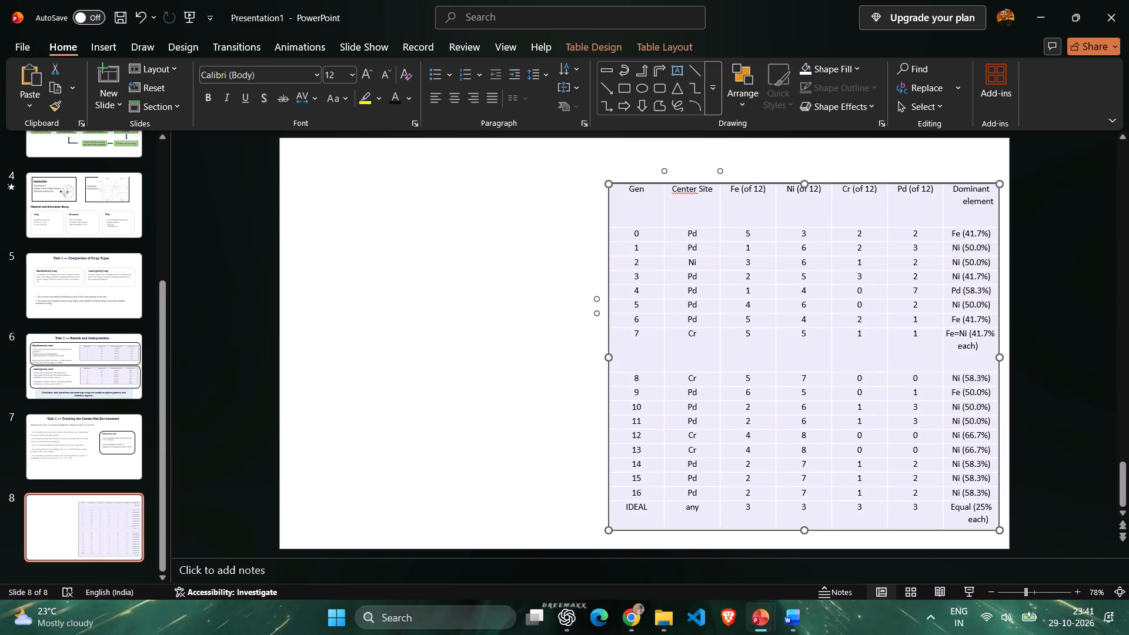
Nudge the enlarged table upward, closer to the top edge of slide 8.
key(Up)
key(Up)
key(Up)
key(Up)
key(Up)
key(Up)
key(Up)
key(Up)
key(Up)
key(Up)
key(Up)
key(Up)
key(Up)
key(Up)
key(Up)
key(Up)
key(Up)
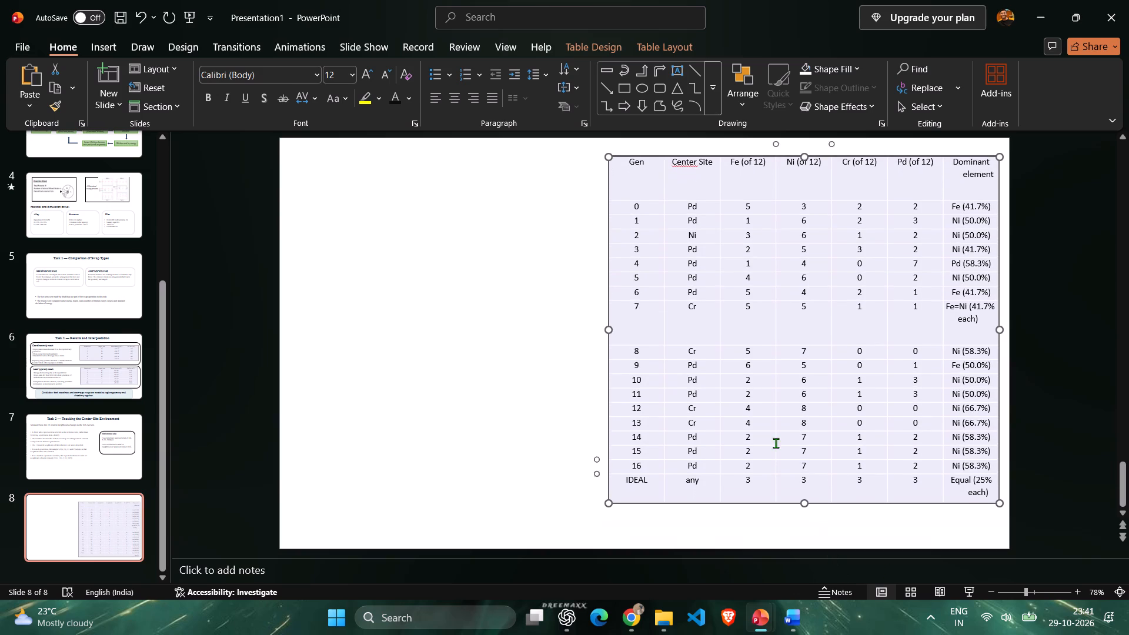
Reduce the table's height slightly by bringing in both its top and bottom edges.
drag(806, 159, 806, 168)
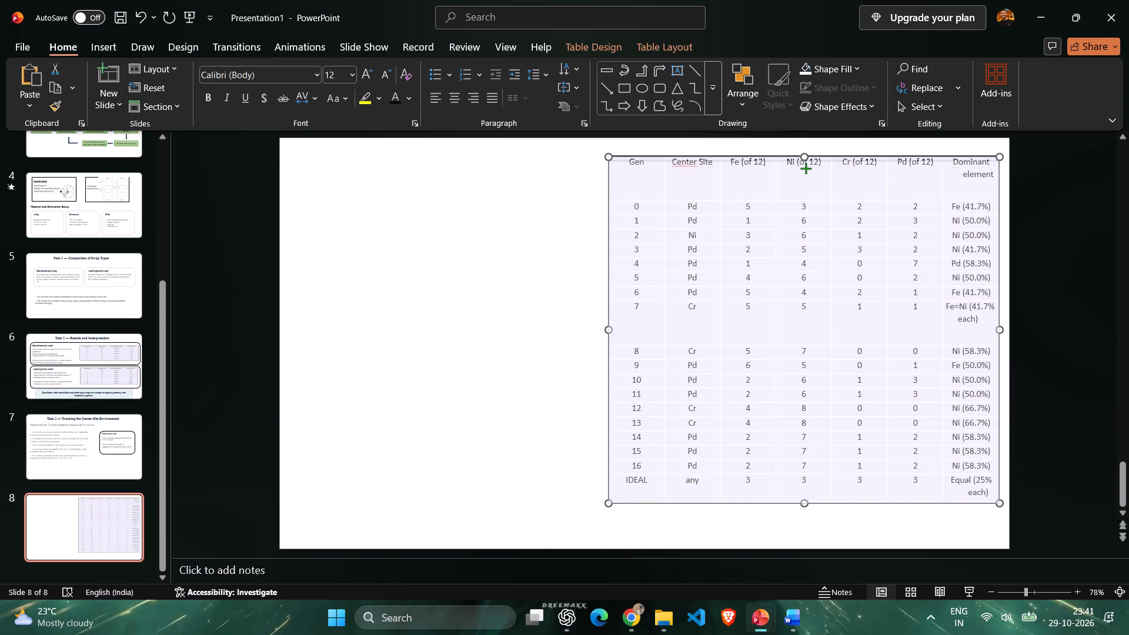
drag(806, 168, 806, 174)
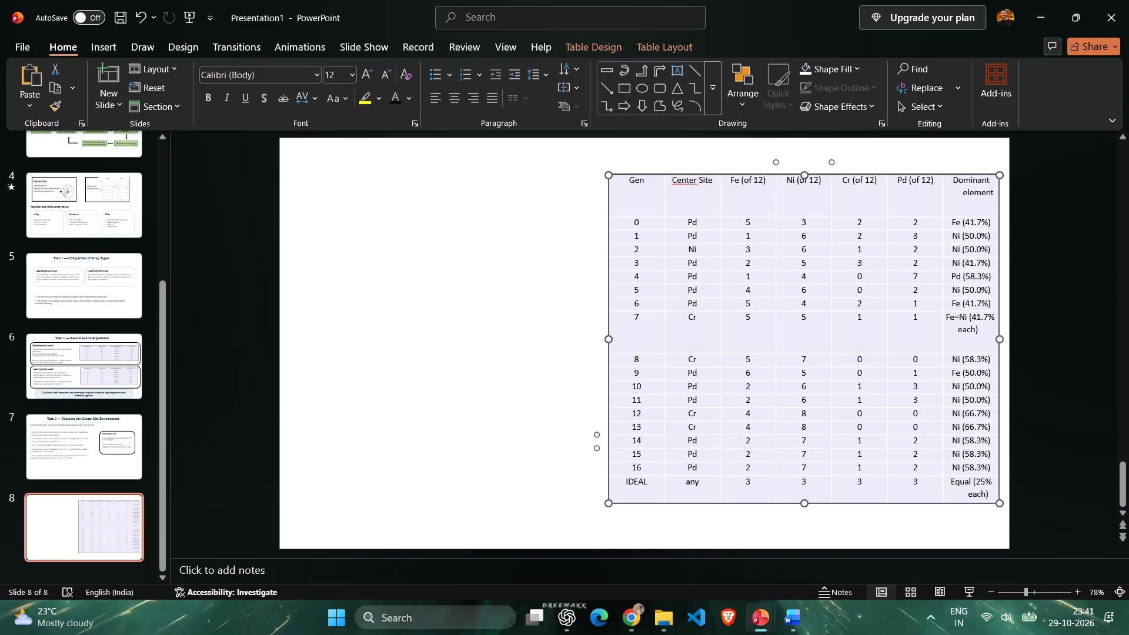
drag(806, 502, 803, 492)
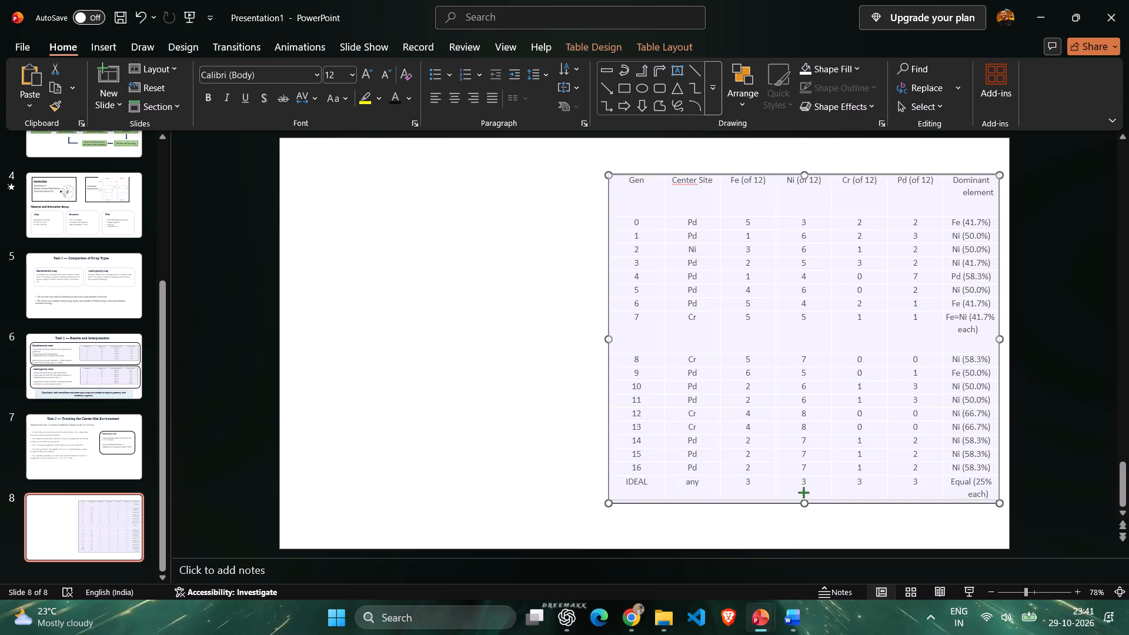
drag(803, 492, 803, 486)
click(751, 532)
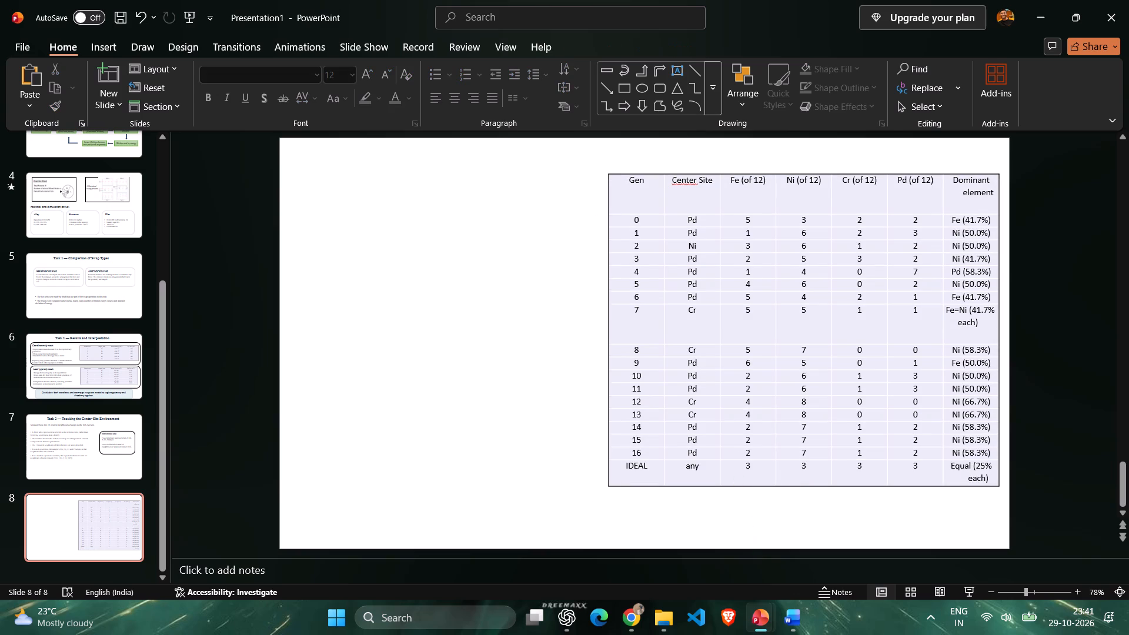
Widen the table until its right side reaches the right edge of slide 8.
click(998, 332)
drag(998, 332, 1010, 332)
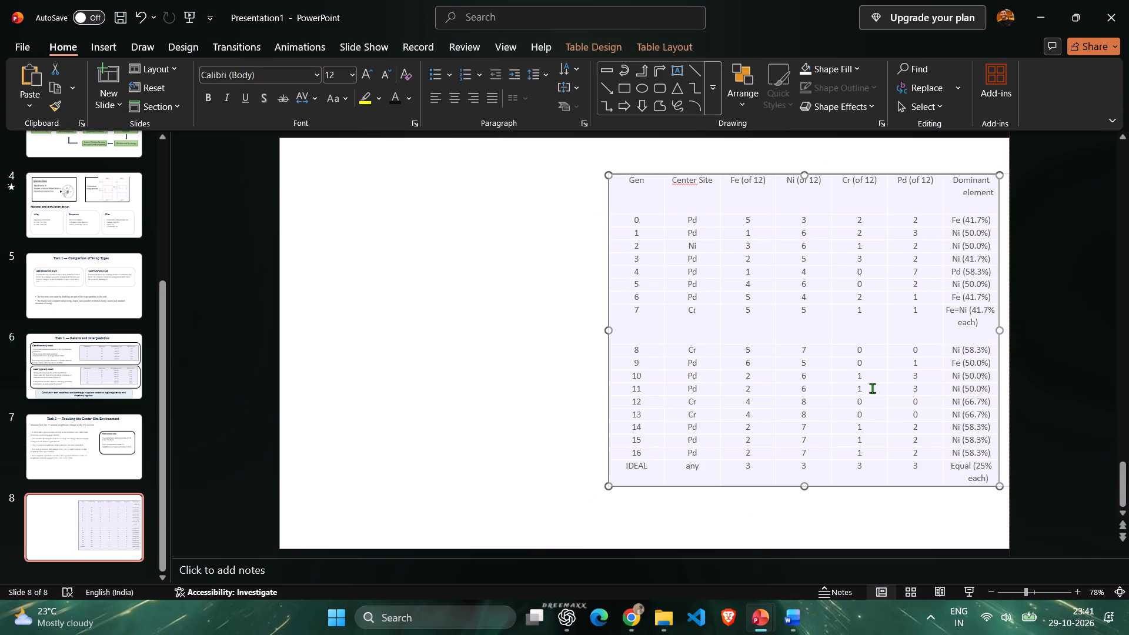
click(561, 169)
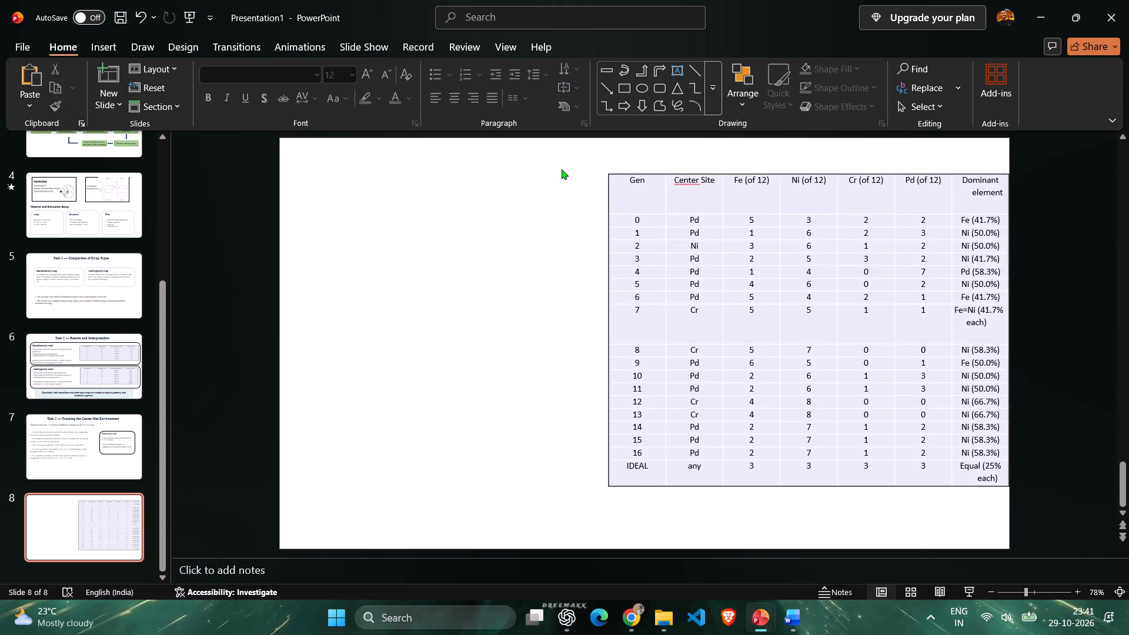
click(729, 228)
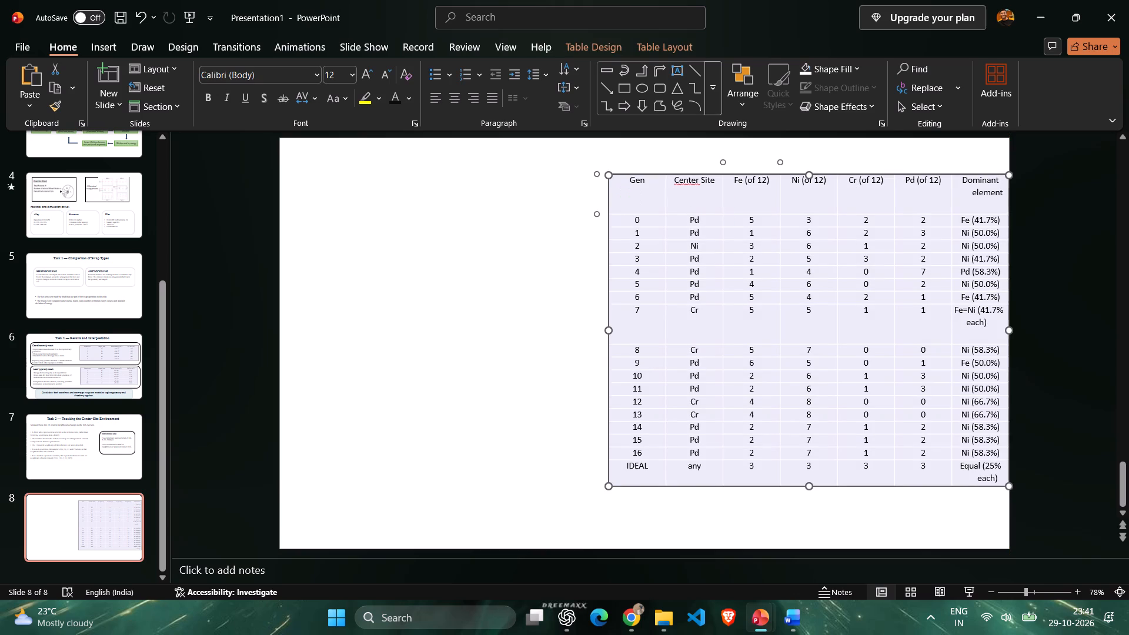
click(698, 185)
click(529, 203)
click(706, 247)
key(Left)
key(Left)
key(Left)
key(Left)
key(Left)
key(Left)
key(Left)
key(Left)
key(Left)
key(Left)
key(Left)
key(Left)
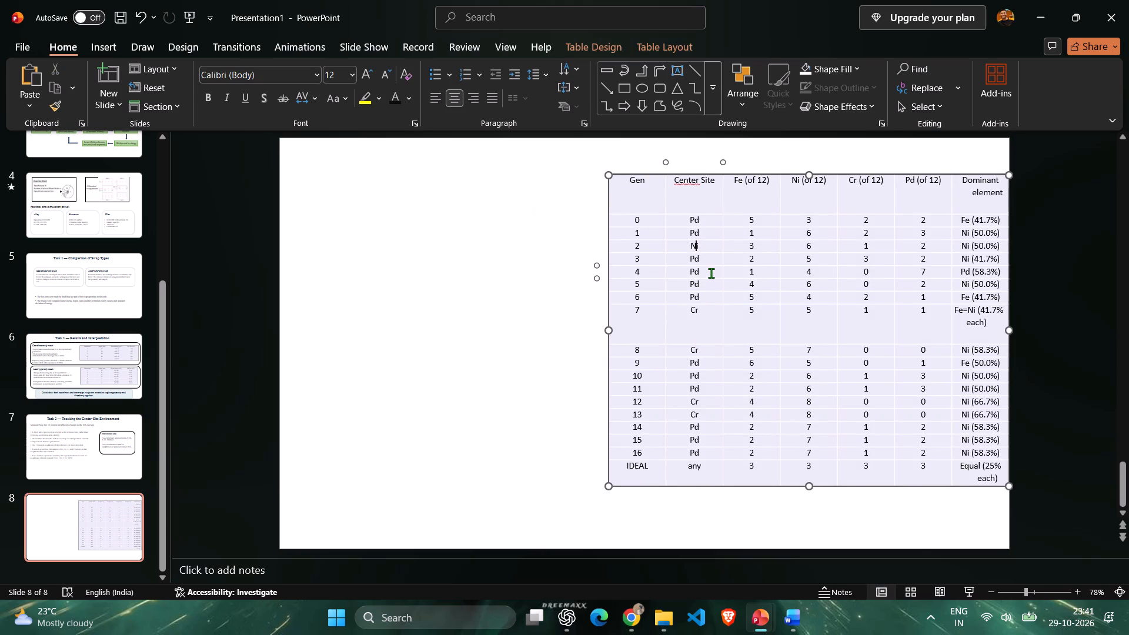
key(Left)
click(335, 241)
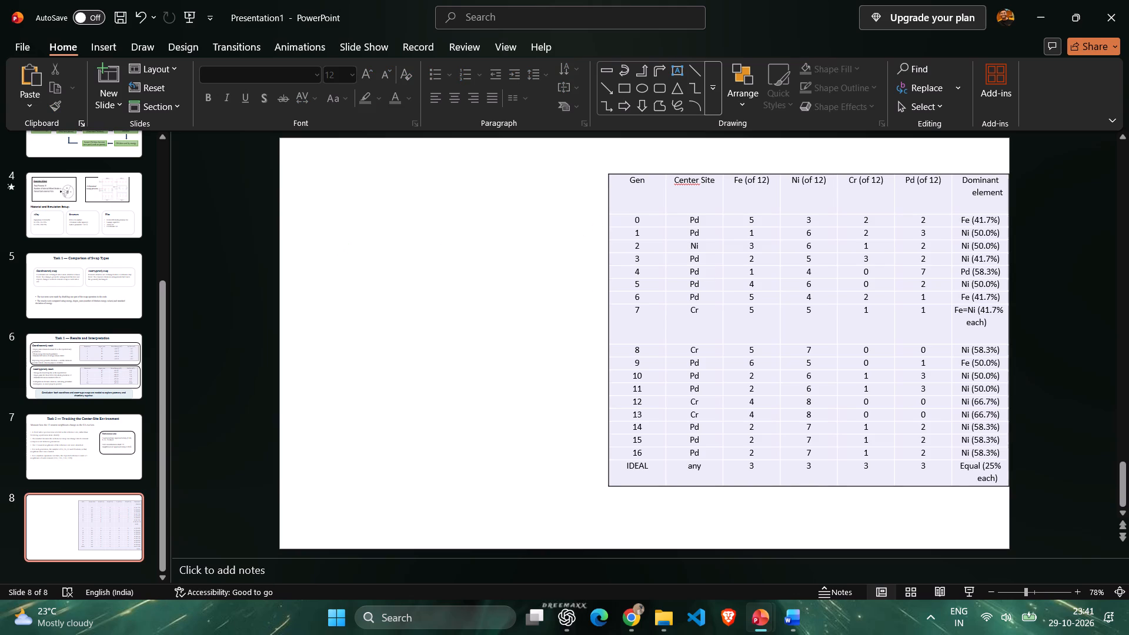
Nudge the whole neighbour table slightly left and down, leaving a small margin from slide 8's right edge.
click(614, 201)
key(Left)
key(Left)
key(Left)
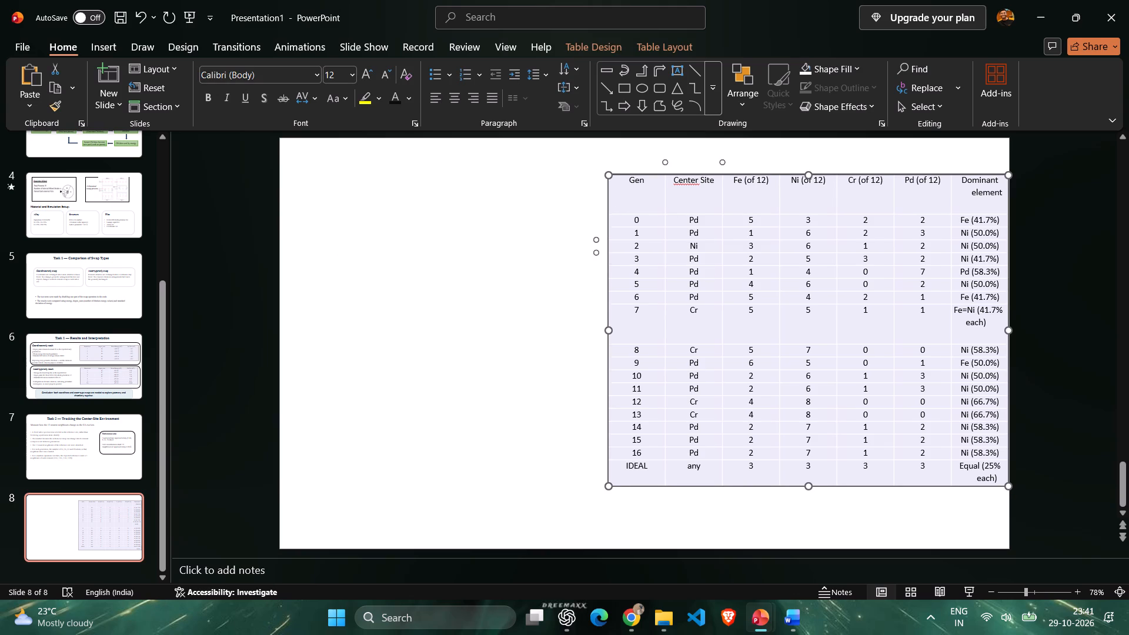
key(Left)
key(Left)
key(Left)
key(Left)
key(Left)
key(Left)
key(Left)
key(Left)
key(Left)
key(Left)
key(Left)
key(Left)
key(Left)
key(Left)
key(Left)
key(Left)
key(Left)
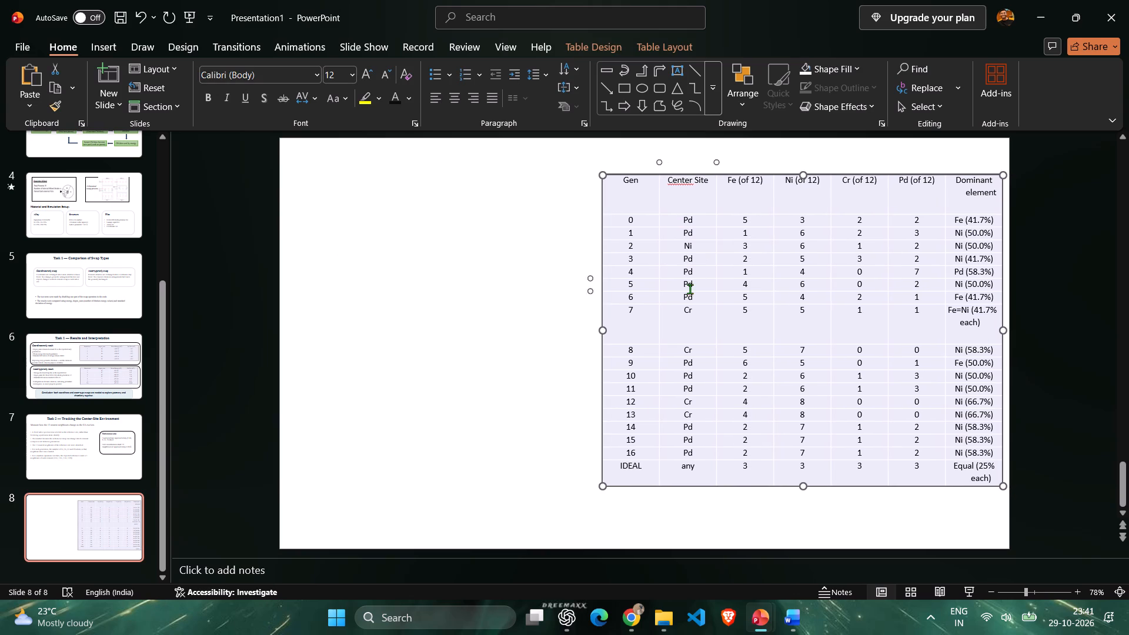
key(Left)
key(Down)
key(Down)
key(Down)
key(Down)
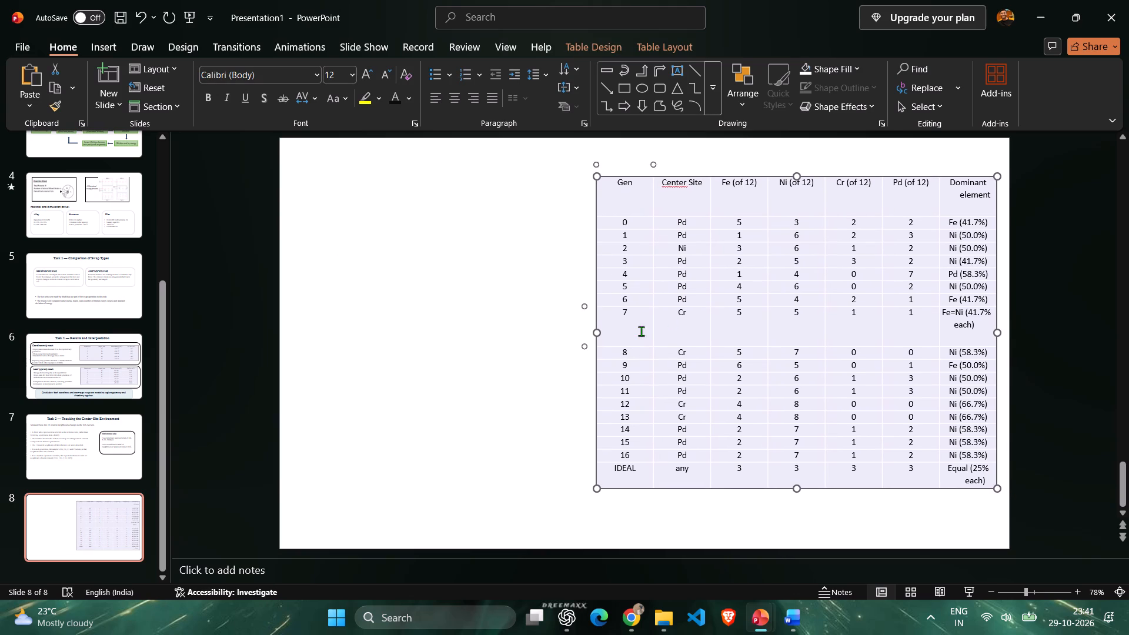
click(546, 331)
Copy the title text "Task 2 — Results" from slide 6 of the descriptive internship presentation and paste it onto slide 8.
key(alt+Tab)
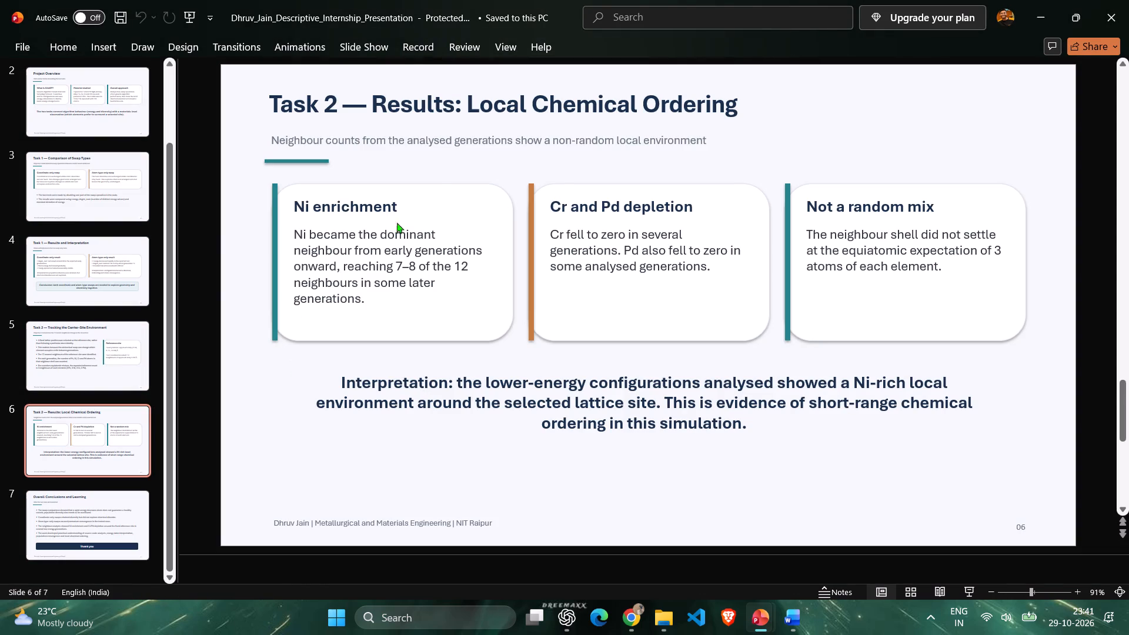
key(alt+Tab)
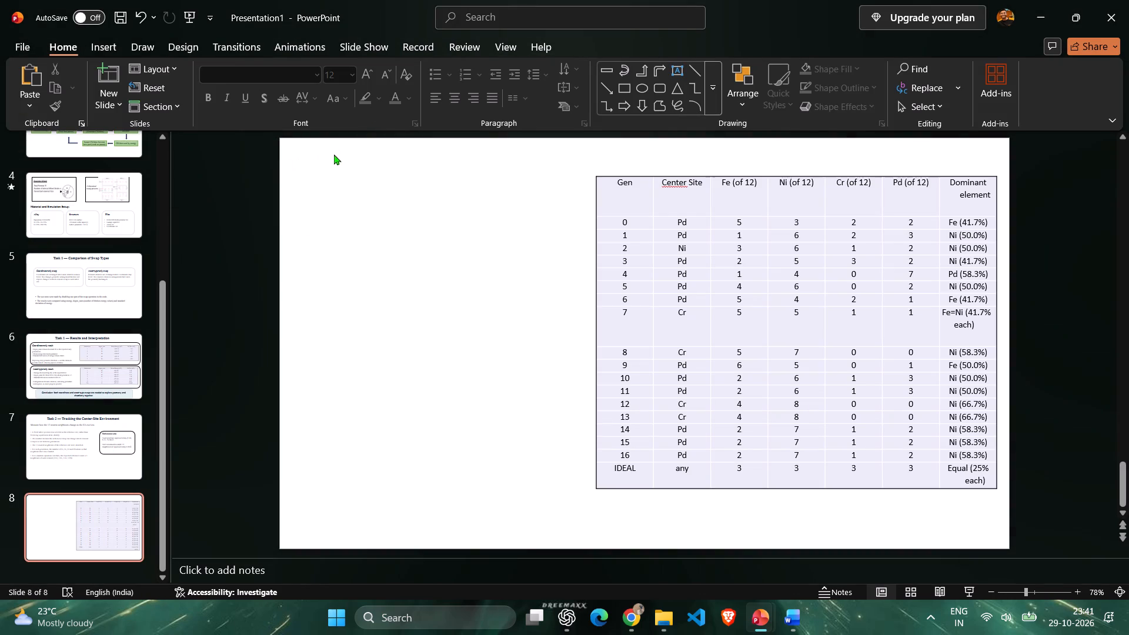
key(alt+Tab)
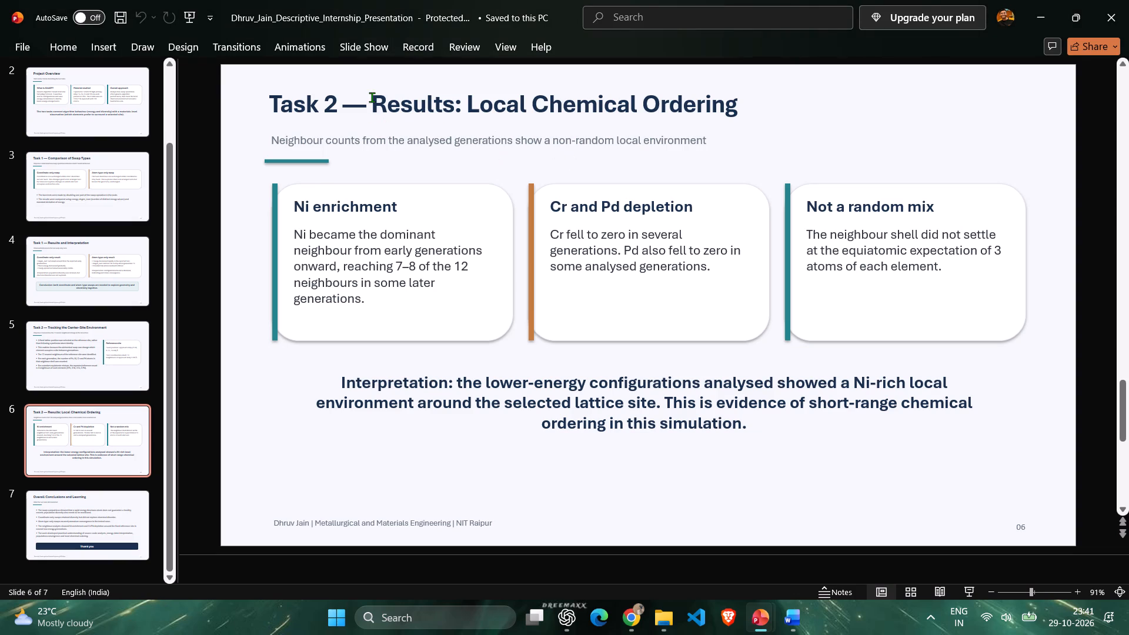
click(372, 97)
drag(372, 97, 454, 100)
key(ctrl+c)
key(alt+Tab)
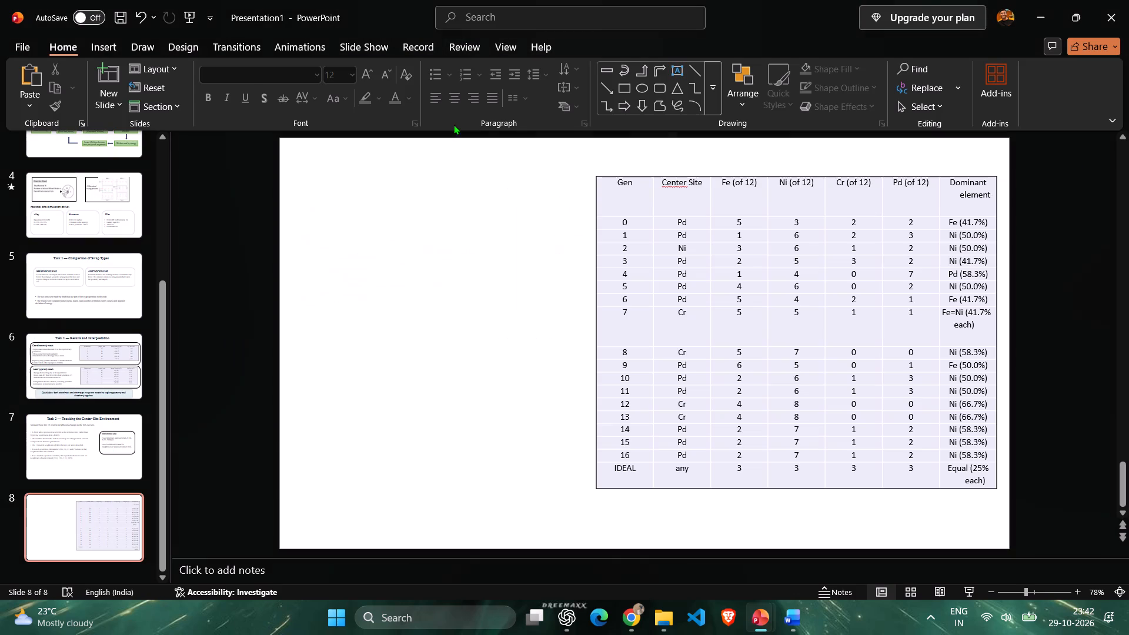
key(alt+Tab)
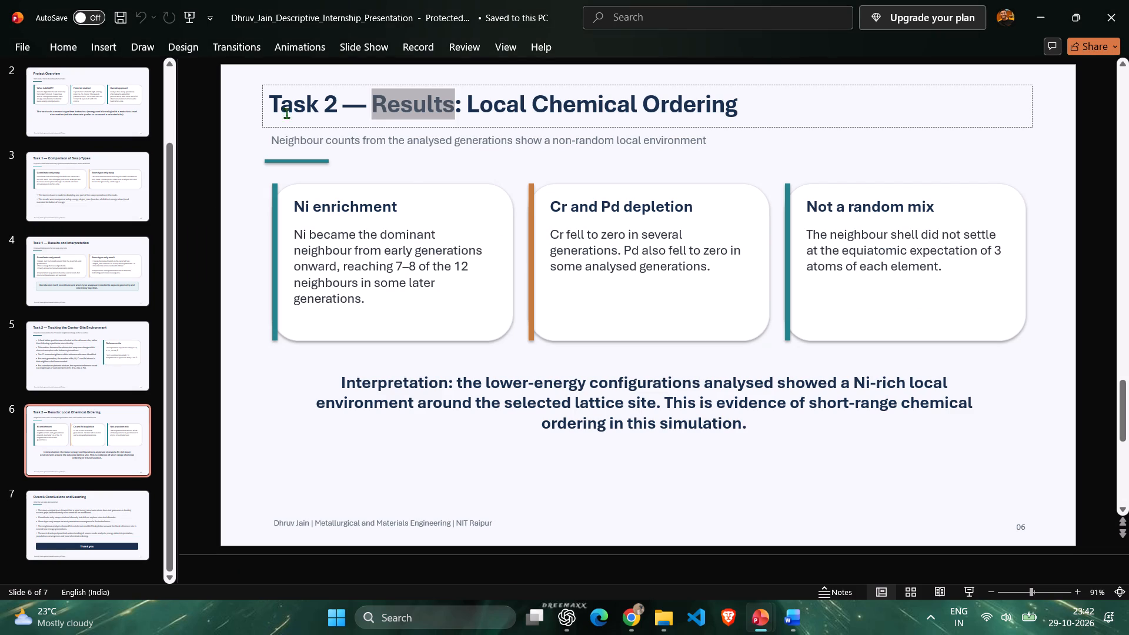
click(274, 105)
drag(272, 105, 421, 109)
key(ctrl+c)
key(alt+Tab)
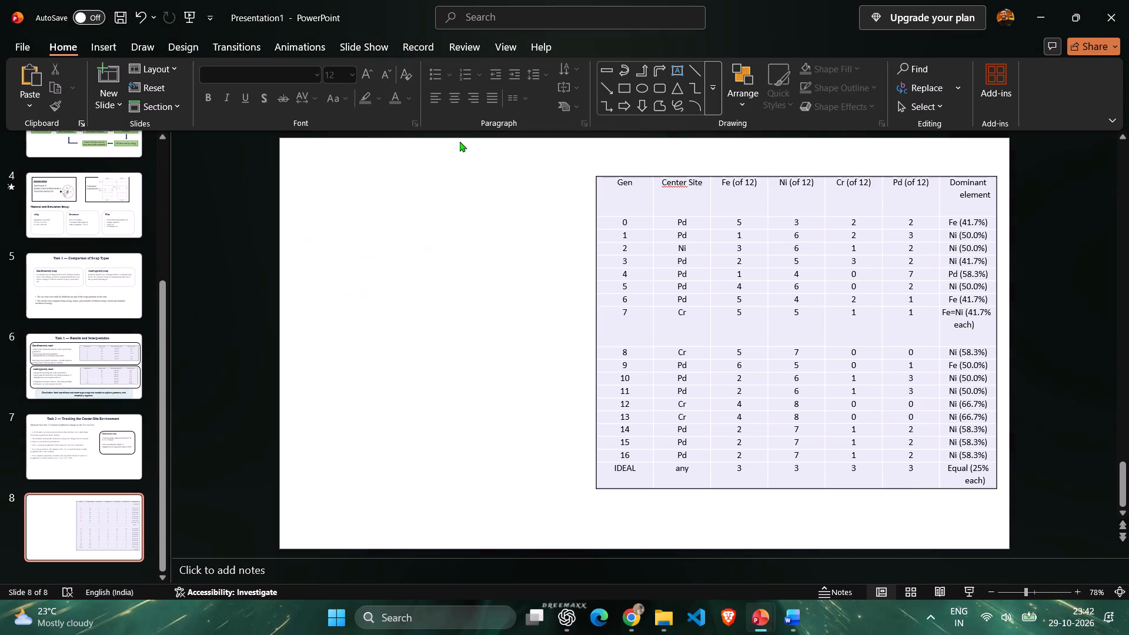
click(460, 147)
key(ctrl+v)
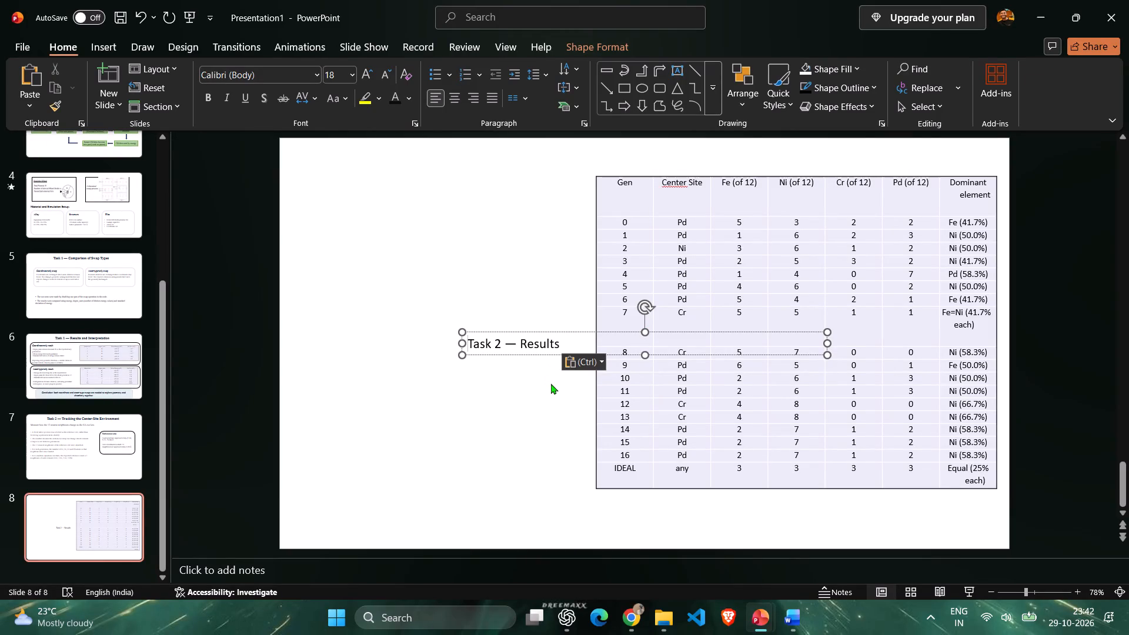
Move the pasted "Task 2 — Results" text box to the top of slide 8, just above the table and near its left edge.
key(Up)
key(Up)
key(Up)
key(Up)
click(490, 409)
click(503, 326)
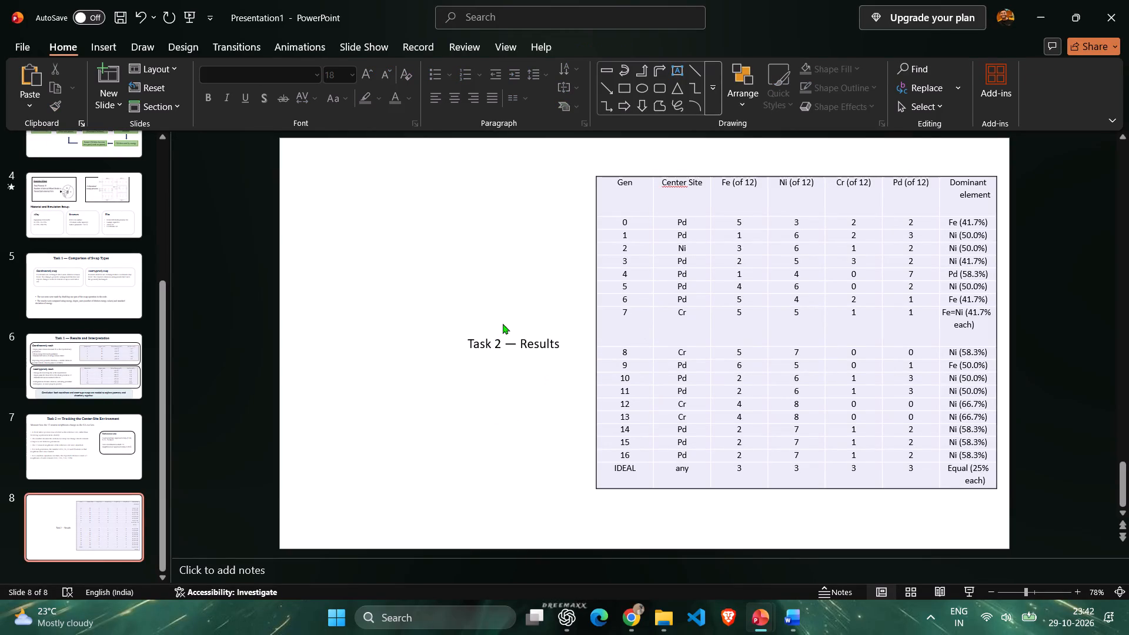
click(502, 333)
key(Up)
key(Up)
key(Up)
key(Up)
key(Up)
key(Up)
key(Up)
key(Up)
key(Up)
key(Up)
key(Up)
key(Up)
key(Up)
key(Up)
key(Up)
key(Up)
key(Up)
key(Up)
key(Up)
key(Up)
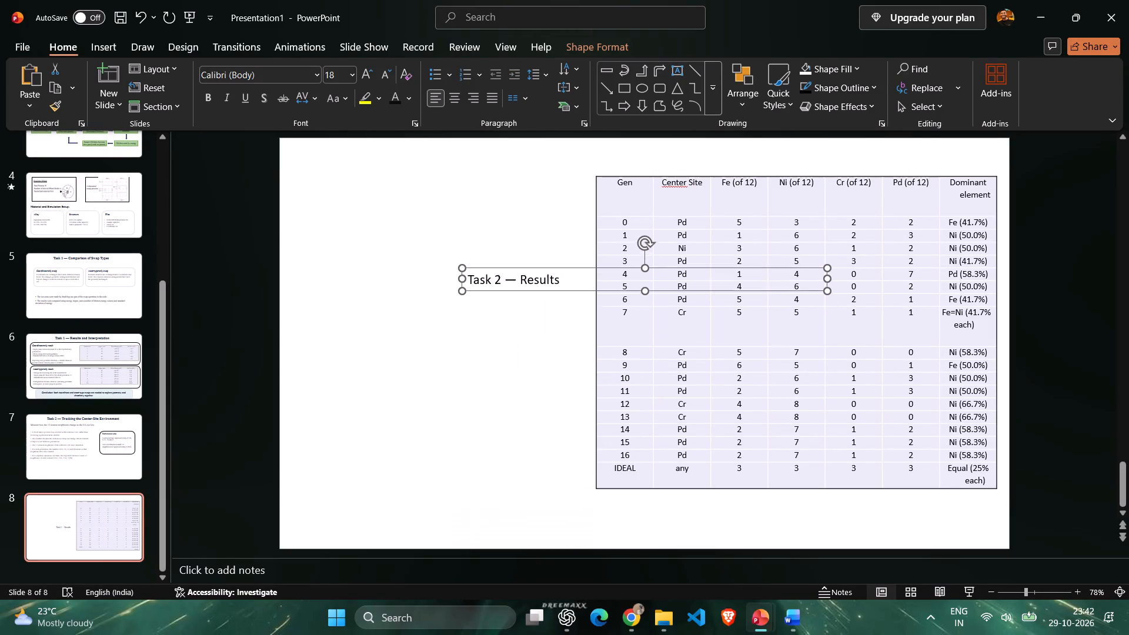
key(Right)
key(Down)
key(Down)
key(Down)
key(Down)
key(Down)
key(Down)
key(Down)
key(Down)
key(Down)
key(Down)
key(Down)
key(Down)
key(Down)
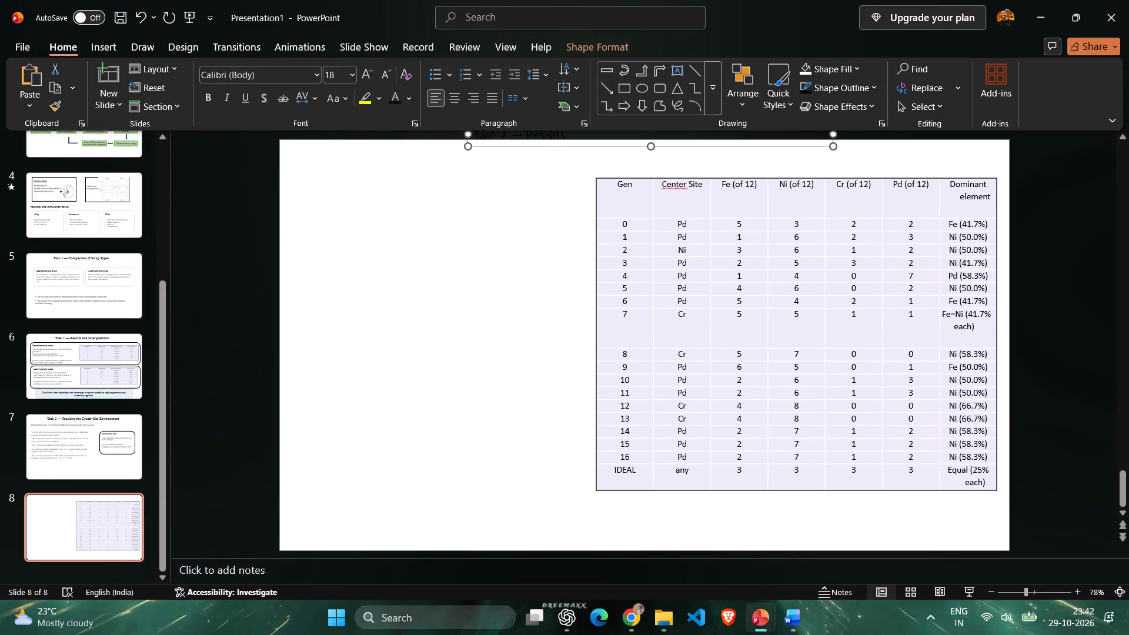
key(Down)
key(Down)
key(Down)
key(Down)
key(Down)
key(Down)
key(Right)
key(Right)
key(Right)
key(Right)
key(Right)
key(Right)
key(Right)
key(Right)
key(Right)
key(Right)
key(Right)
key(Right)
key(Right)
key(Right)
key(Right)
key(Right)
key(Right)
key(Right)
key(Right)
key(Right)
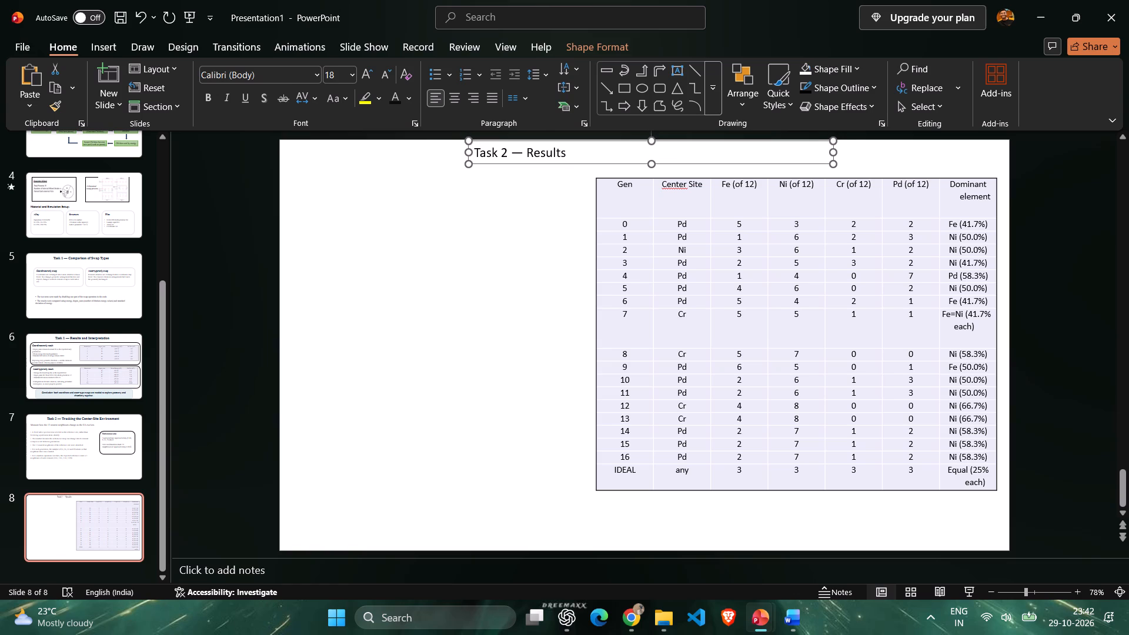
key(Down)
key(Down)
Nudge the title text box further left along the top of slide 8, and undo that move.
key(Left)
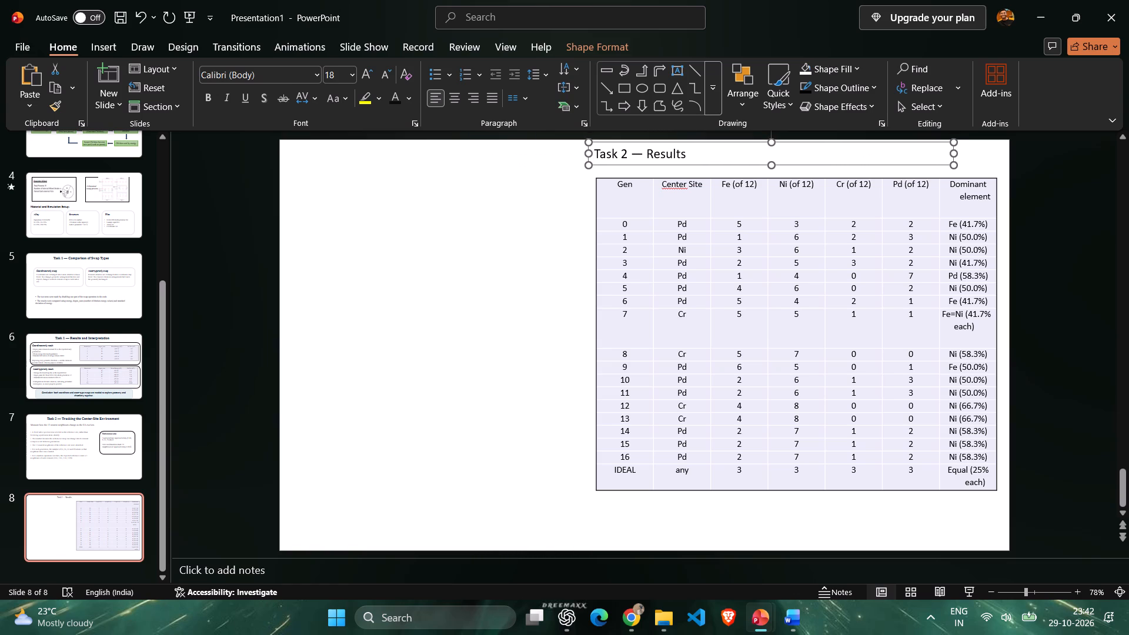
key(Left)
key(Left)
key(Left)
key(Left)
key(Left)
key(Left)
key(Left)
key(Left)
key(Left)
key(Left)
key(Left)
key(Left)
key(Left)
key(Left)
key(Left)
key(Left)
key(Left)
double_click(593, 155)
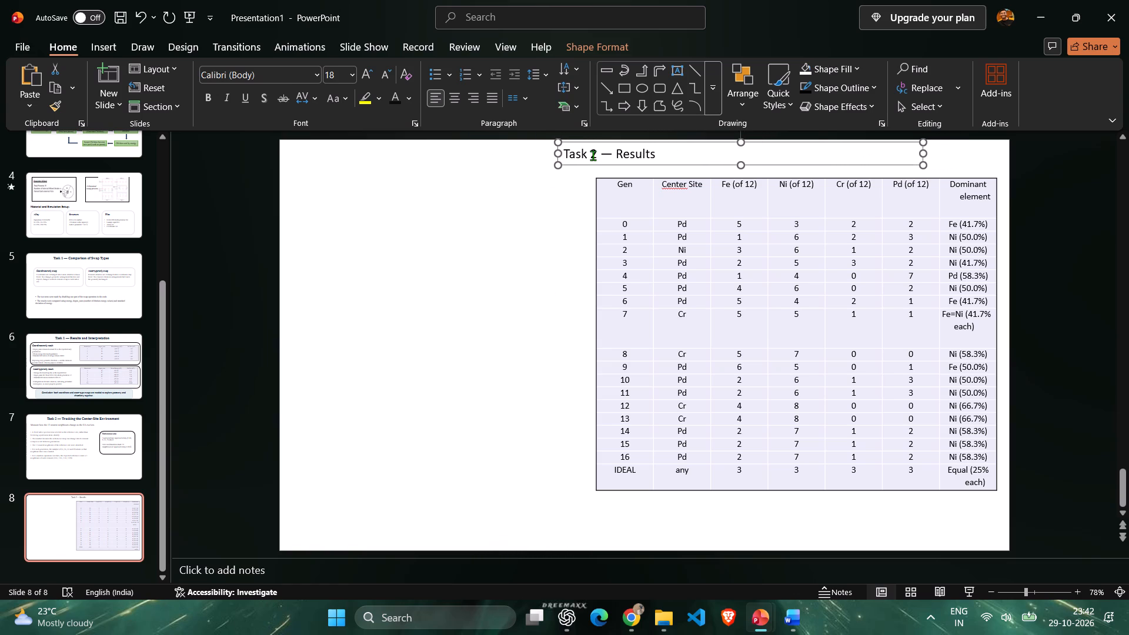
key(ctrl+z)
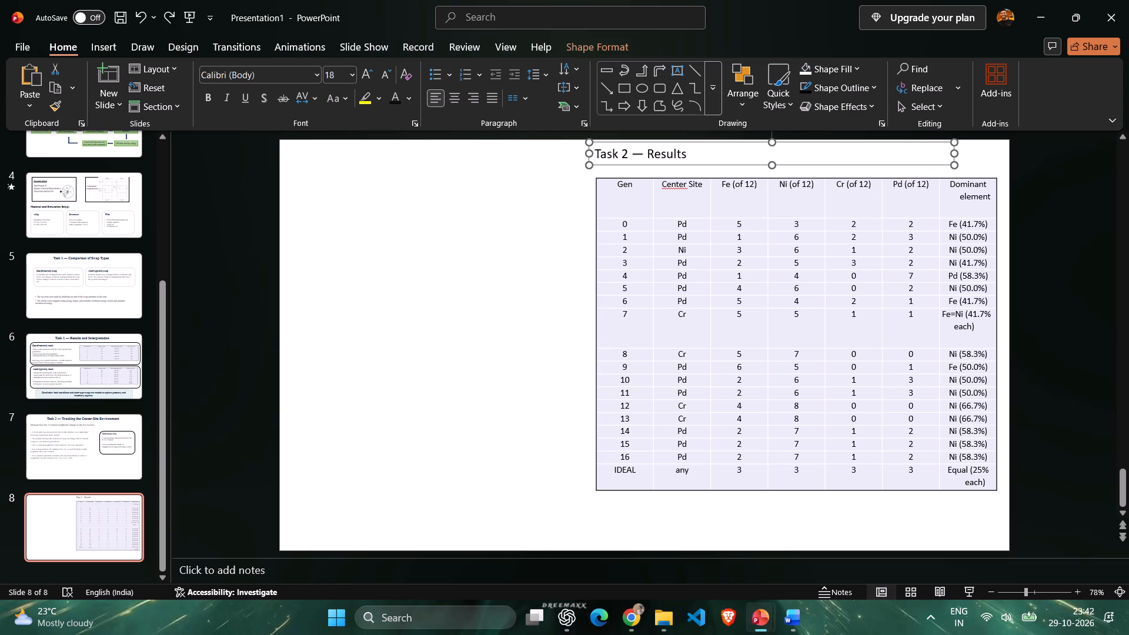
Format the "Task 2 — Results" title on slide 8 in Times New Roman at size 32.
key(ctrl+a)
click(592, 149)
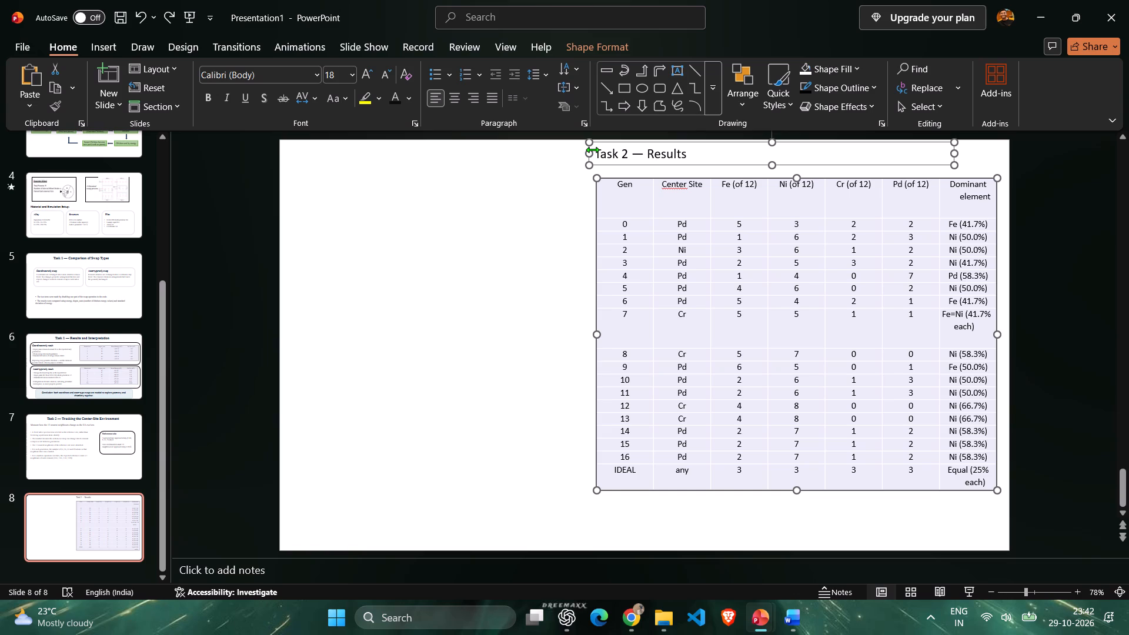
double_click(597, 160)
key(ctrl+a)
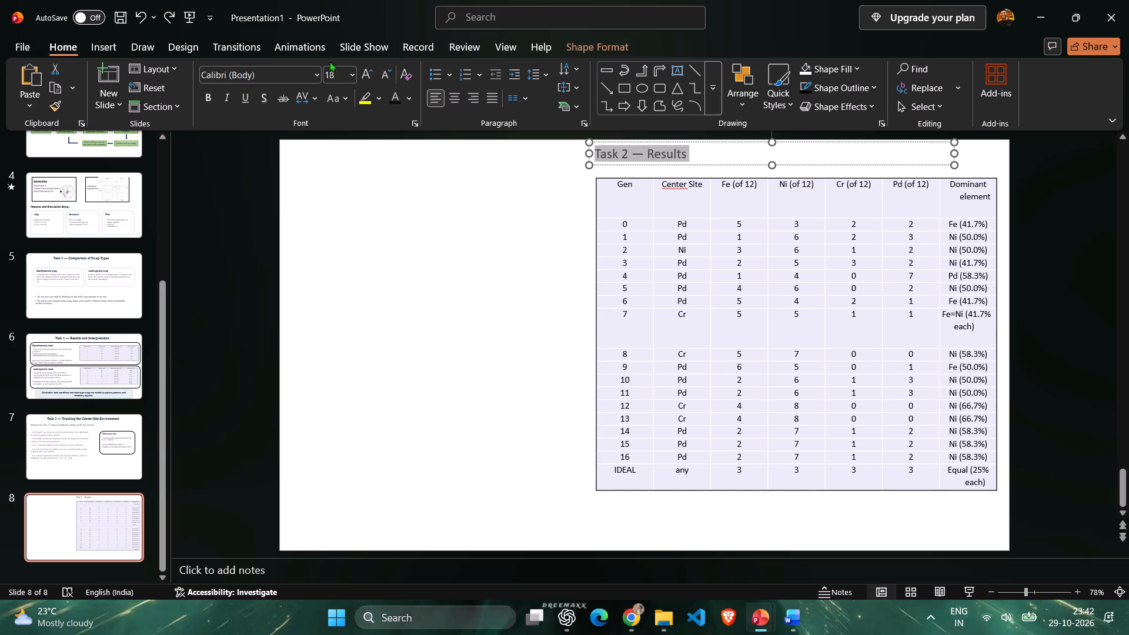
click(315, 69)
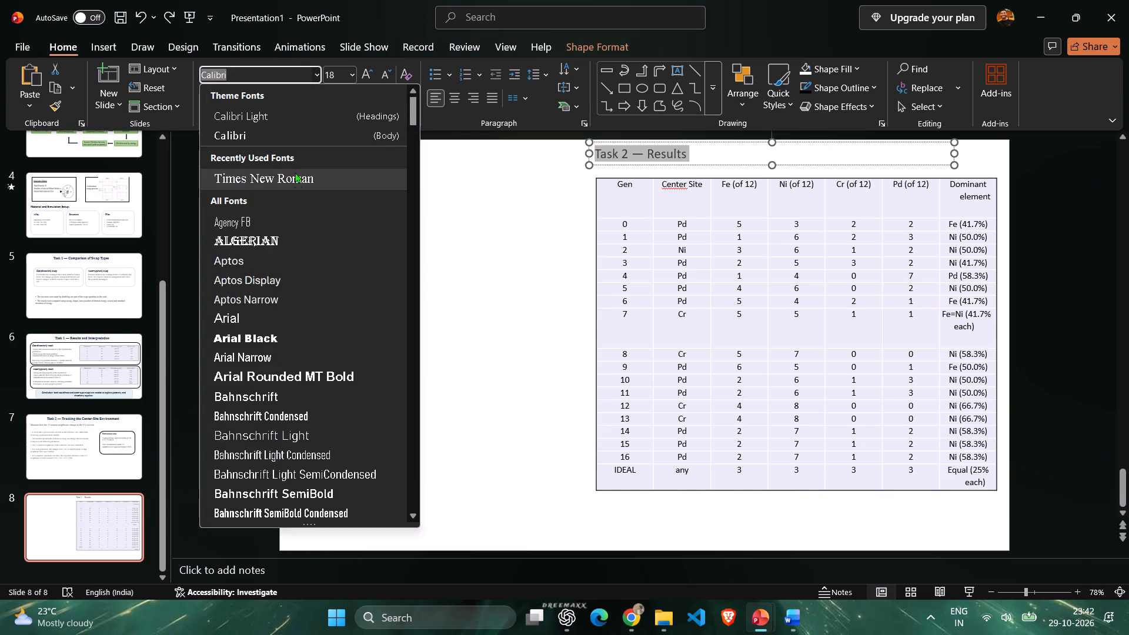
click(295, 171)
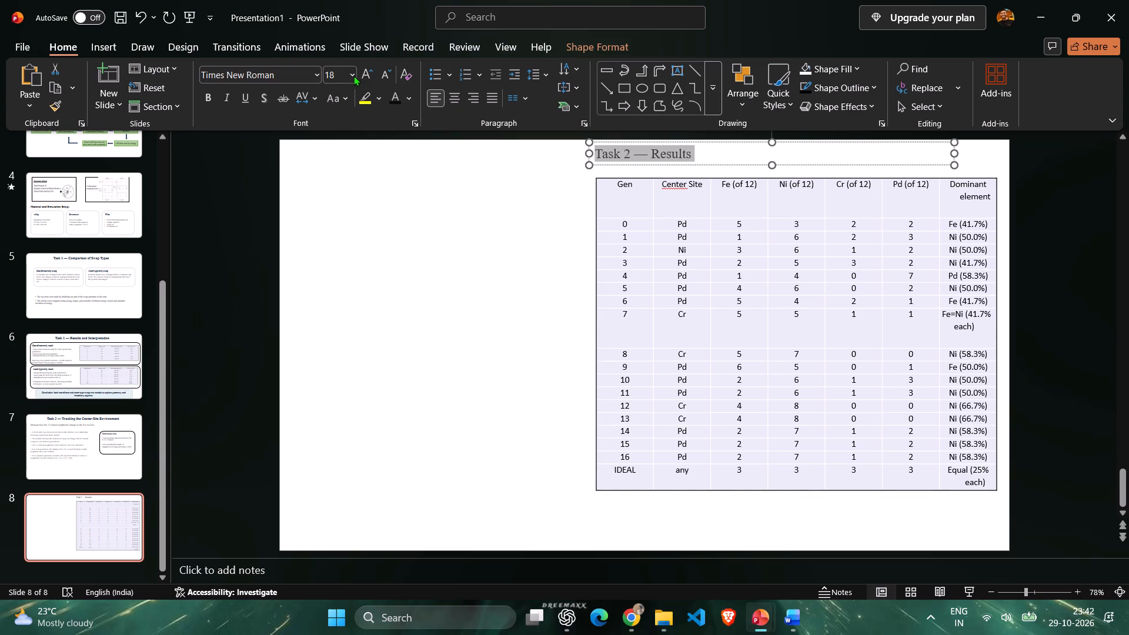
click(354, 75)
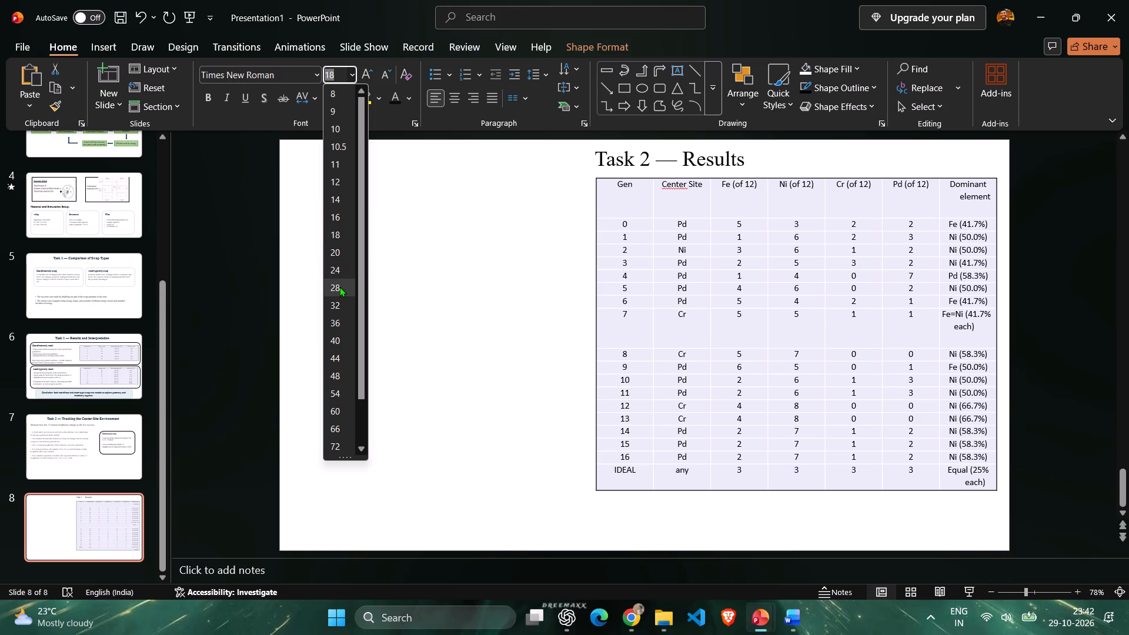
click(340, 305)
click(579, 228)
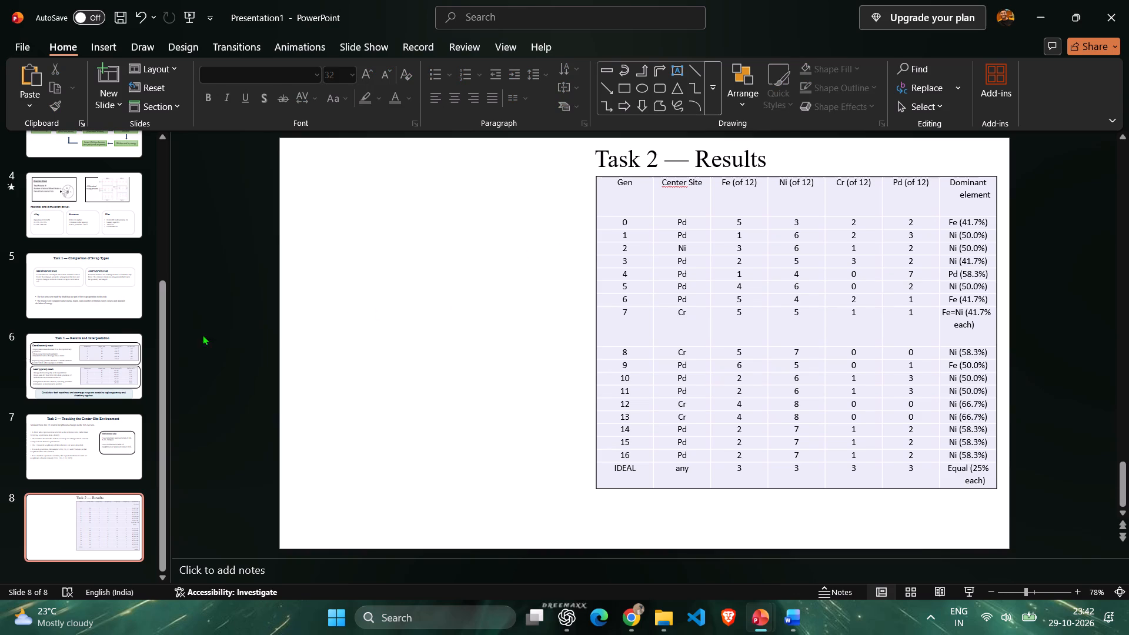
Copy the bold title "Task 2 — Tracking the Center-Site Environment" from slide 7 and paste it onto slide 8 with its original formatting.
click(101, 424)
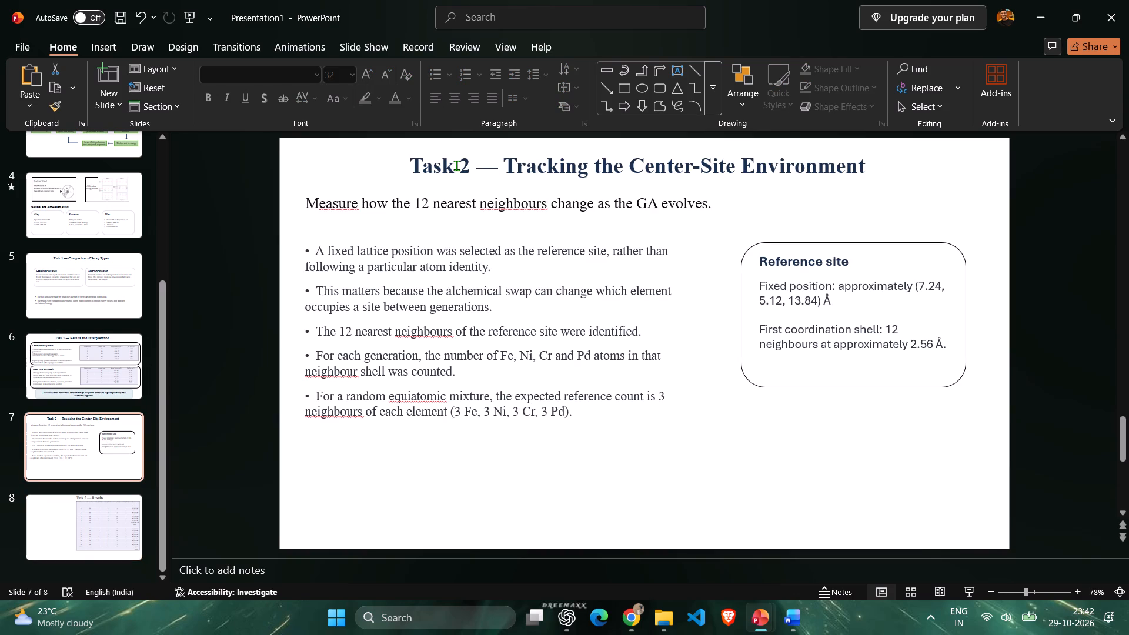
click(456, 165)
double_click(416, 170)
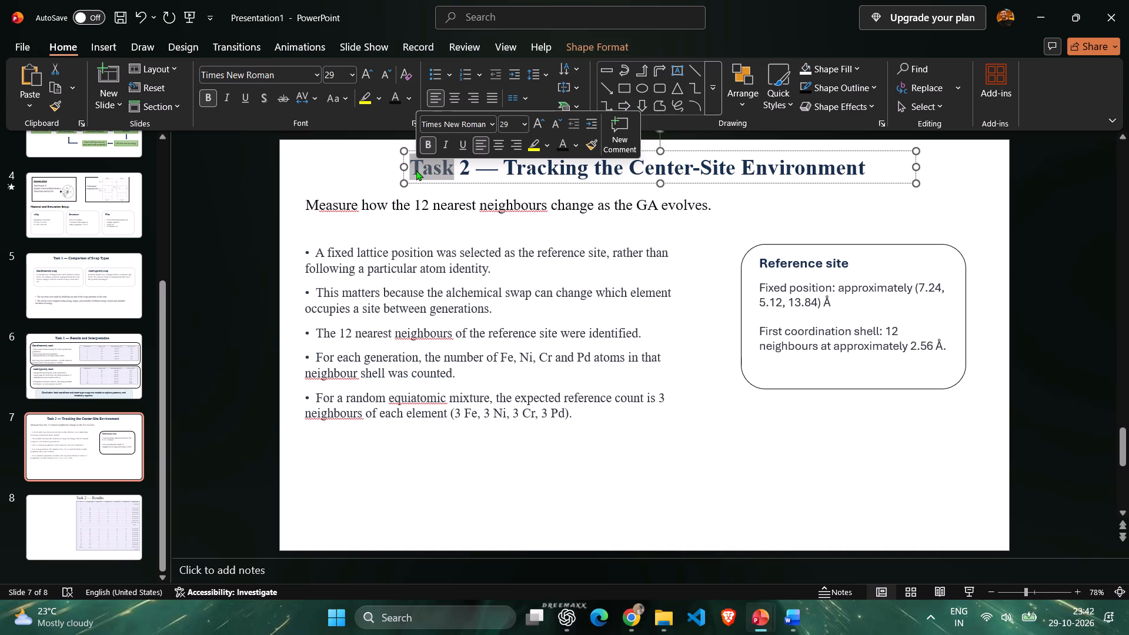
key(ctrl+a)
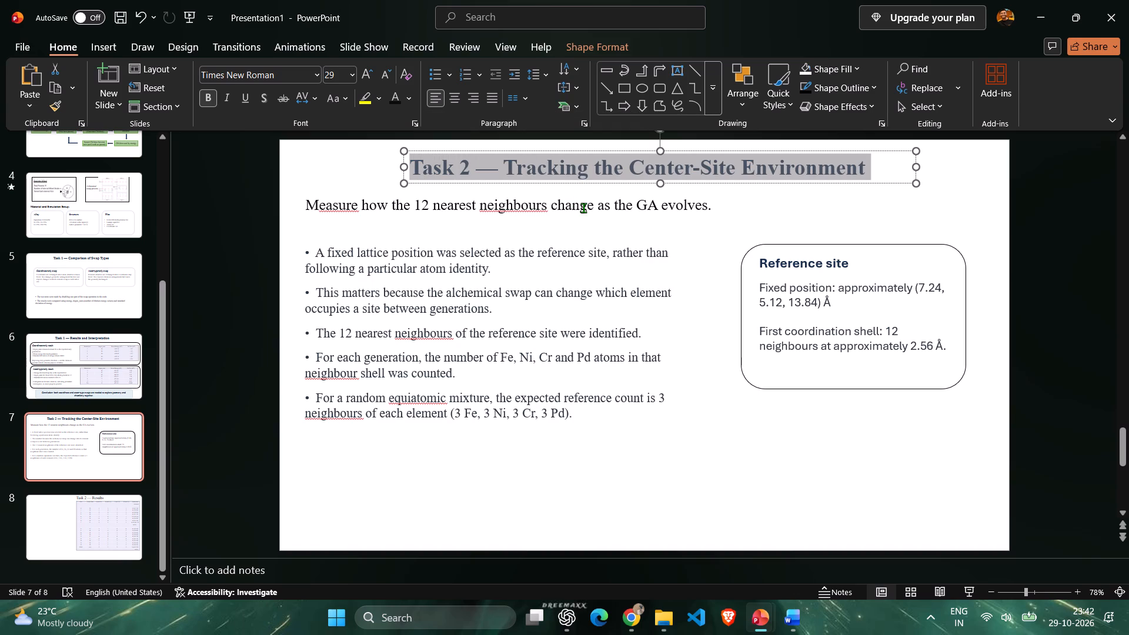
key(ctrl+c)
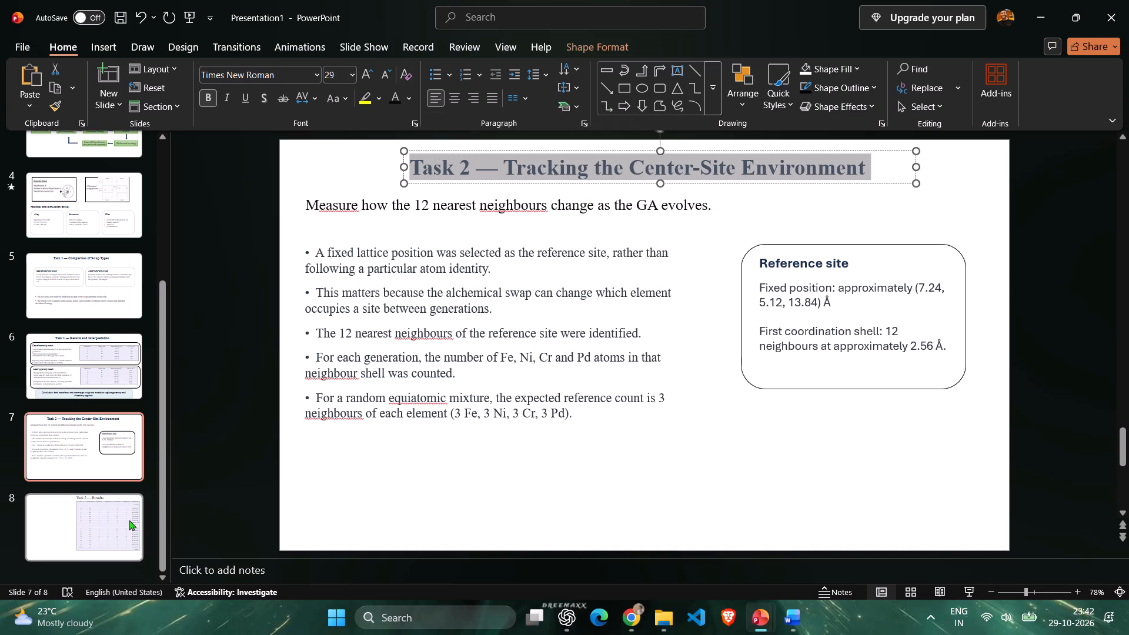
click(101, 524)
double_click(401, 347)
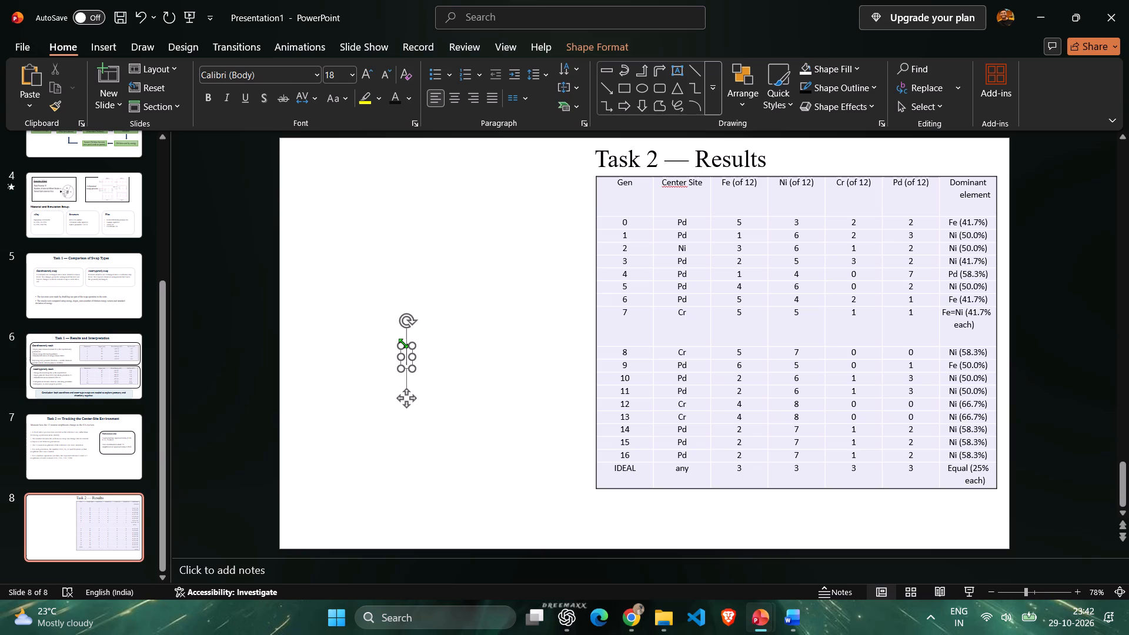
key(ctrl+v)
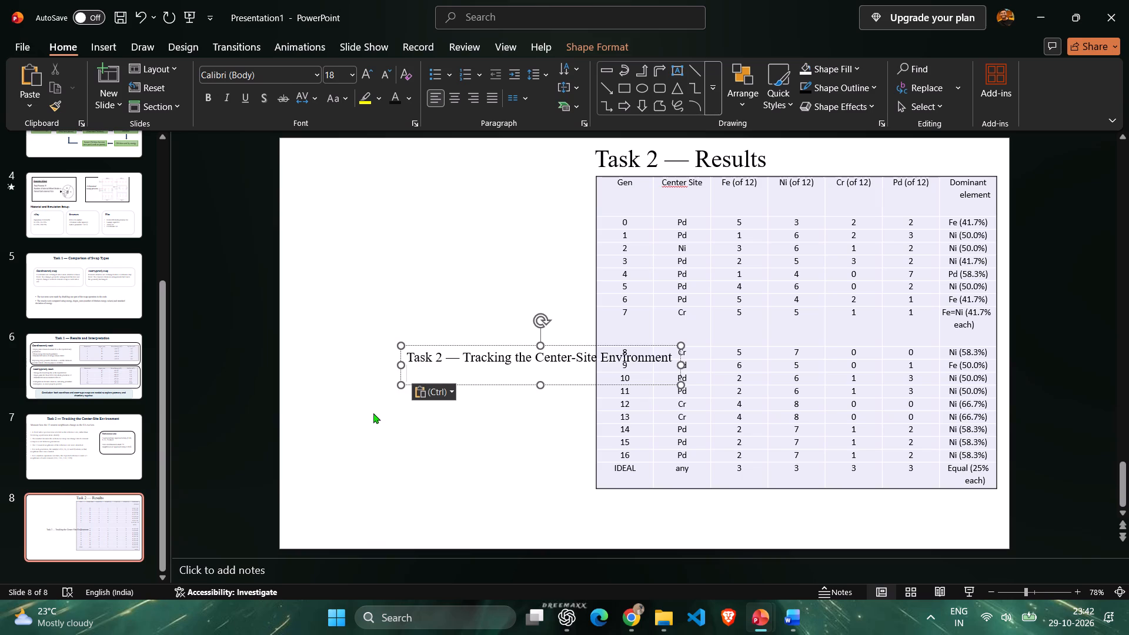
key(ctrl+z)
click(369, 366)
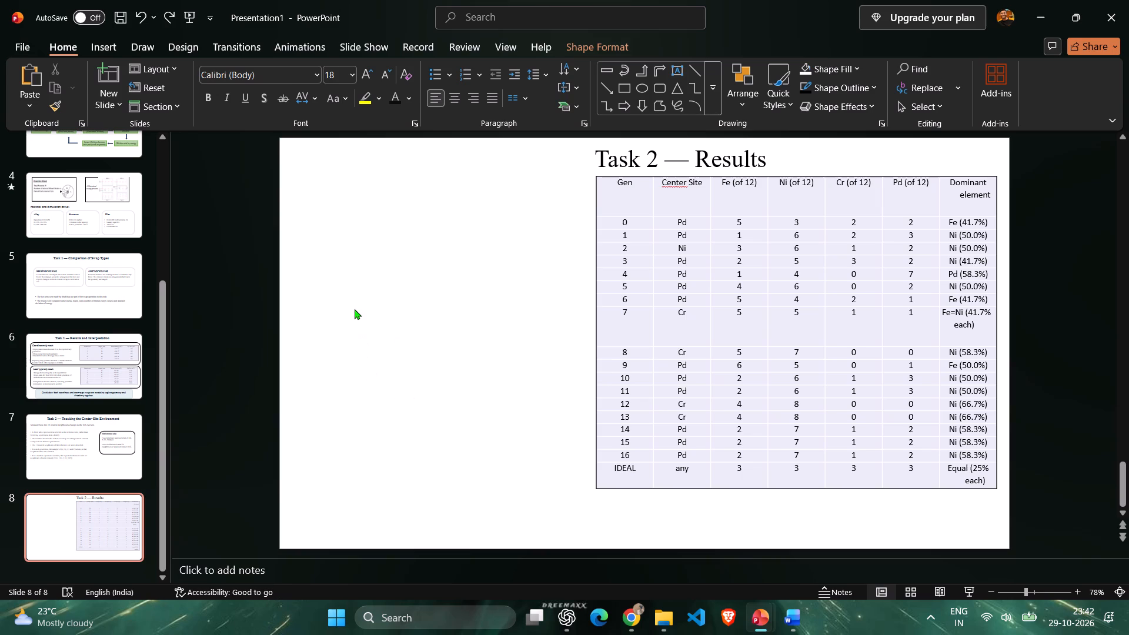
key(ctrl+v)
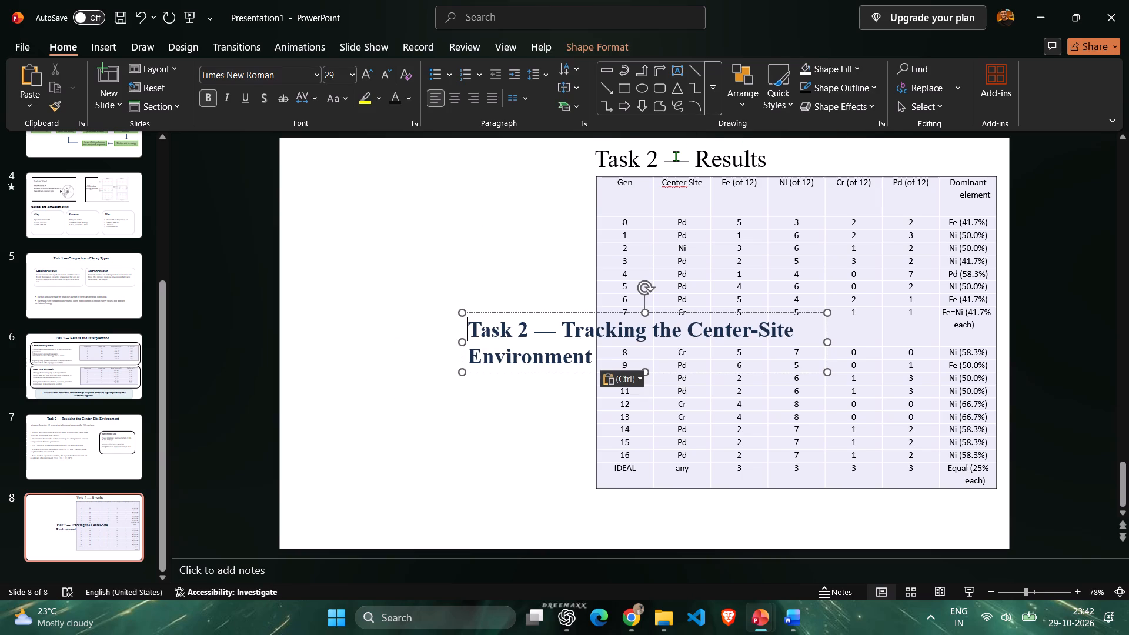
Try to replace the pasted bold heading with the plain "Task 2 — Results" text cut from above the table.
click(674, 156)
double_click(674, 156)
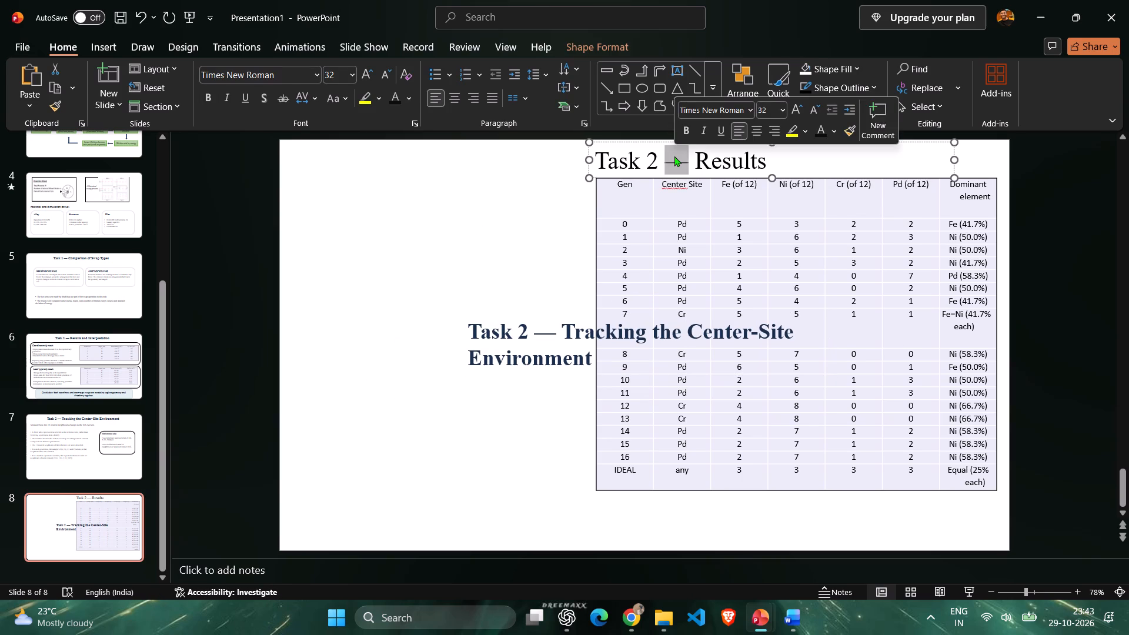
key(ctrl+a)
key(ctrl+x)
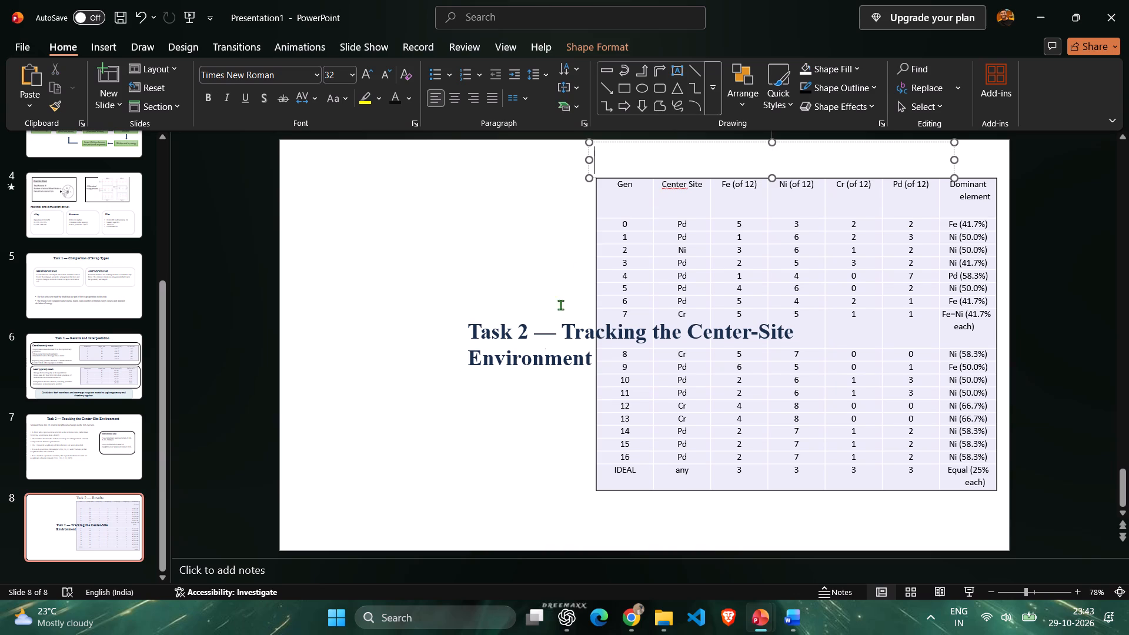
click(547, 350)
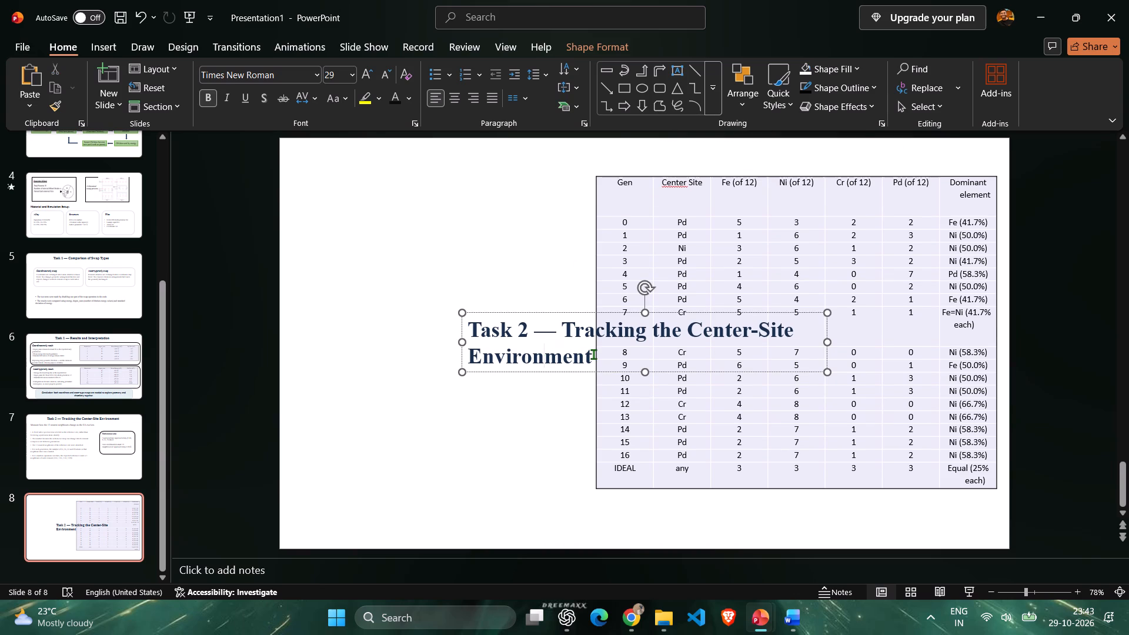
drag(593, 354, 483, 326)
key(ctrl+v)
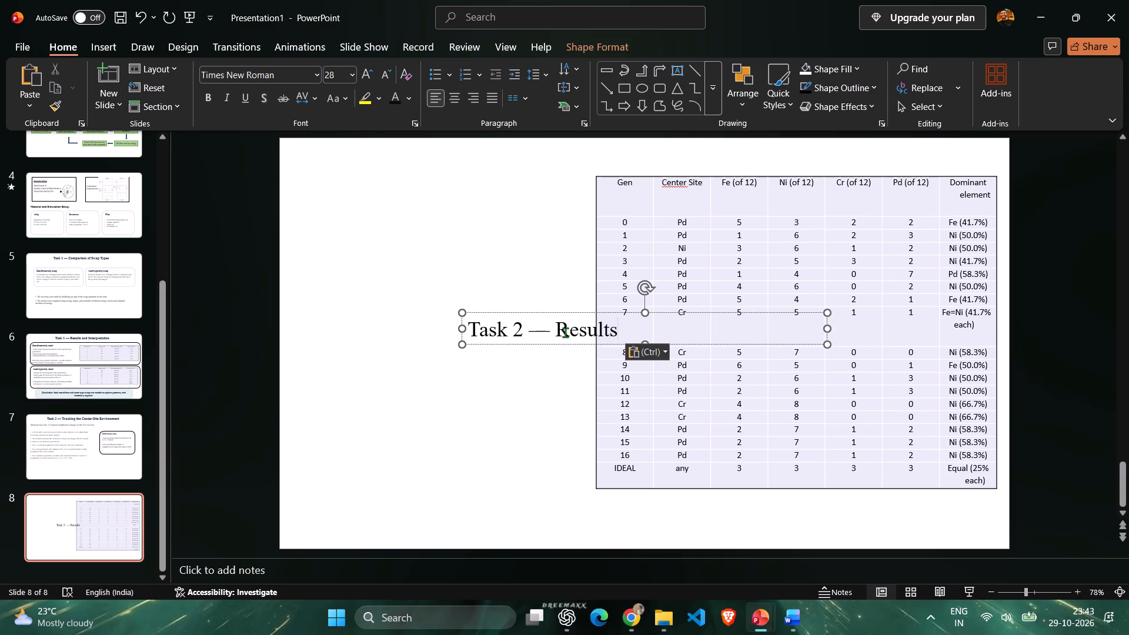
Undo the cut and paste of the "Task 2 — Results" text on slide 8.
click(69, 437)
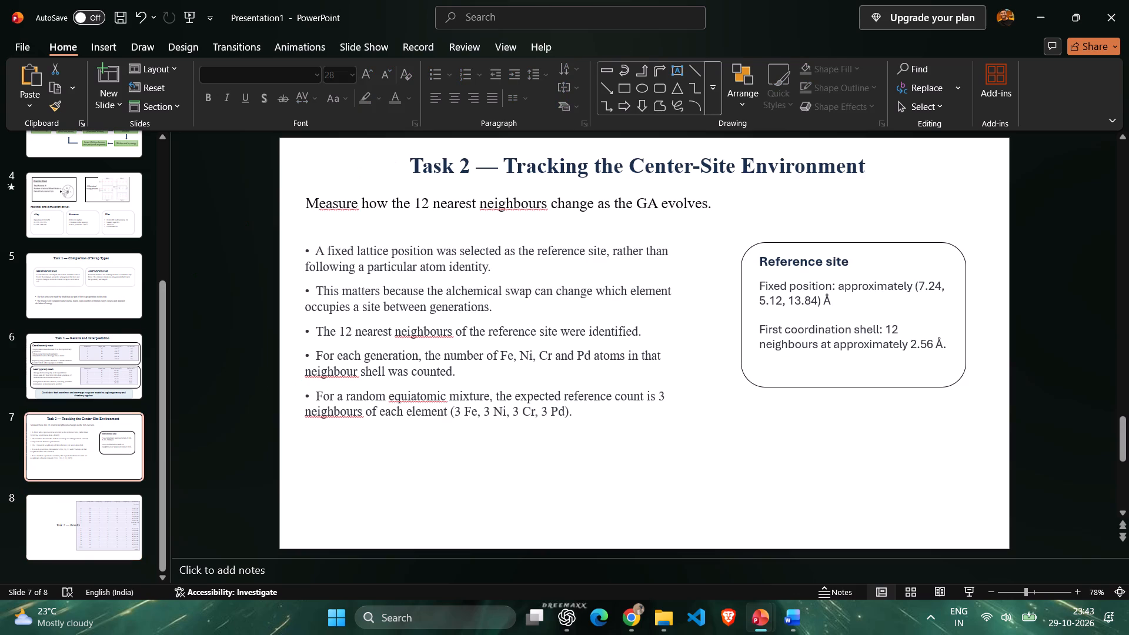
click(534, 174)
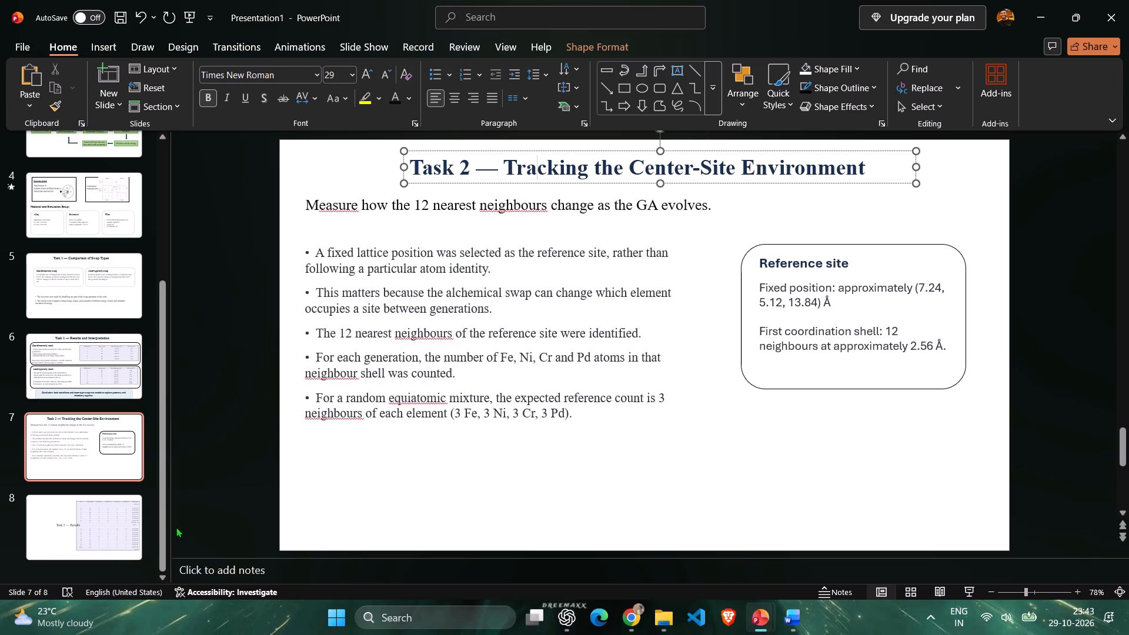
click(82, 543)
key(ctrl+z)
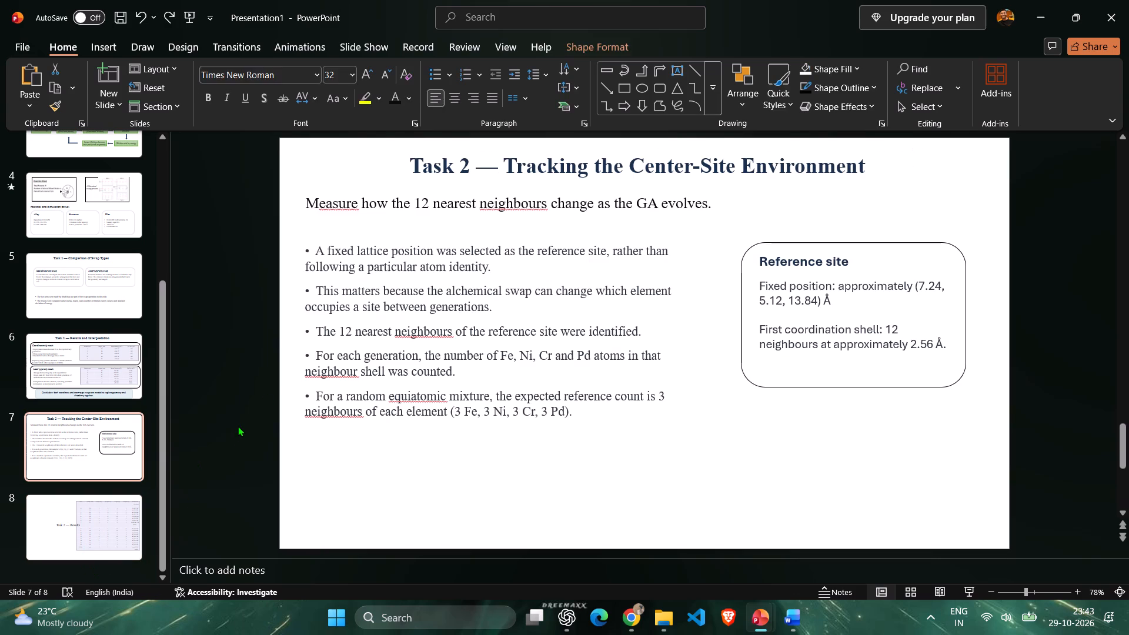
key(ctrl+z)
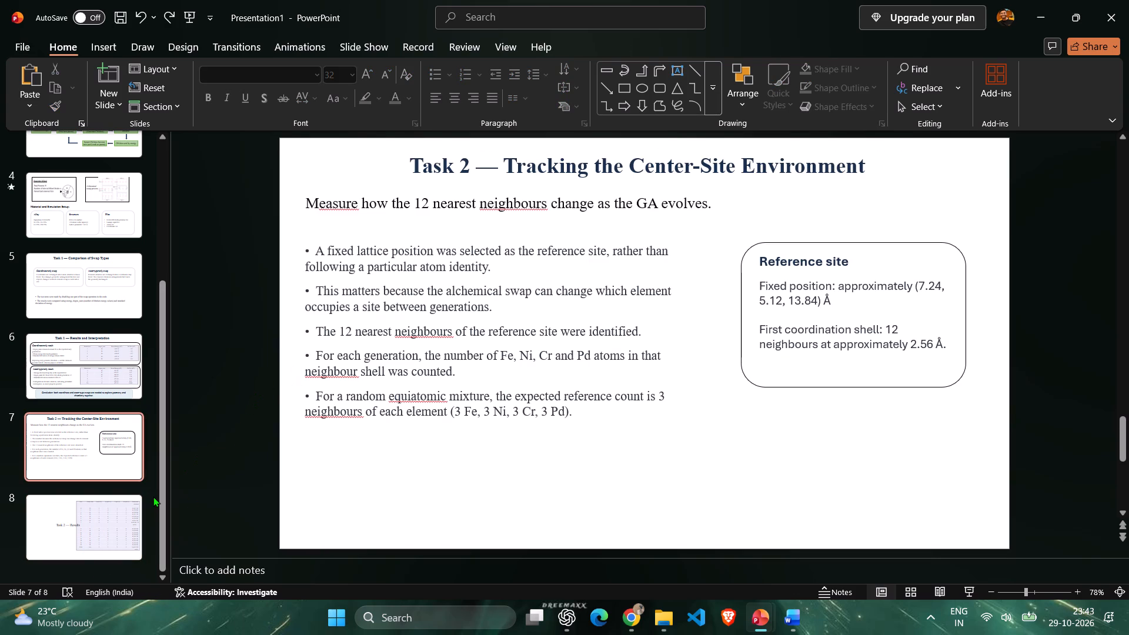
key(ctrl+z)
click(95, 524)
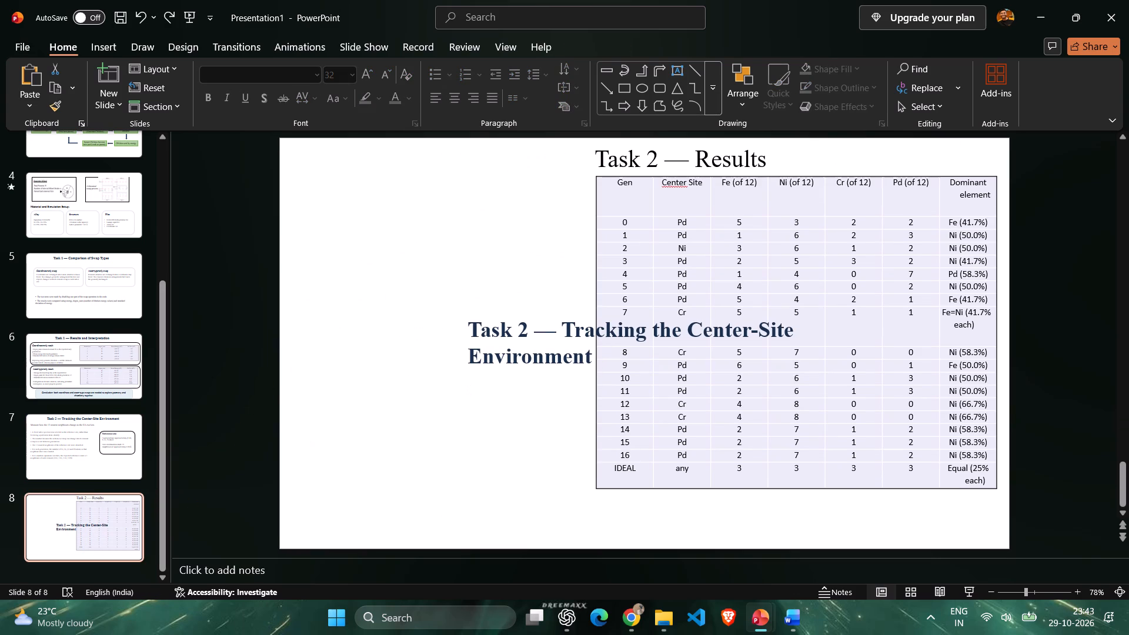
Reword the pasted bold heading on slide 8 as "Task 2 — Results" and narrow its text box to fit the text.
click(605, 350)
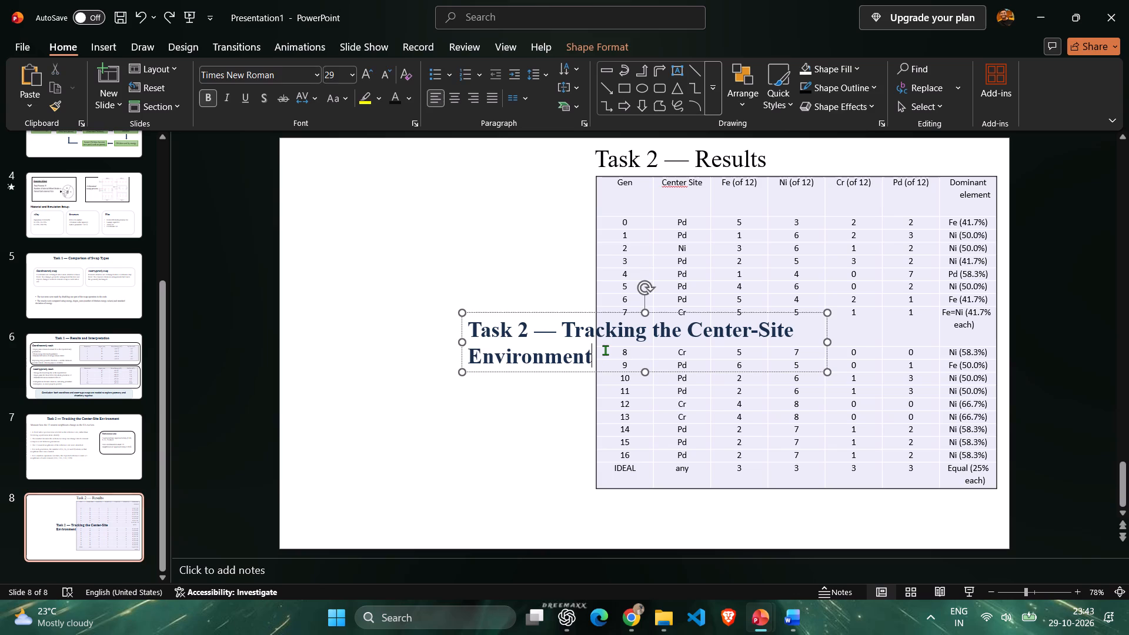
drag(599, 352, 566, 329)
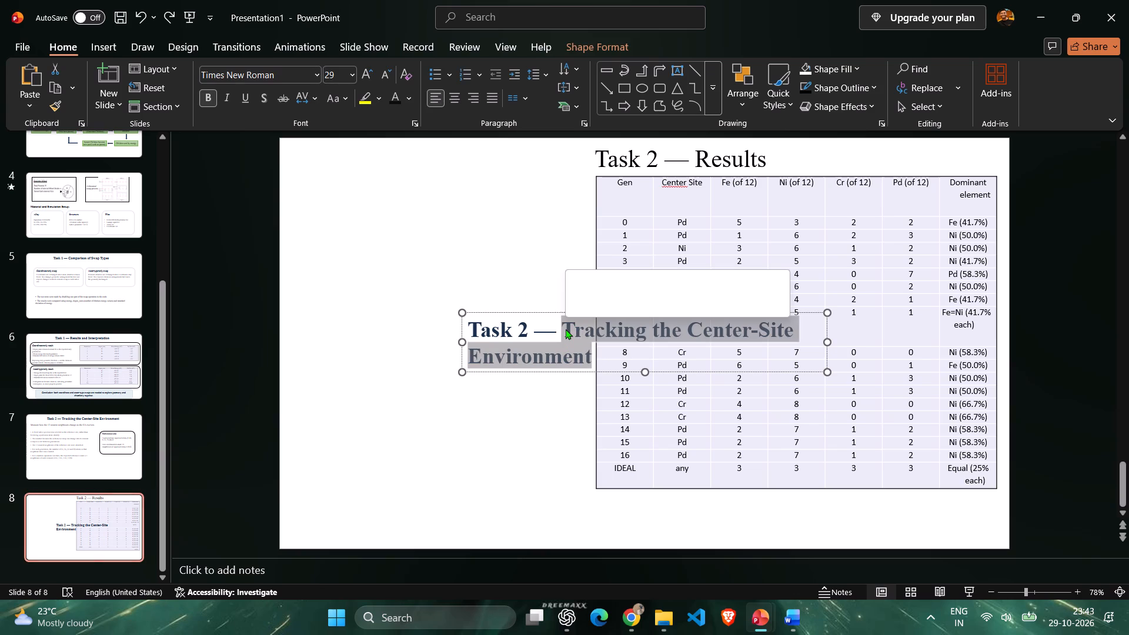
text(RE)
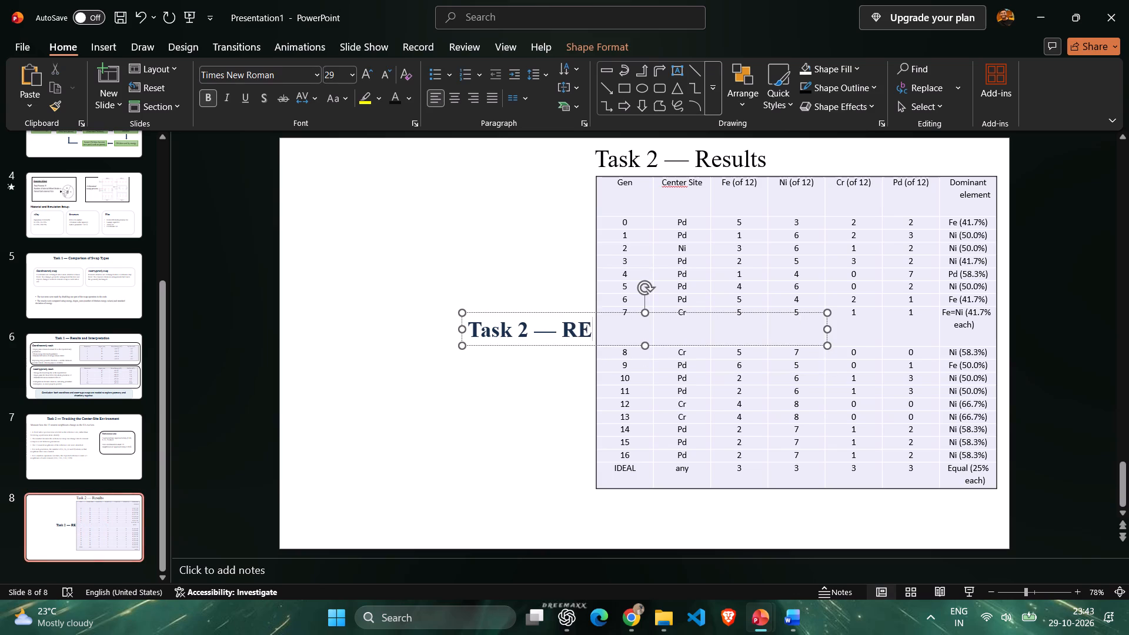
key(BackSpace)
text(esuls)
key(BackSpace)
text(ts)
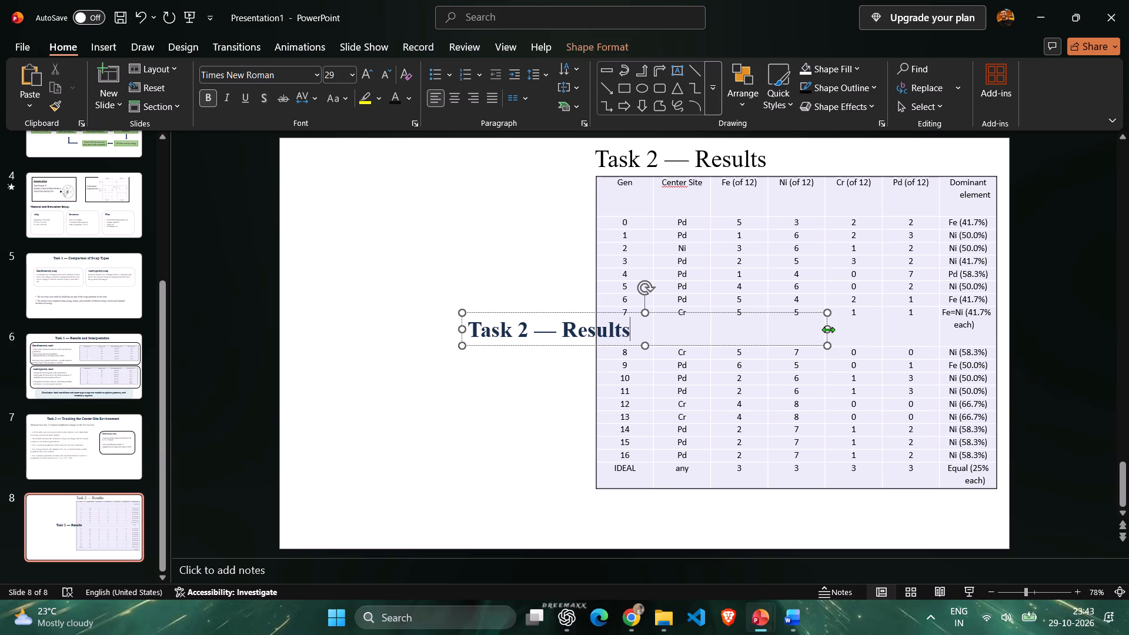
drag(828, 329, 639, 337)
click(456, 425)
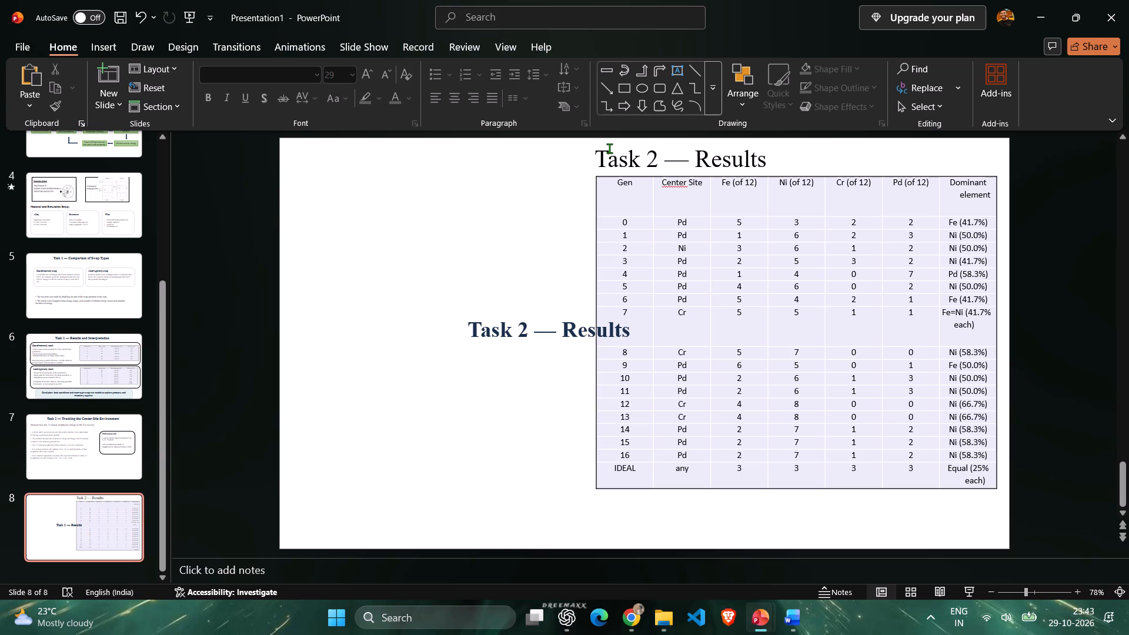
Delete the plain, non-bold "Task 2 — Results" text box above the table.
click(593, 136)
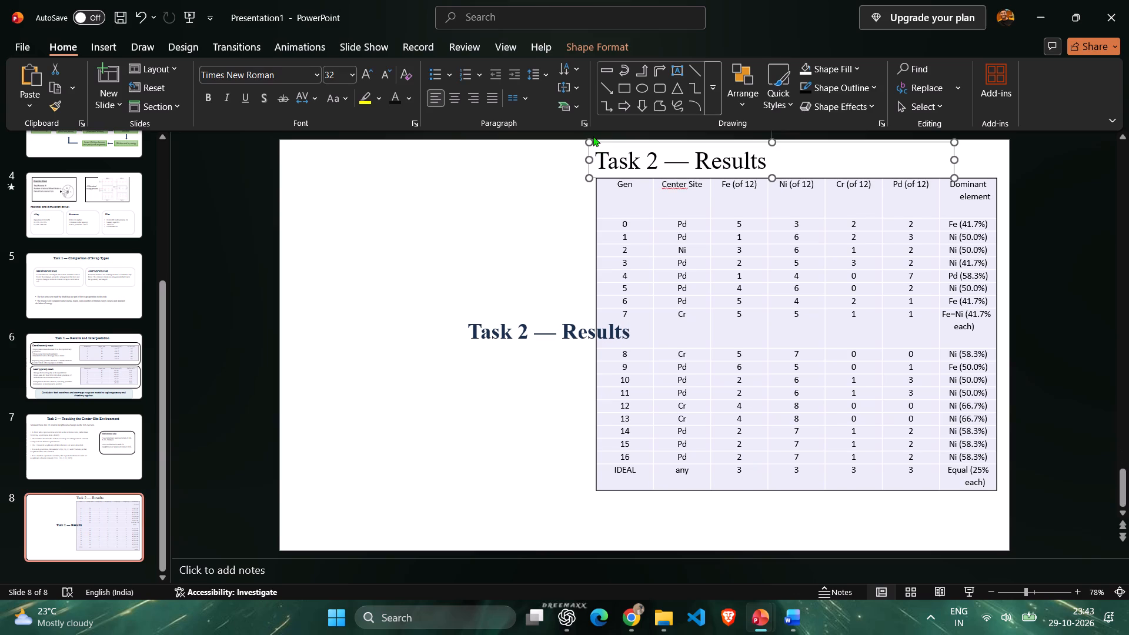
key(Delete)
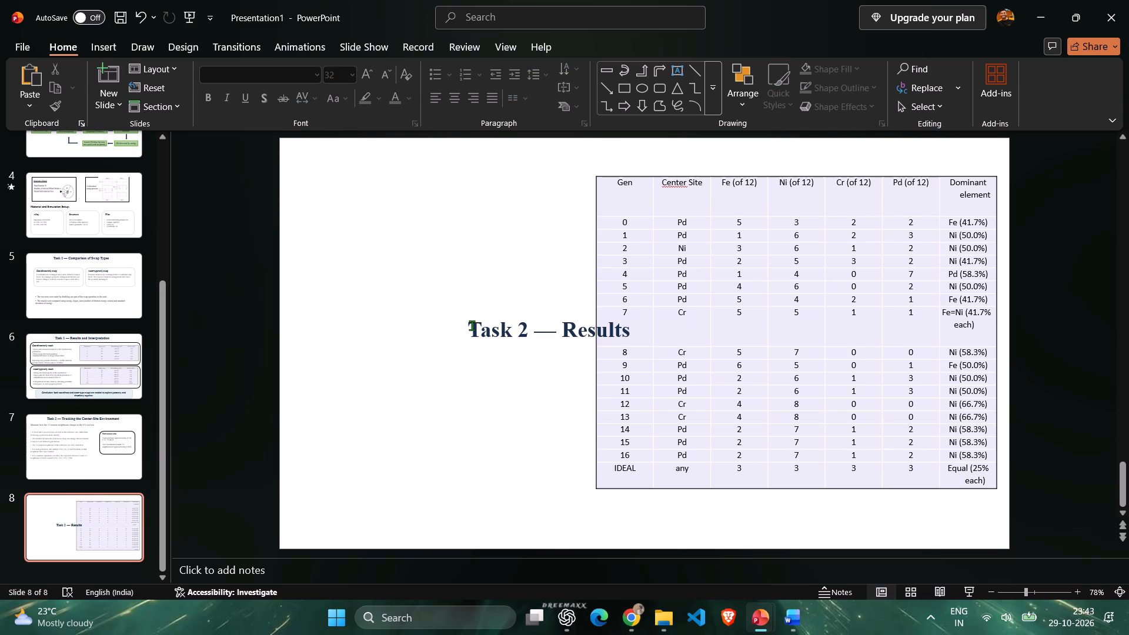
Move the bold "Task 2 — Results" title to the top of slide 8, centred horizontally on the slide.
drag(480, 311, 576, 132)
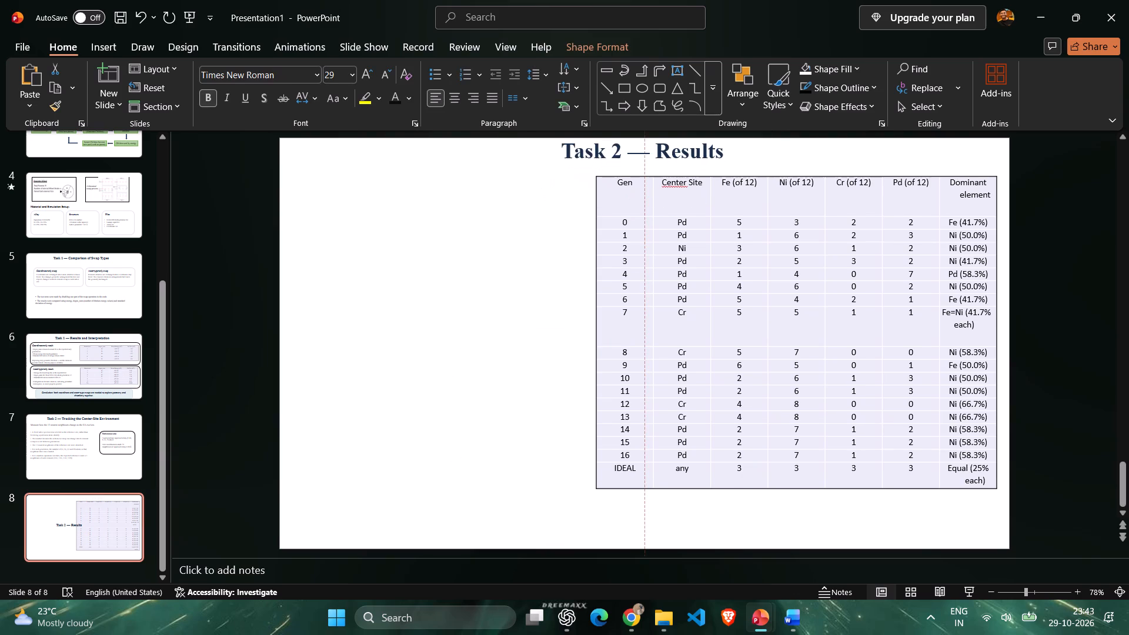
drag(576, 132, 579, 135)
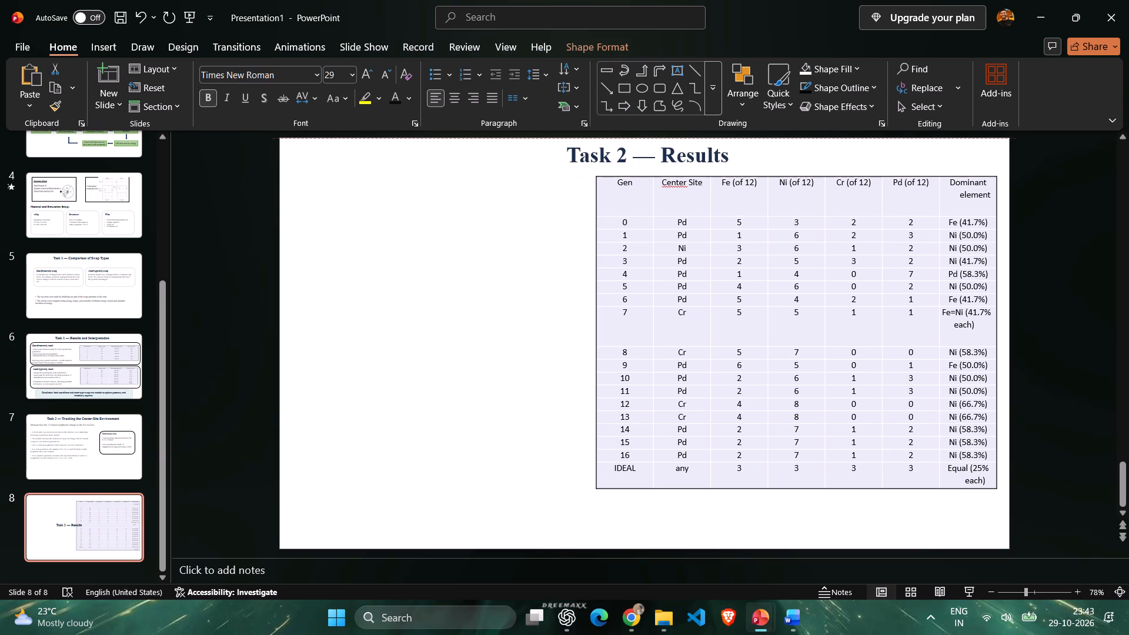
drag(579, 135, 577, 135)
click(456, 288)
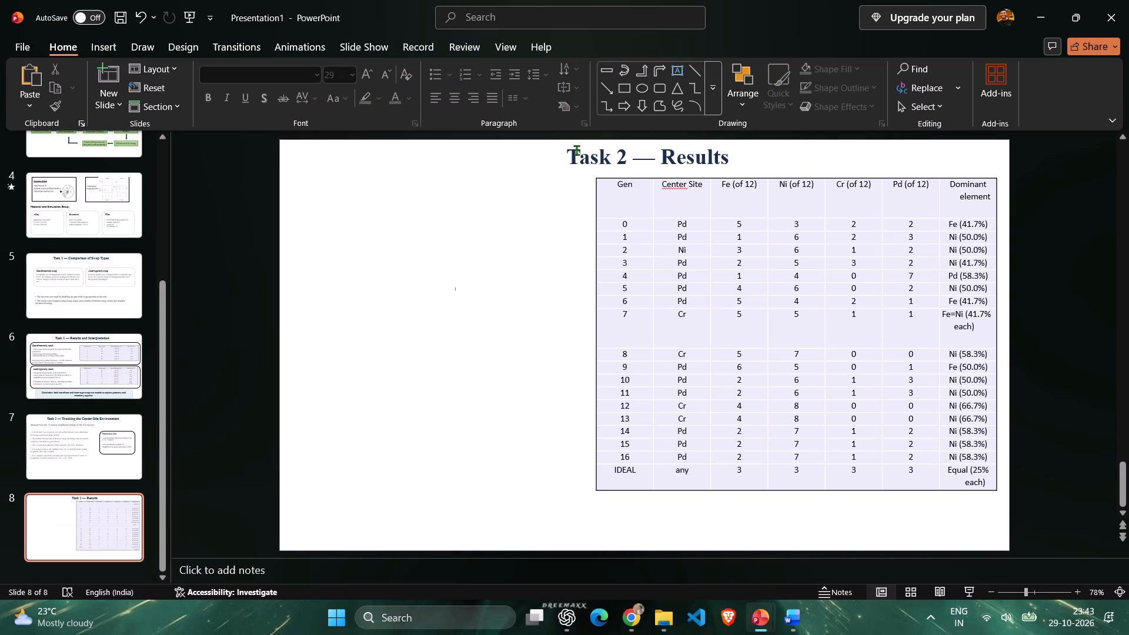
drag(558, 141, 552, 141)
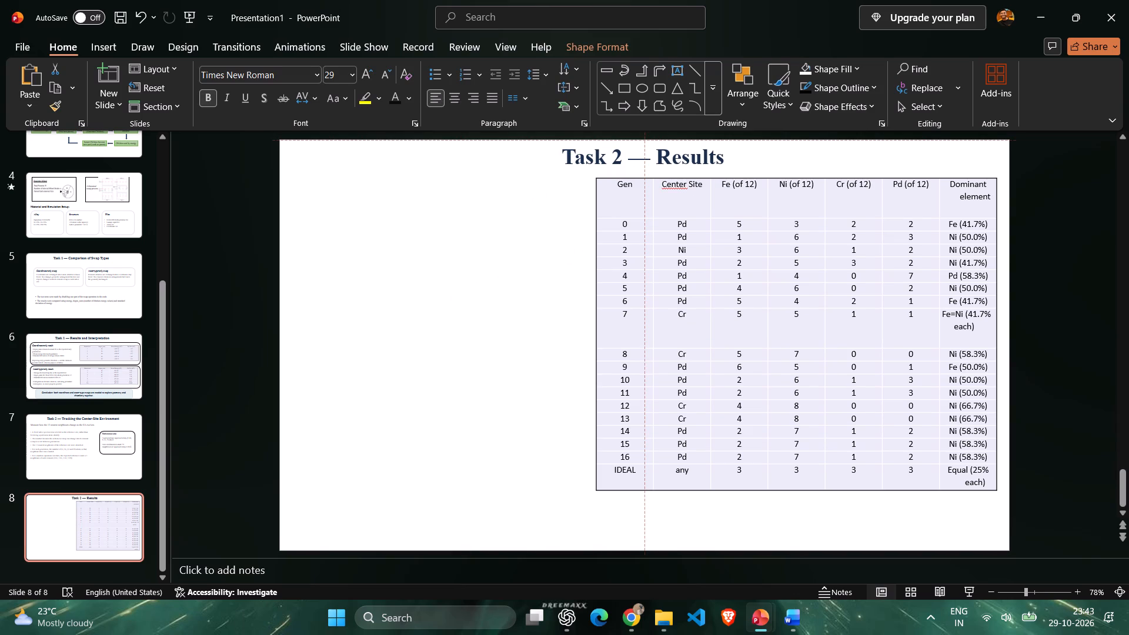
drag(552, 141, 551, 141)
click(477, 242)
Nudge the neighbour table slightly down on slide 8 to leave a gap below the title.
click(692, 222)
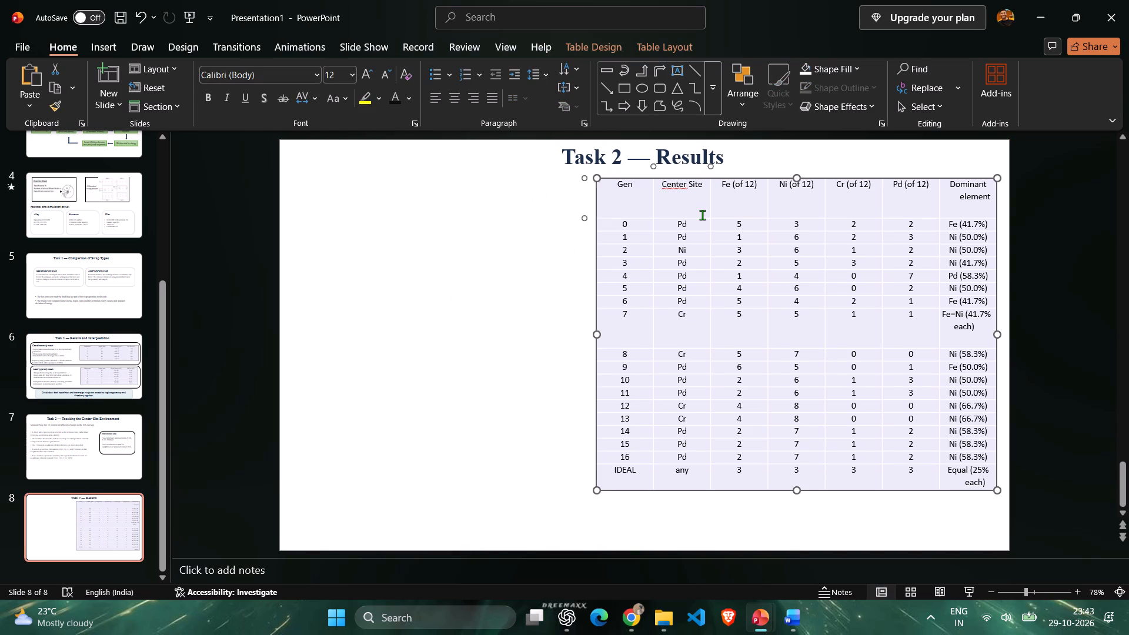
key(Down)
key(Down)
key(Down)
key(Down)
key(Down)
key(Down)
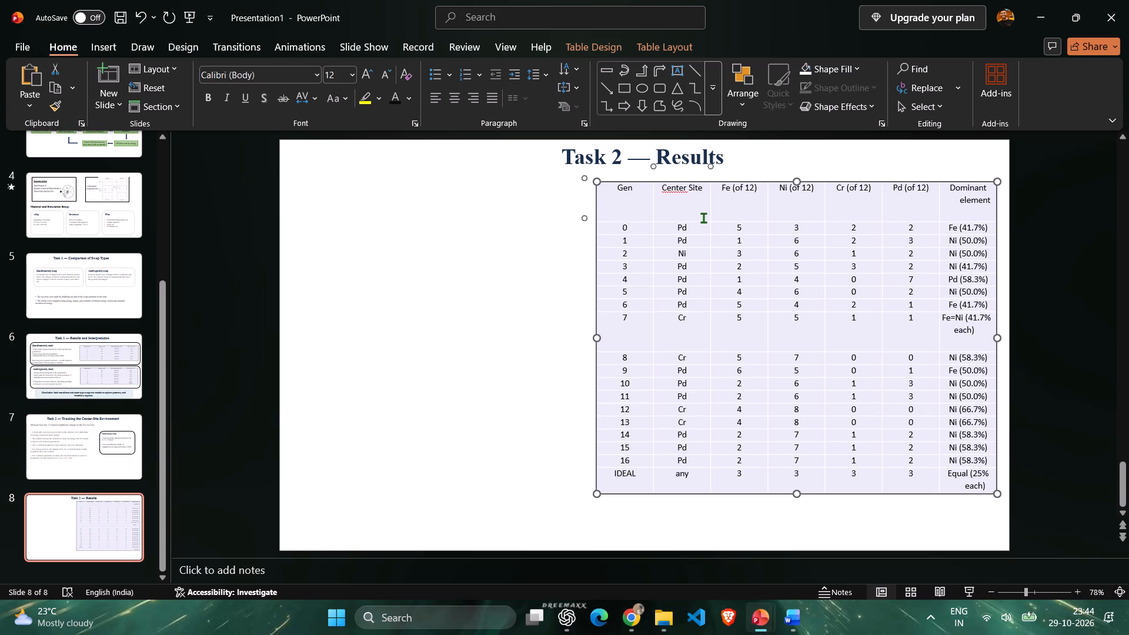
key(Down)
key(Down)
key(Down)
key(Down)
key(Down)
key(Down)
key(Down)
key(Down)
key(Down)
key(Down)
key(Down)
key(Down)
key(Down)
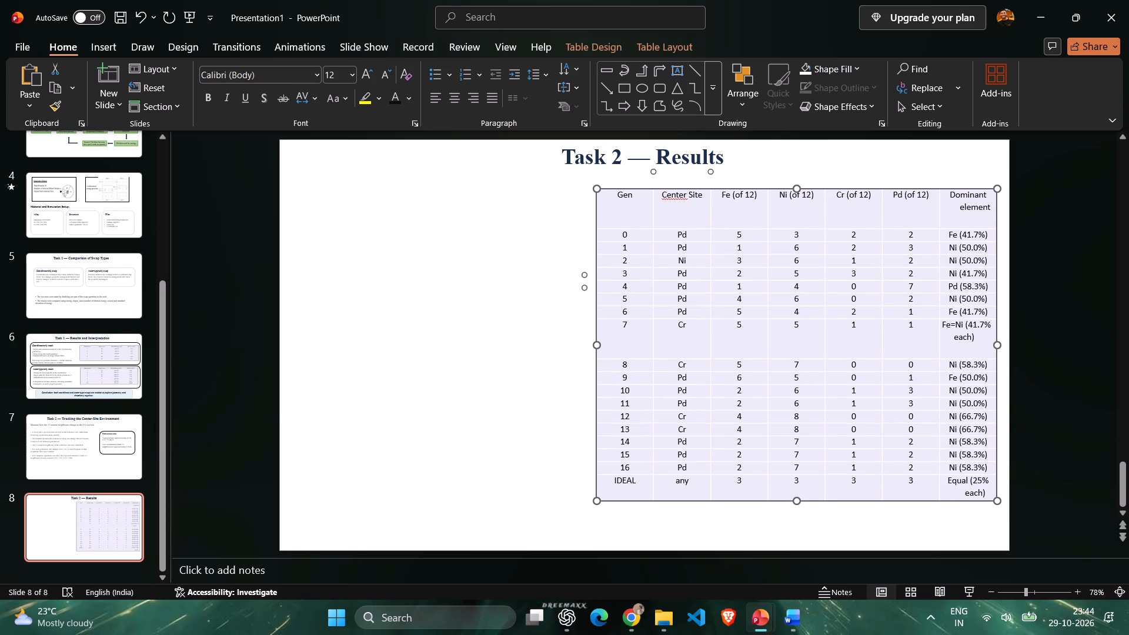
key(Down)
click(438, 340)
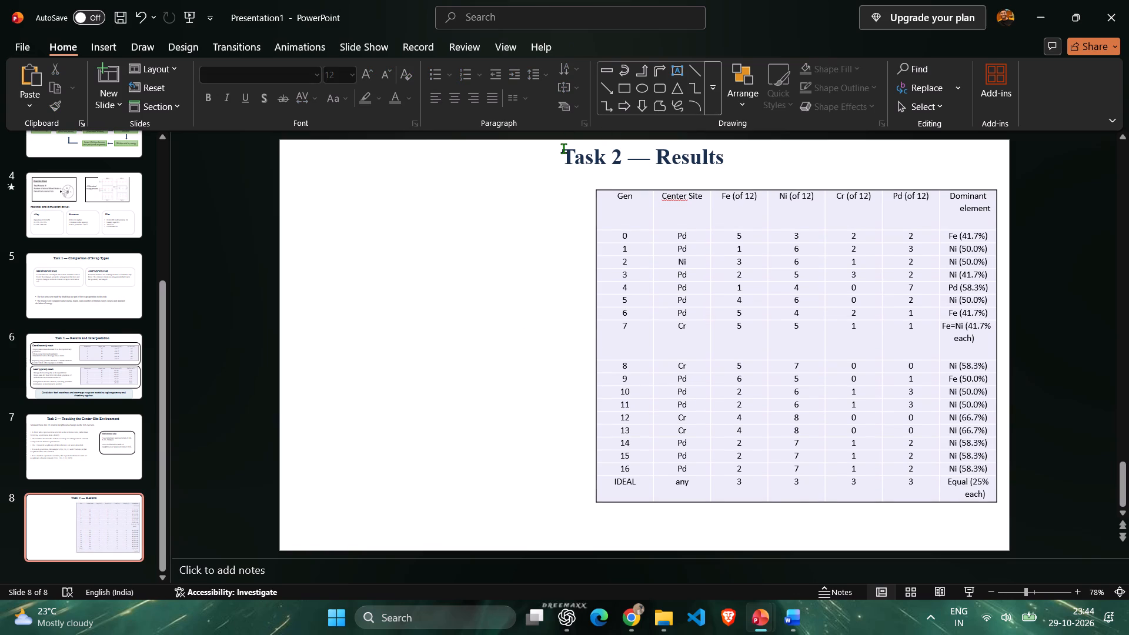
Nudge the "Task 2 — Results" title slightly down and a little to the left on slide 8.
click(560, 156)
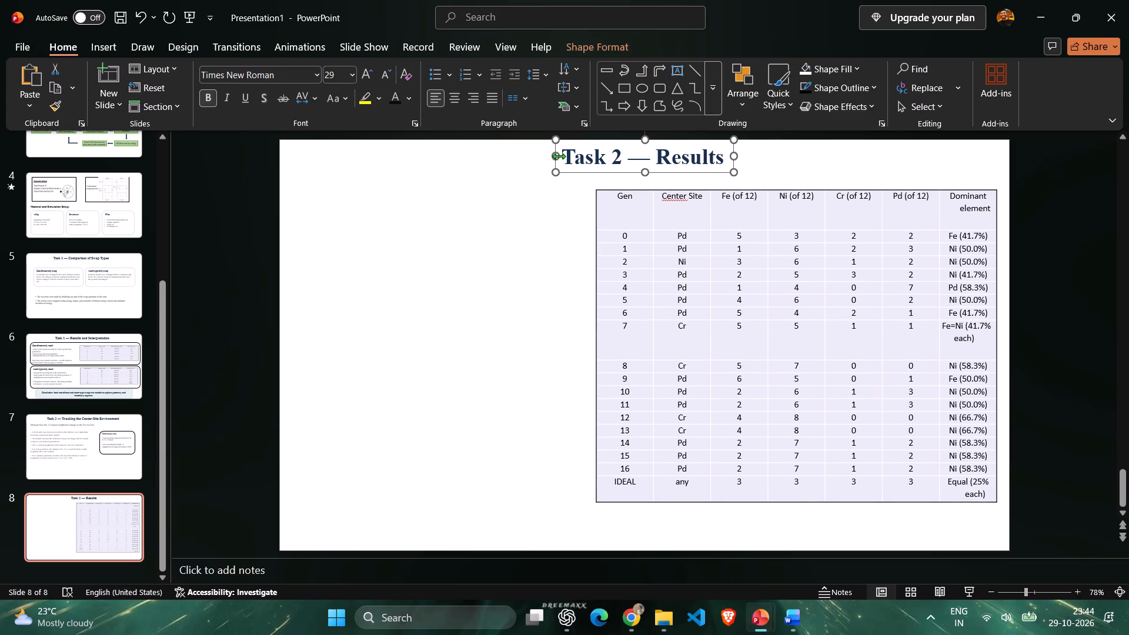
key(Down)
key(Down)
key(Down)
key(Down)
key(Down)
key(Down)
key(Left)
key(Left)
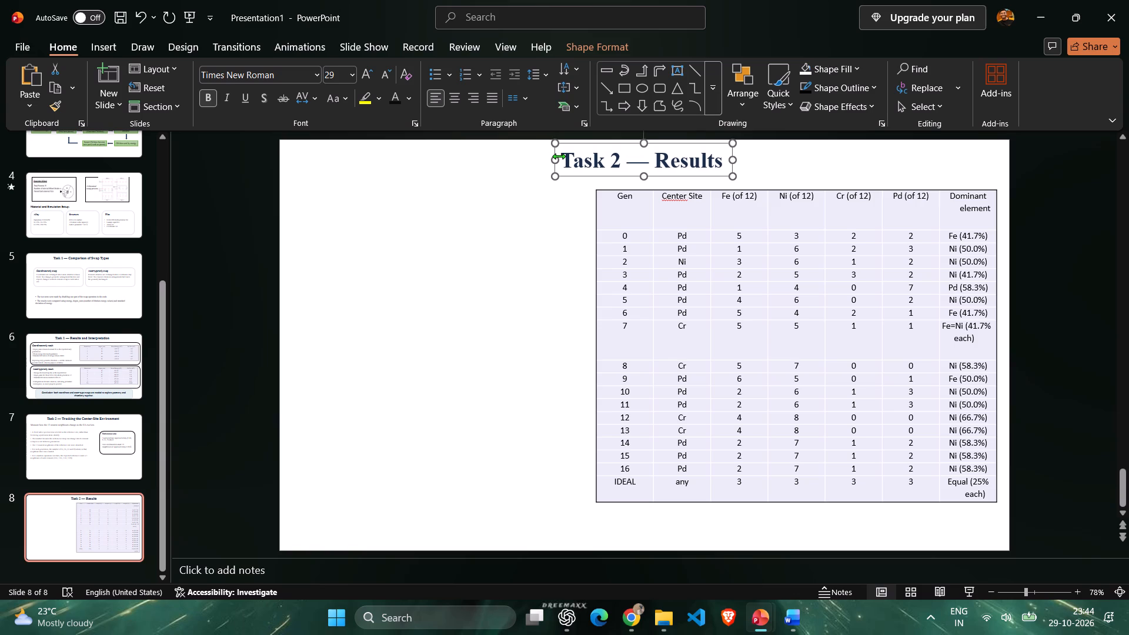
Nudge the "Task 2 — Results" title slightly further down and to the left on slide 8.
key(Left)
key(Down)
key(Down)
key(Left)
key(Left)
key(Left)
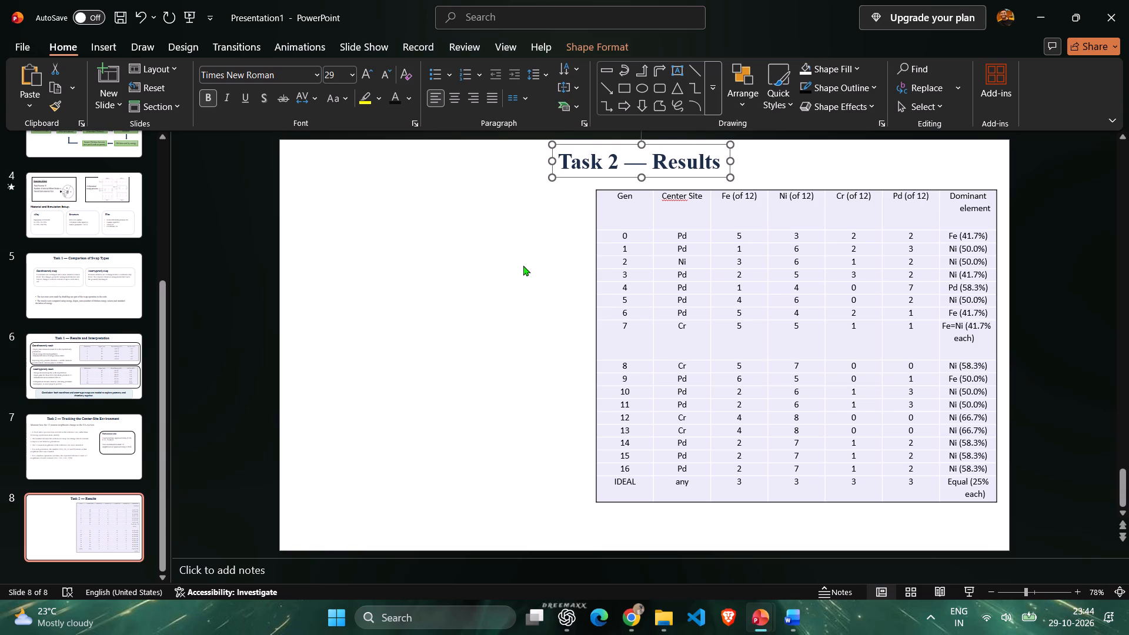
click(523, 271)
Compare the descriptive presentation's Task 2 results slide with section 9.4, Detailed Interpretation of Results, in the Word internship report.
key(alt+Tab)
click(223, 366)
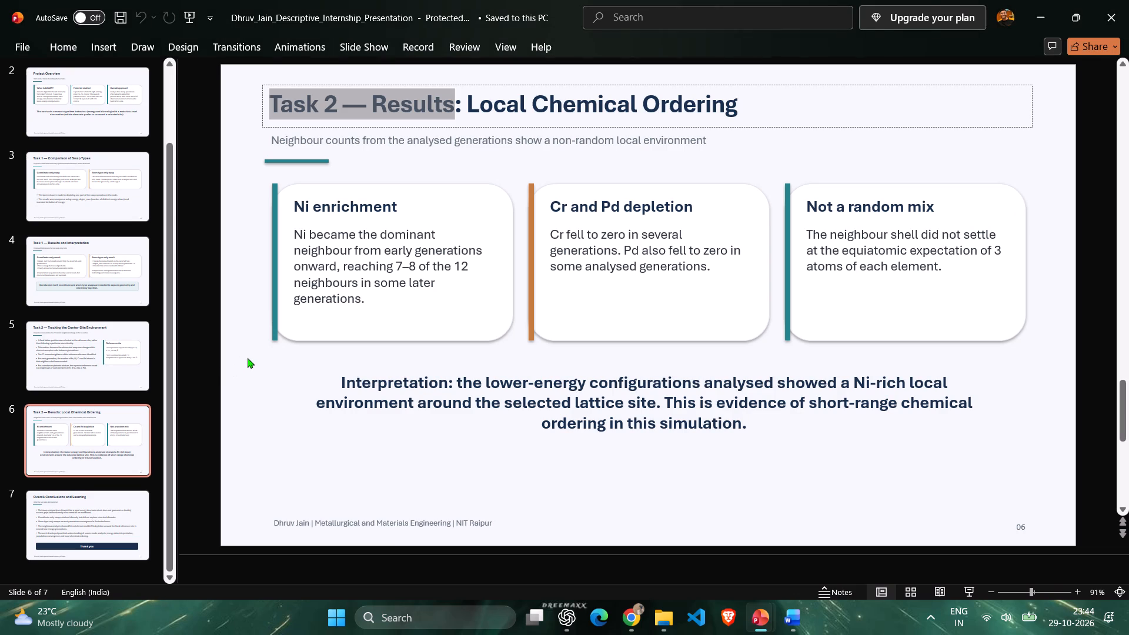
key(alt+Tab)
key(alt+Tab)
key(alt+Tab)
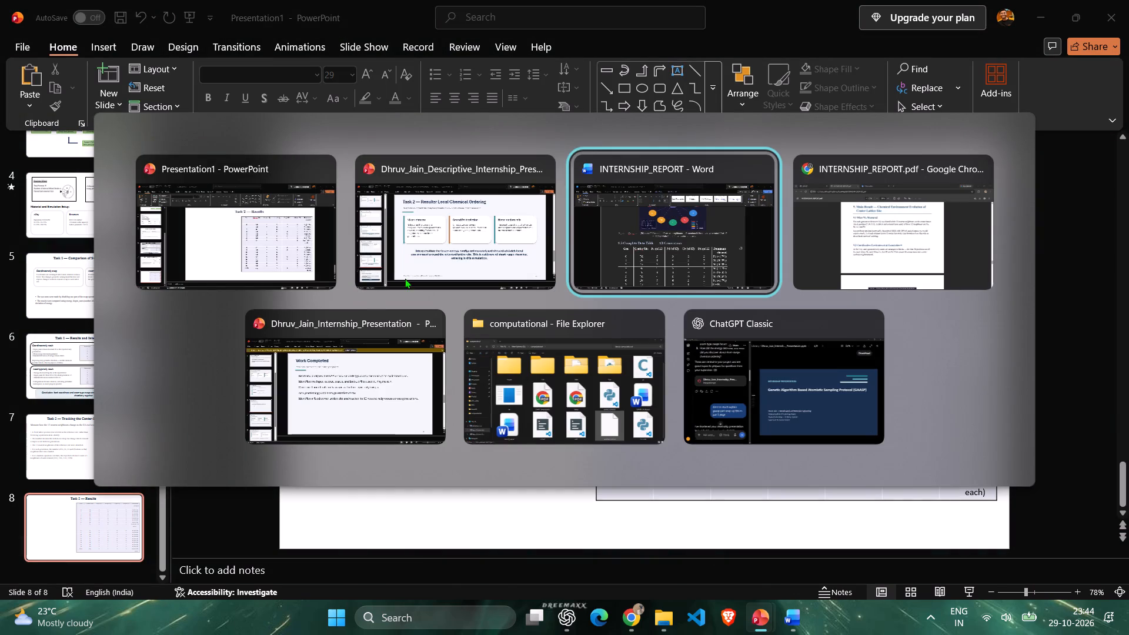
alt+click(617, 252)
scroll(475, 365, down, 10)
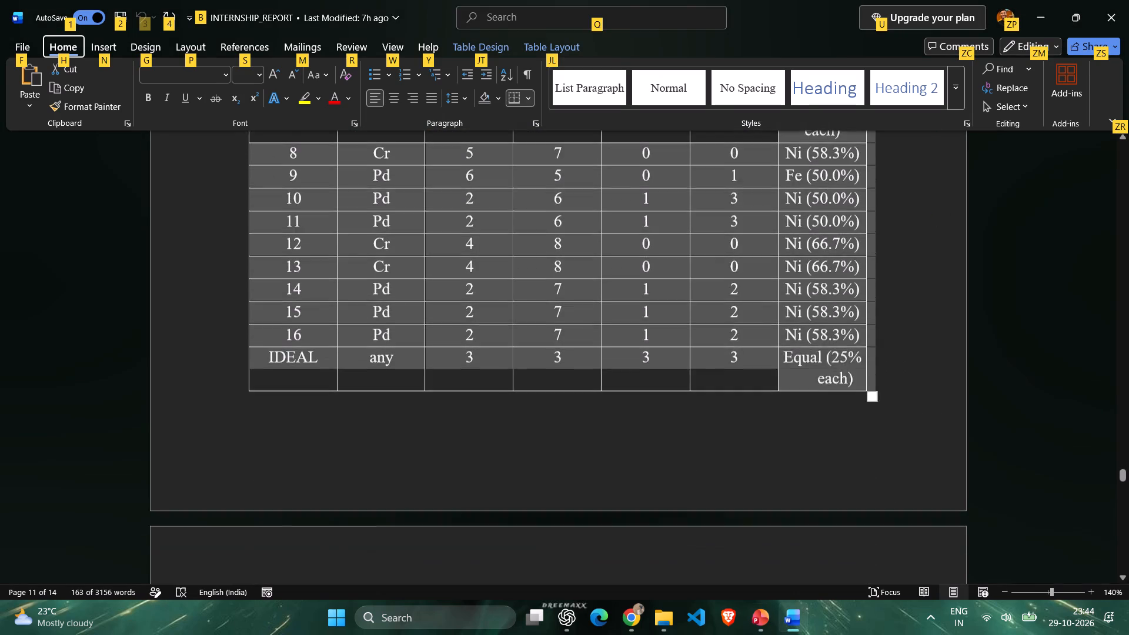
scroll(469, 380, down, 7)
click(176, 280)
click(199, 349)
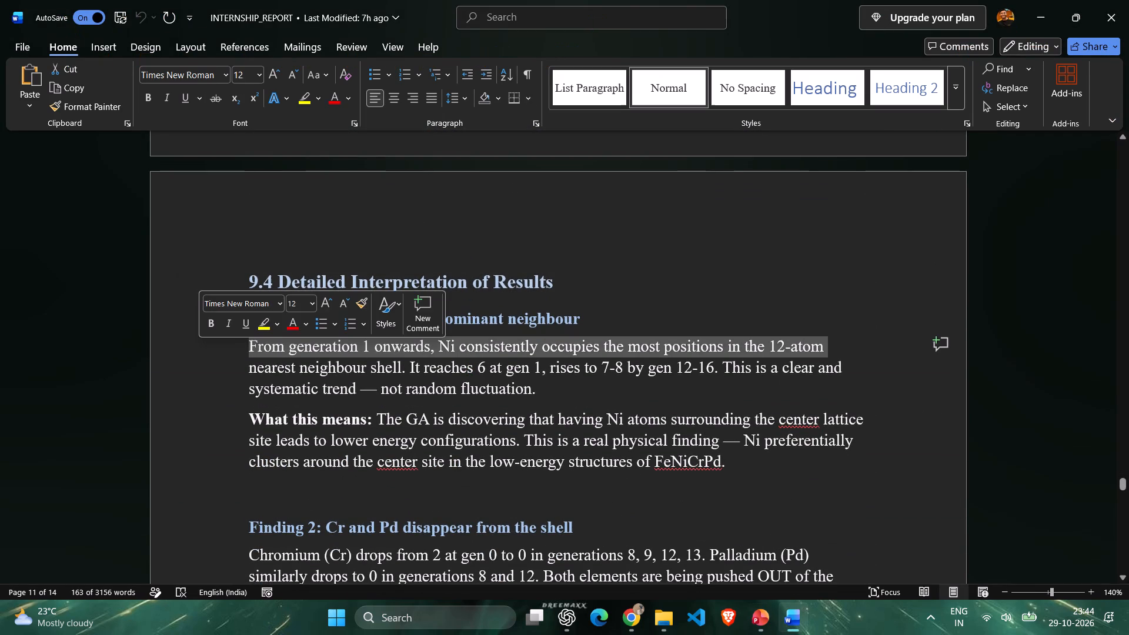
click(786, 239)
scroll(877, 286, down, 1)
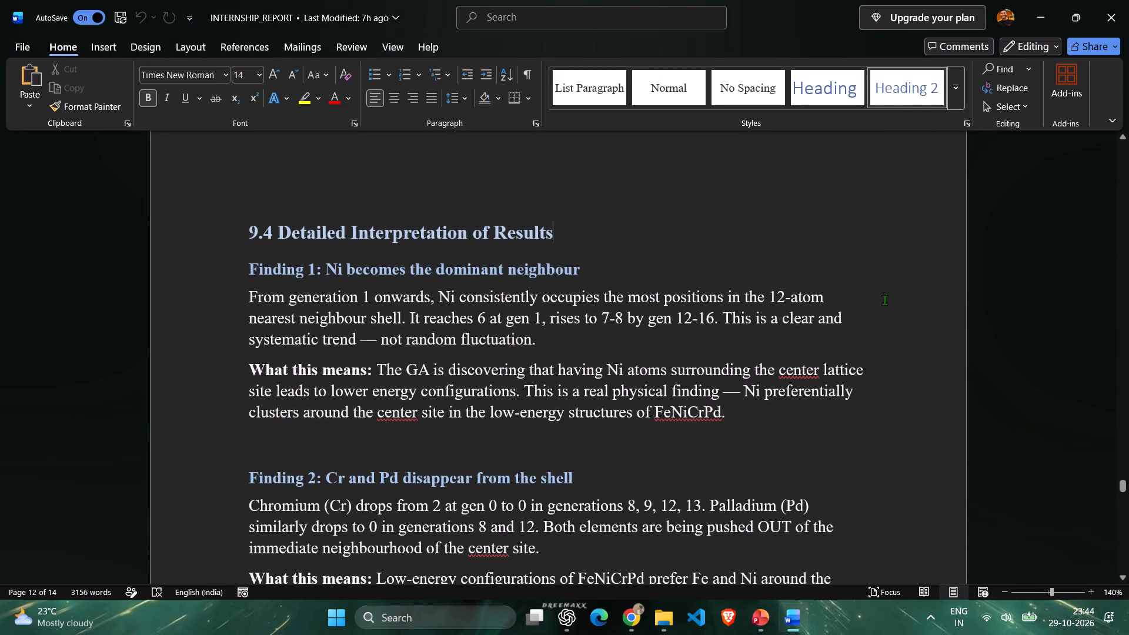
scroll(920, 314, down, 1)
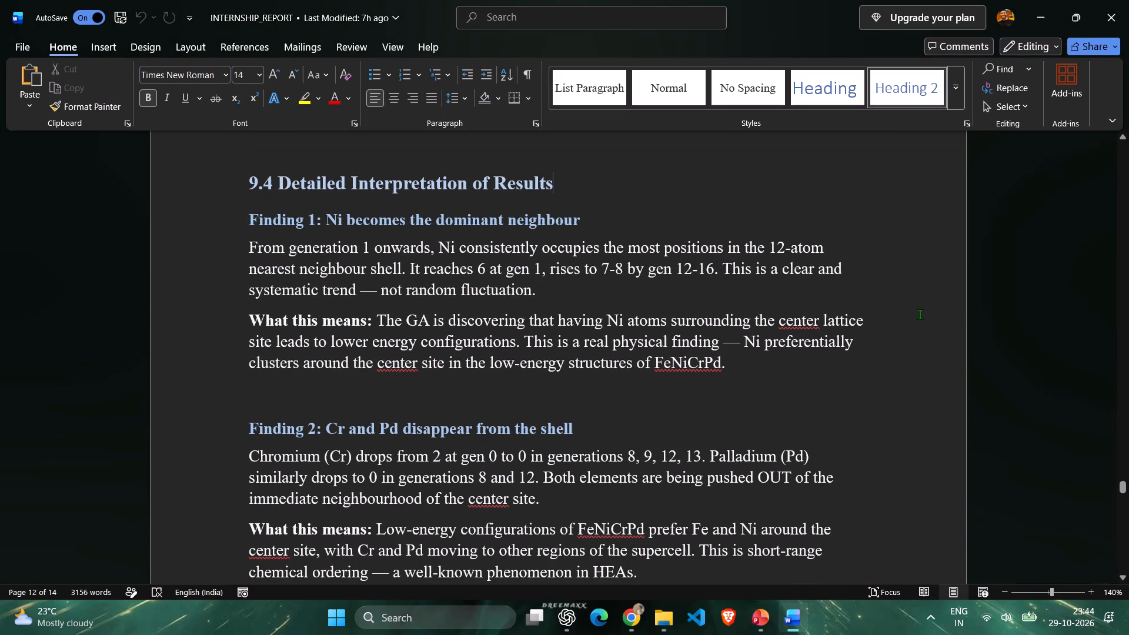
scroll(920, 315, down, 1)
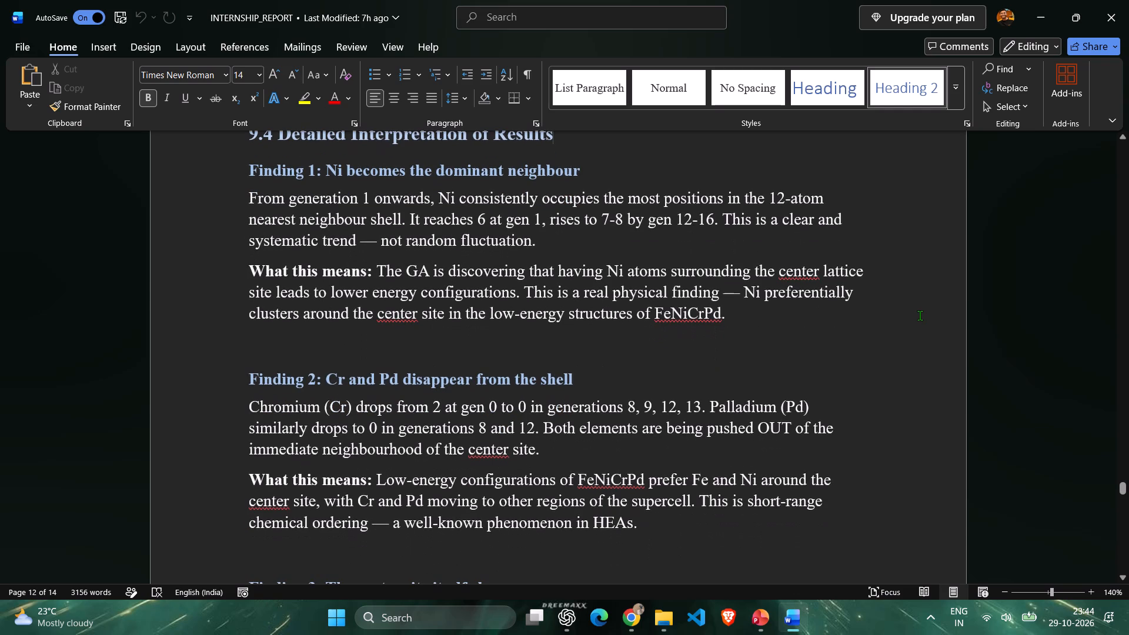
scroll(912, 340, up, 1)
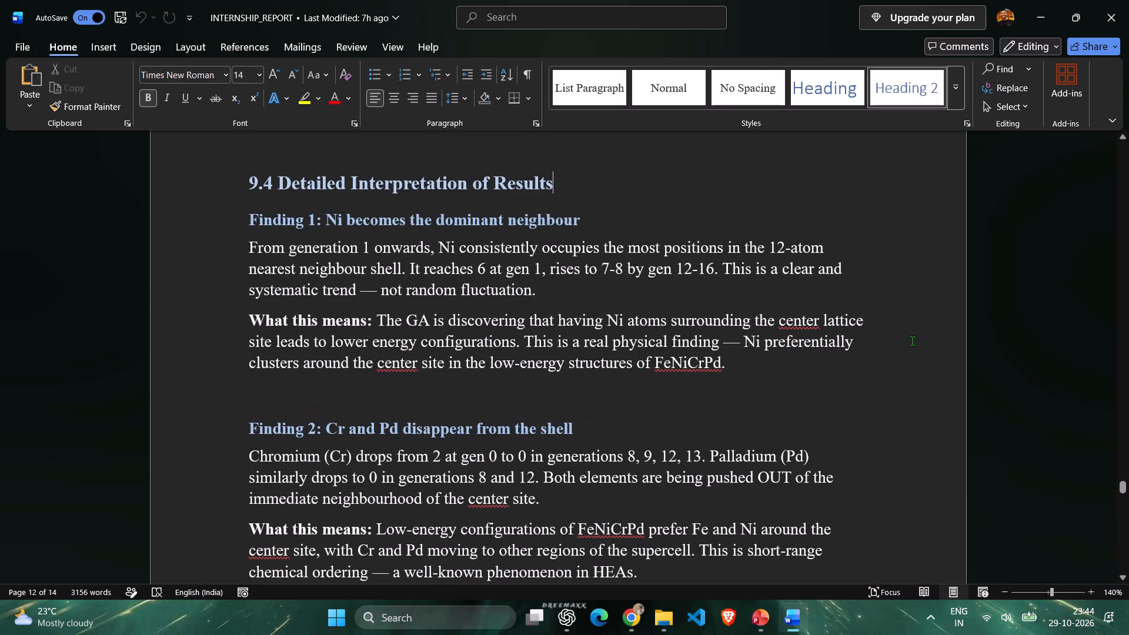
Copy the "Ni enrichment", "Cr and Pd depletion" and "Not a random mix" cards from the descriptive presentation's slide 6 into slide 8 of Presentation1.
key(alt+Tab)
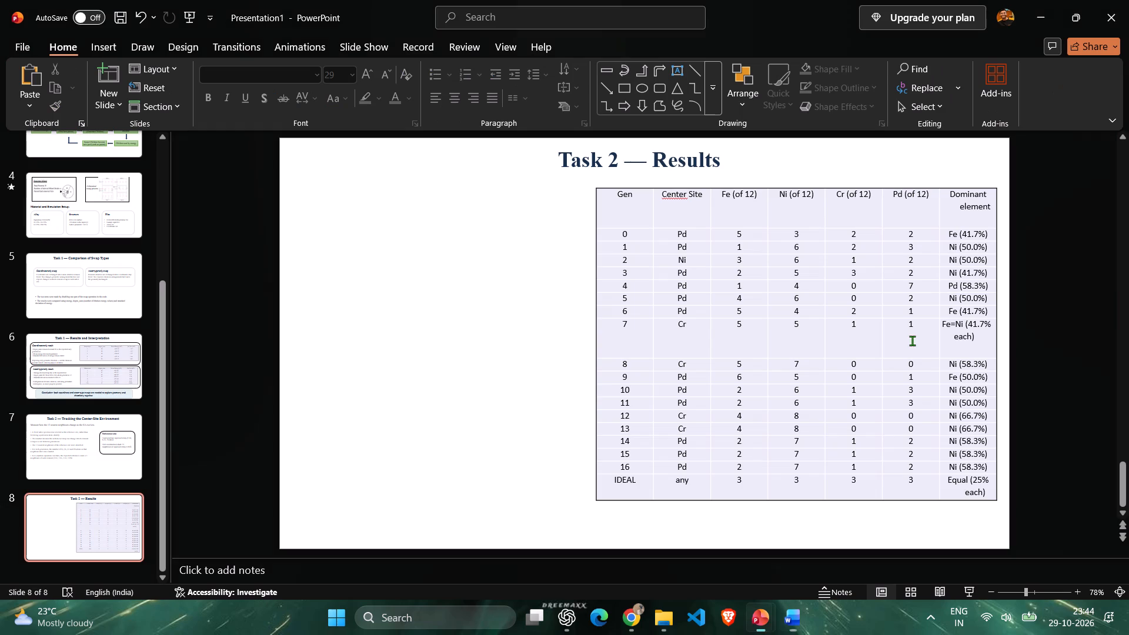
key(alt+Tab)
alt+click(644, 236)
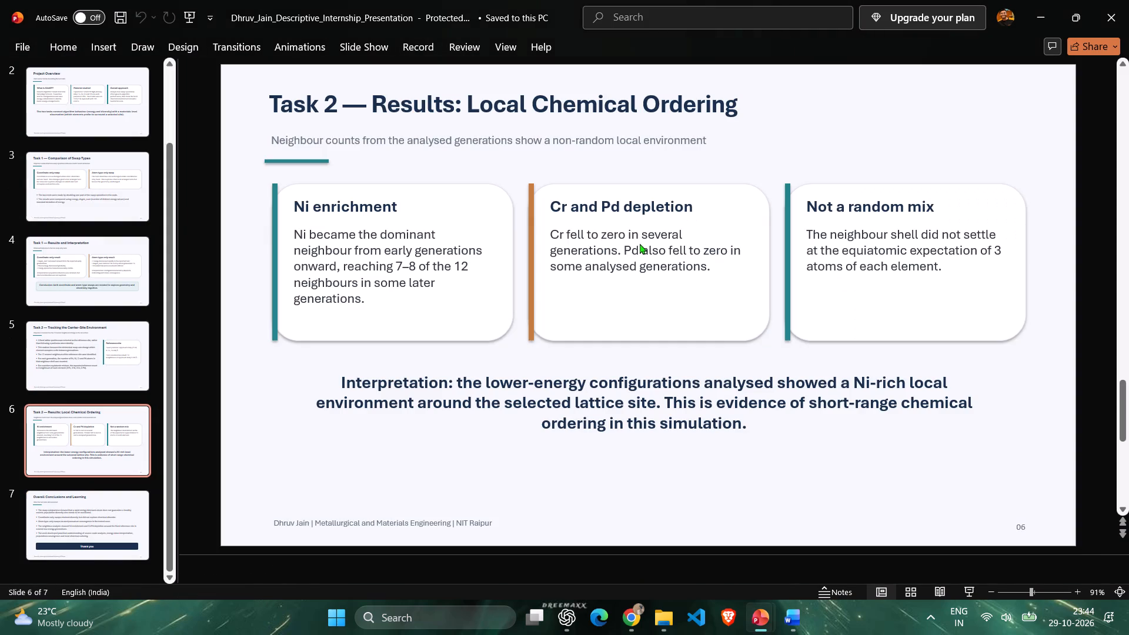
click(245, 387)
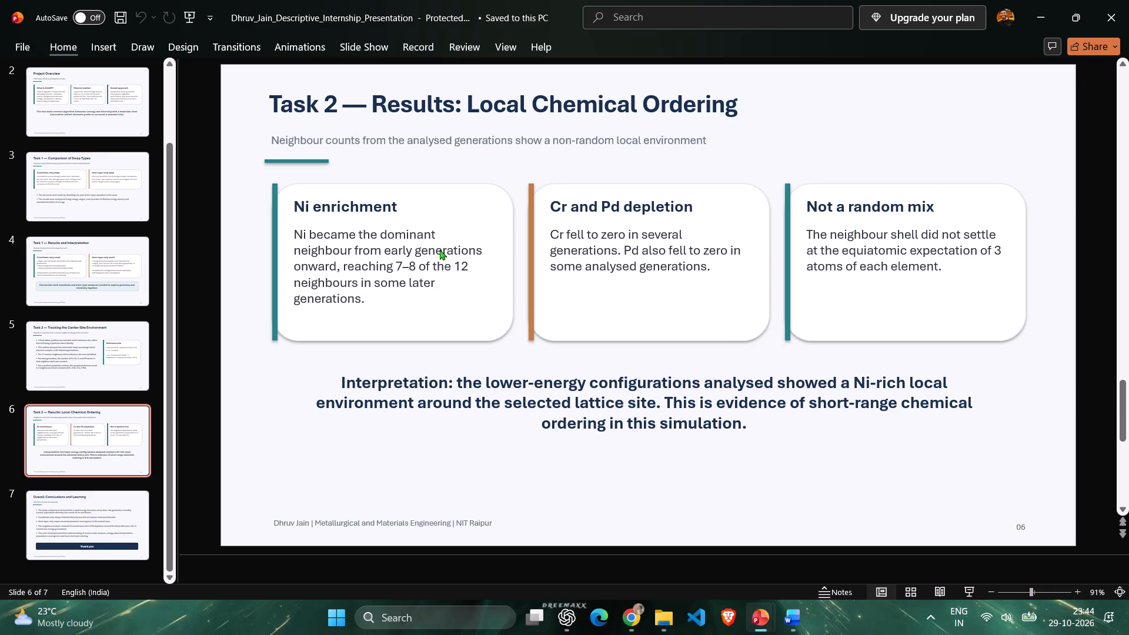
drag(251, 163, 934, 344)
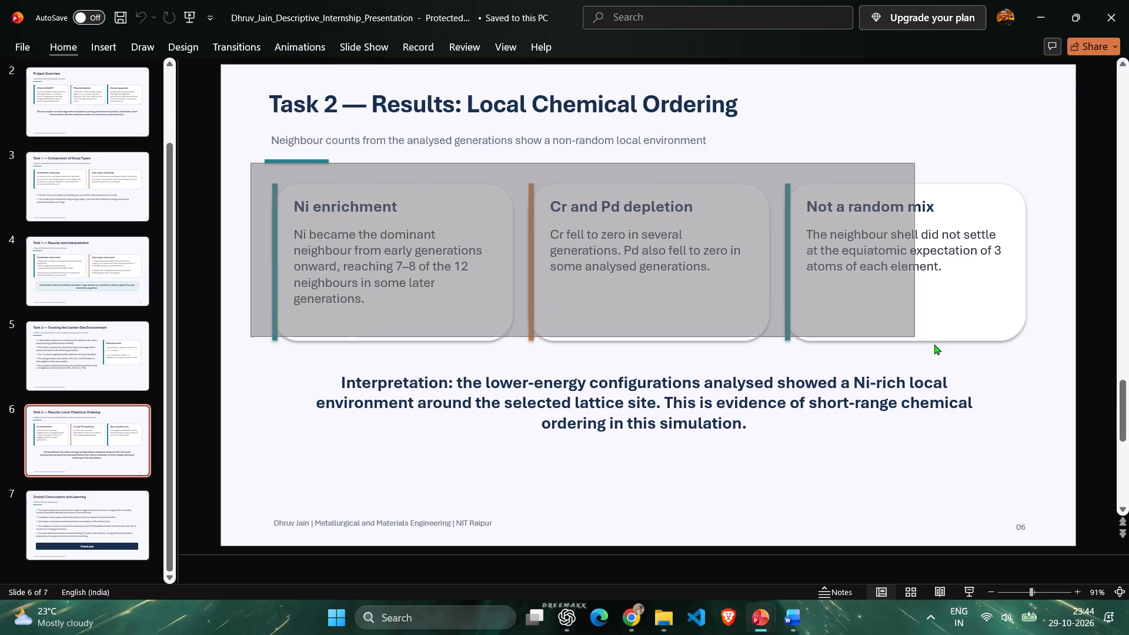
drag(934, 344, 1057, 370)
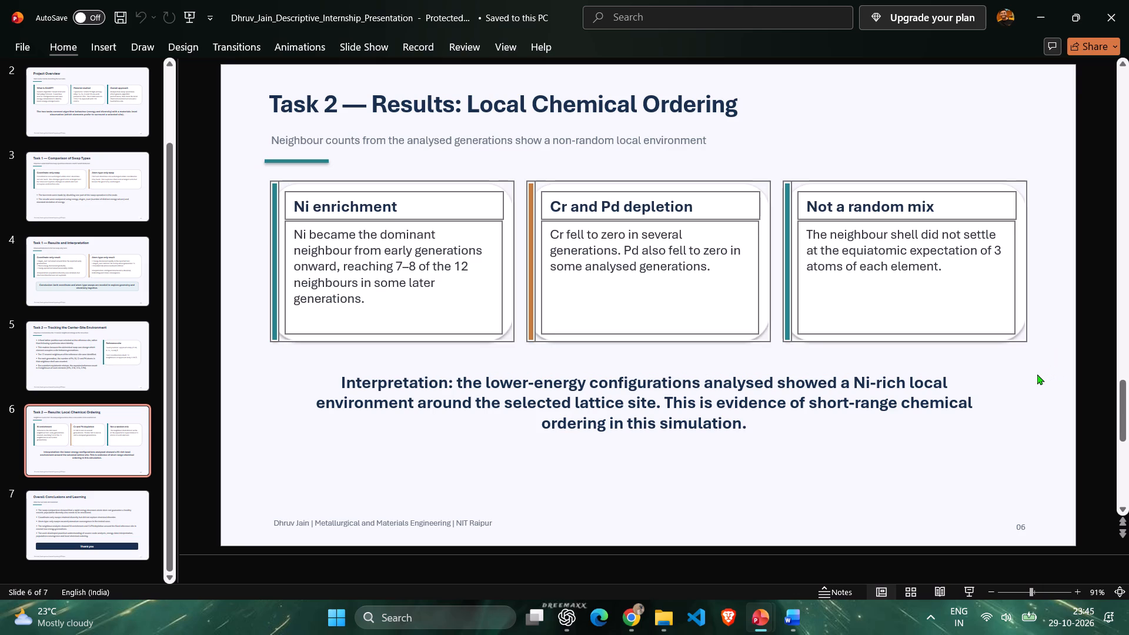
key(ctrl+c)
key(alt+Tab)
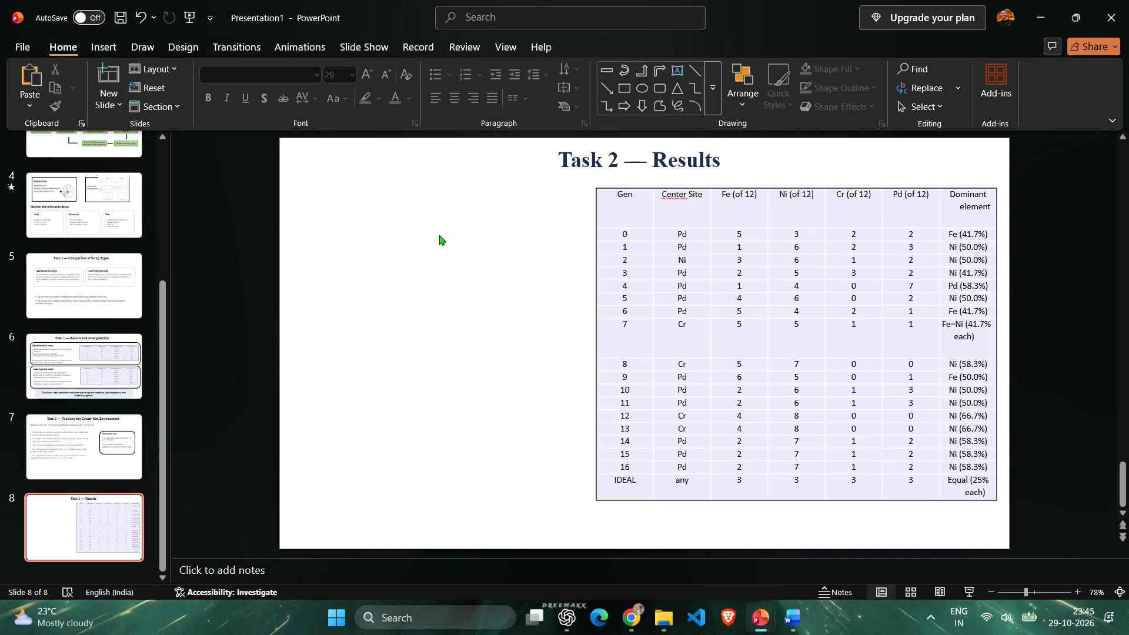
key(ctrl+v)
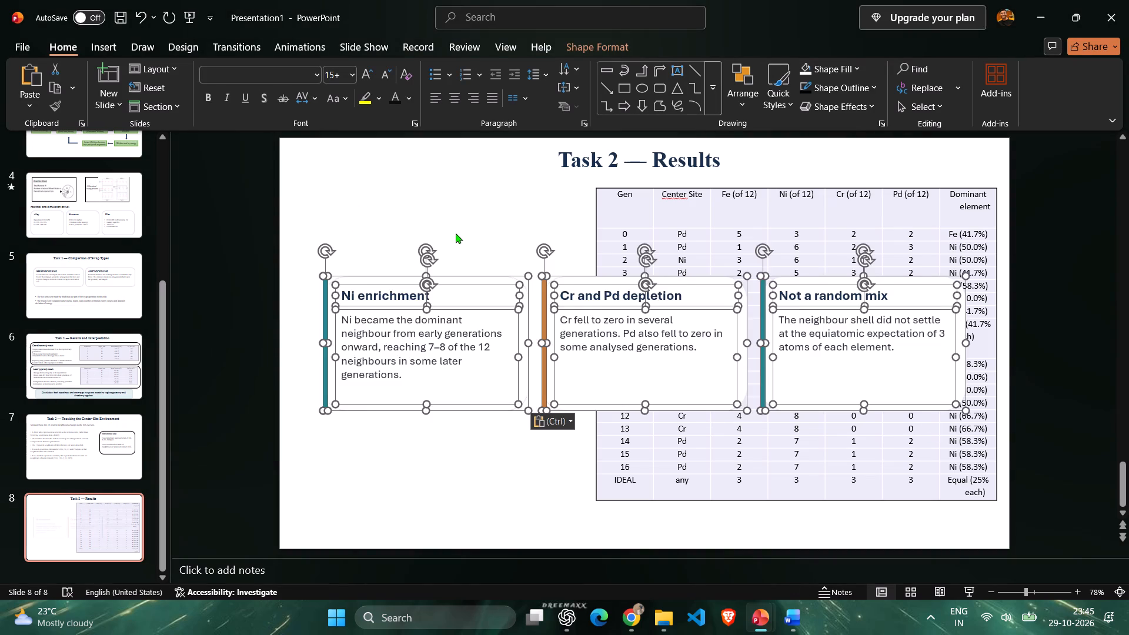
Switch to the Word internship report and review Findings 1 to 4 in section 9.4 and the section 10 work summary.
key(alt+Tab)
key(alt+Tab)
alt+click(682, 249)
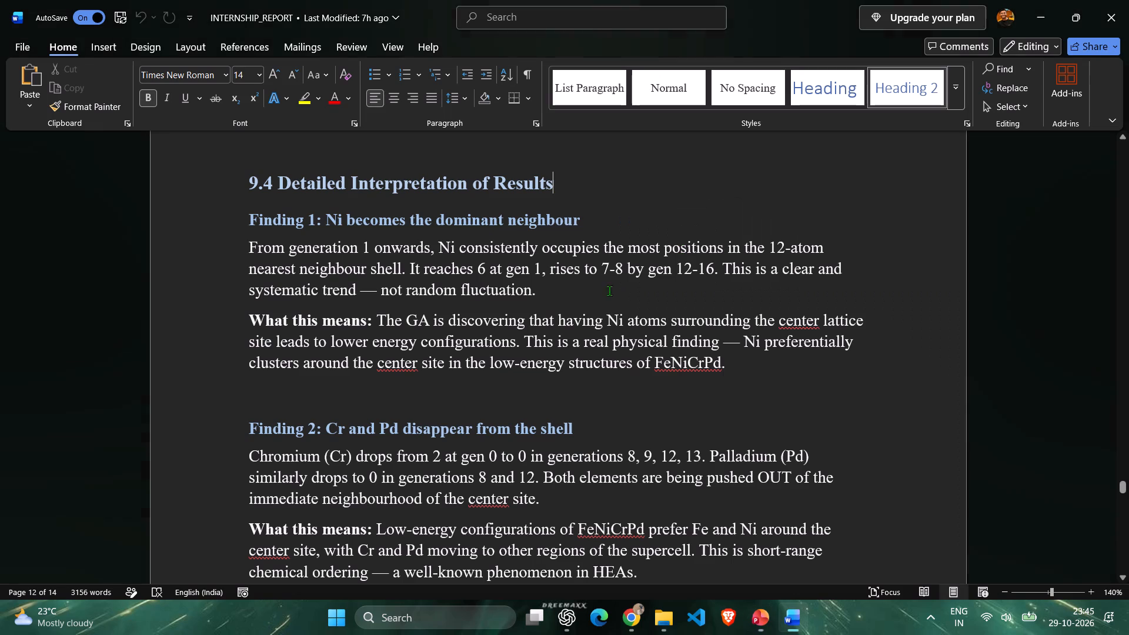
click(189, 293)
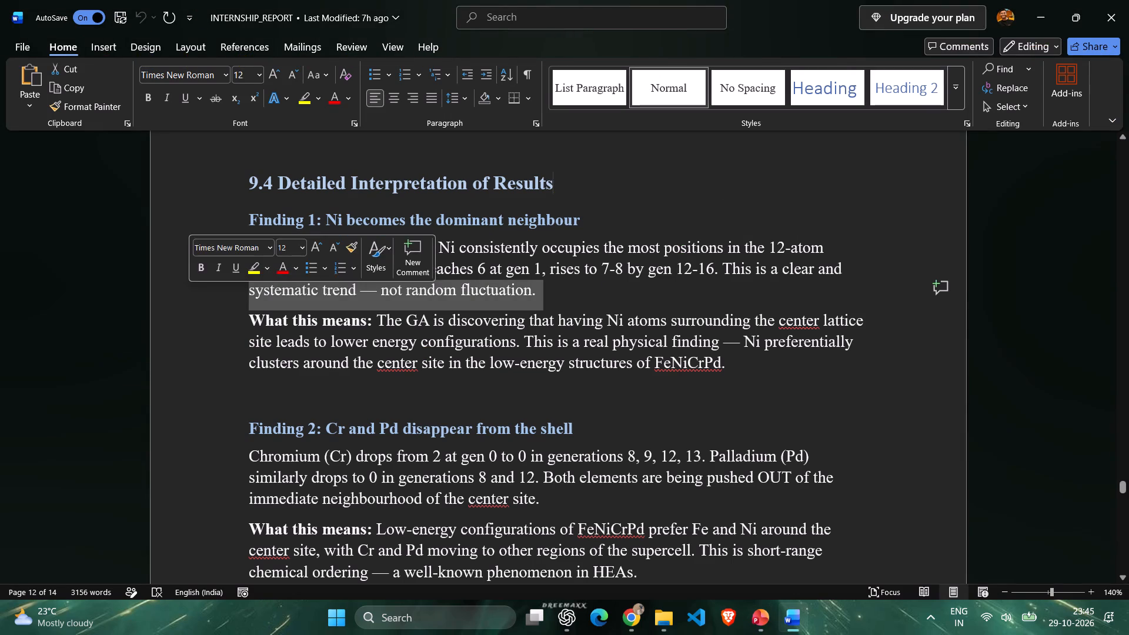
click(179, 334)
click(165, 416)
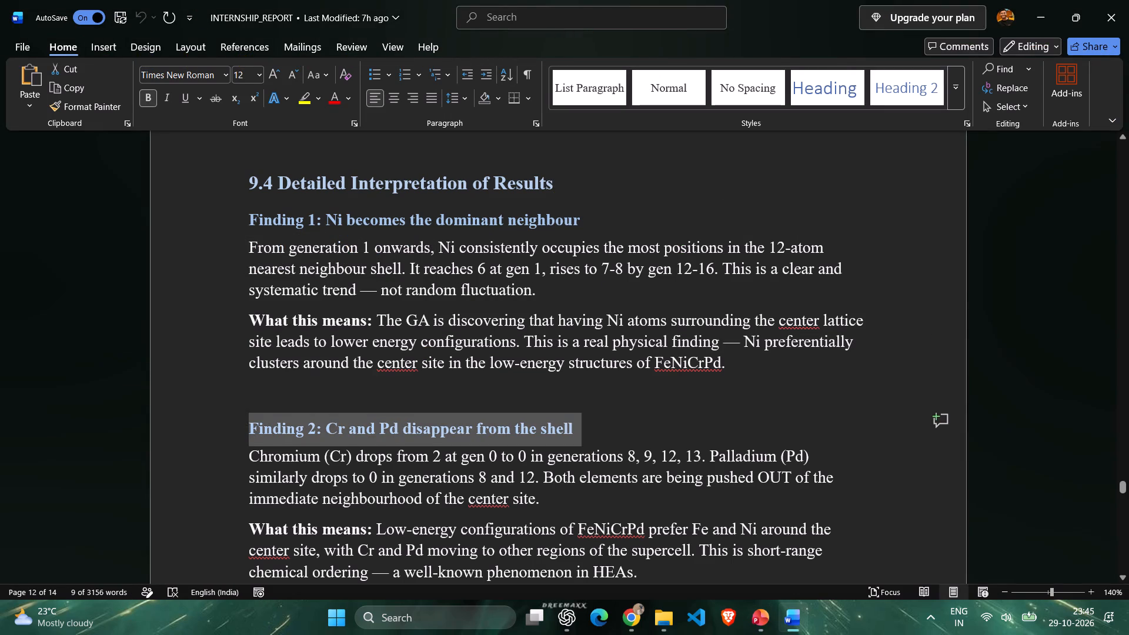
click(181, 228)
click(174, 286)
click(189, 359)
click(84, 407)
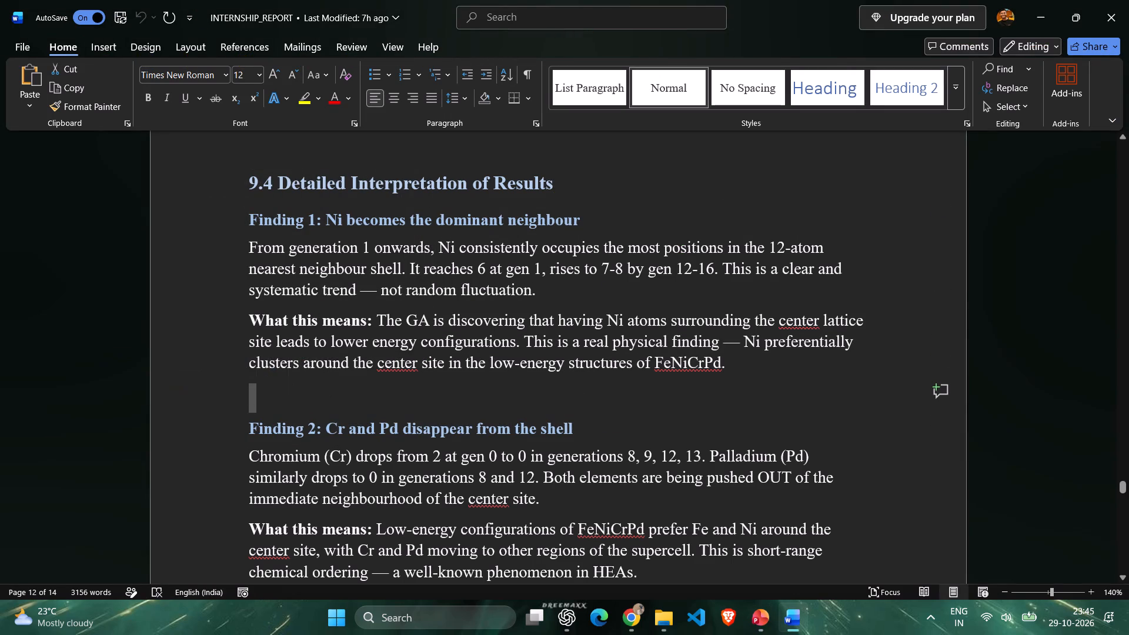
scroll(211, 492, down, 1)
scroll(270, 425, down, 1)
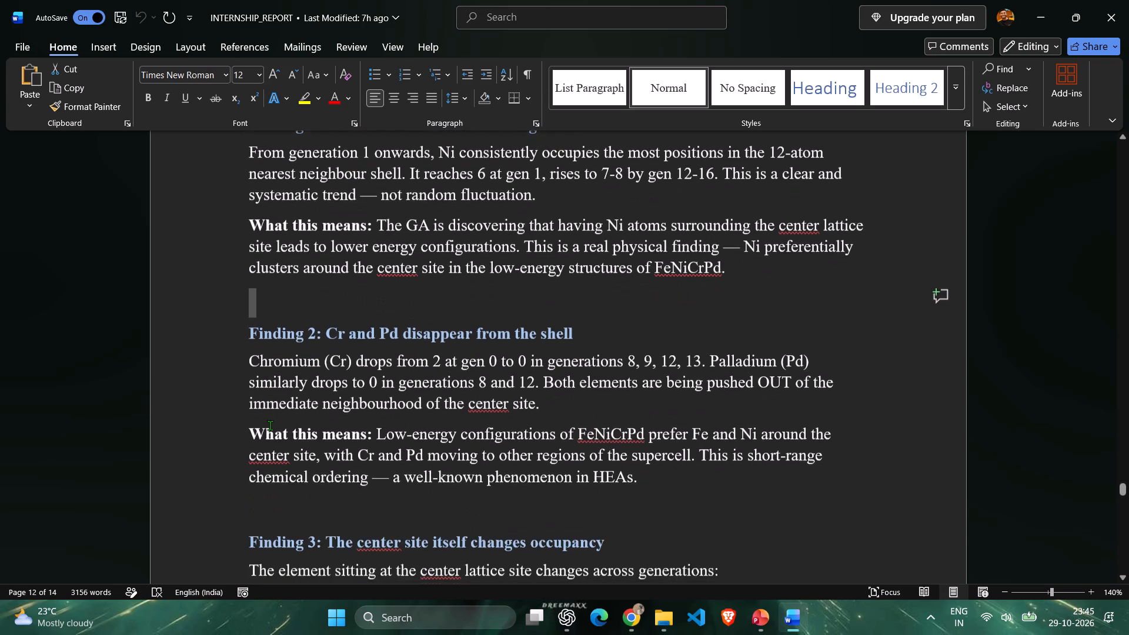
scroll(285, 423, down, 1)
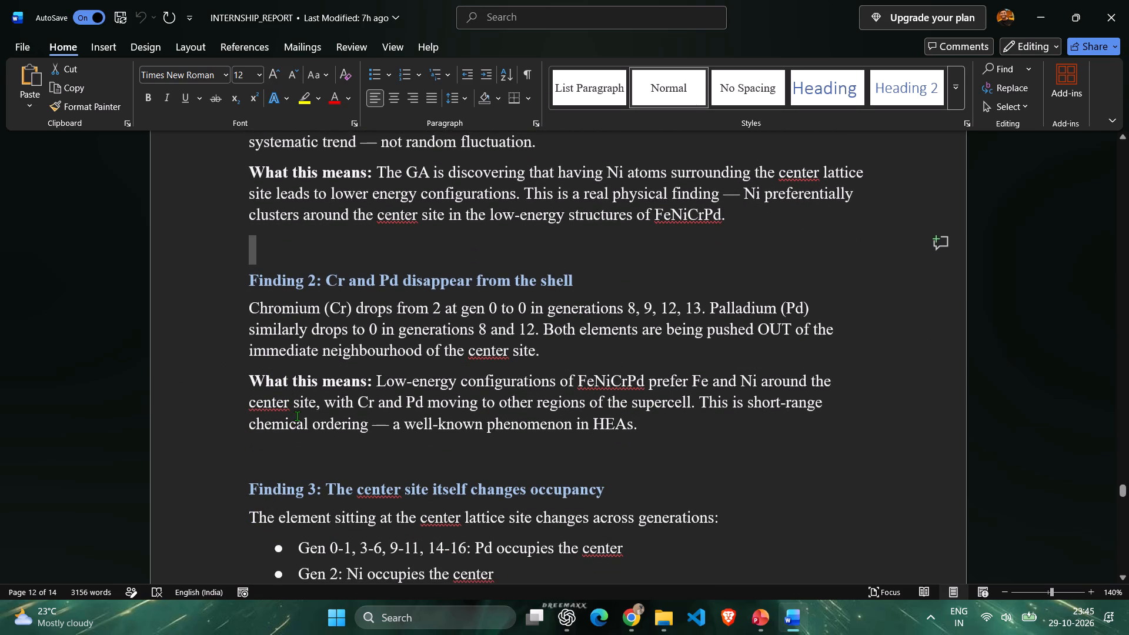
scroll(297, 416, down, 5)
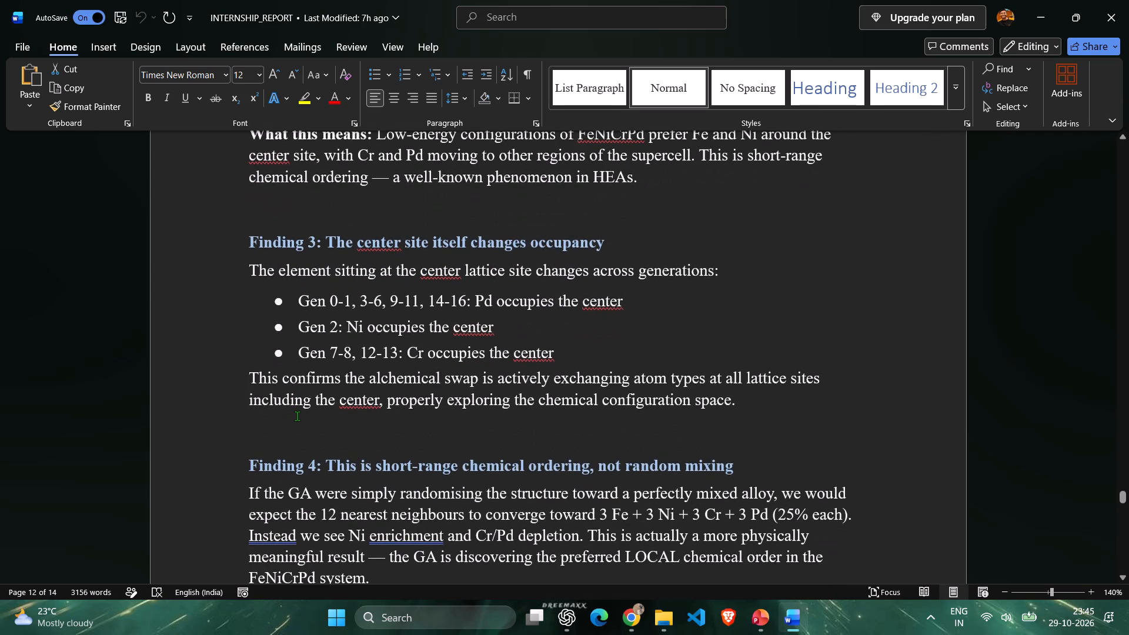
scroll(297, 416, down, 1)
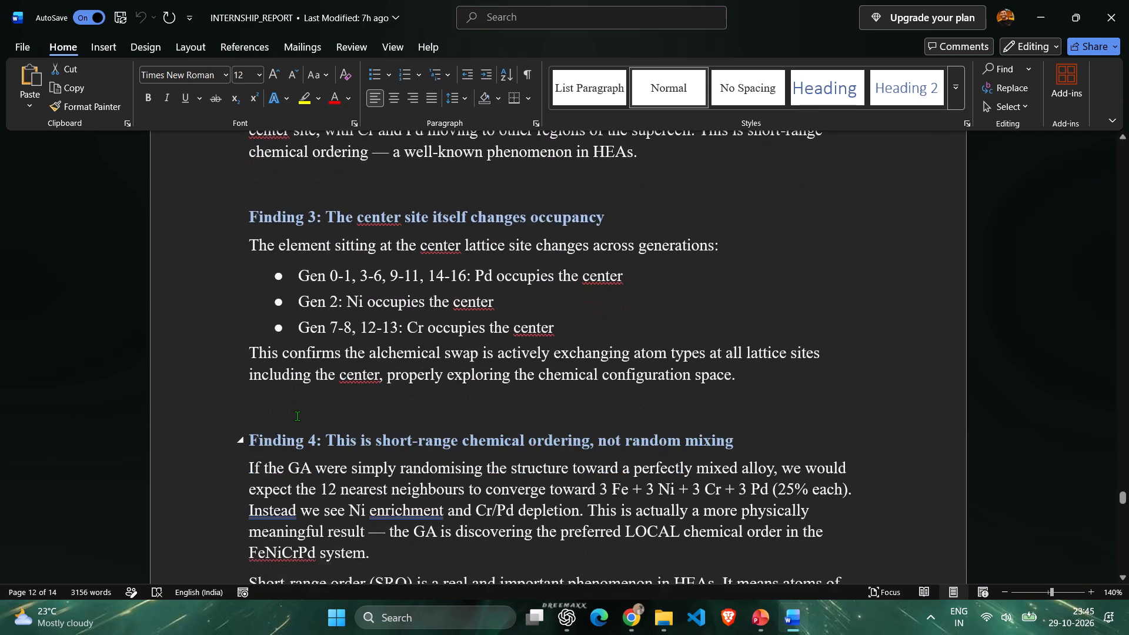
scroll(297, 416, down, 3)
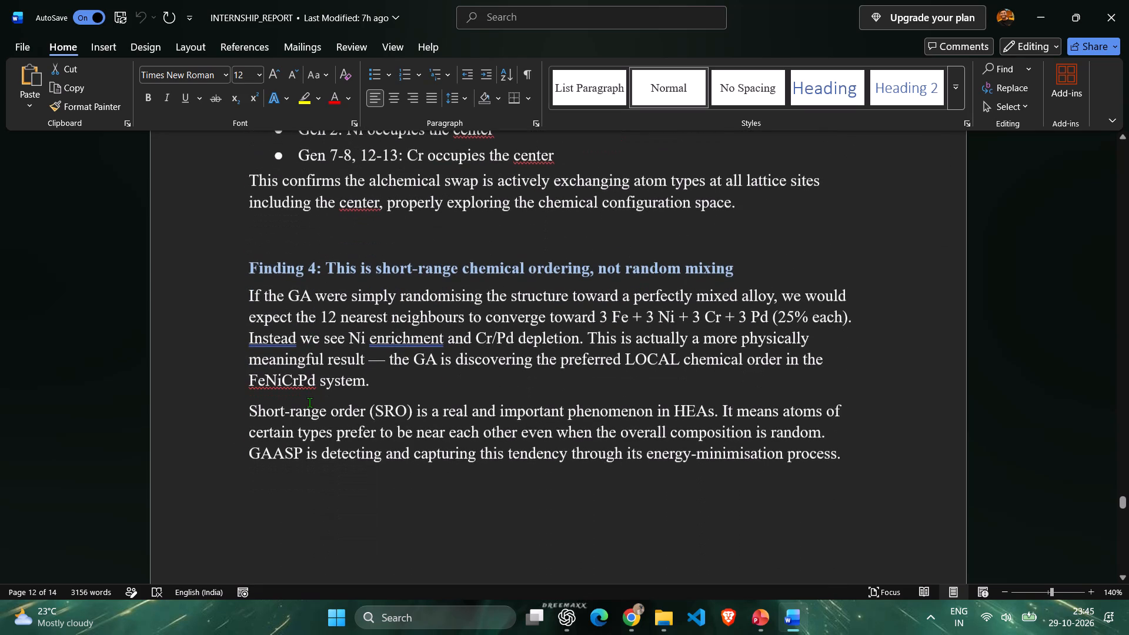
scroll(309, 402, down, 11)
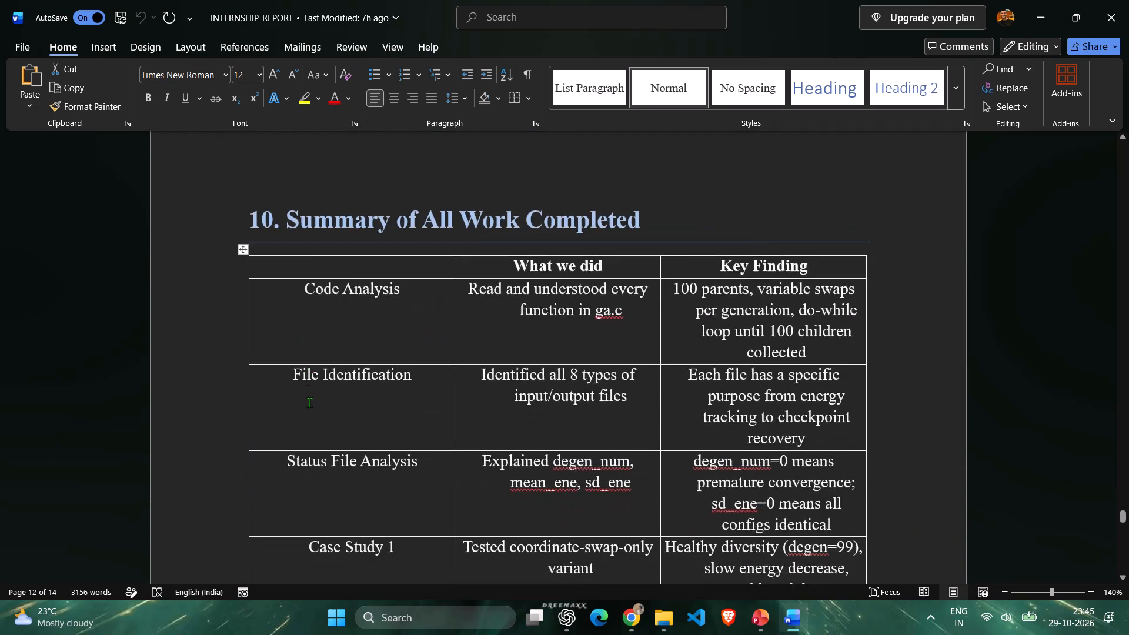
scroll(309, 402, down, 18)
scroll(323, 412, down, 4)
scroll(323, 412, up, 20)
scroll(323, 412, up, 14)
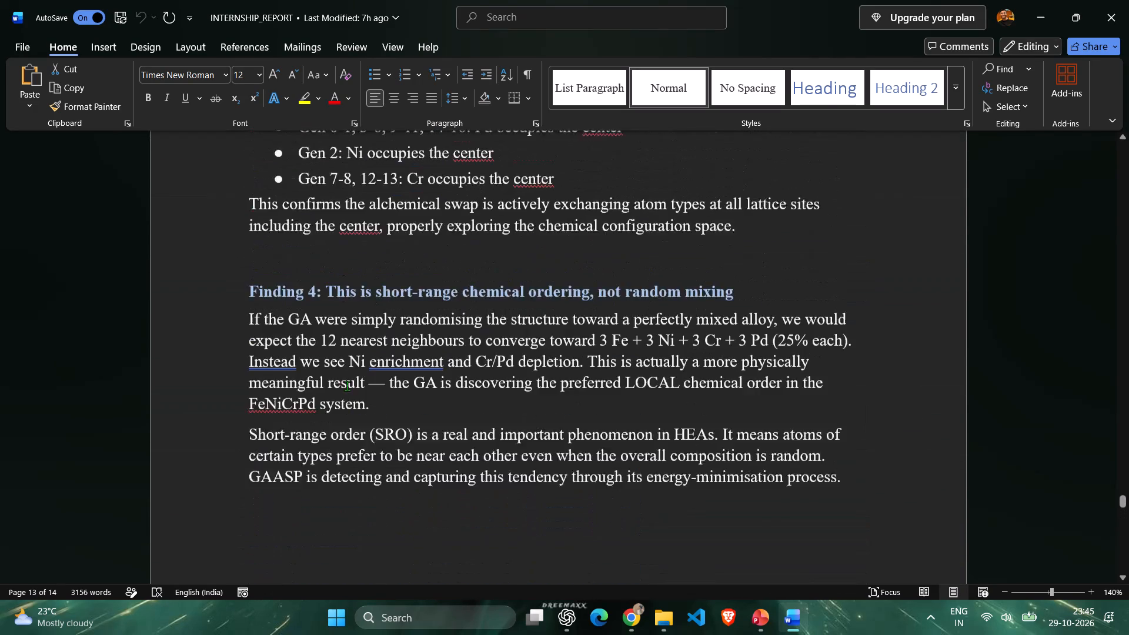
scroll(347, 386, up, 12)
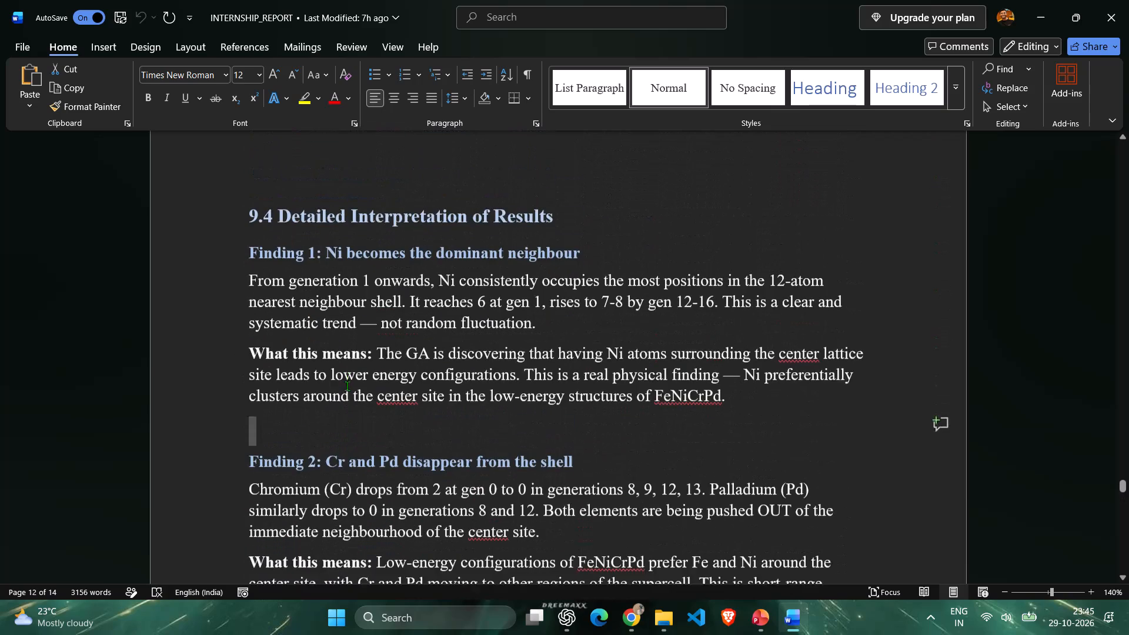
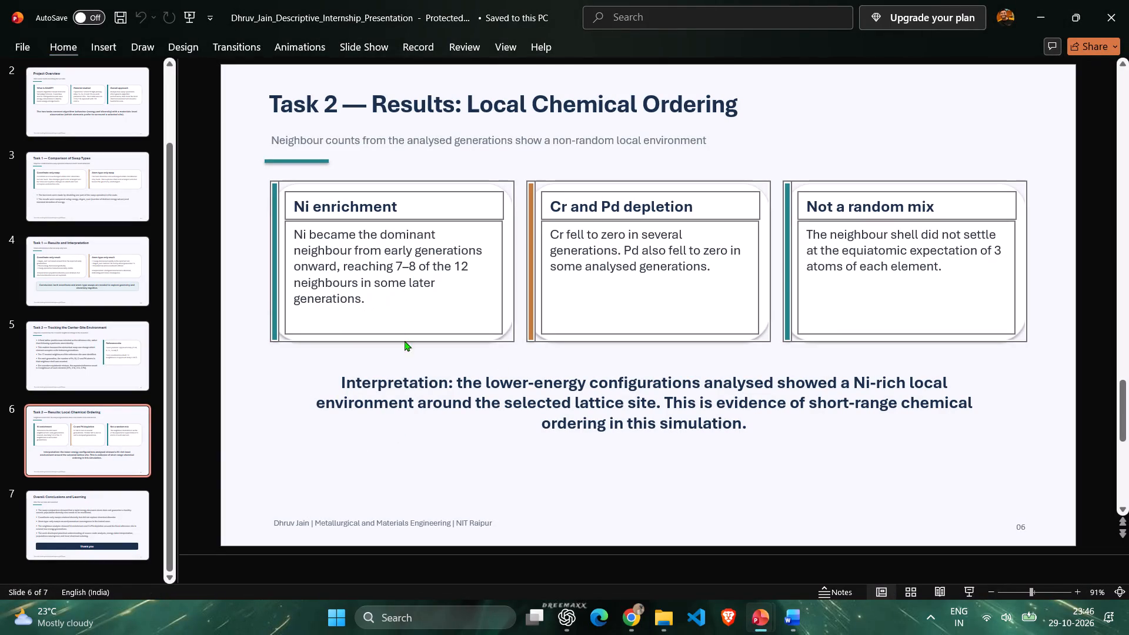
Switch to the Presentation1 deck at the Task 2 — Results slide and deselect the pasted cards.
key(alt+Tab)
key(alt+Tab)
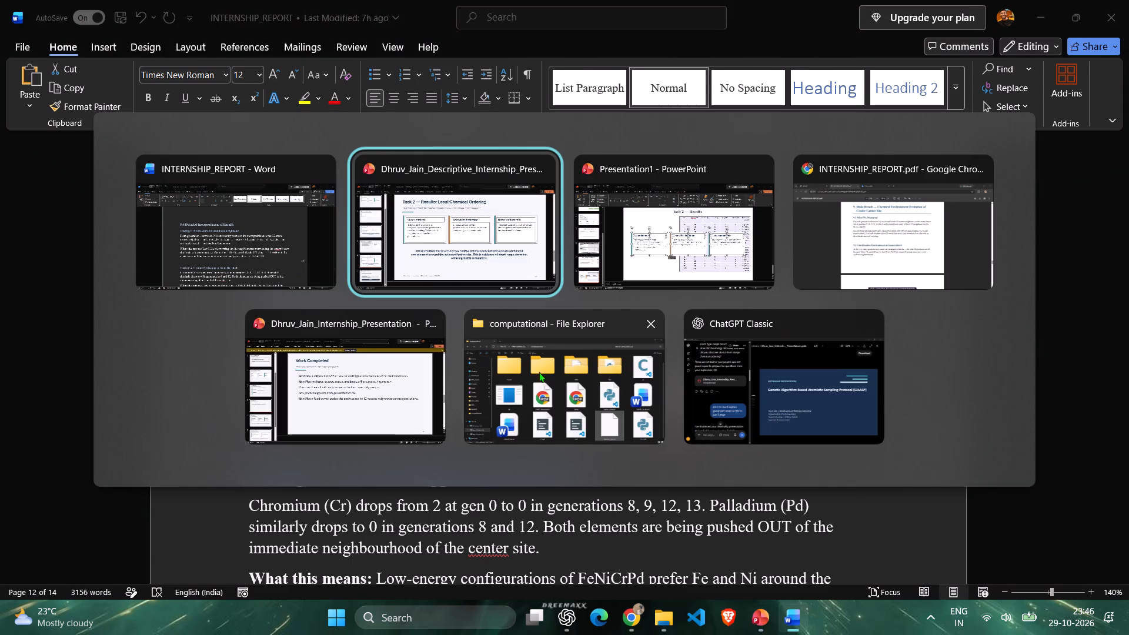
alt+click(264, 203)
key(alt+Tab)
alt+click(623, 222)
click(462, 476)
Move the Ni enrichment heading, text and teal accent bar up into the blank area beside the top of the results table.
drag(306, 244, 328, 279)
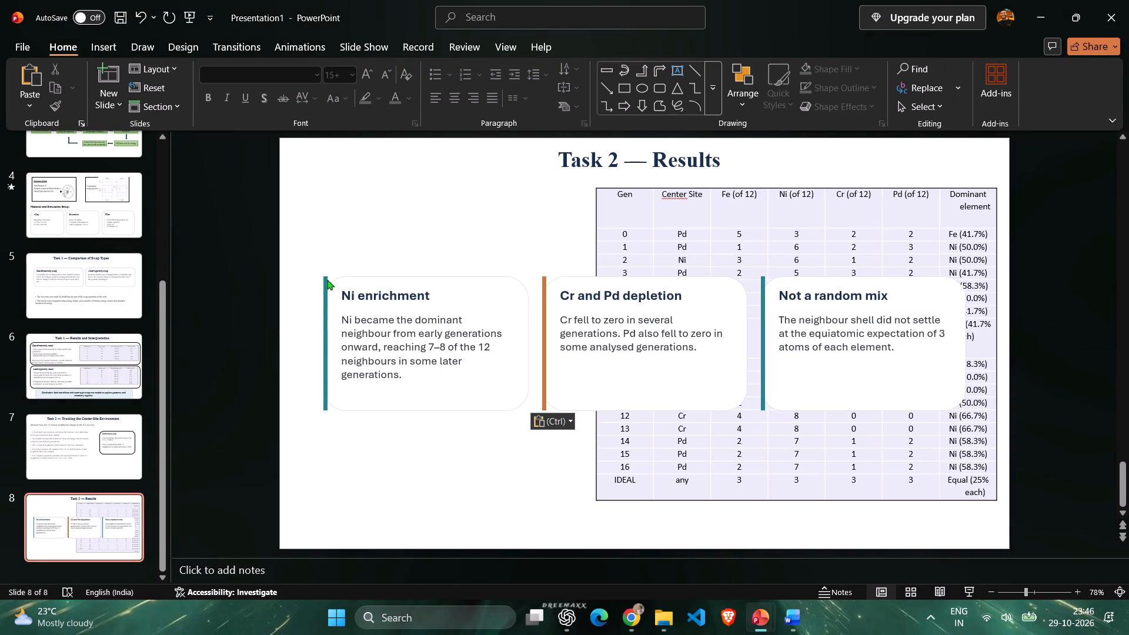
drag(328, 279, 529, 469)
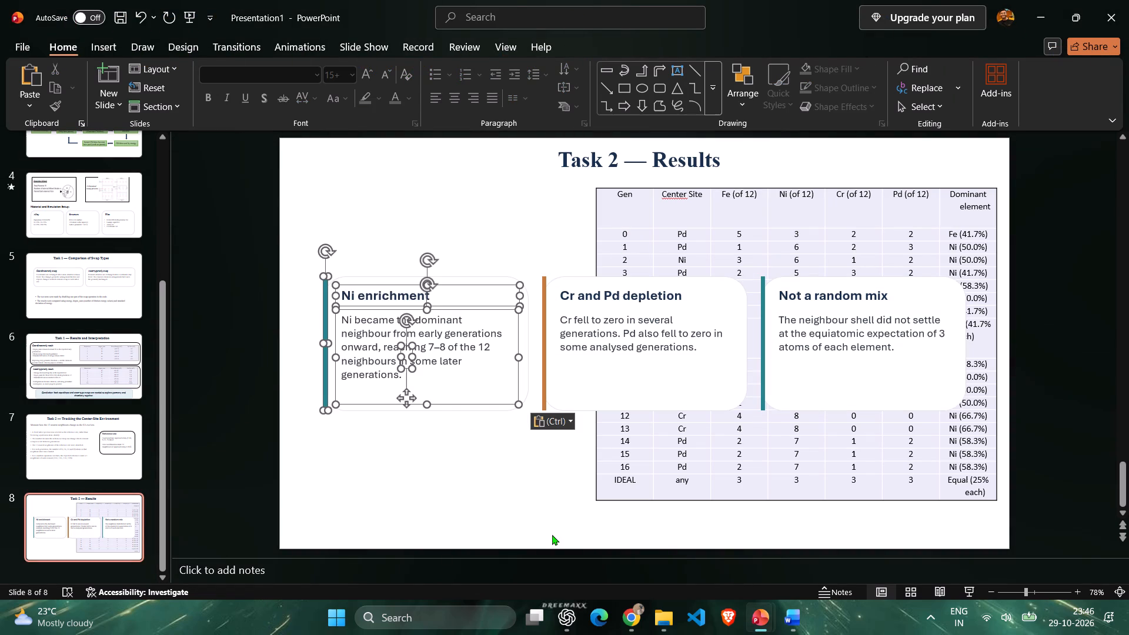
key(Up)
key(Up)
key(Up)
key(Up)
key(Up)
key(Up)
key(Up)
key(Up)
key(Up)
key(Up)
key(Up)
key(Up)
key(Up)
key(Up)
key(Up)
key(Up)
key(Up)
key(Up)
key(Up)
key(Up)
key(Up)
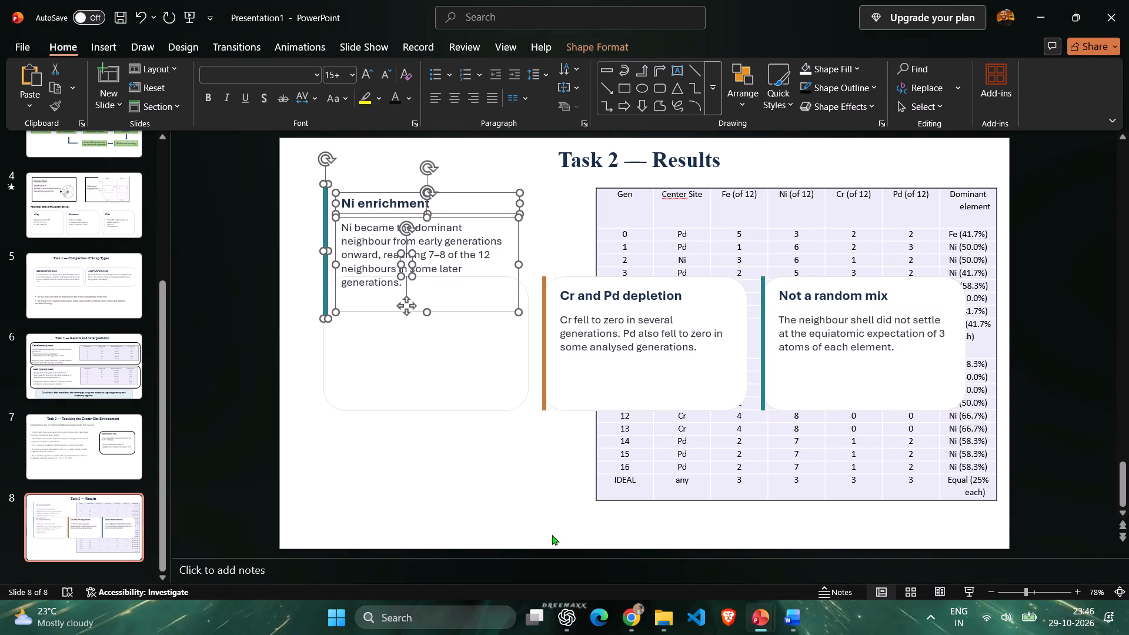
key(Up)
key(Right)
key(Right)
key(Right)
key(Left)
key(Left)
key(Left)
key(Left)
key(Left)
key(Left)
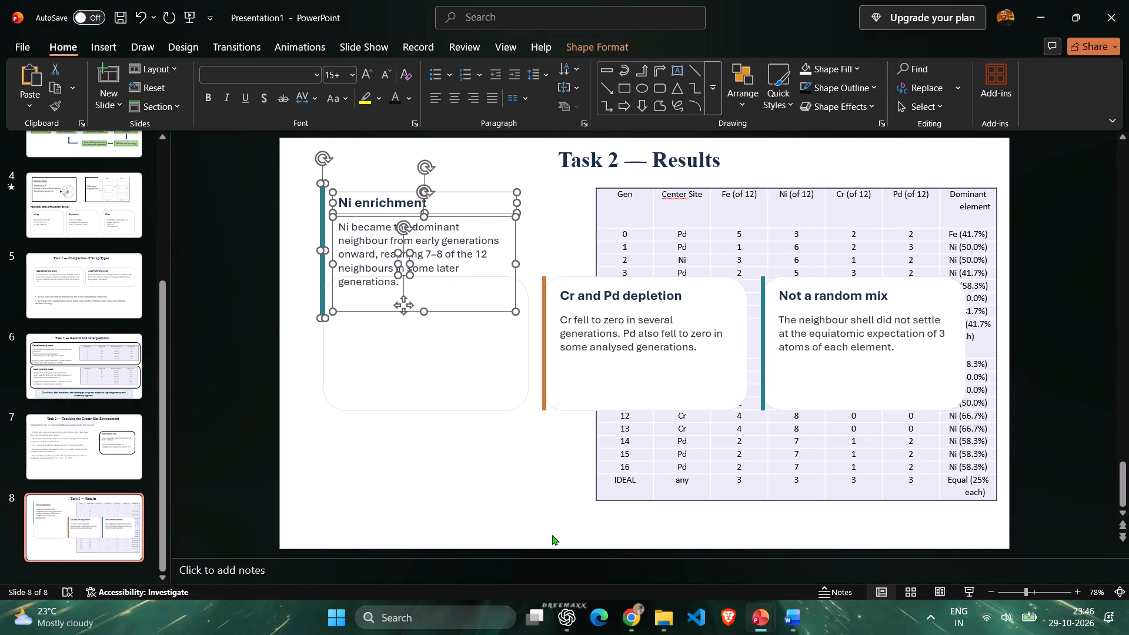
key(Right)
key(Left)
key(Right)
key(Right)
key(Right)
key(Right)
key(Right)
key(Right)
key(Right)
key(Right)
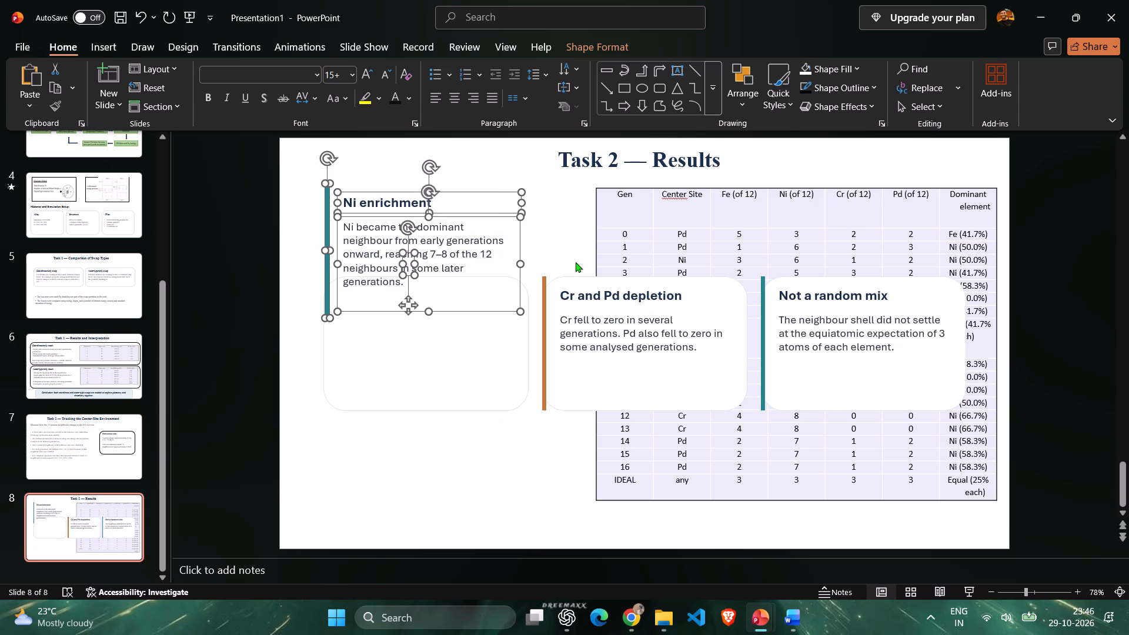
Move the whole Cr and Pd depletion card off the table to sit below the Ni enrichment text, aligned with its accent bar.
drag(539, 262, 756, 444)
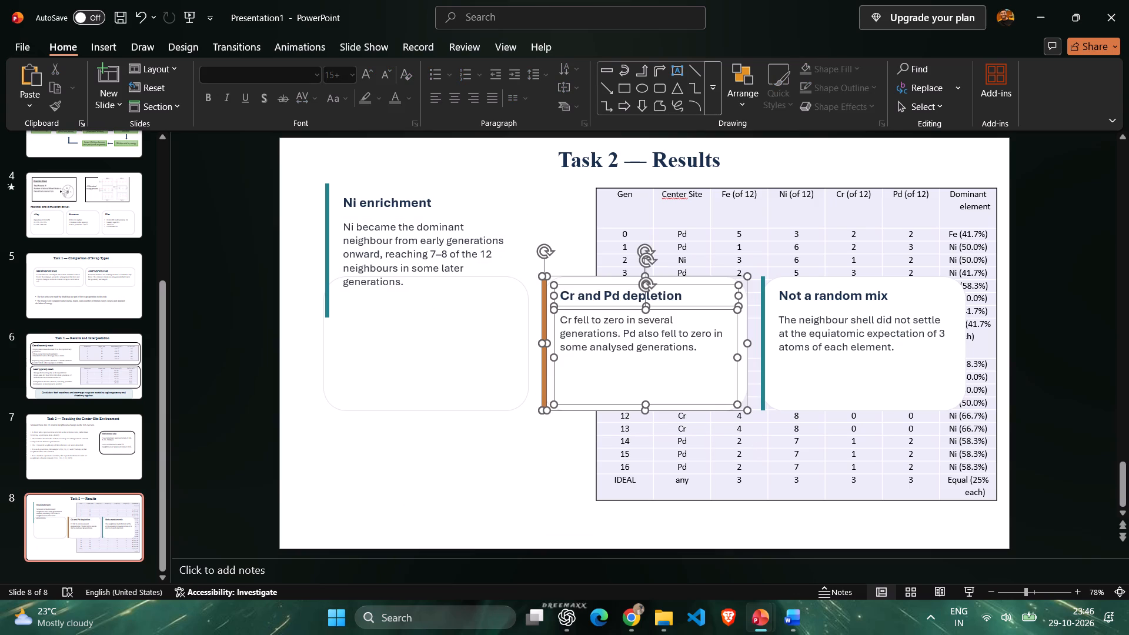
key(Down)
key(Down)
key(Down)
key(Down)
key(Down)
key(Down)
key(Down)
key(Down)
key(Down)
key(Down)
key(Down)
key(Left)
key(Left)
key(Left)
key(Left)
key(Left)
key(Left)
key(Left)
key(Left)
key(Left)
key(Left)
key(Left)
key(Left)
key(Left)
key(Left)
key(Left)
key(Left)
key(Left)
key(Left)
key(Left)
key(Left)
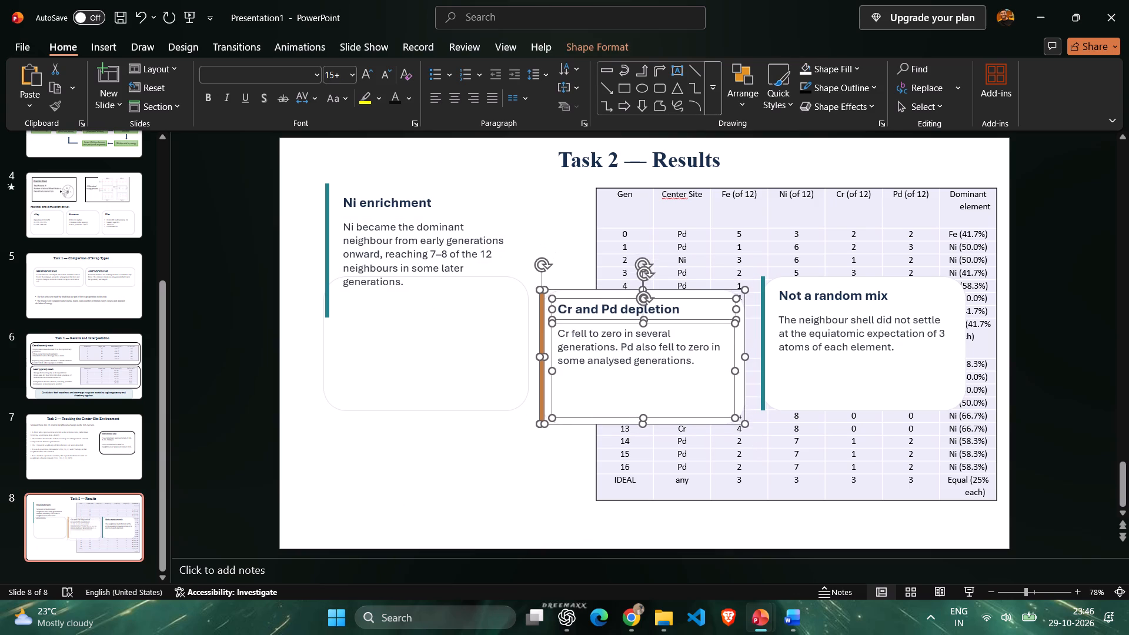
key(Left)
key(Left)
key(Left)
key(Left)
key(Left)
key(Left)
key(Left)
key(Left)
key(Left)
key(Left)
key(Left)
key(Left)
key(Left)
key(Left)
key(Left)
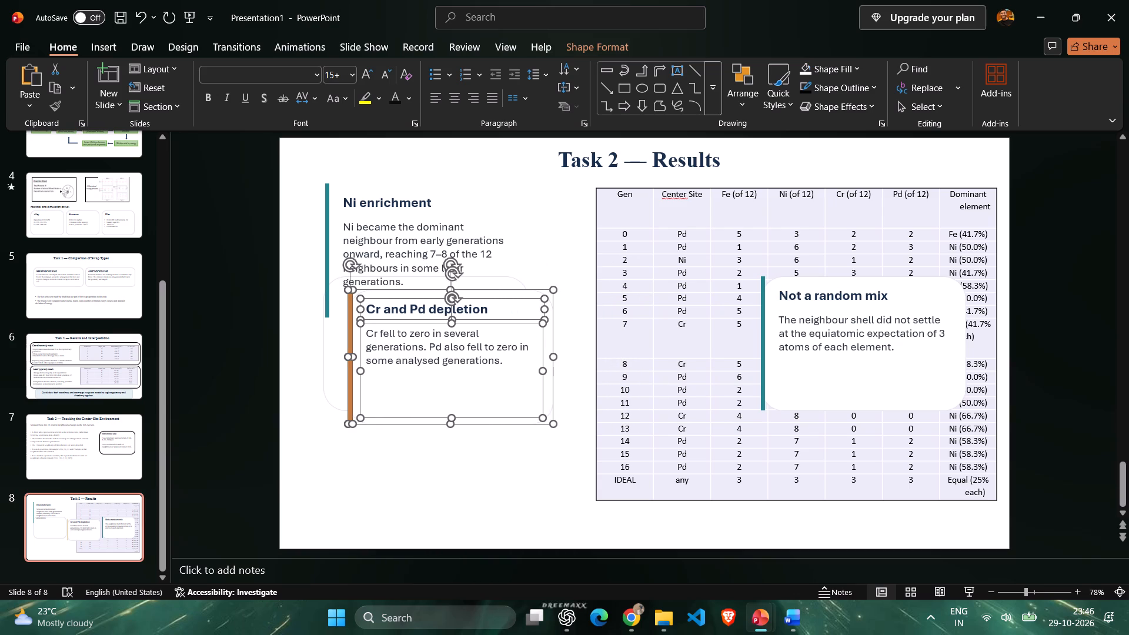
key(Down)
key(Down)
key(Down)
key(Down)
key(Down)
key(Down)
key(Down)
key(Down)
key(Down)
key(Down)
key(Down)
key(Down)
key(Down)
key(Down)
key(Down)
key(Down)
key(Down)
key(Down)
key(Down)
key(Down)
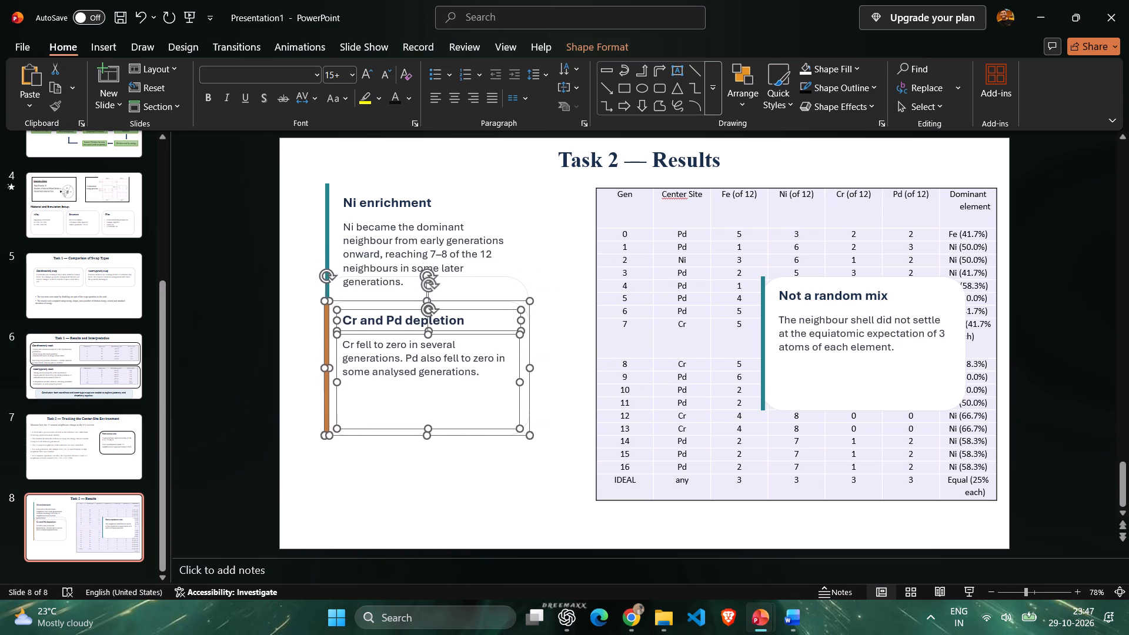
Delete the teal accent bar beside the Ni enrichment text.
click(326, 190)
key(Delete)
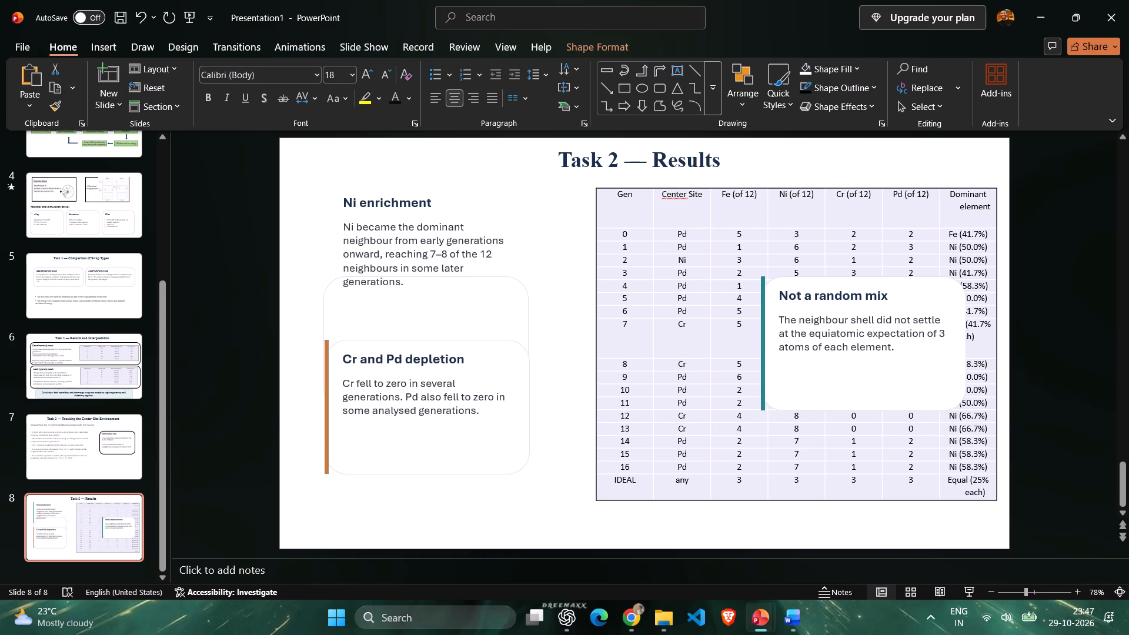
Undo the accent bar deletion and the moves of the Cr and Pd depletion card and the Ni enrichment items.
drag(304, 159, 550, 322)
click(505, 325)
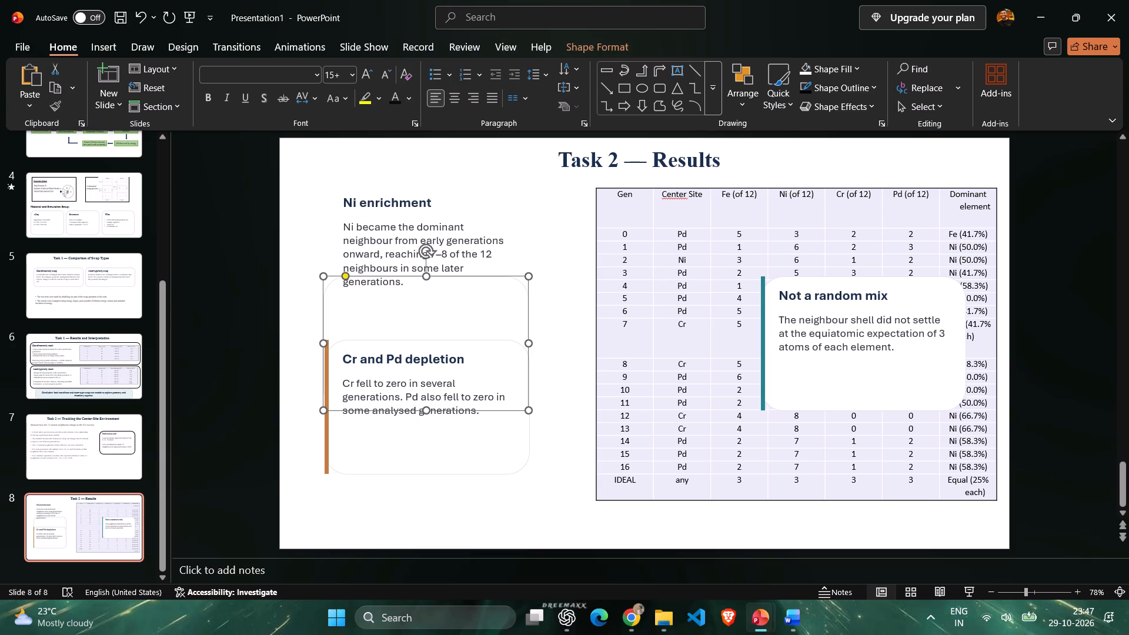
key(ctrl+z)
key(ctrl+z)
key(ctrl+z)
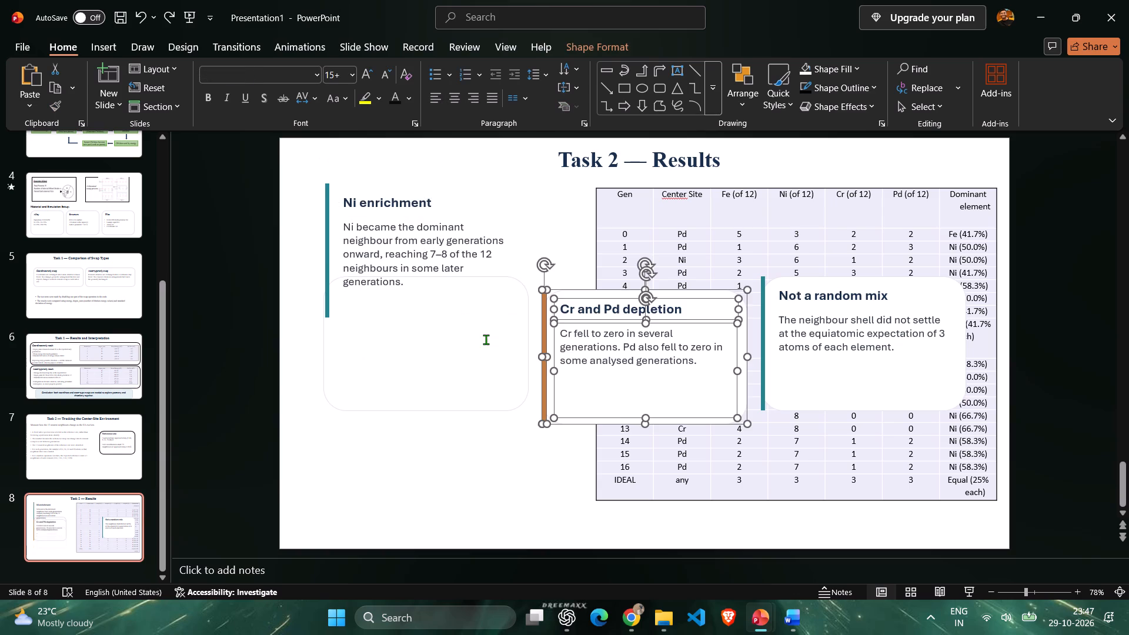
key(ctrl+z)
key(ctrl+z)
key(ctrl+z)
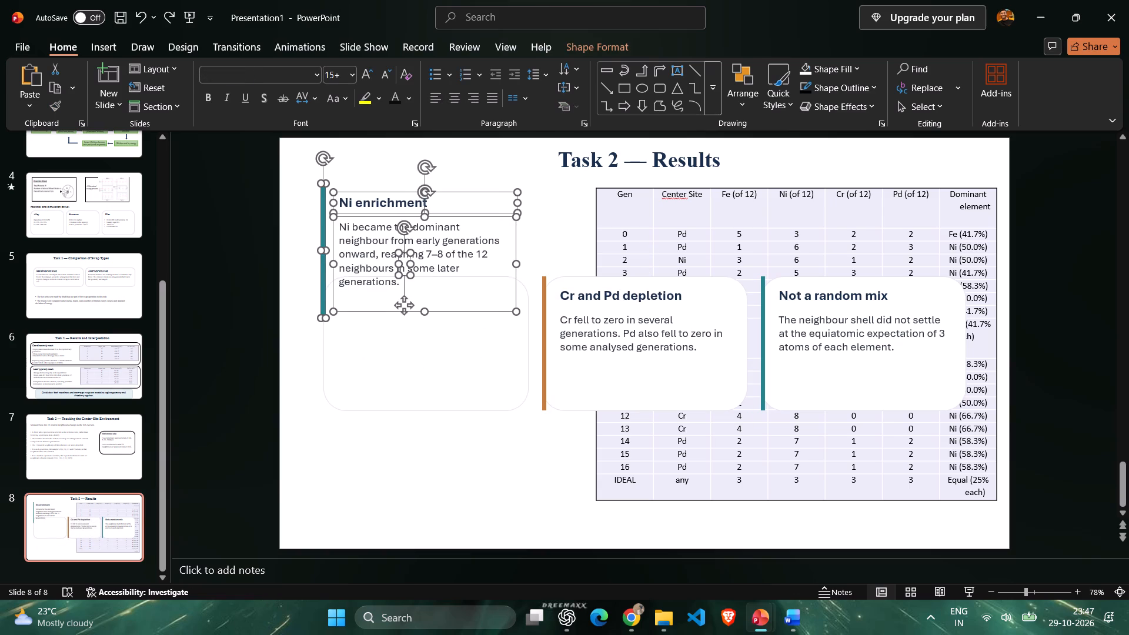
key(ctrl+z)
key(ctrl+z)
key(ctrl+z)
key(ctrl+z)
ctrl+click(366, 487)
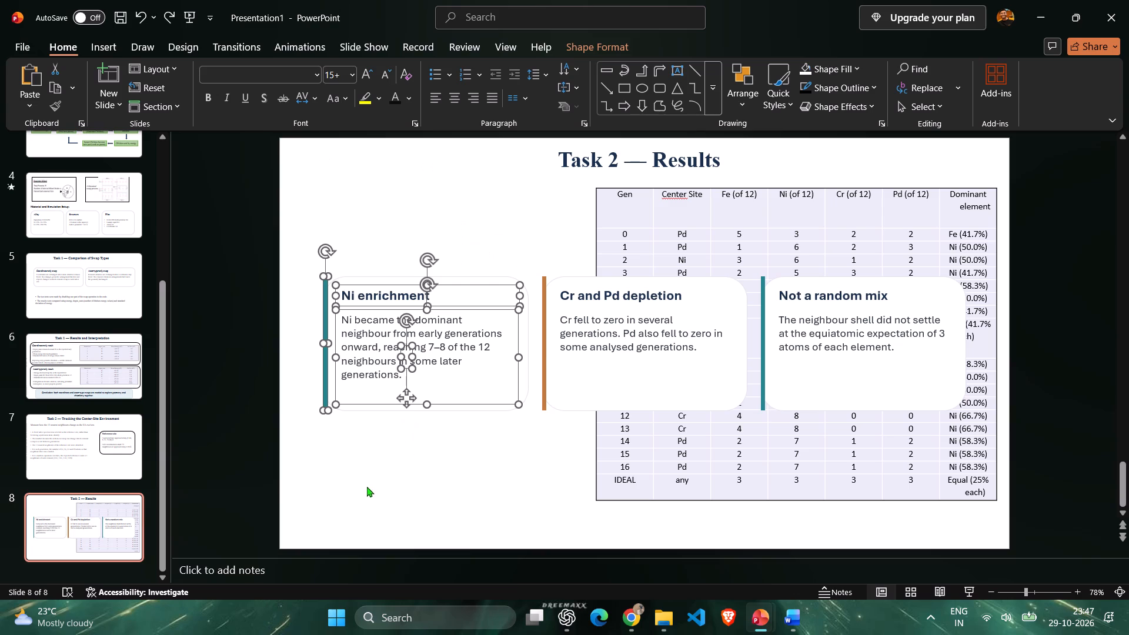
Move the complete Ni enrichment card, including its rounded background, up so its top lines up near the results table's top edge.
click(336, 456)
drag(315, 241, 447, 340)
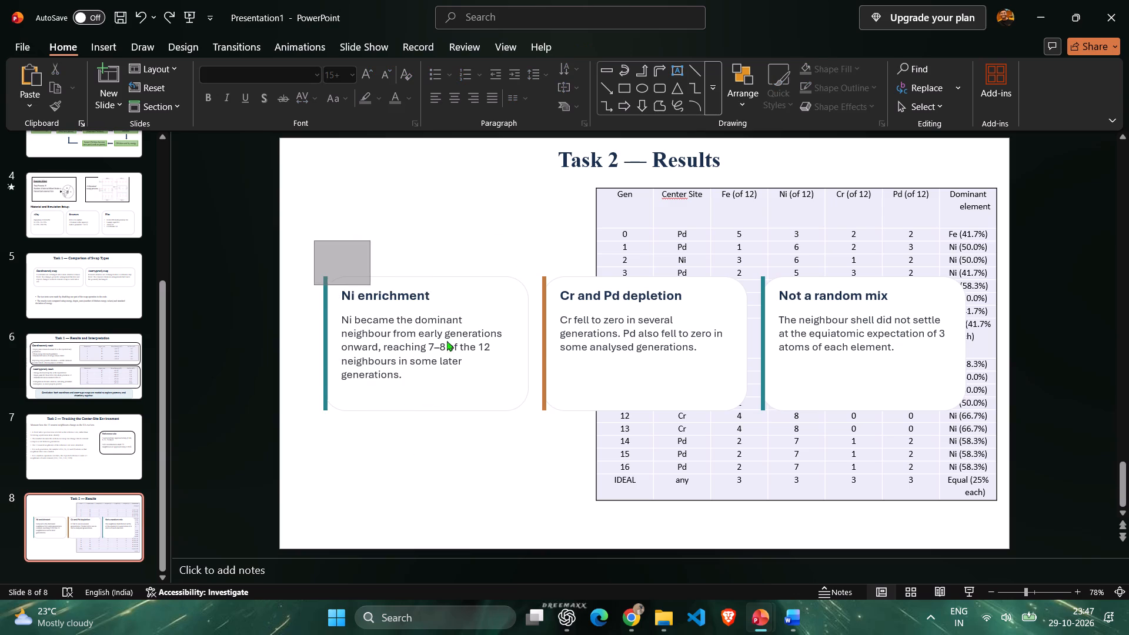
drag(447, 340, 540, 474)
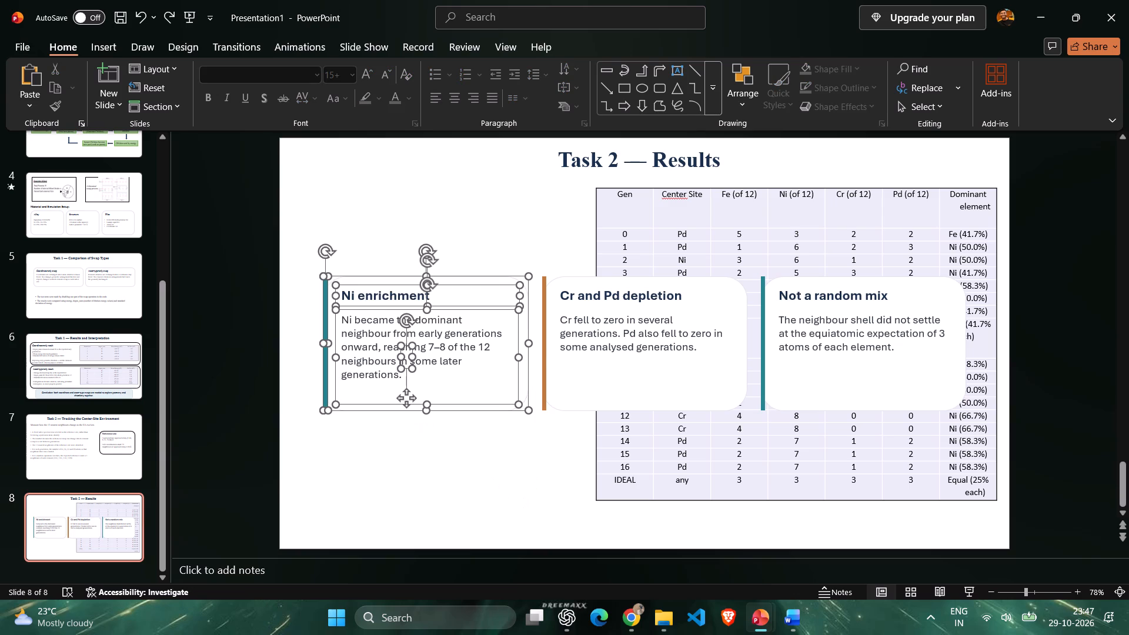
key(Up)
key(Up)
key(Up)
key(Up)
key(Up)
key(Up)
key(Up)
key(Up)
key(Up)
key(Up)
key(Up)
key(Up)
key(Up)
key(Up)
key(Up)
key(Up)
key(Up)
key(Up)
key(Up)
key(Up)
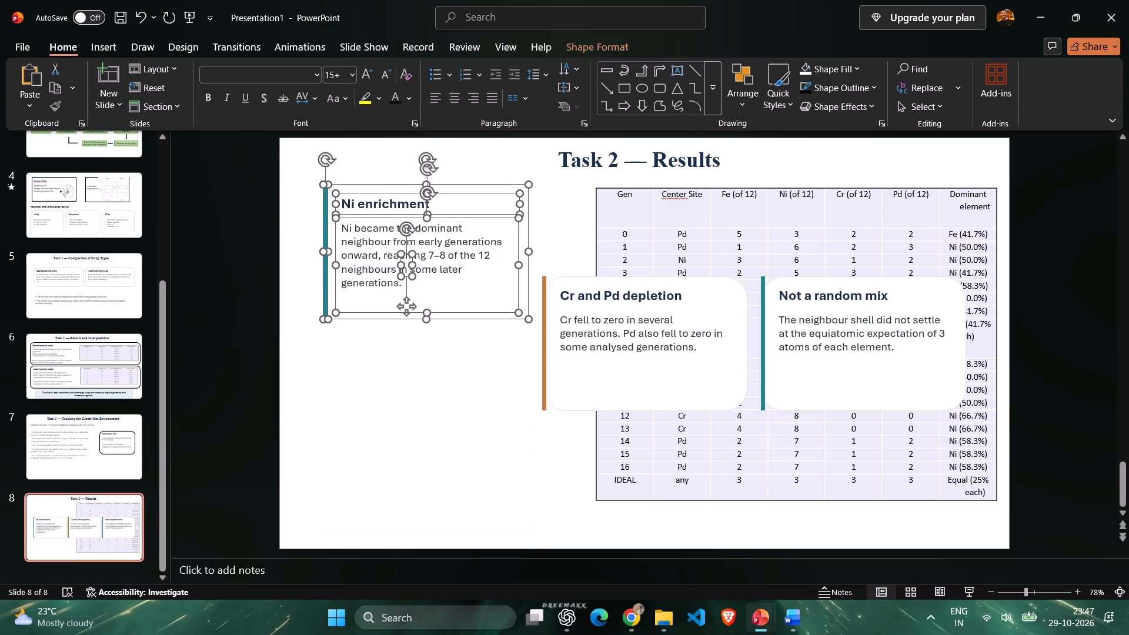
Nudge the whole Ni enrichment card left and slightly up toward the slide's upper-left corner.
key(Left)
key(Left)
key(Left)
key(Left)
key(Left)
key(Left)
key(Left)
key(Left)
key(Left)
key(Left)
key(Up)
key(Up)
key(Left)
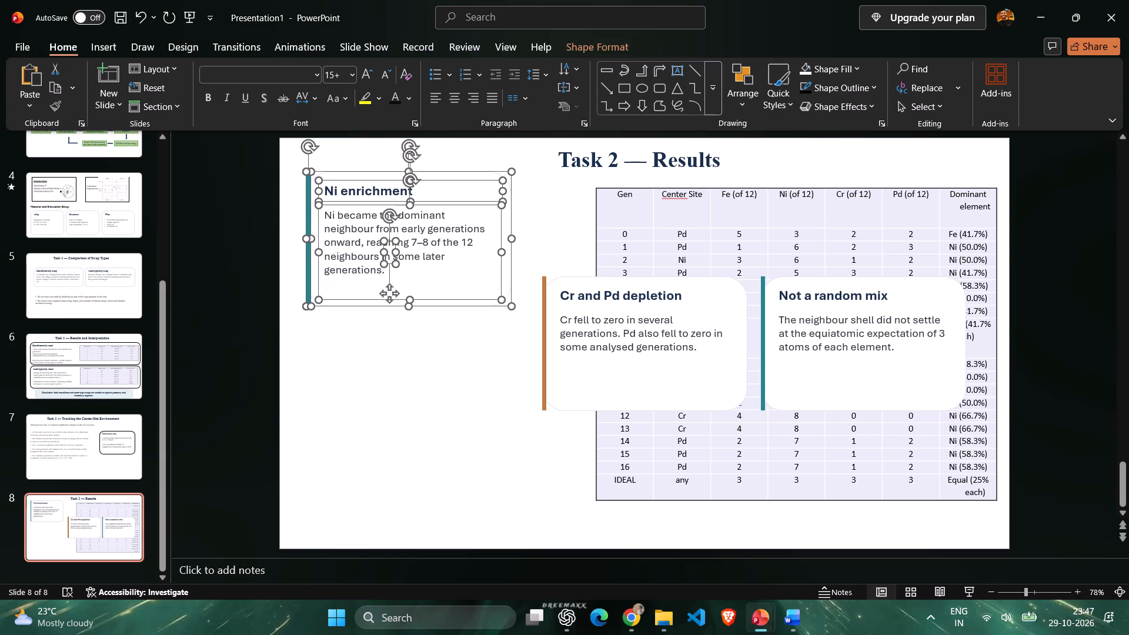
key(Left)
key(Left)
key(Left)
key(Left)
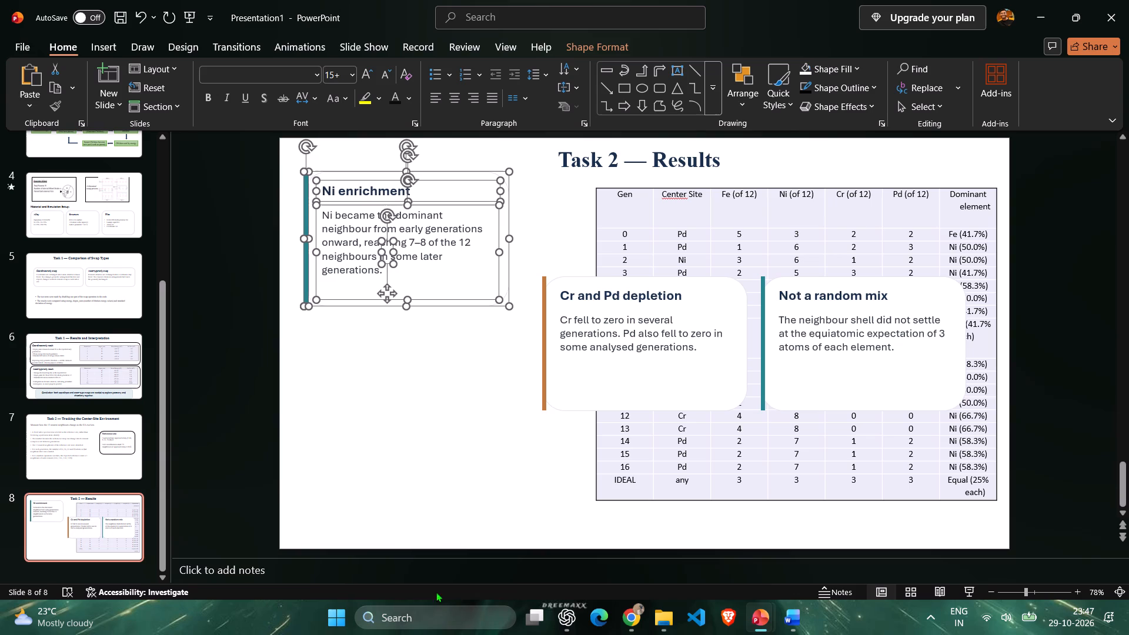
Delete the teal accent bar on the Ni enrichment card.
click(427, 520)
click(309, 173)
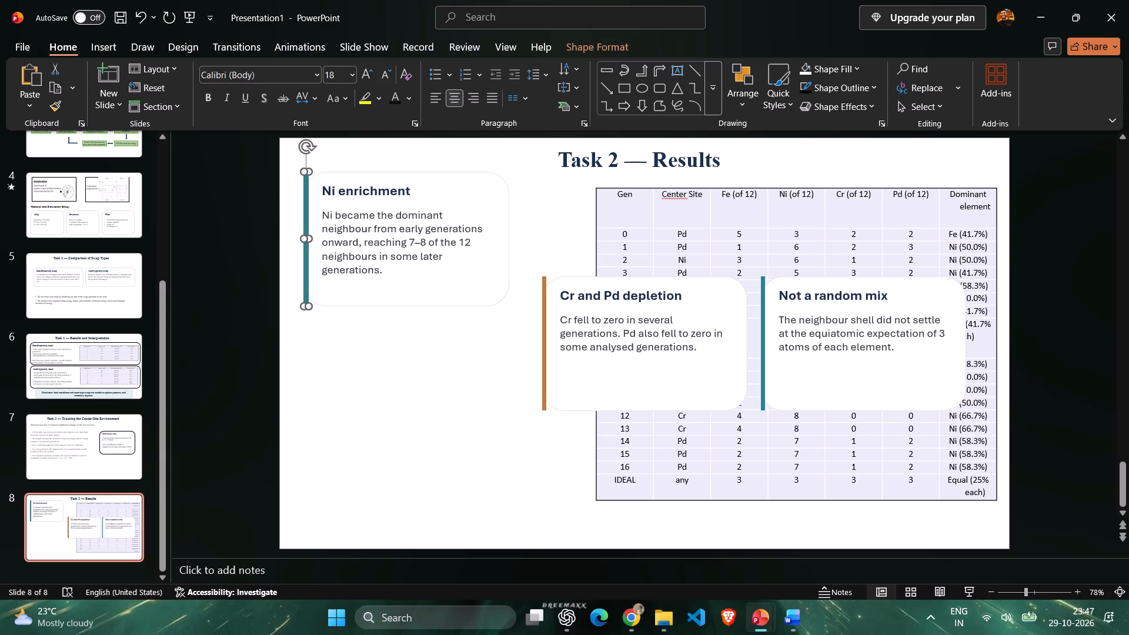
key(Delete)
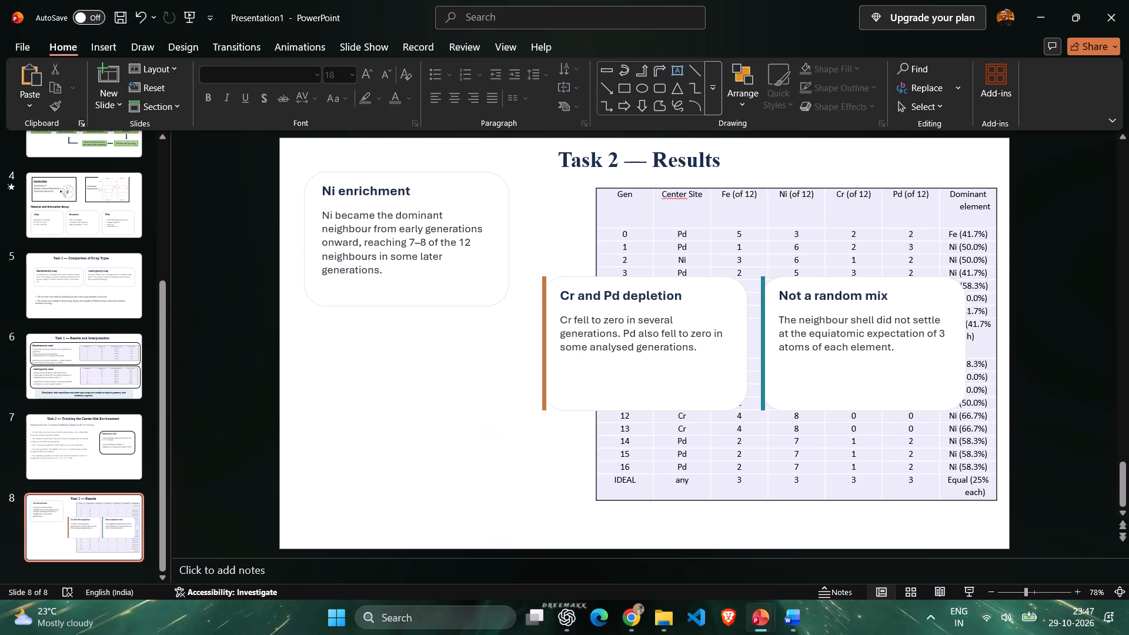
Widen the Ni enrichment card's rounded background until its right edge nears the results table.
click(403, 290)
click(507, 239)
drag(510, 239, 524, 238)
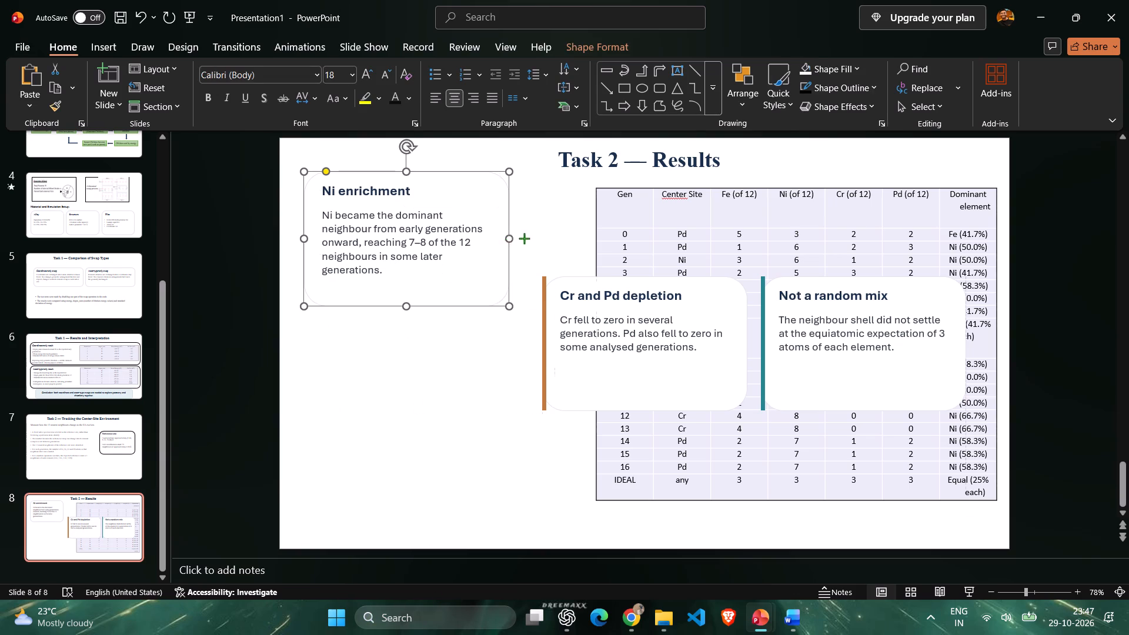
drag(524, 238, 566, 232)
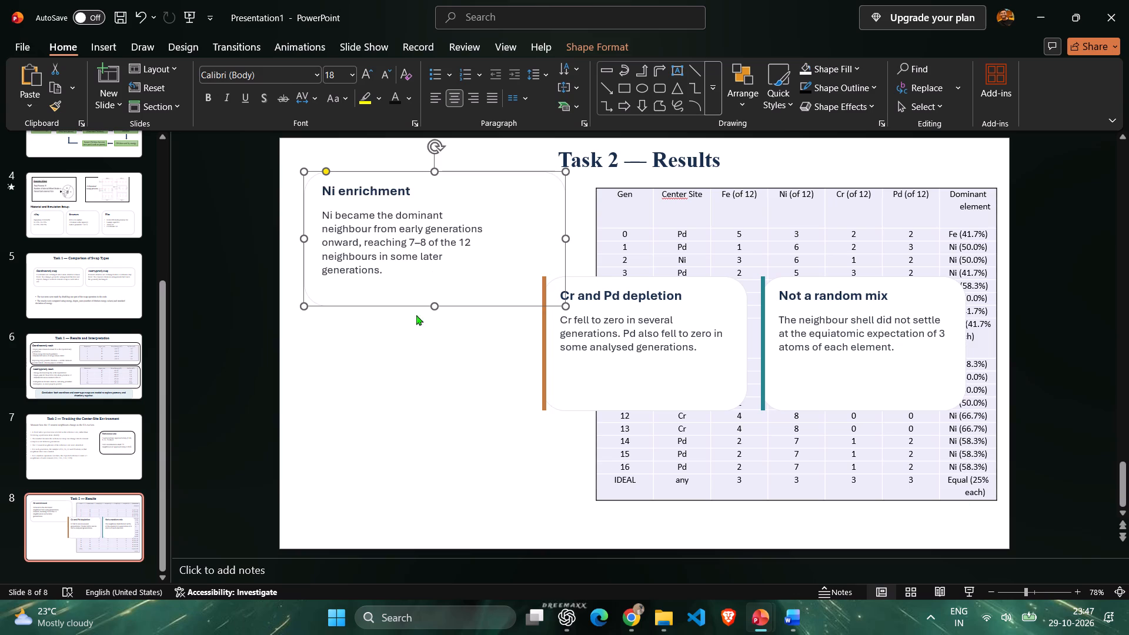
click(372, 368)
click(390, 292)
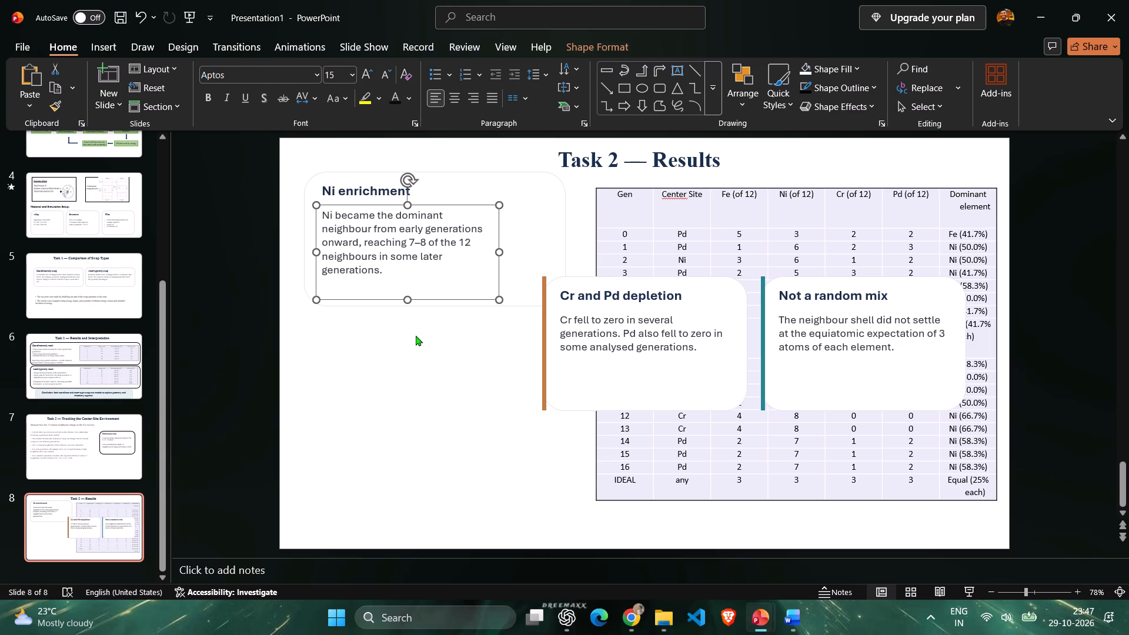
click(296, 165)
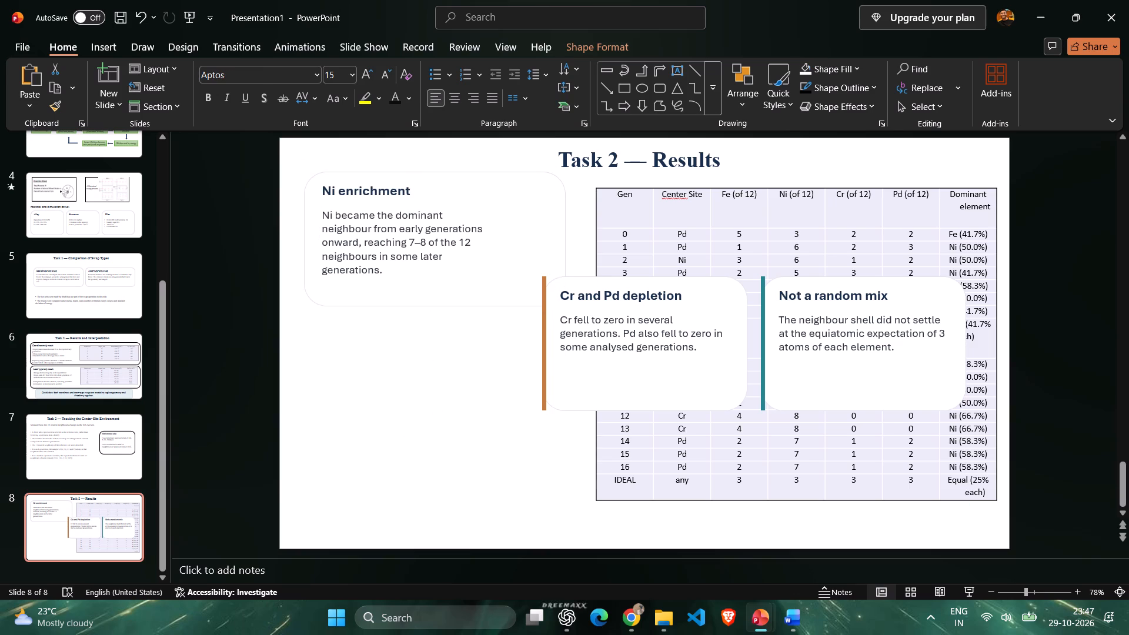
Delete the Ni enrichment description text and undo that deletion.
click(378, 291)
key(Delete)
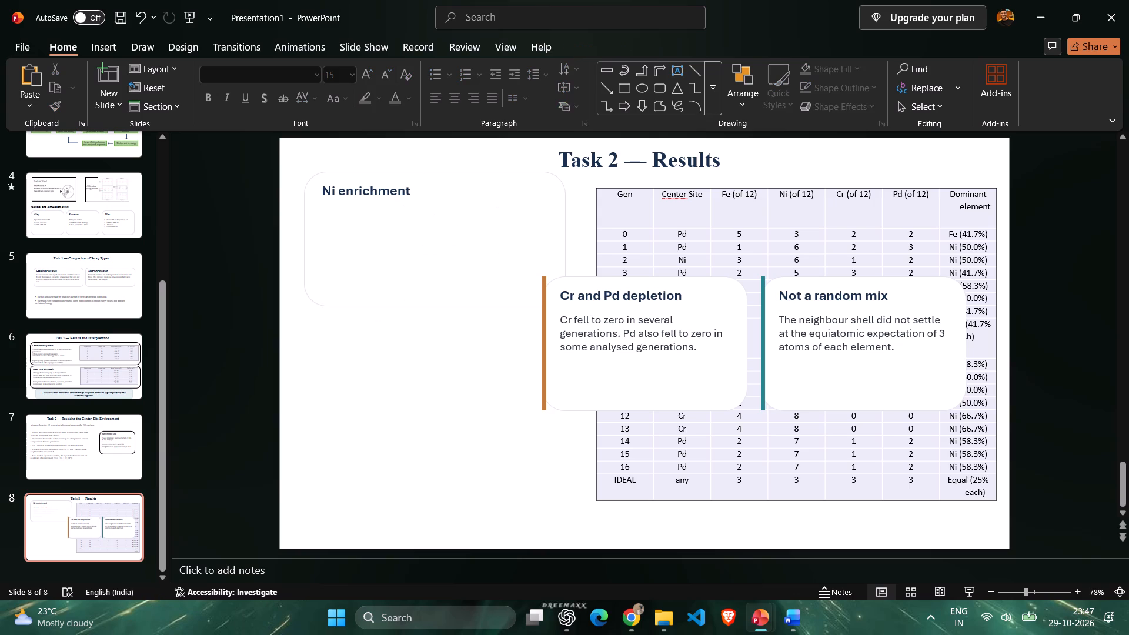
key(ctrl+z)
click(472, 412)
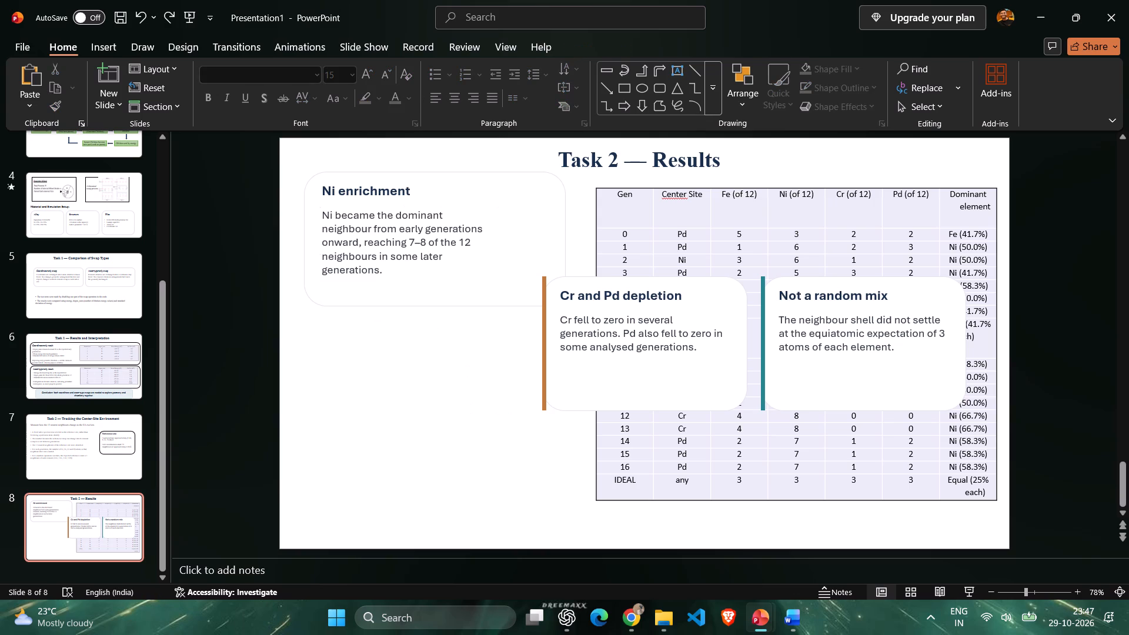
Delete the rounded background behind the Ni enrichment text.
click(540, 260)
key(Delete)
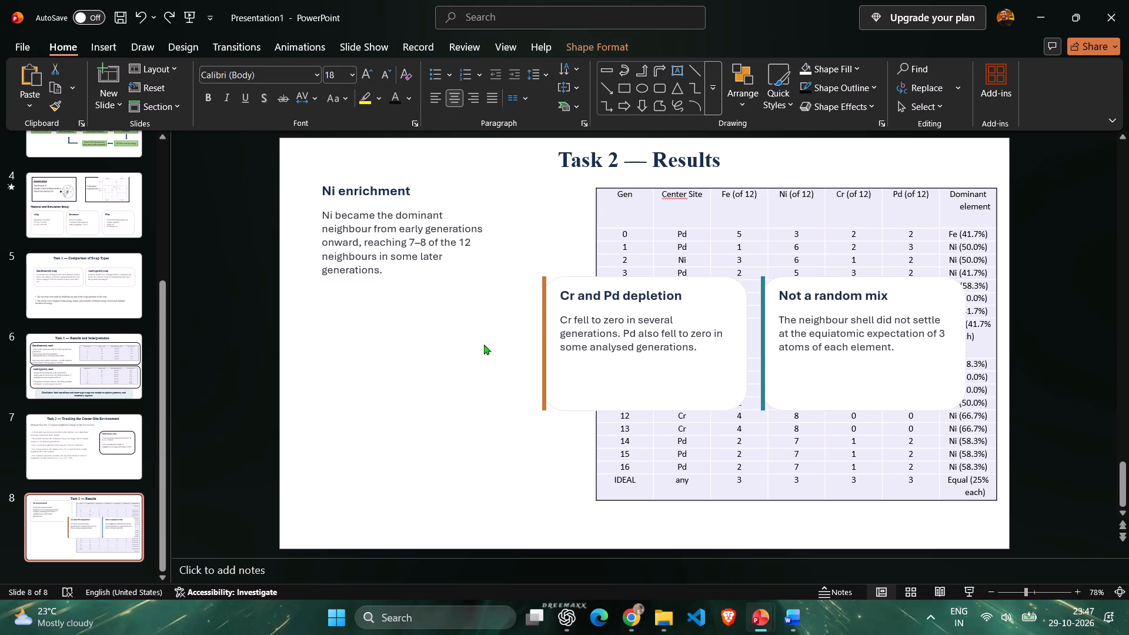
Delete the remaining Ni enrichment heading and description text boxes from the slide.
drag(310, 176, 510, 297)
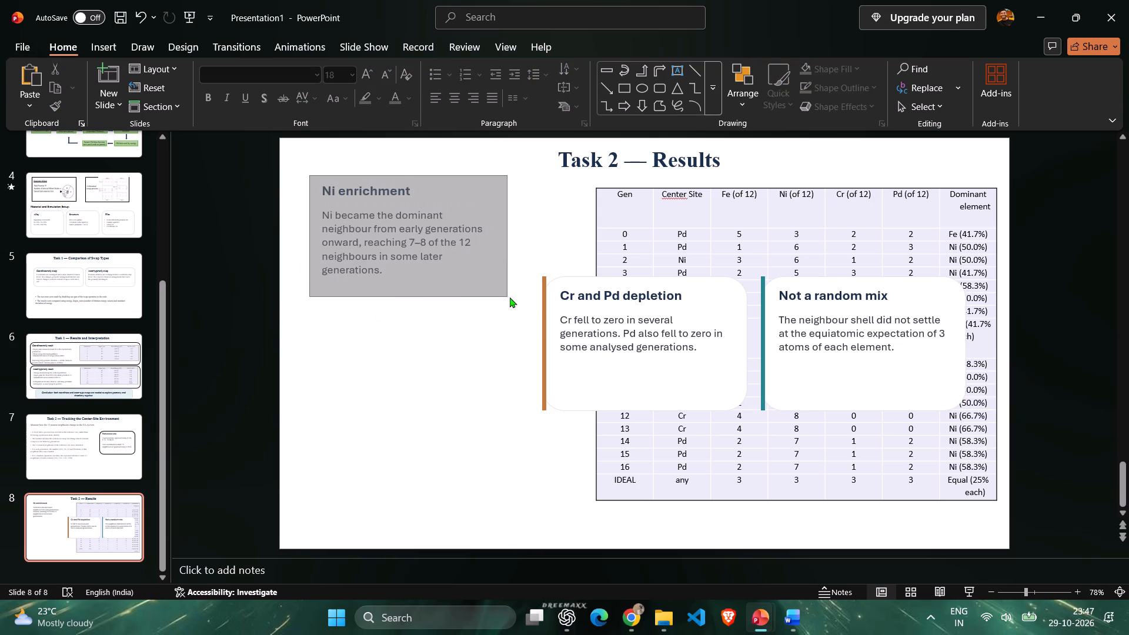
drag(510, 297, 513, 295)
key(Delete)
key(Delete)
click(460, 284)
click(414, 256)
key(Delete)
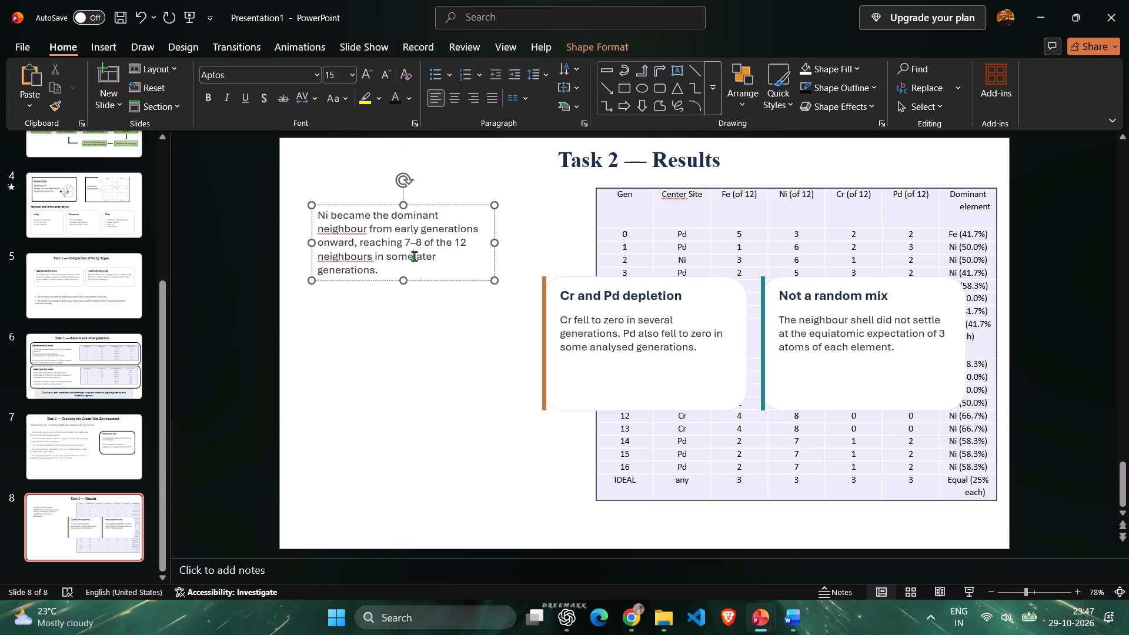
key(Delete)
key(Delete)
key(Delete)
drag(447, 359, 360, 170)
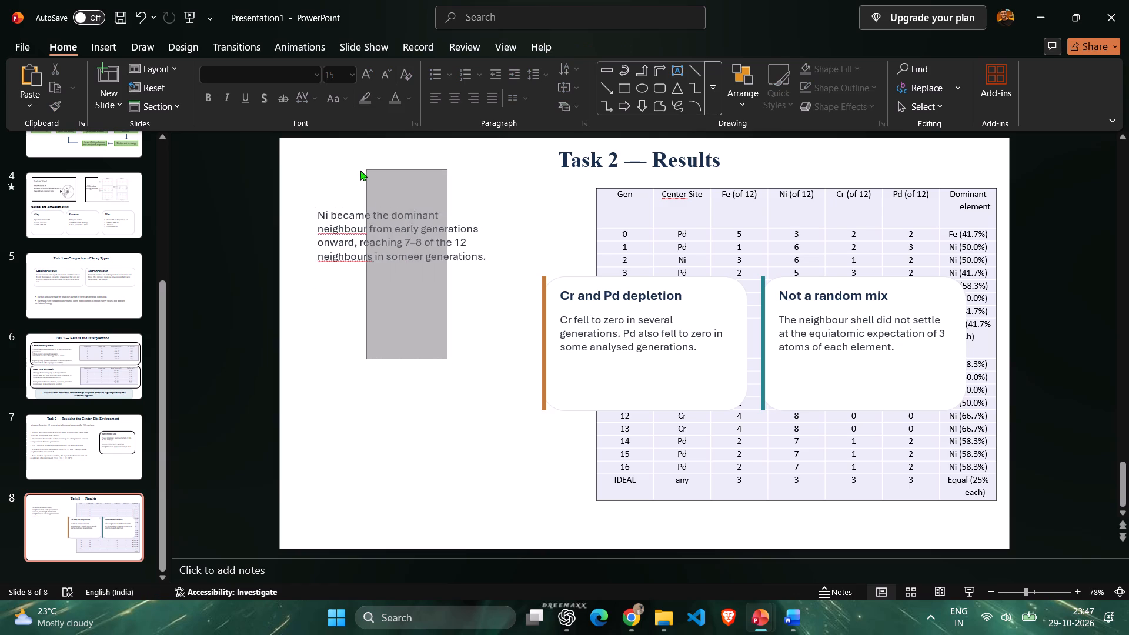
drag(360, 170, 358, 170)
drag(281, 200, 526, 288)
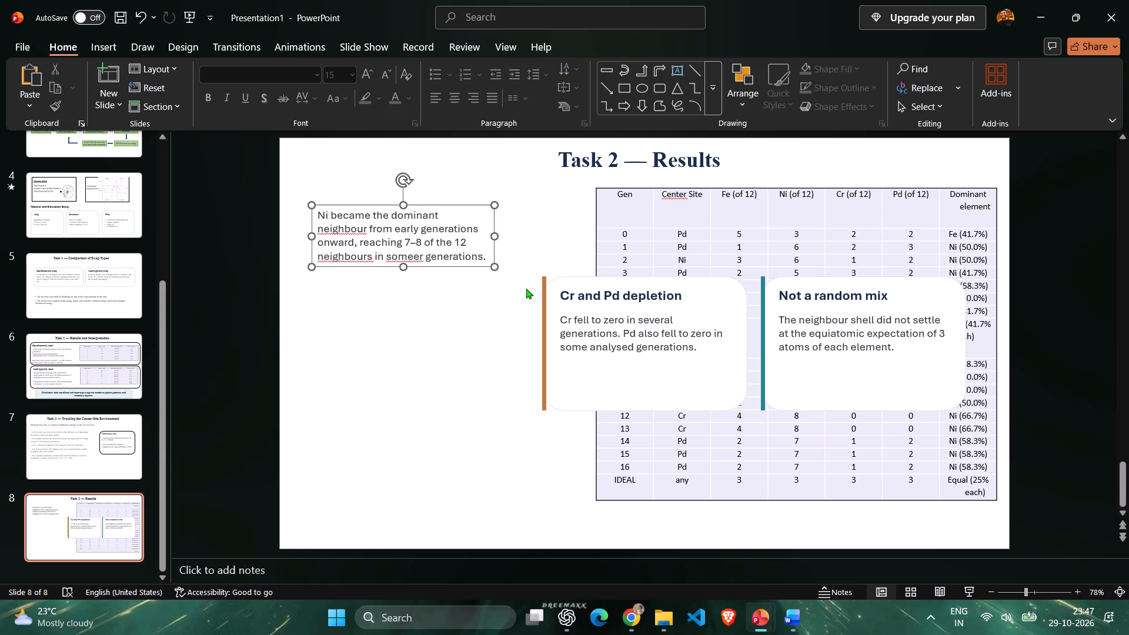
key(Delete)
Check Finding 1 in the Word report and add a text box left of the table reading "Finding 1:" above "Ni enrichment".
key(alt+Tab)
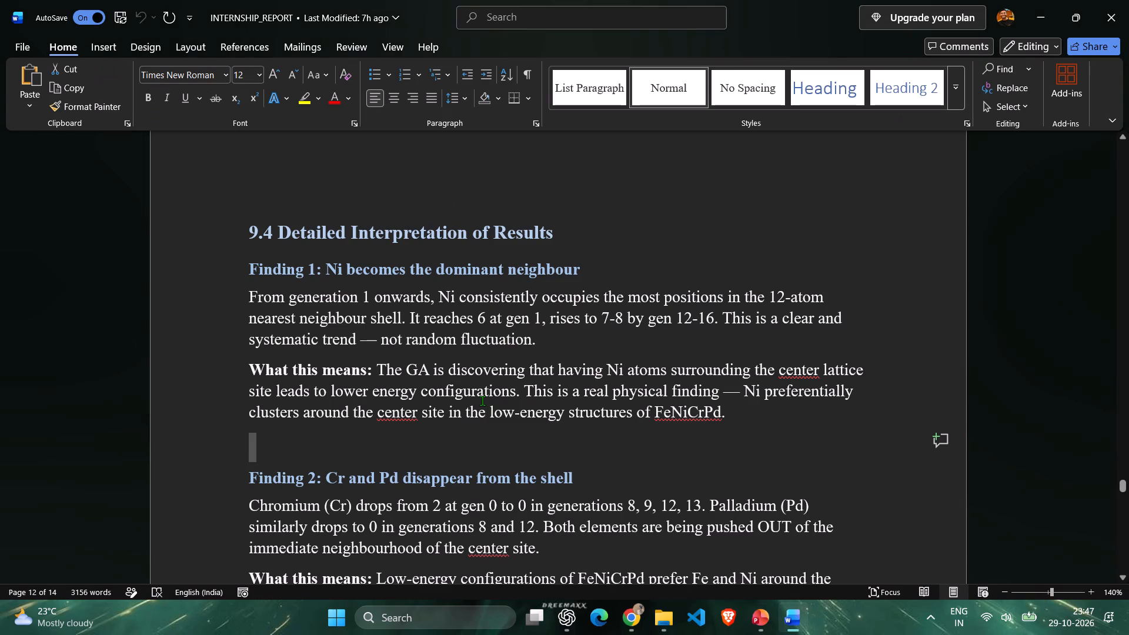
key(alt+Tab)
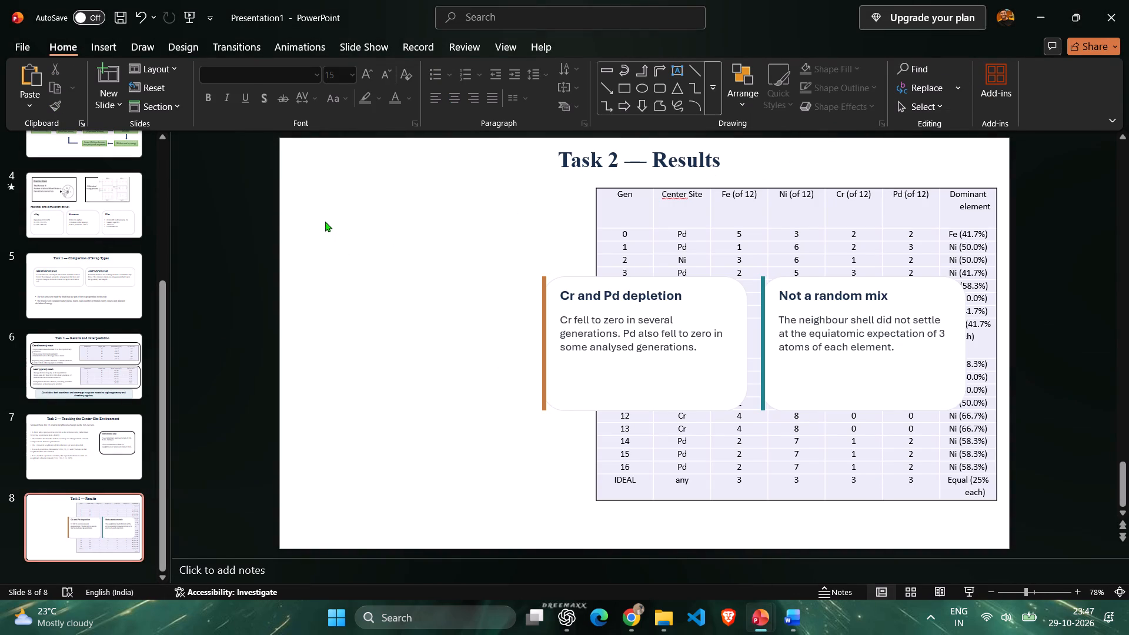
right_click(309, 212)
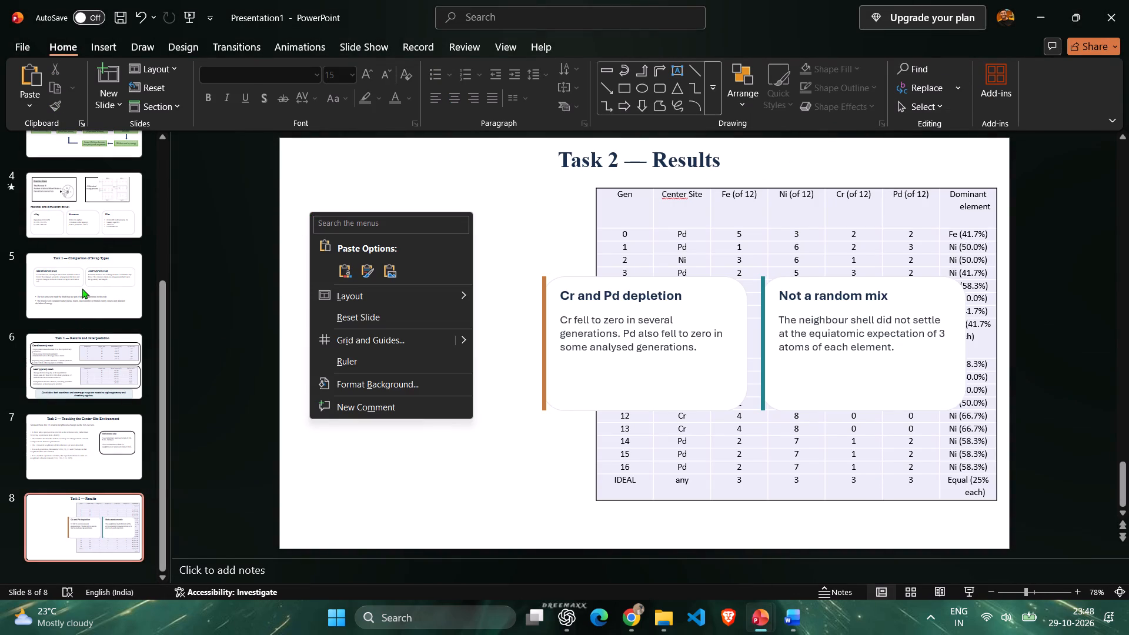
click(320, 170)
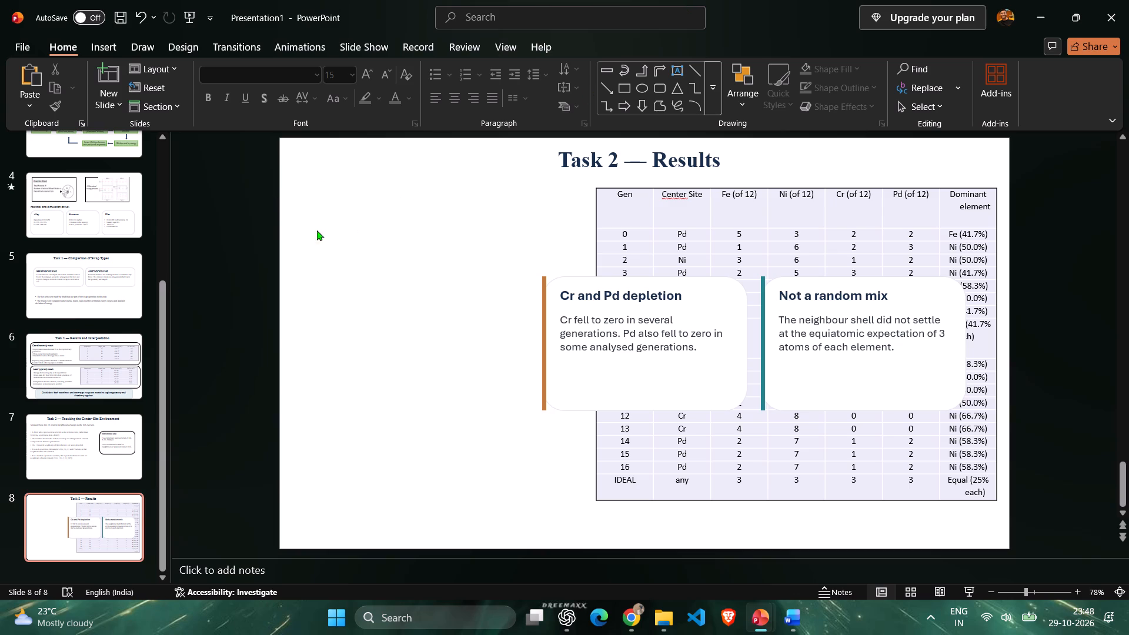
double_click(309, 181)
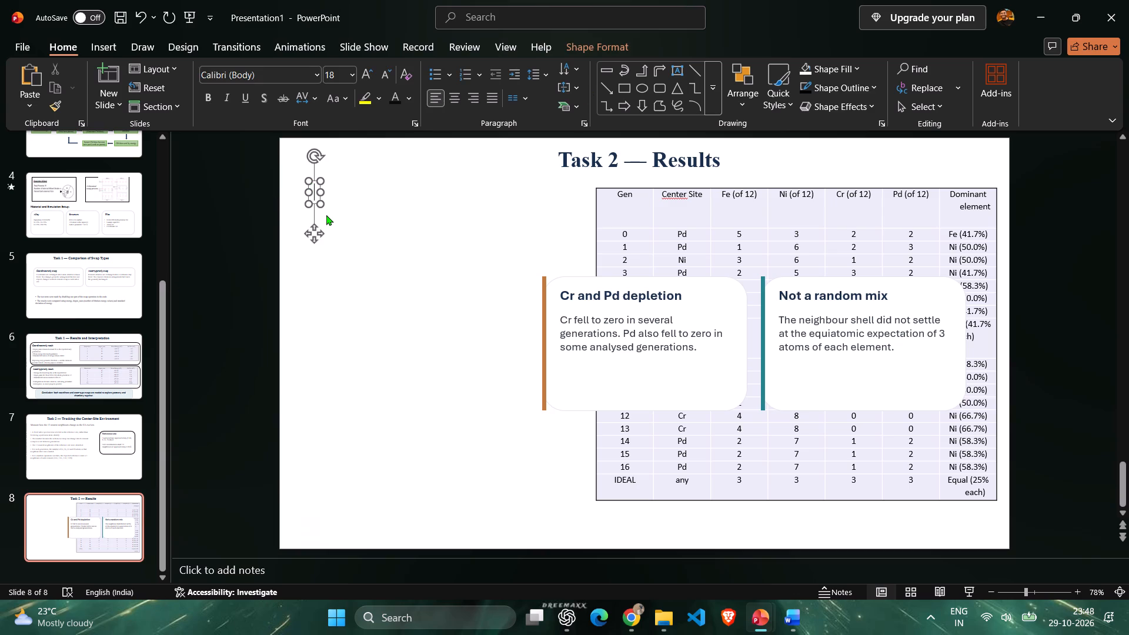
text(FIn)
text(ding)
key(space)
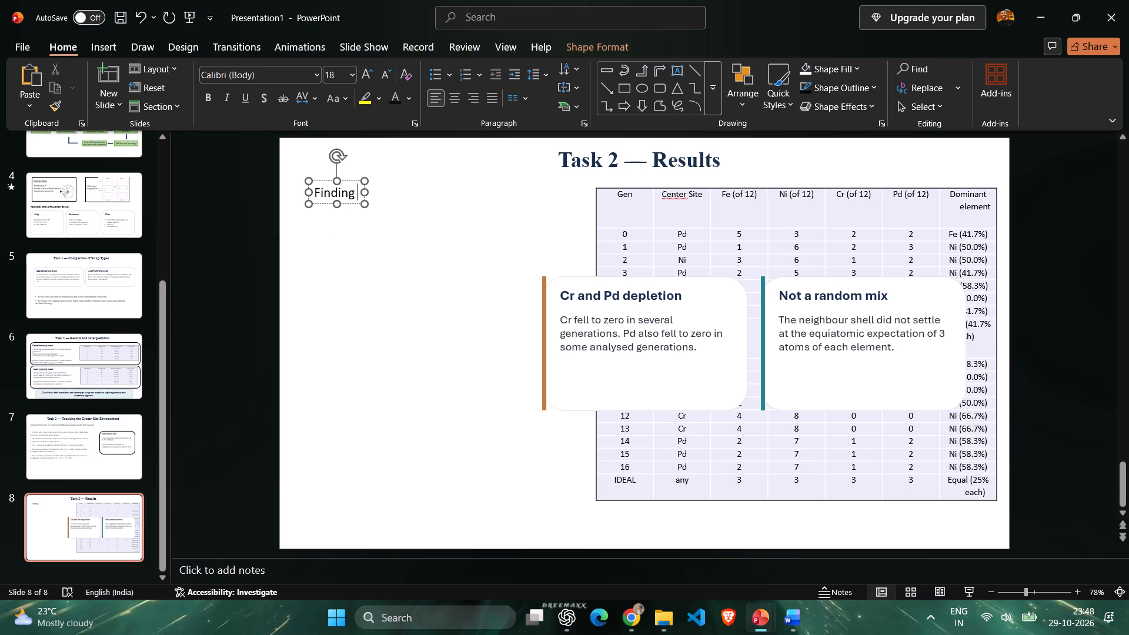
key(1)
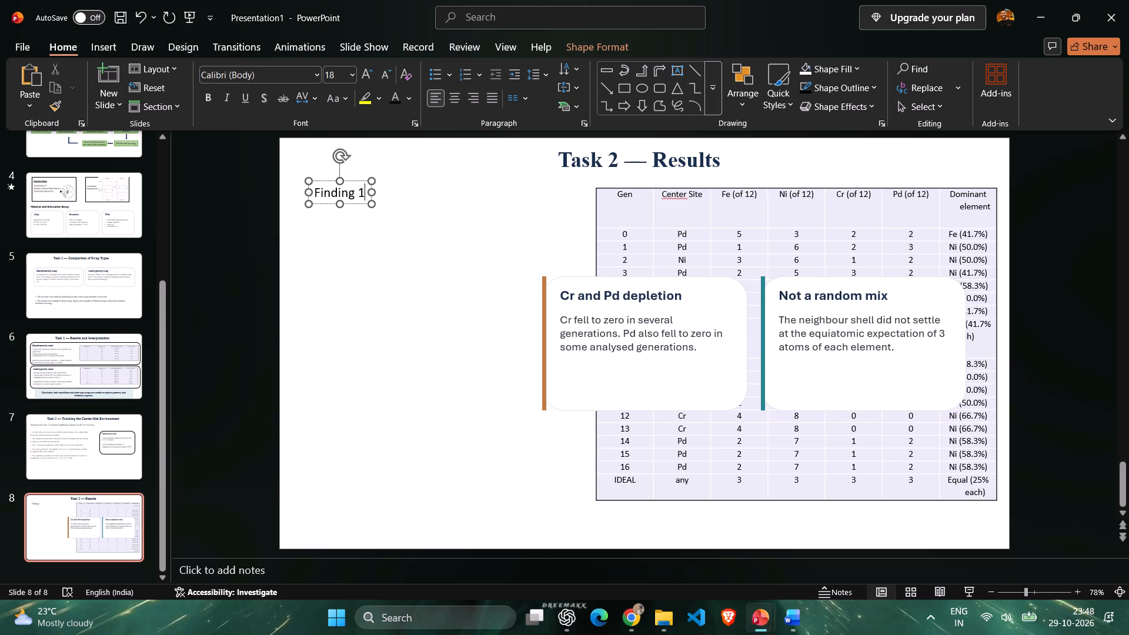
key(shift+colon)
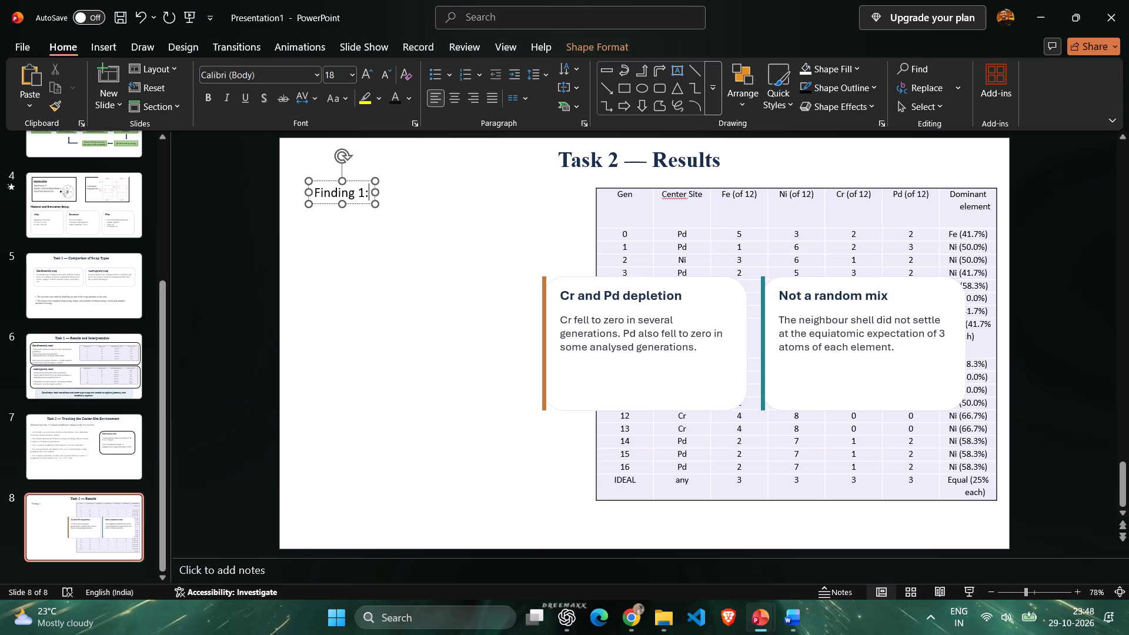
key(Return)
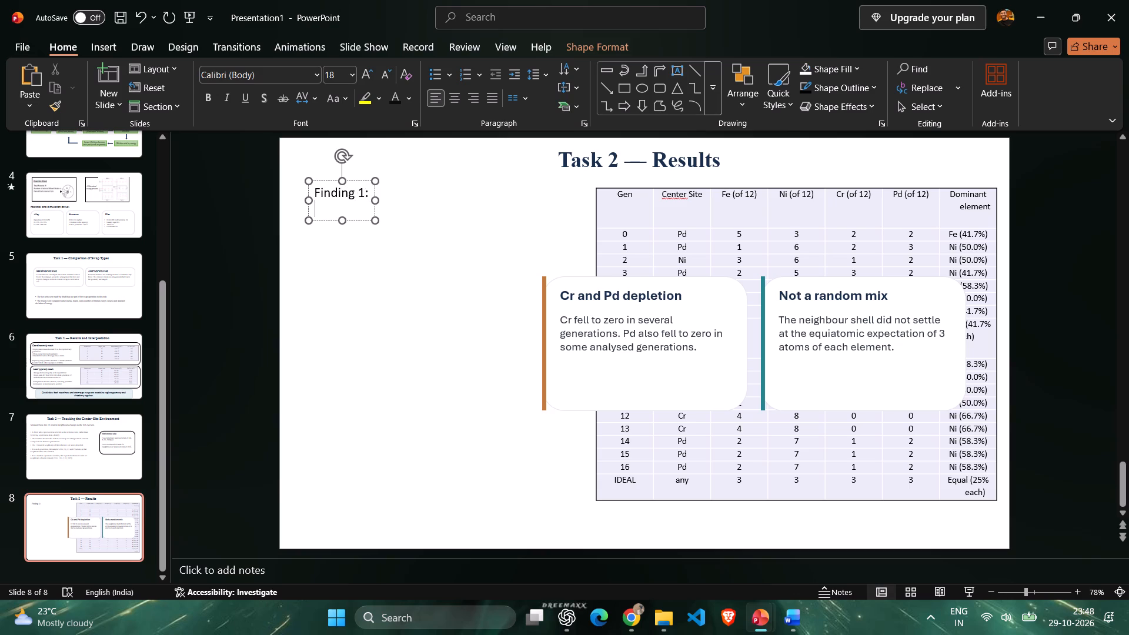
text(Ni)
key(space)
text(en)
key(r)
text(ichment)
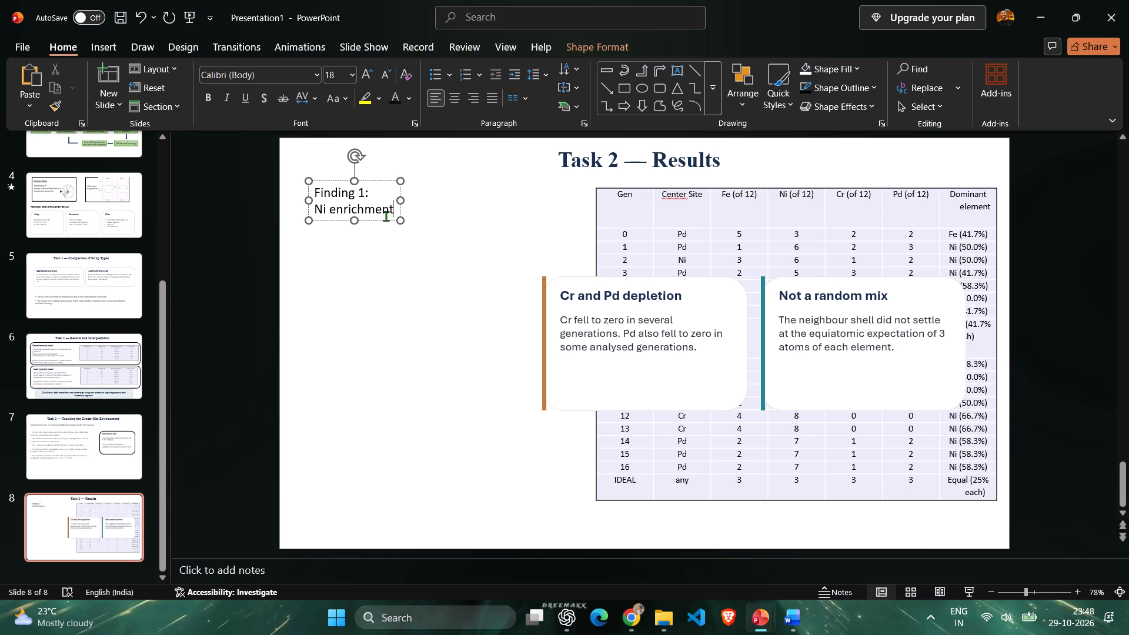
Set the font of all text in the Finding 1 text box to Times New Roman.
key(ctrl+a)
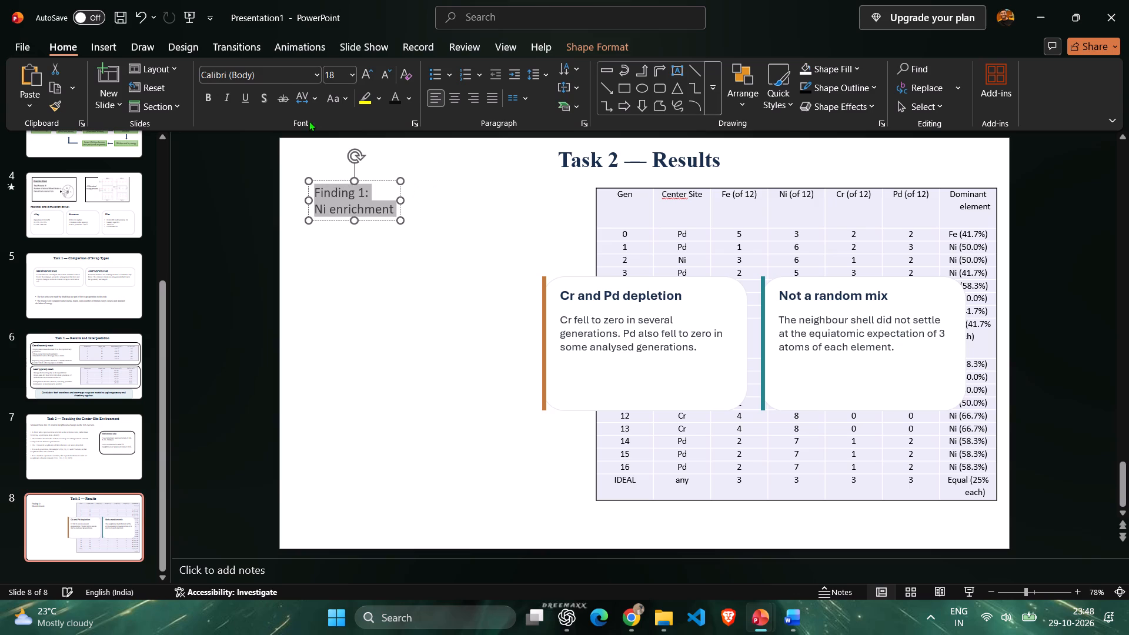
click(313, 73)
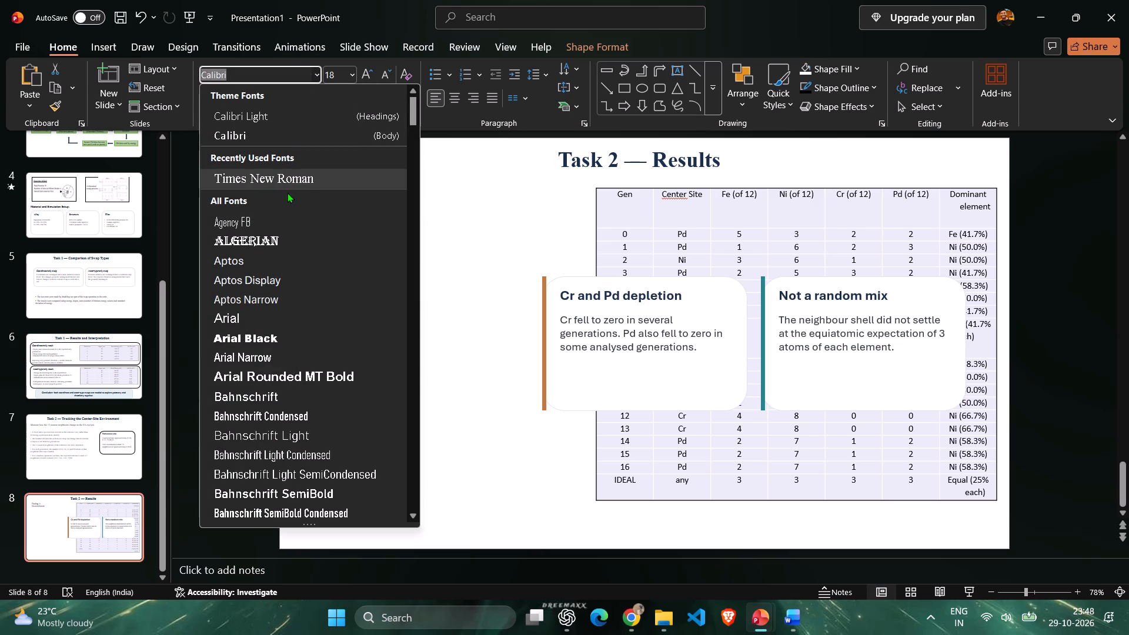
click(281, 175)
click(325, 310)
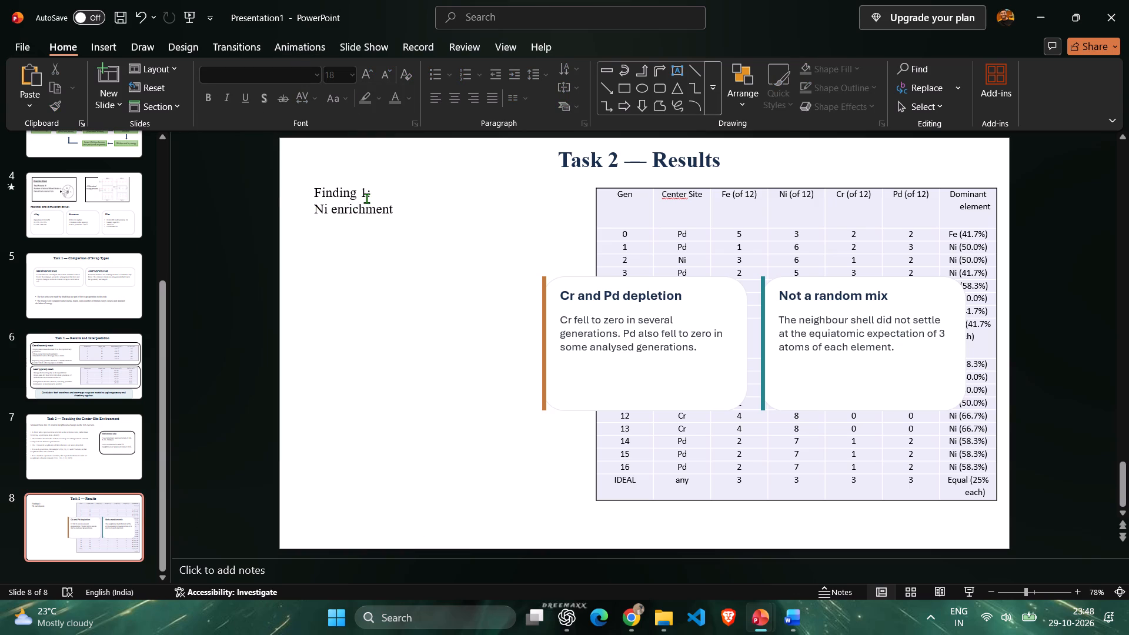
Append a colon and a space after "Ni enrichment" in the Finding 1 text box.
click(405, 201)
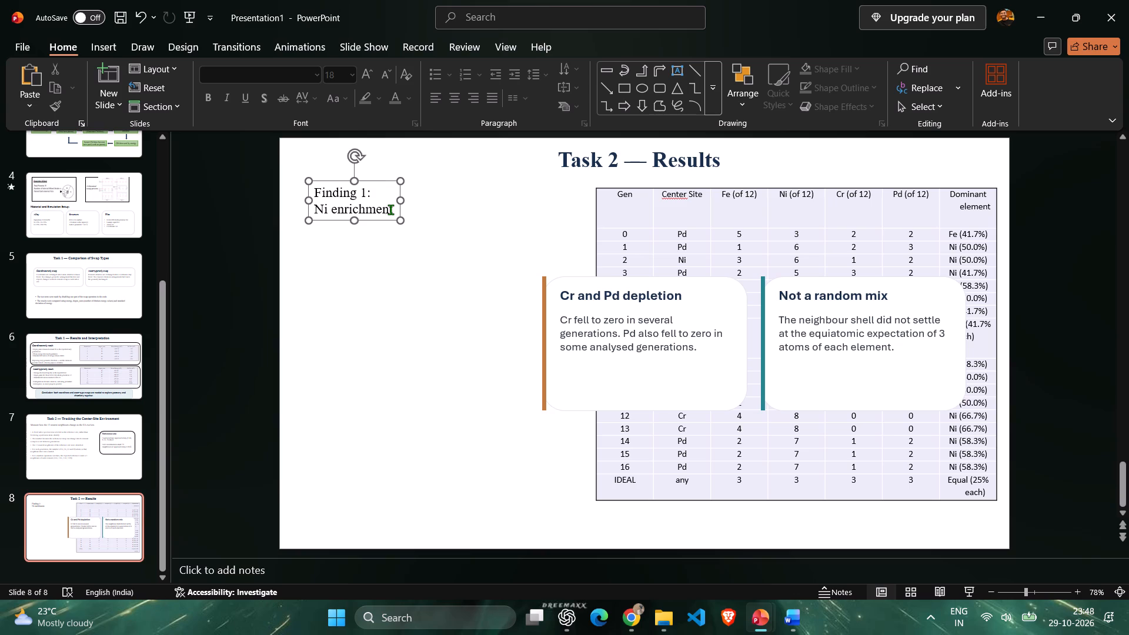
click(390, 209)
key(Right)
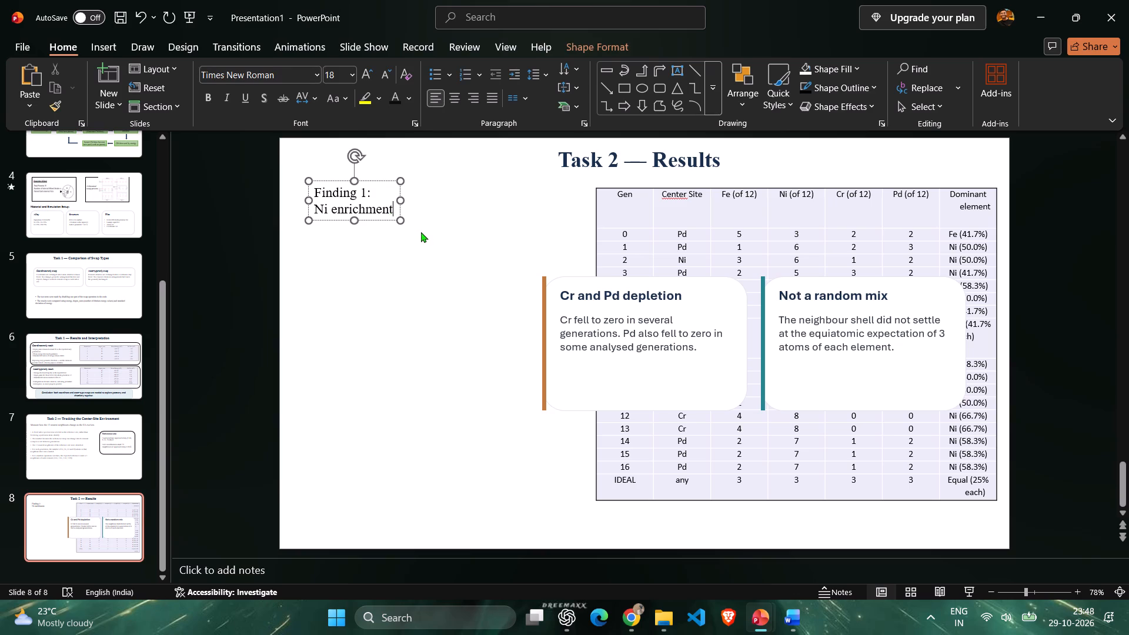
key(shift+colon)
key(space)
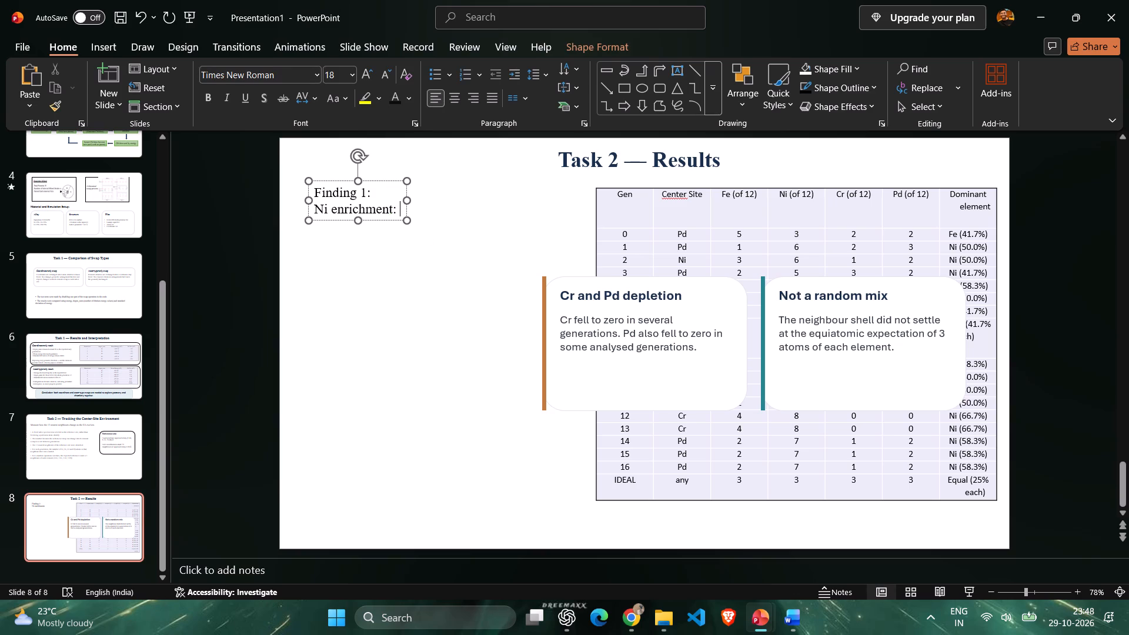
Check the Word report and source slide, and delete the Cr and Pd depletion card's description, heading and white background from the results slide.
key(alt+Tab)
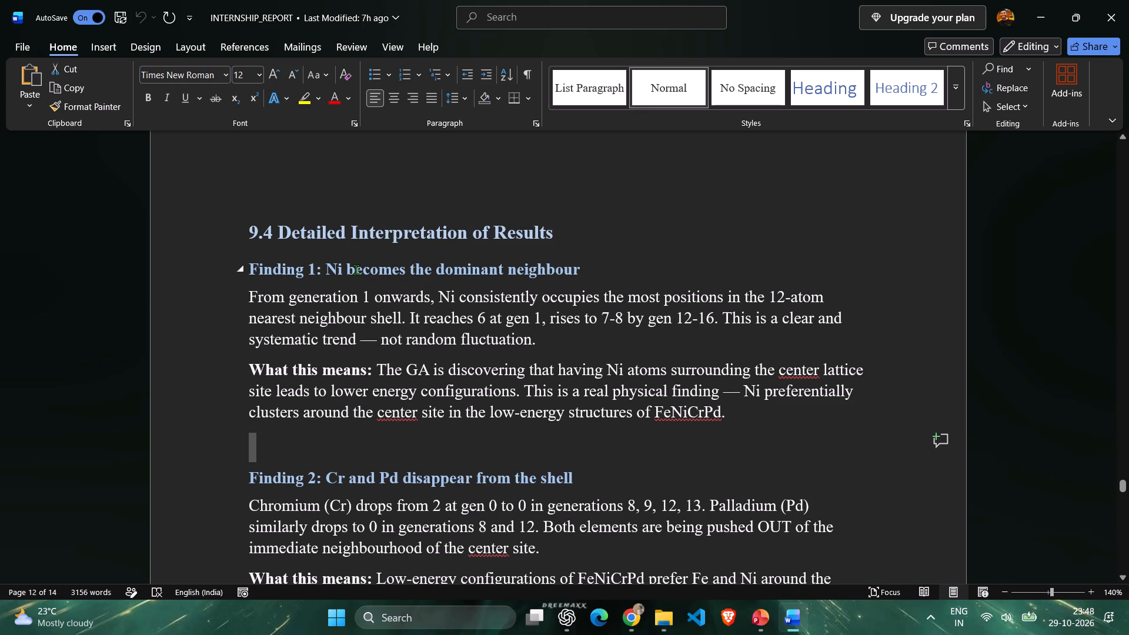
key(alt+Tab)
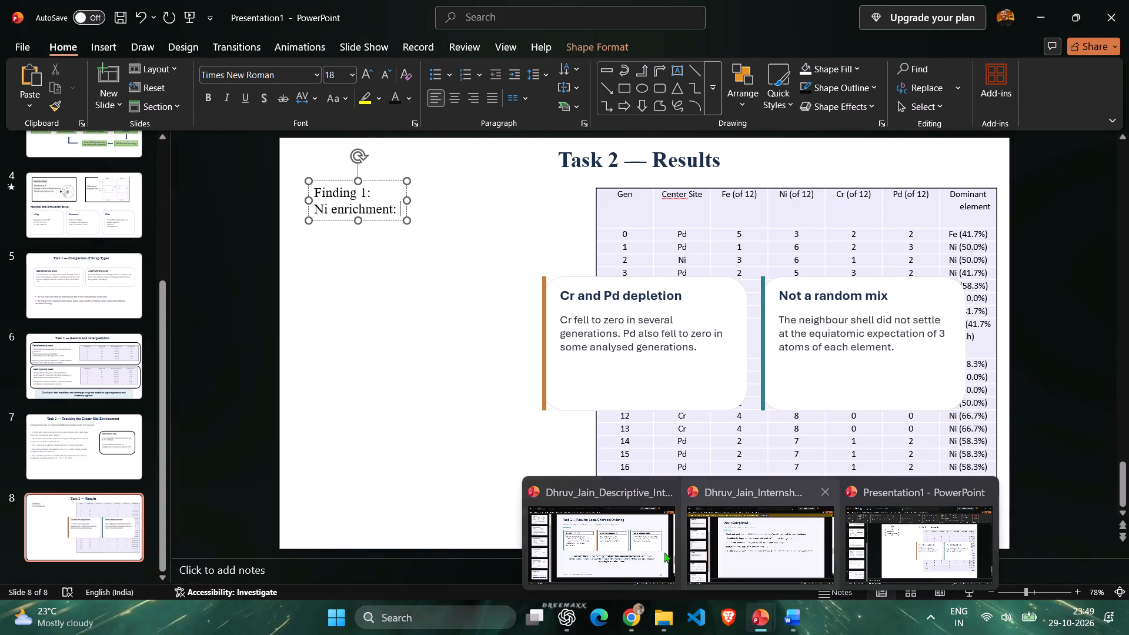
click(629, 552)
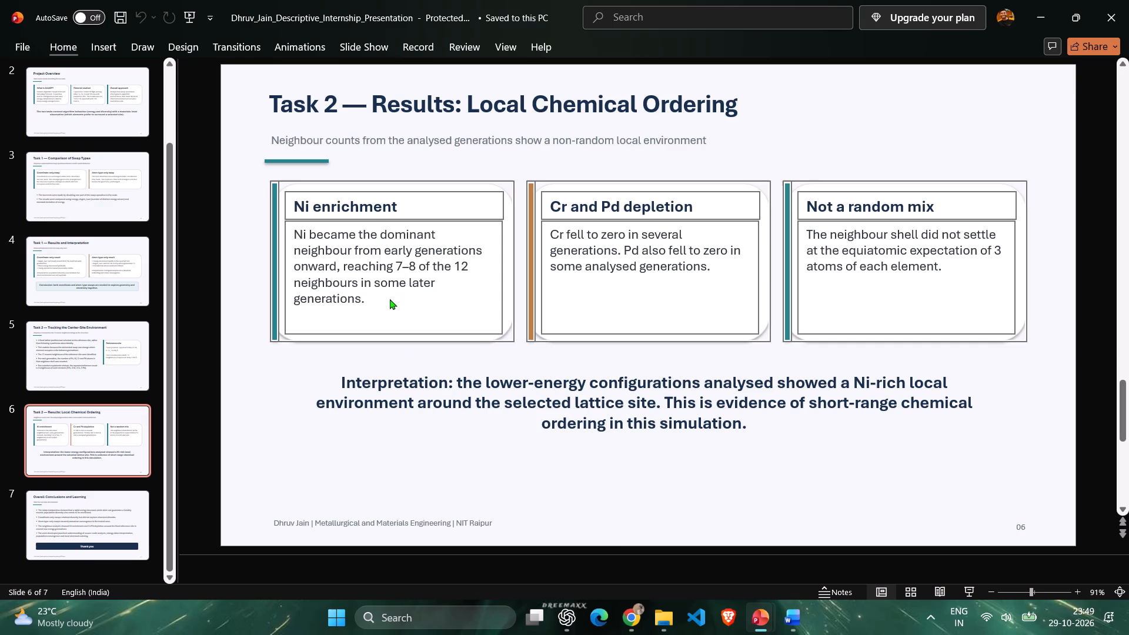
key(alt+Tab)
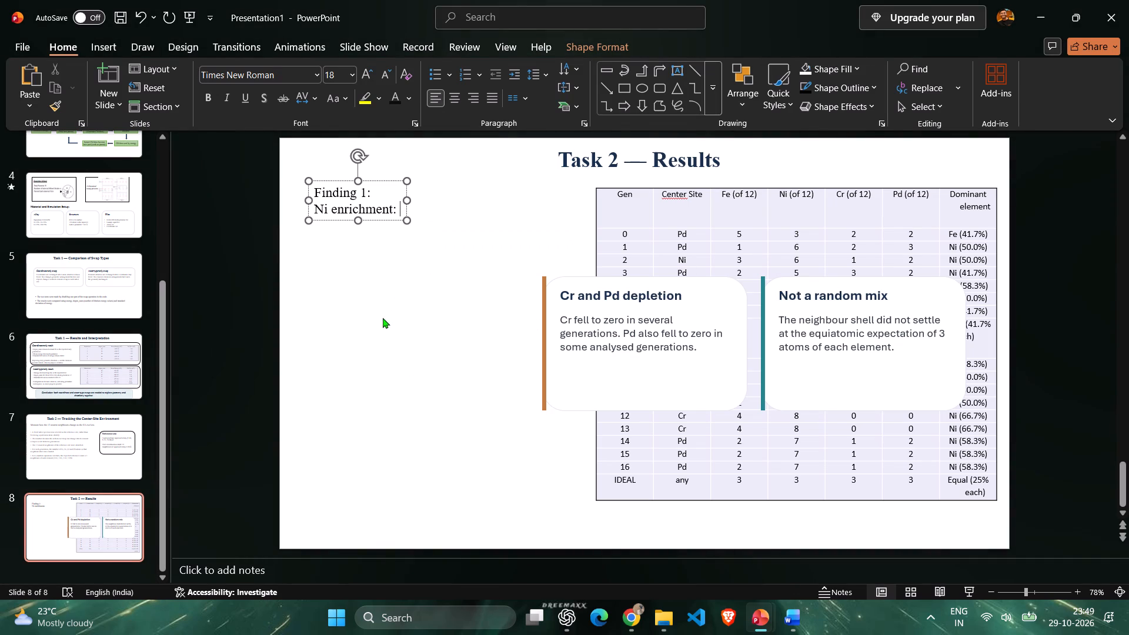
click(383, 317)
drag(718, 393, 714, 394)
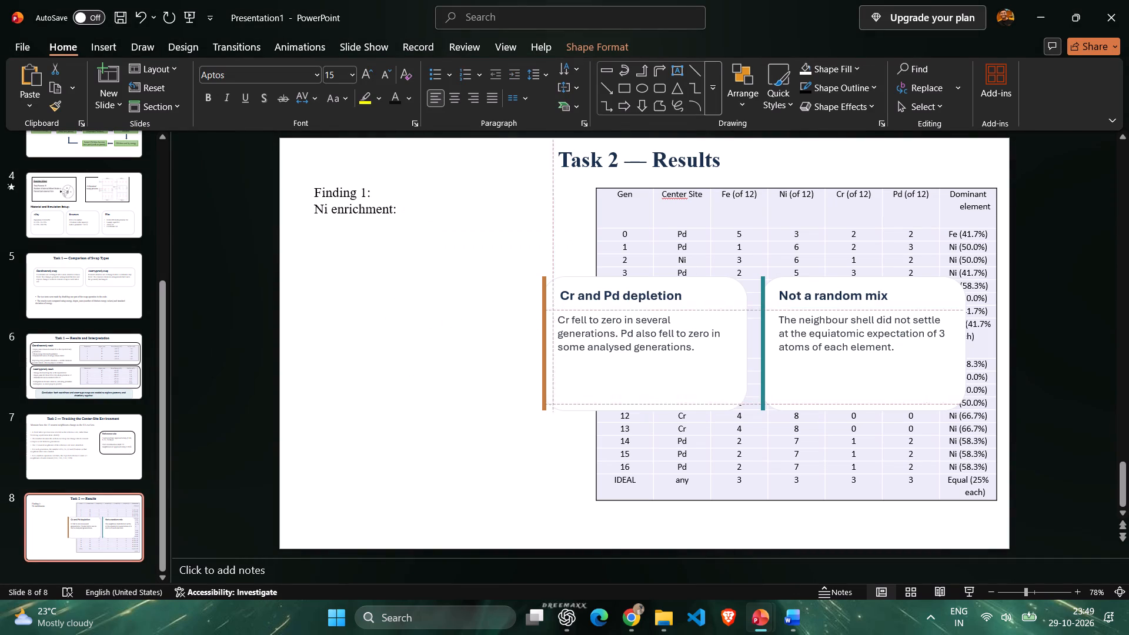
drag(714, 394, 713, 395)
click(733, 290)
drag(485, 240, 507, 253)
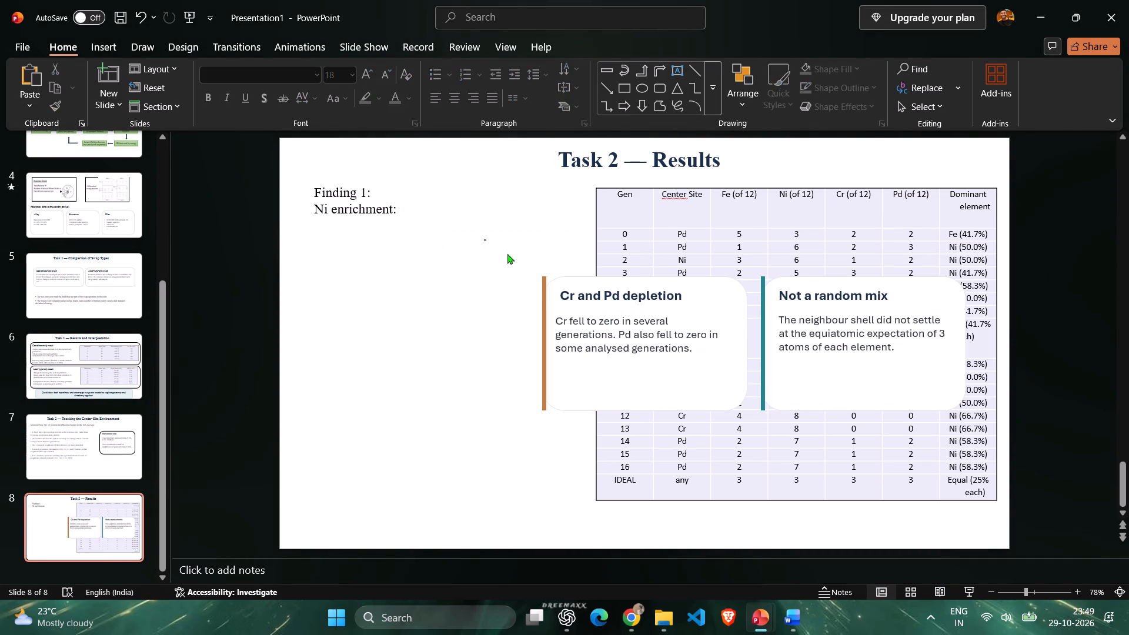
drag(507, 253, 736, 407)
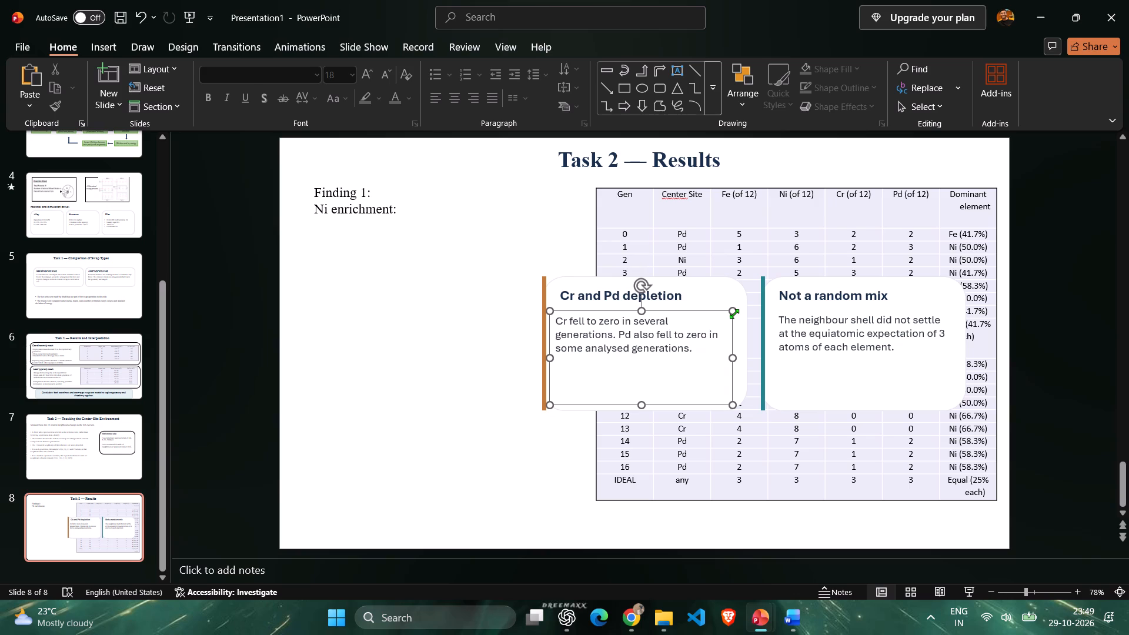
key(Delete)
click(723, 296)
key(Delete)
click(704, 339)
key(Delete)
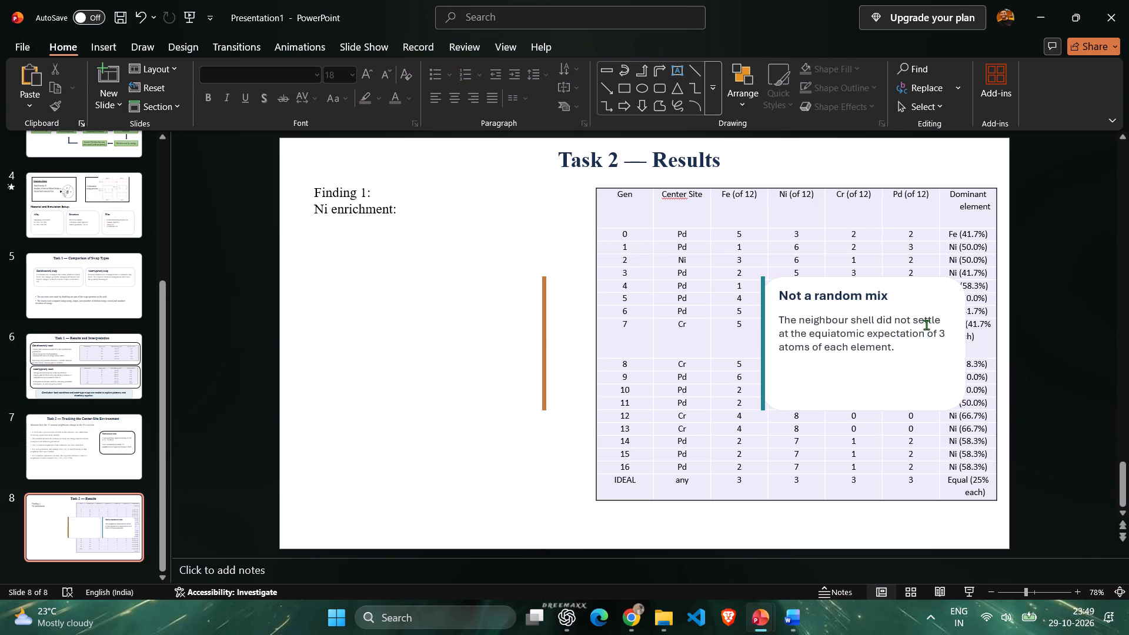
Delete the "Not a random mix" card's description, white background and heading from over the neighbour-count table.
click(908, 370)
key(Delete)
click(884, 296)
key(Delete)
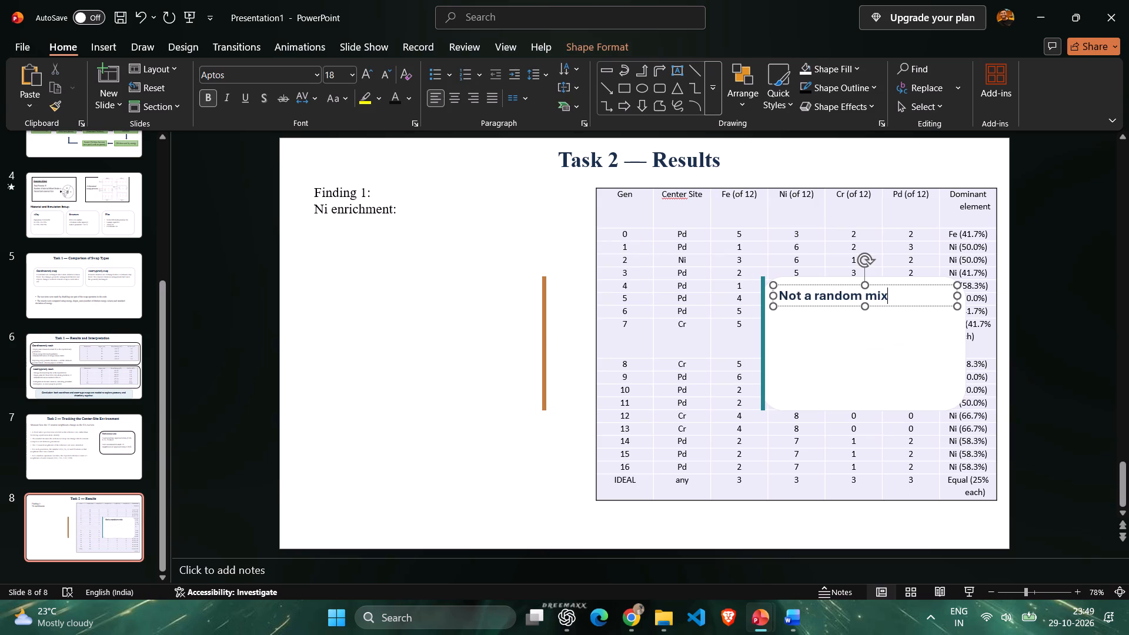
key(Delete)
click(889, 349)
key(Delete)
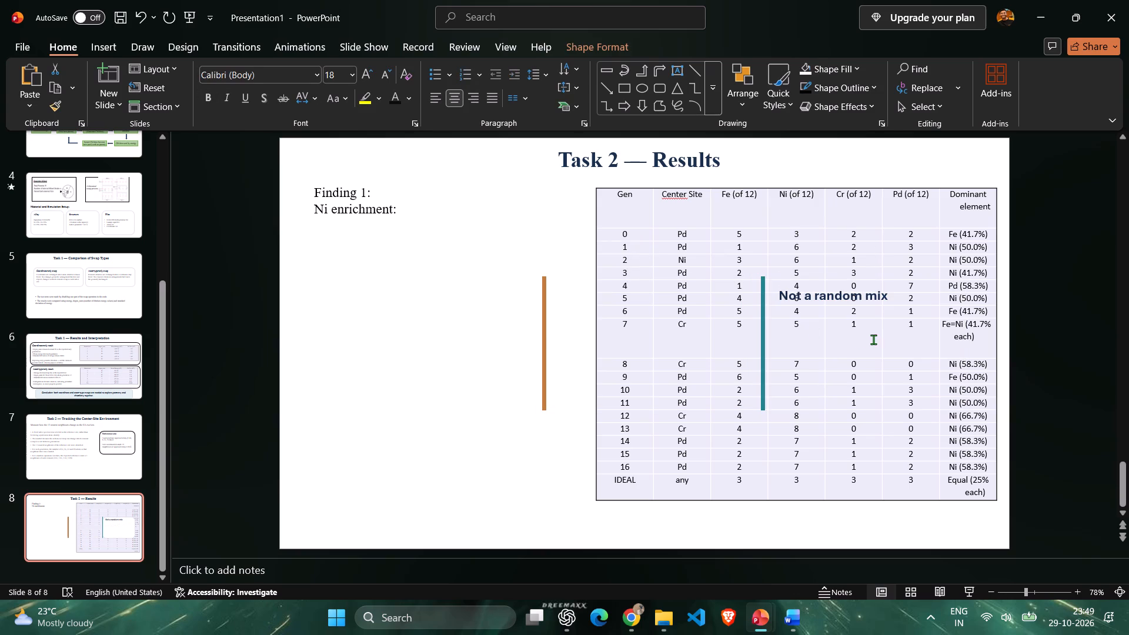
click(793, 293)
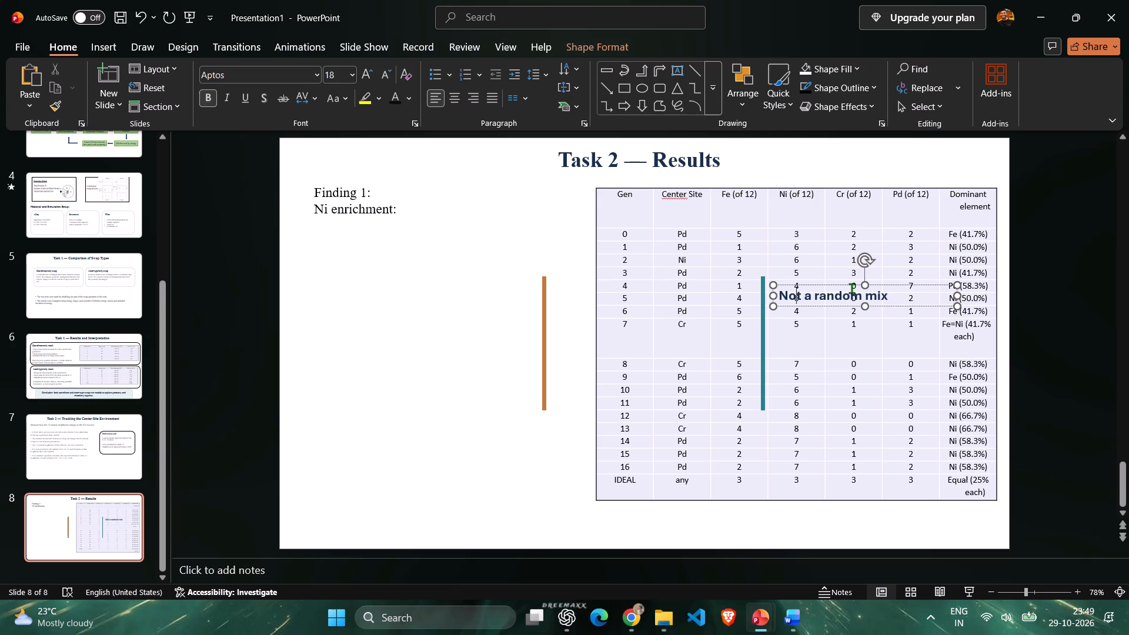
click(863, 280)
key(Delete)
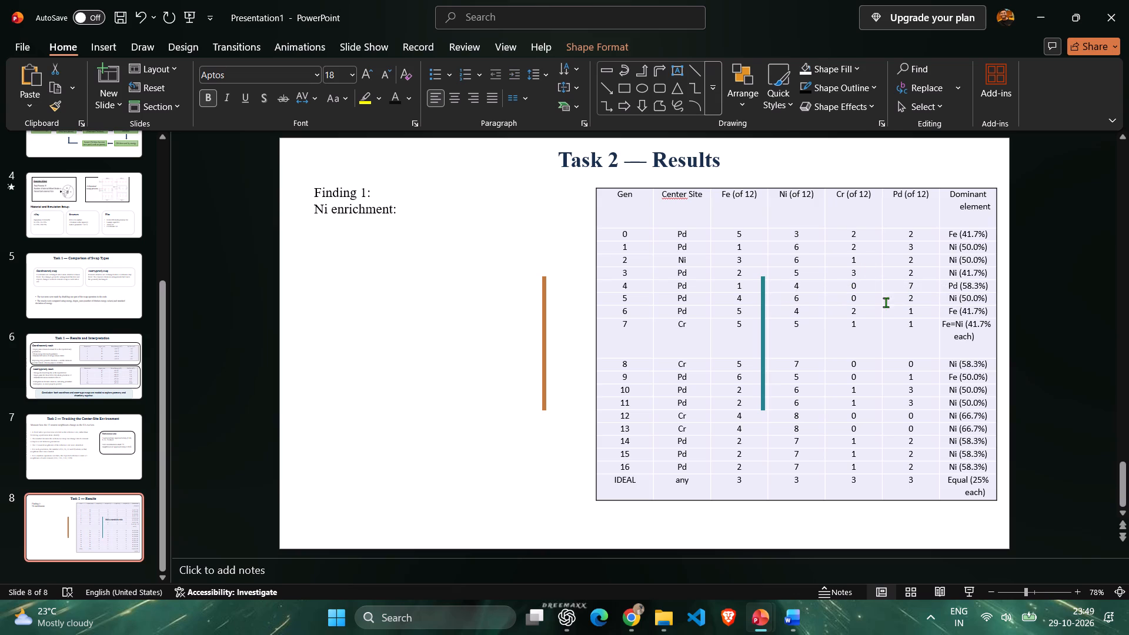
Delete the leftover teal and orange vertical accent bars from the Task 2 — Results slide.
click(762, 320)
key(Delete)
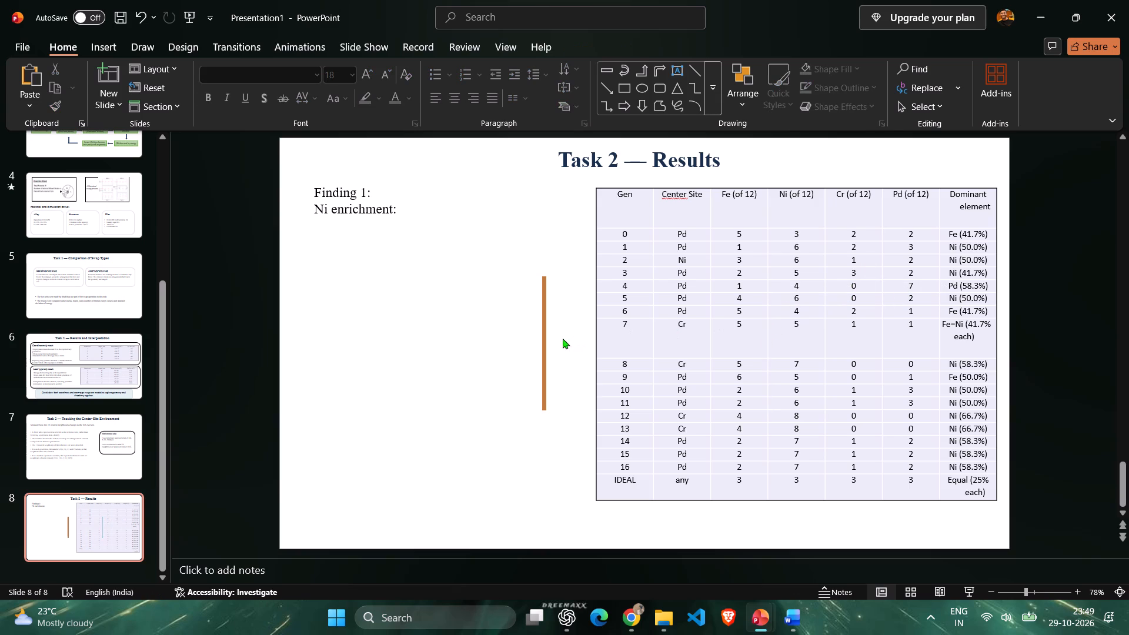
click(546, 340)
key(Delete)
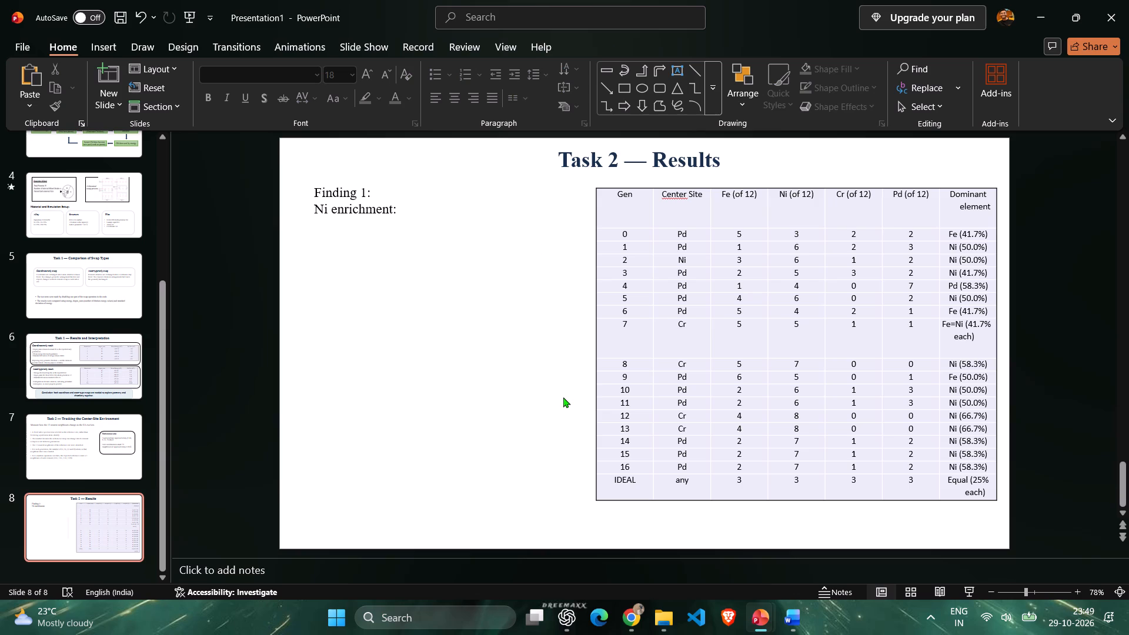
Review the Ni enrichment text on the source presentation's Local Chemical Ordering slide and Finding 1 in the Word report.
key(alt+Tab)
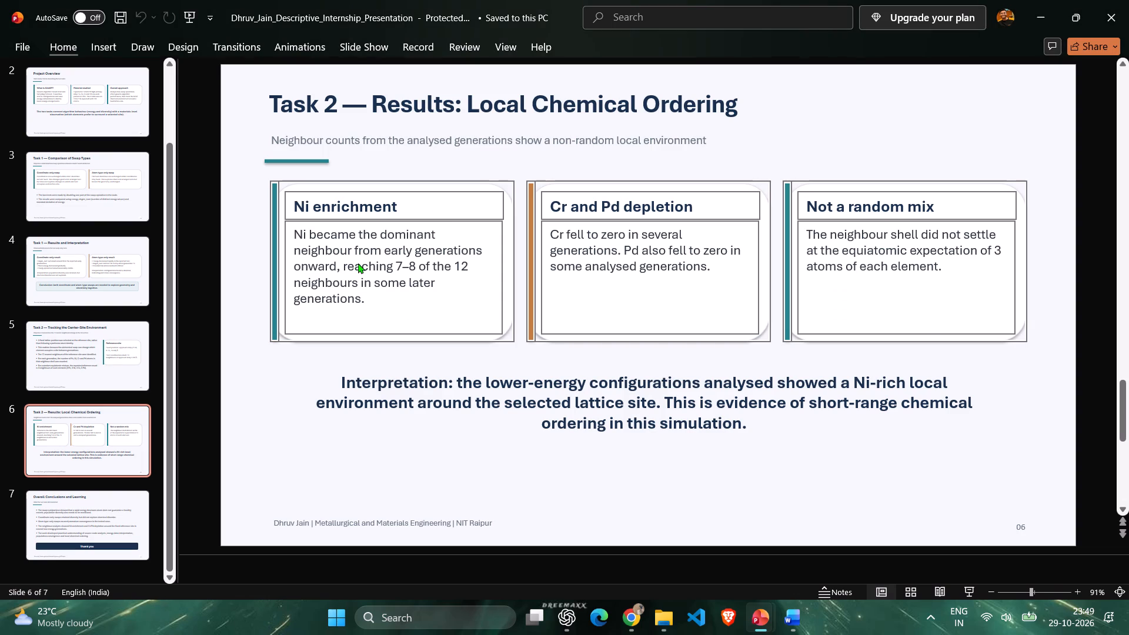
key(alt+Tab)
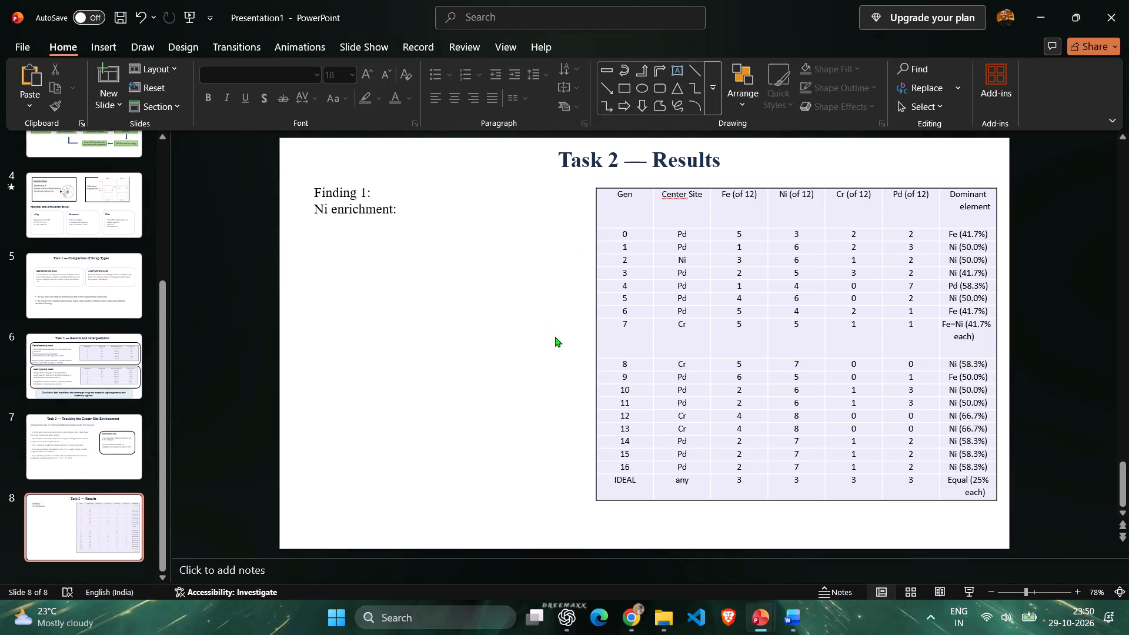
key(alt+Tab)
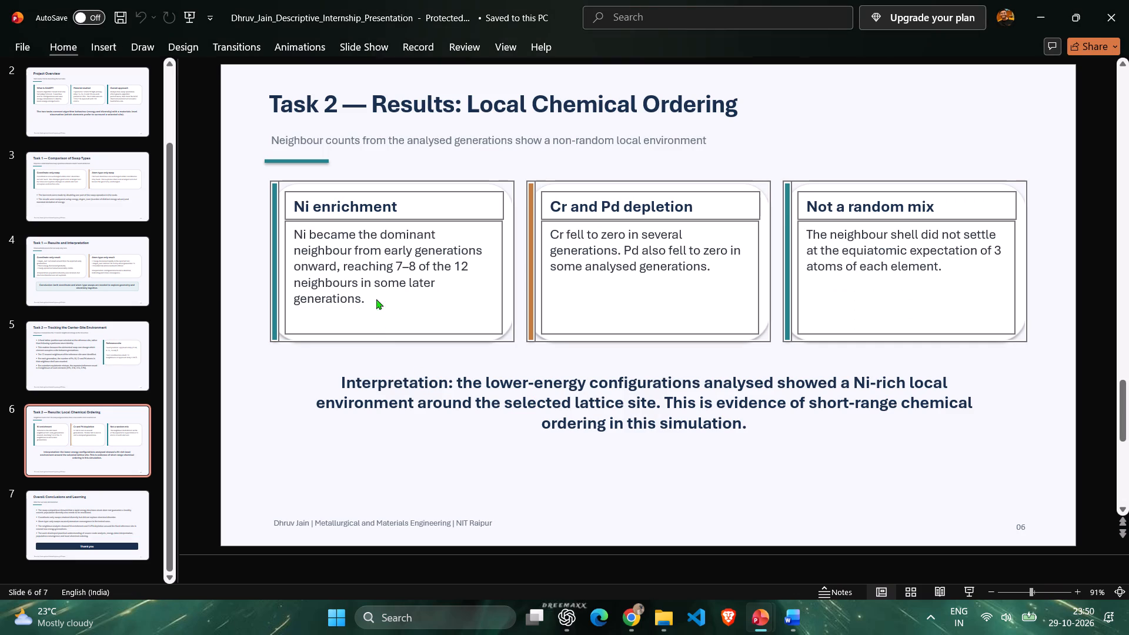
click(379, 302)
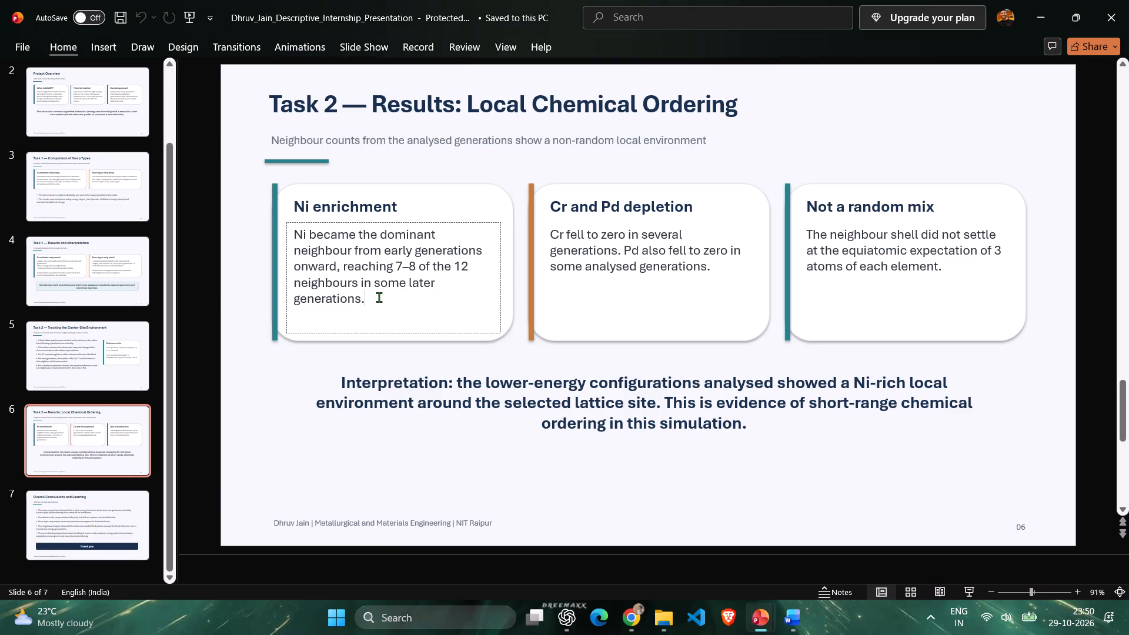
key(alt+Tab)
key(alt+Tab)
key(alt+Tab)
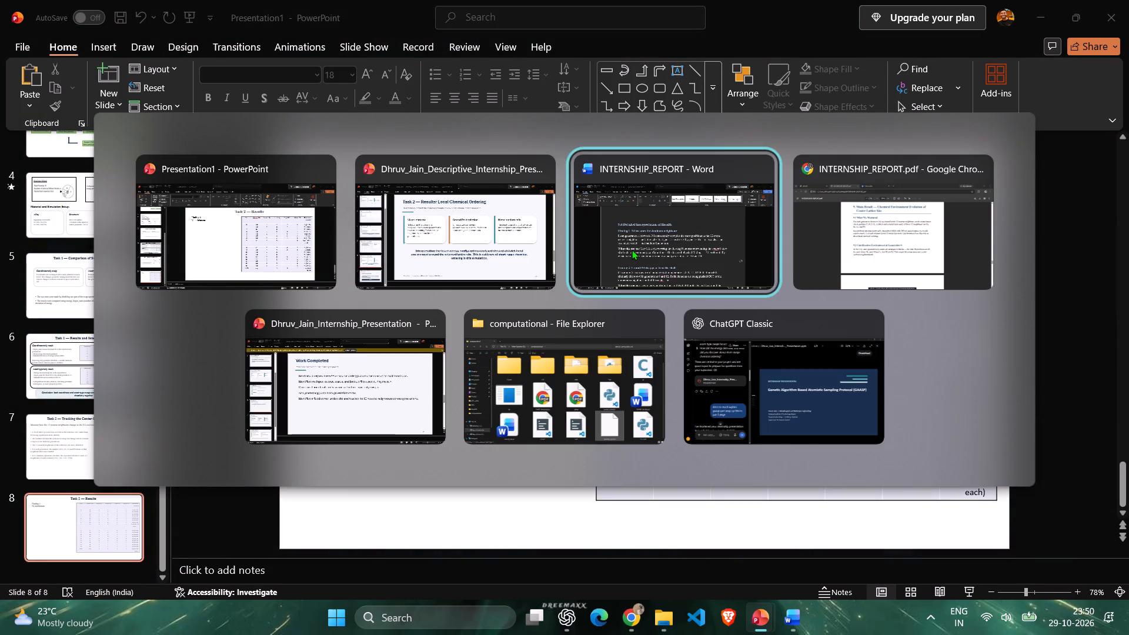
alt+click(632, 249)
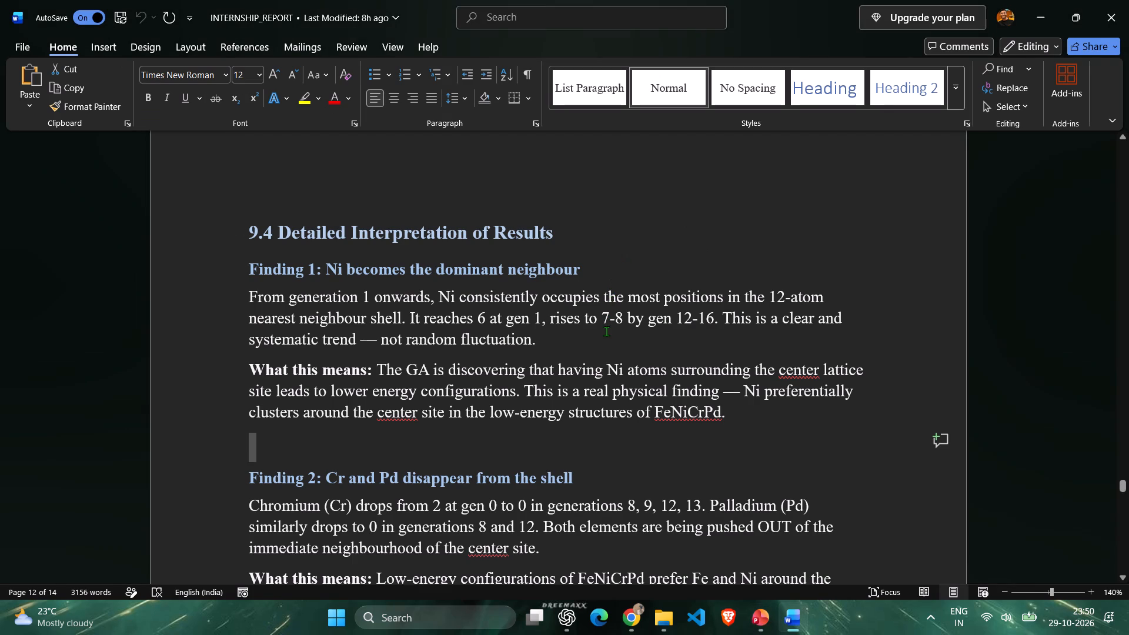
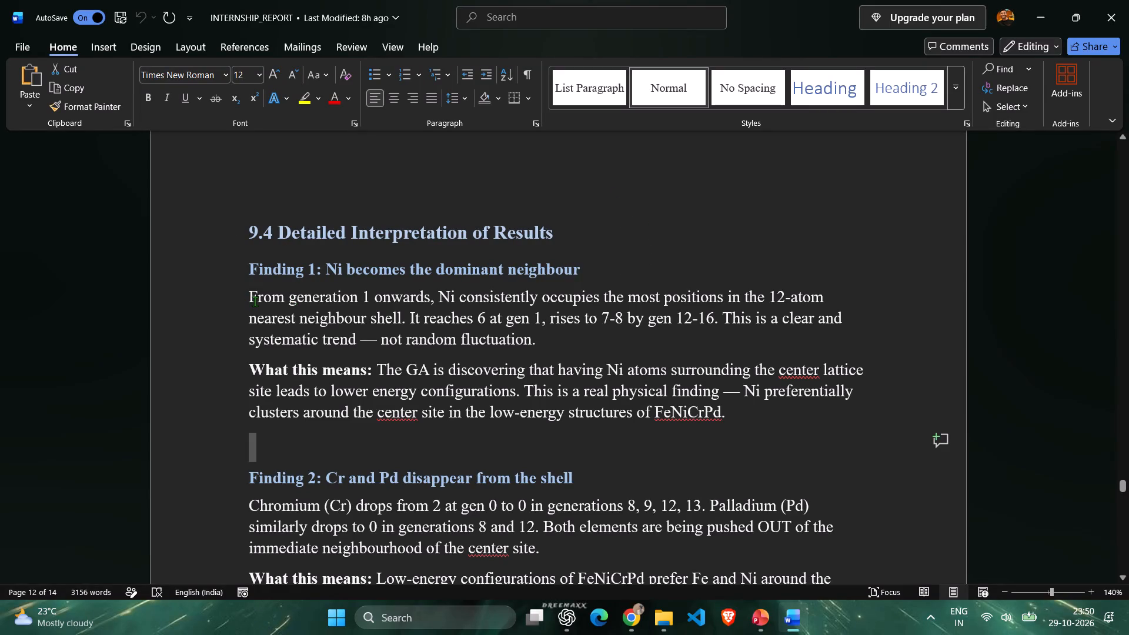
Copy Finding 1's opening text, "From generation 1 onwards" to "nearest neighbour shell", from the Word report and try pasting it after "Ni enrichment:" on the slide.
drag(244, 301, 399, 323)
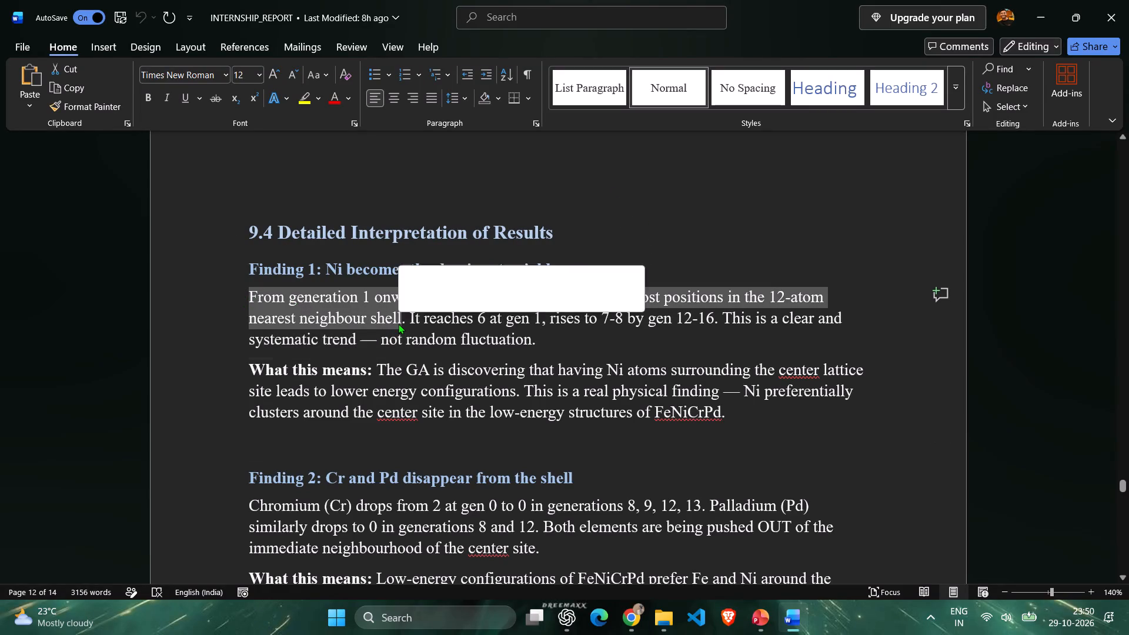
key(ctrl+c)
key(alt+Tab)
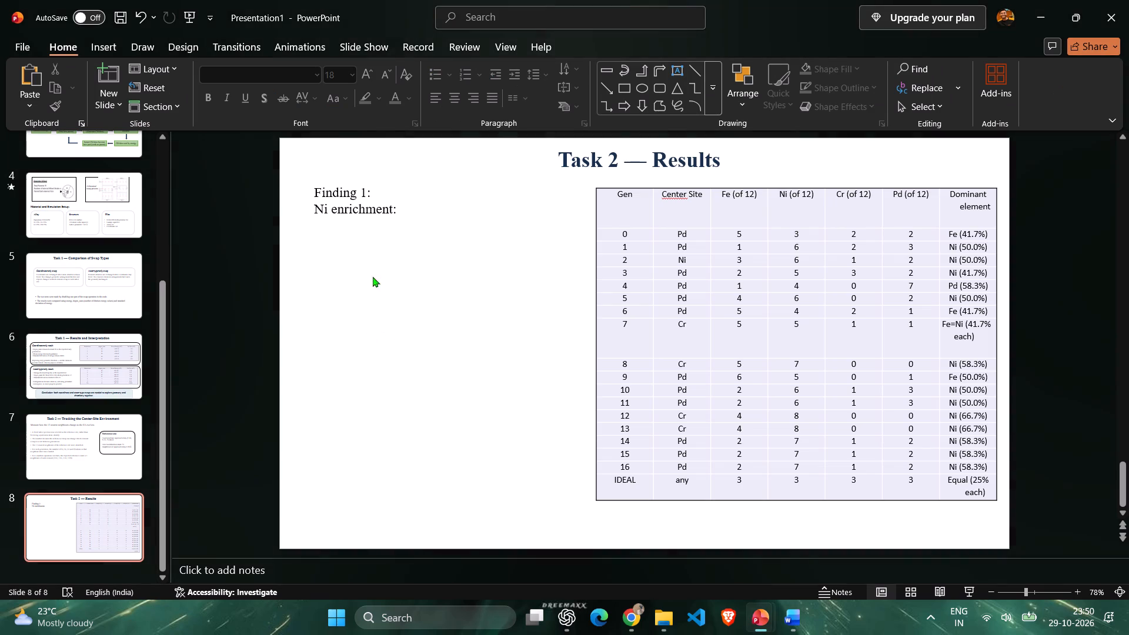
click(411, 213)
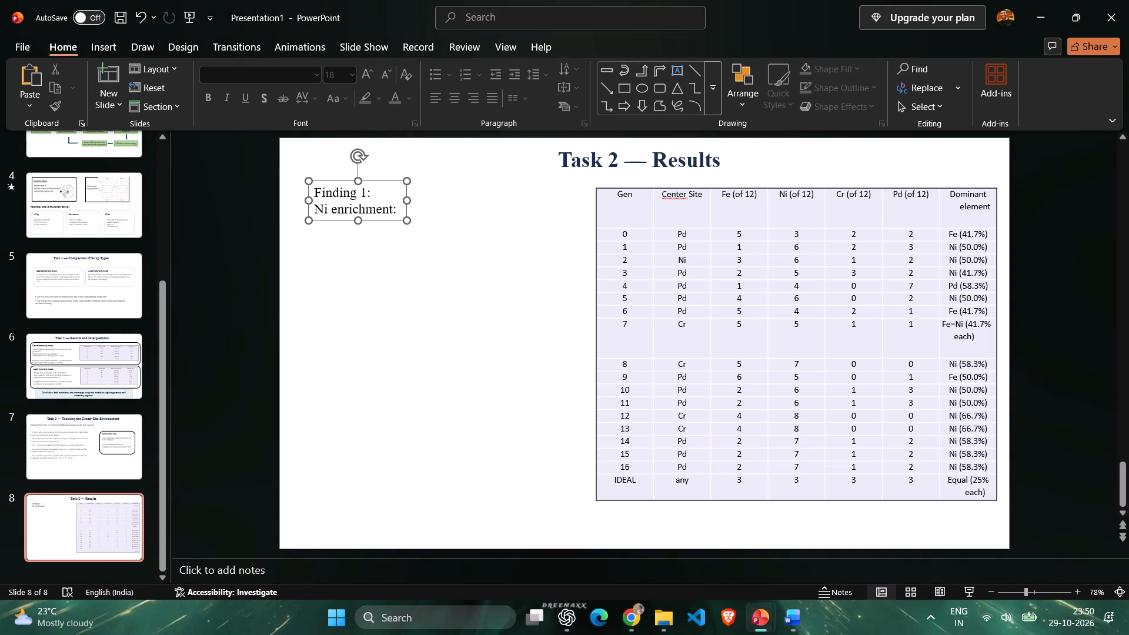
click(397, 209)
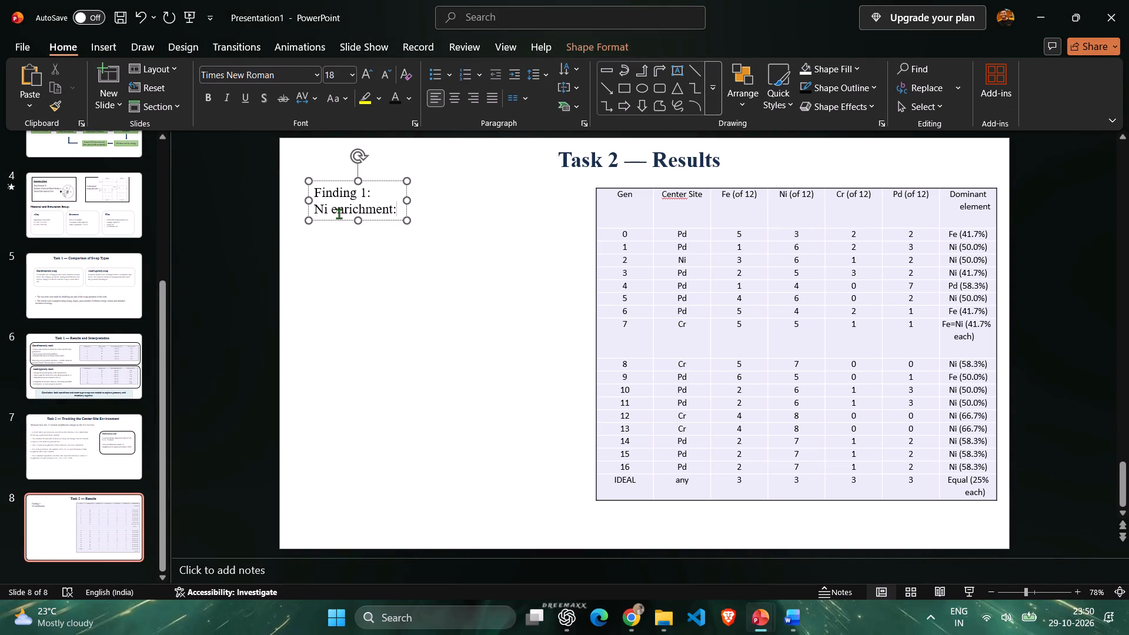
key(ctrl+v)
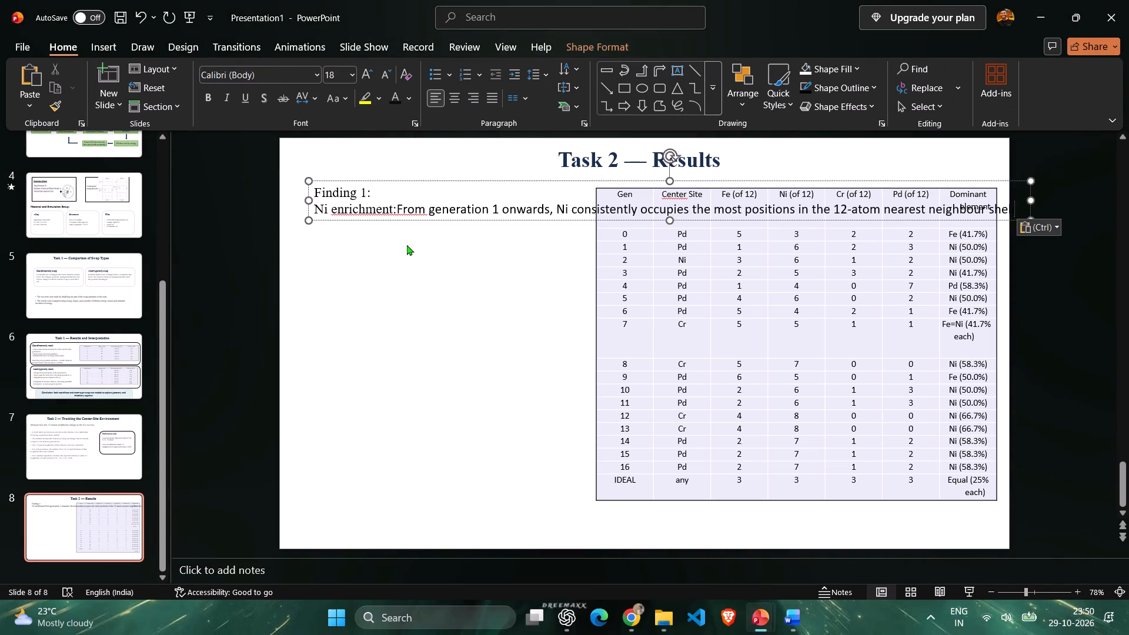
key(ctrl+z)
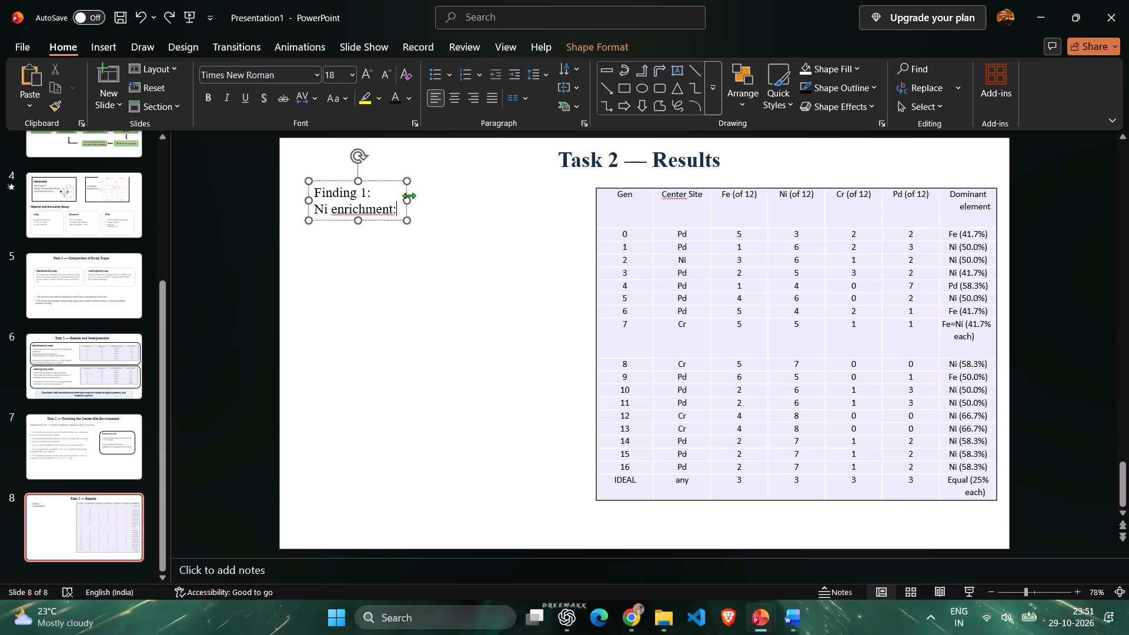
Widen the Finding 1 text box to roughly double, short of the table, and paste the copied report sentence after "Ni enrichment:".
click(404, 198)
drag(404, 198, 484, 195)
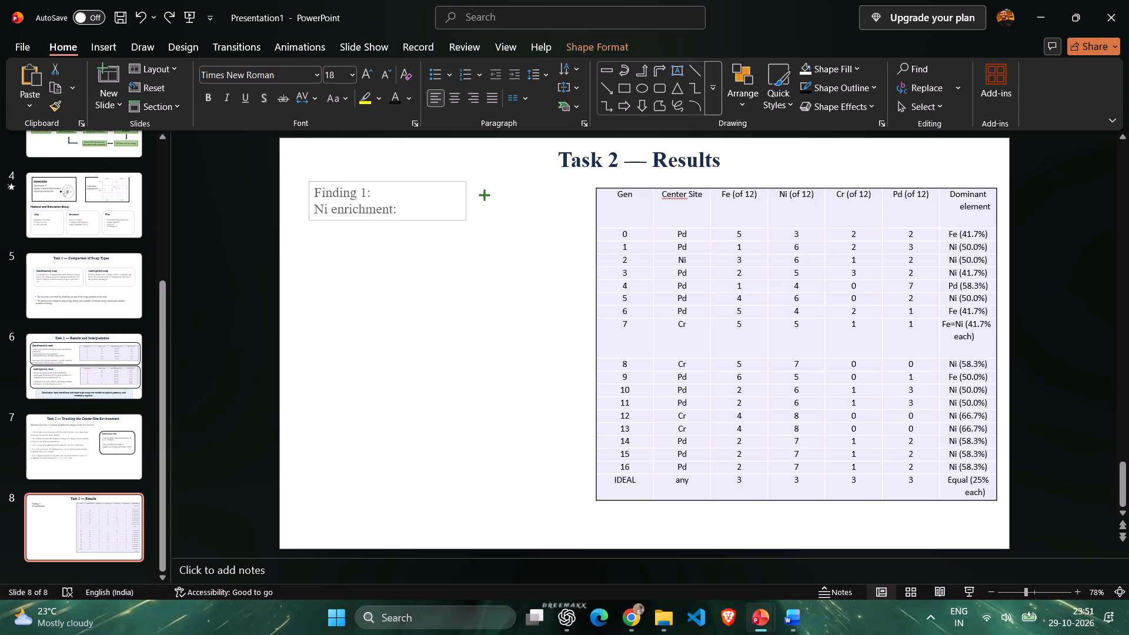
drag(484, 195, 513, 195)
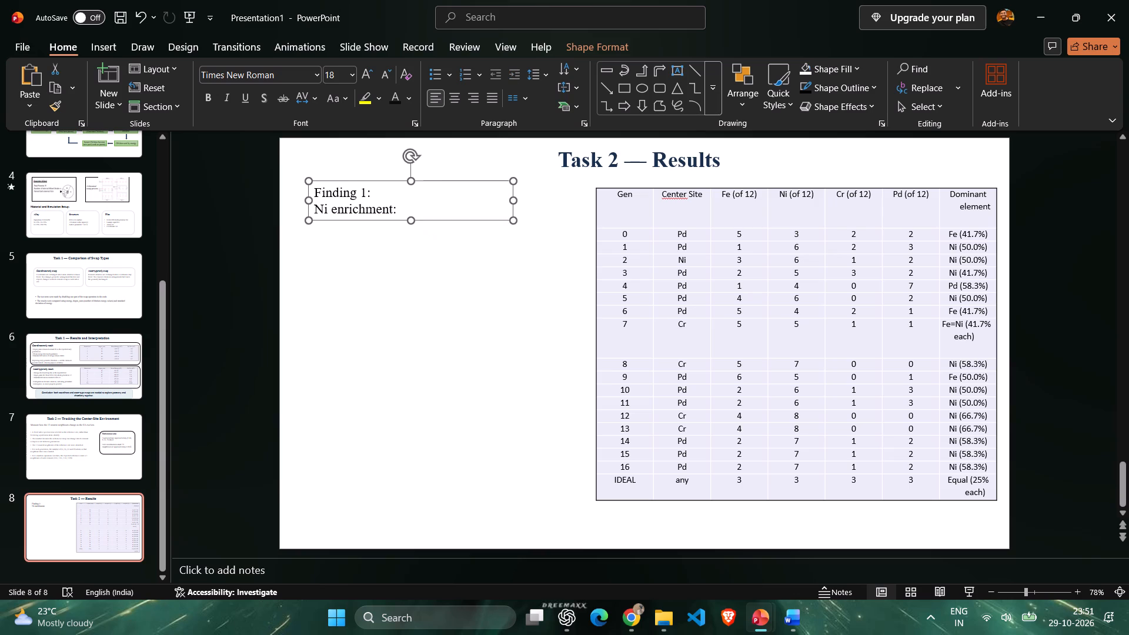
drag(412, 217, 414, 346)
click(404, 210)
click(404, 210)
double_click(403, 207)
key(ctrl+v)
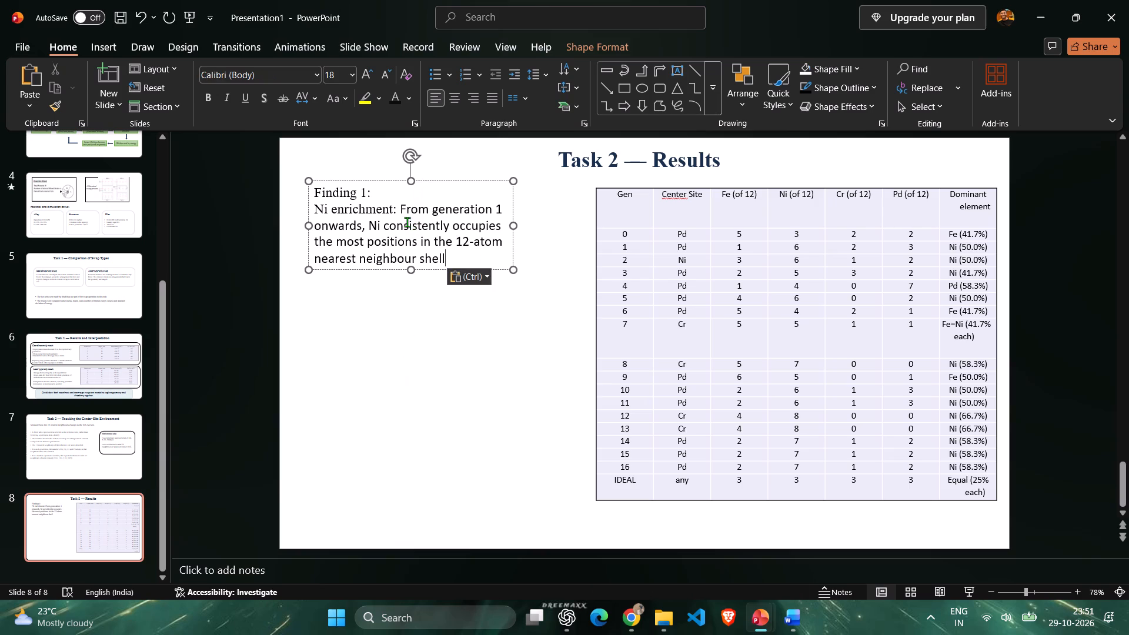
Set the pasted Ni enrichment sentence in Finding 1 to Times New Roman.
drag(449, 256, 400, 202)
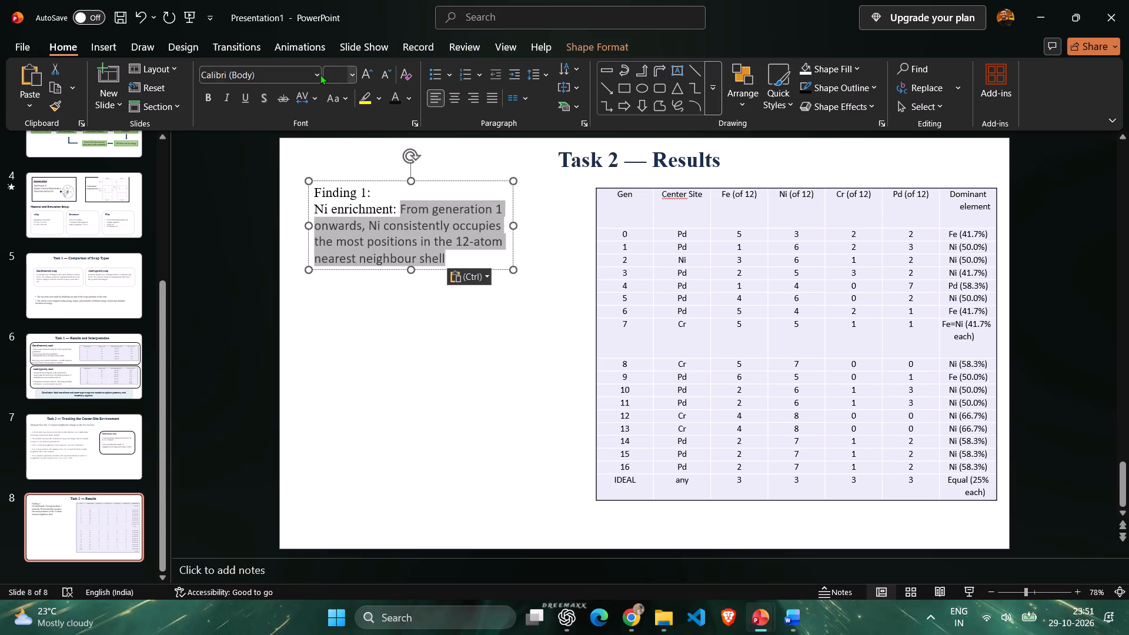
click(320, 74)
click(280, 177)
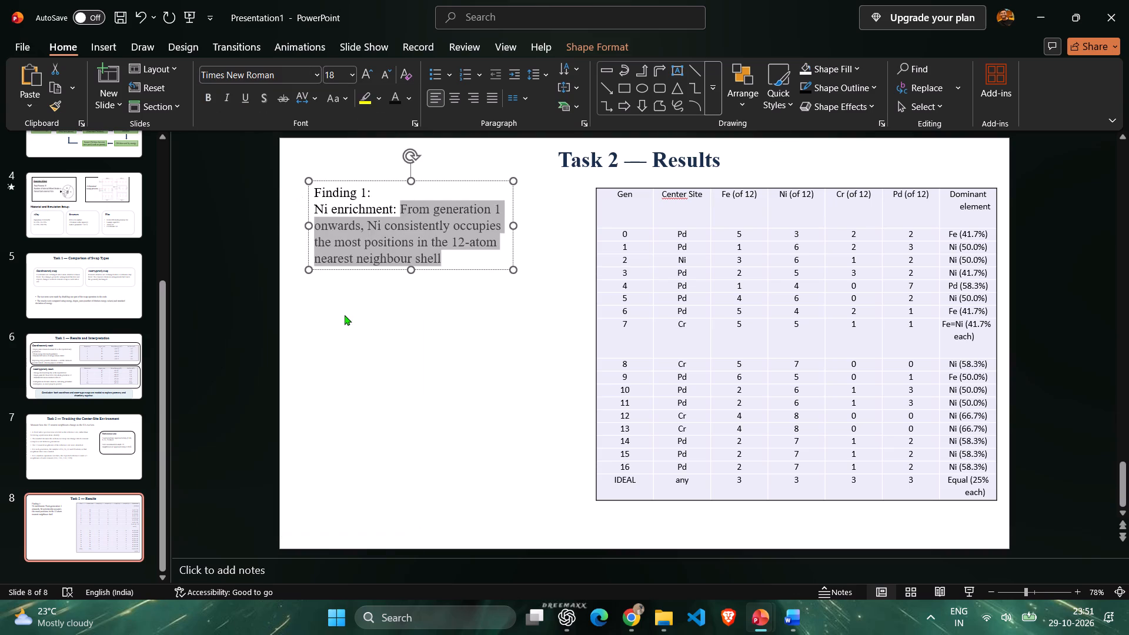
click(345, 315)
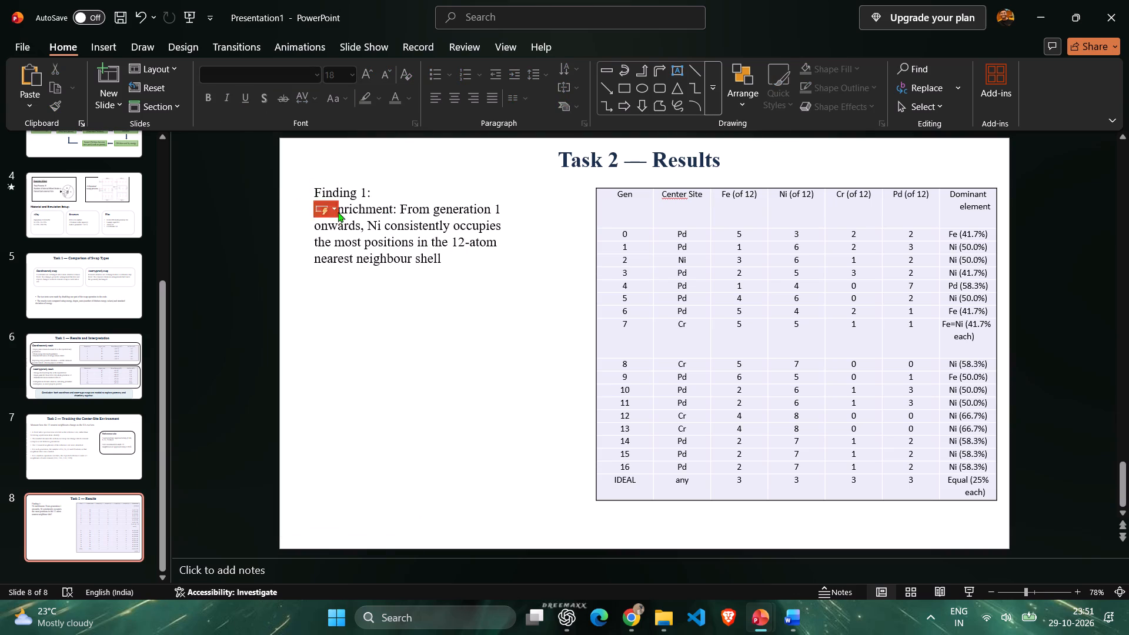
click(372, 302)
Underline the label "Ni enrichment" in the Finding 1 text box.
click(402, 216)
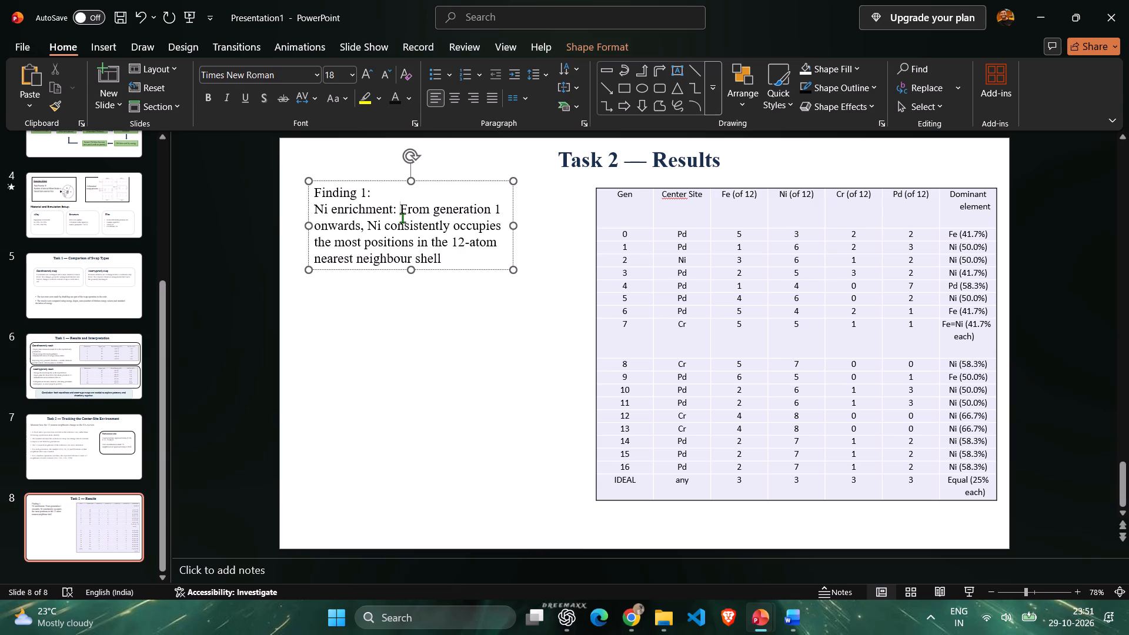
drag(398, 214, 313, 213)
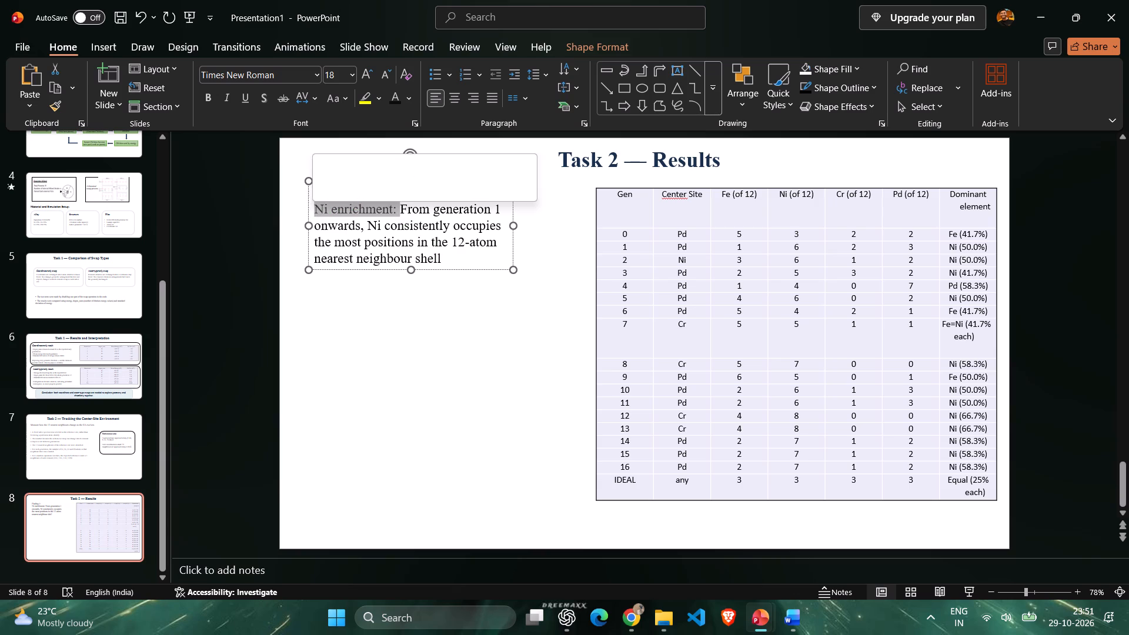
click(390, 97)
click(359, 305)
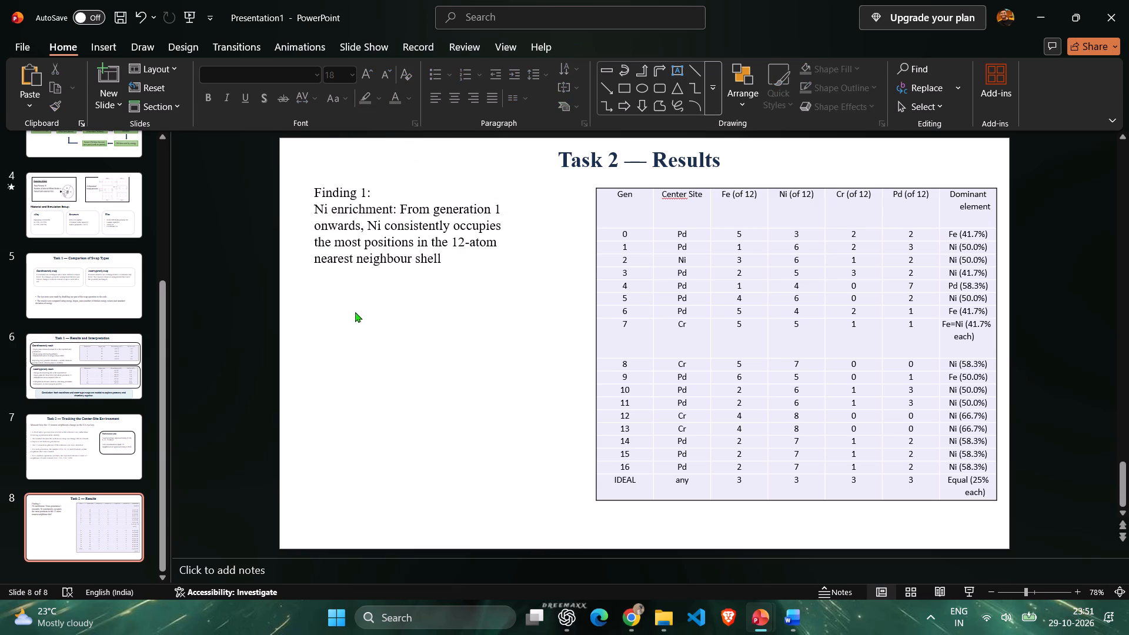
click(378, 202)
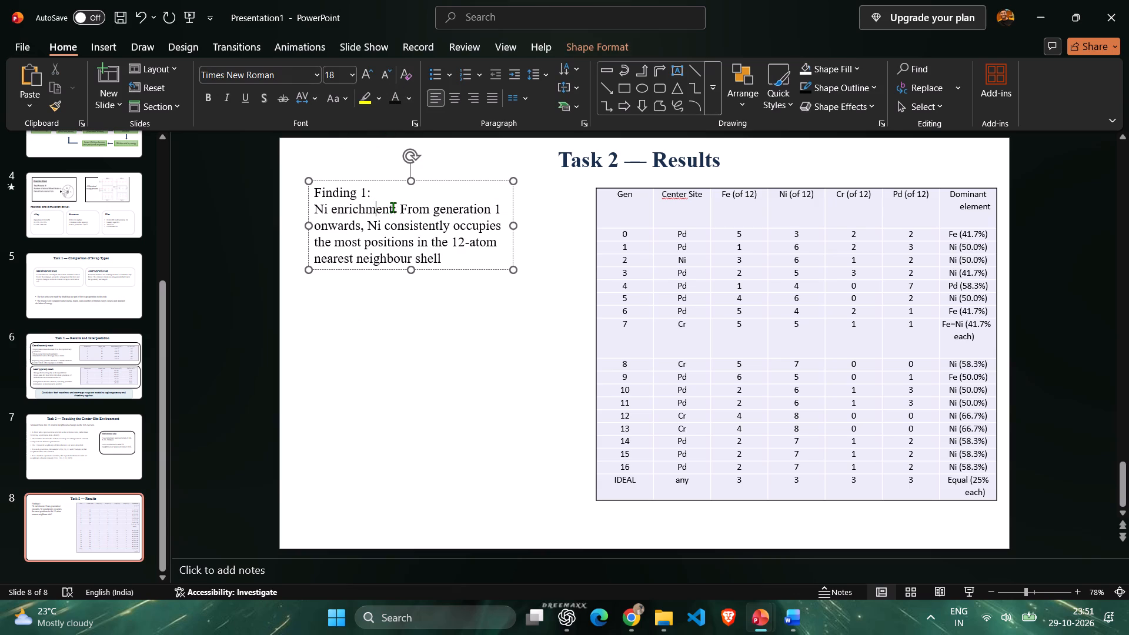
drag(394, 207, 313, 212)
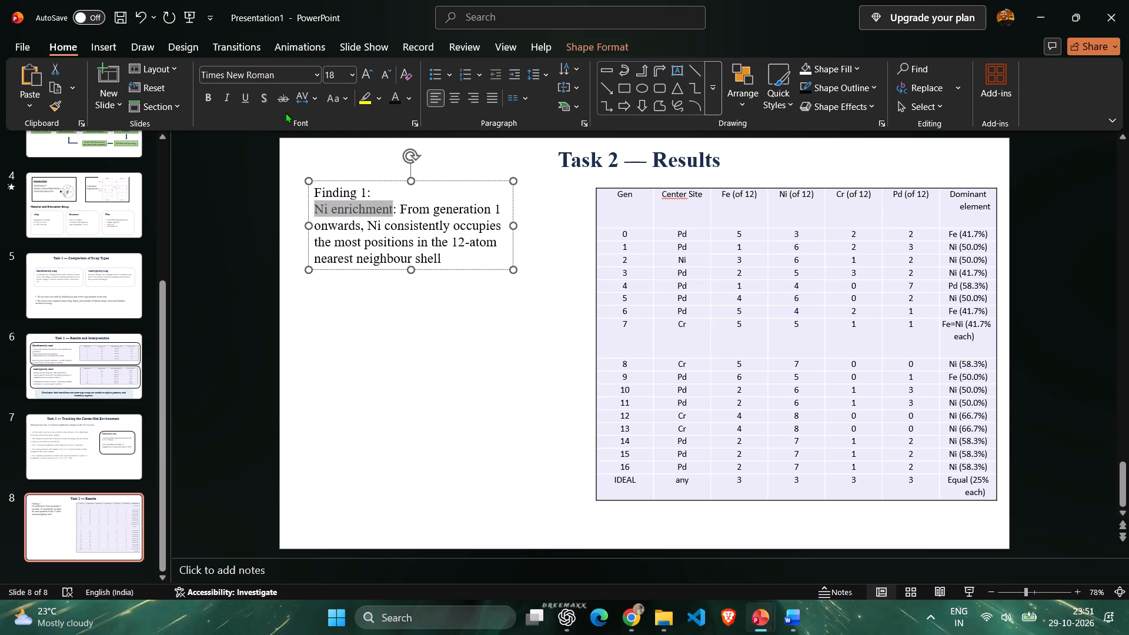
click(242, 101)
click(331, 354)
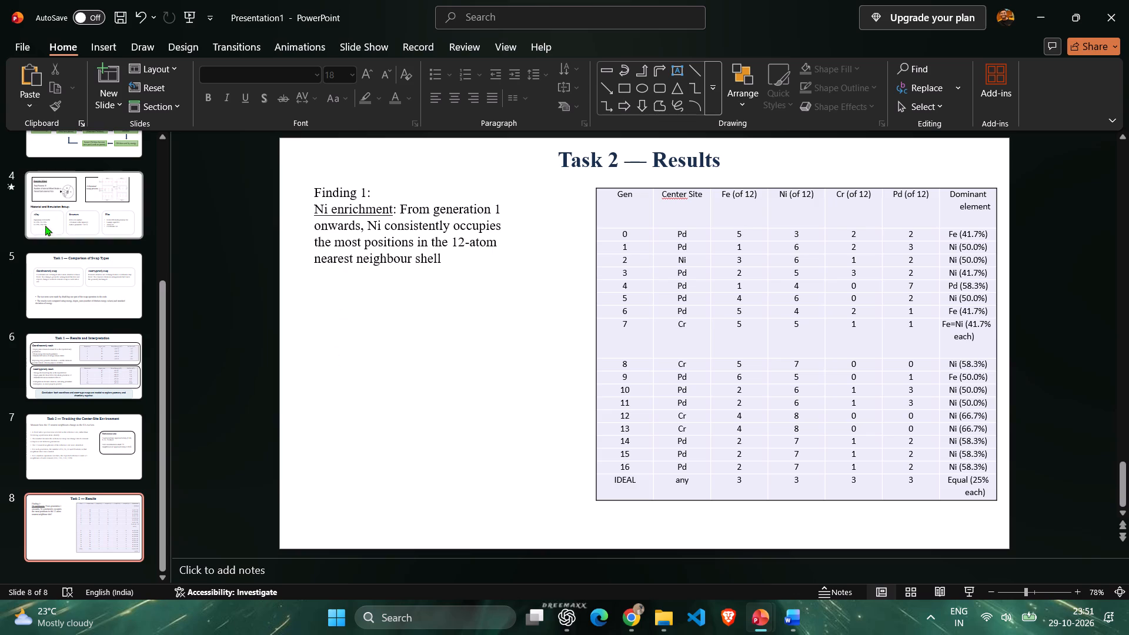
Review the earlier slides, from What is GAASP? through Task 2 — Tracking the Center-Site Environment, for their content and formatting.
click(65, 219)
scroll(76, 220, up, 2)
click(69, 220)
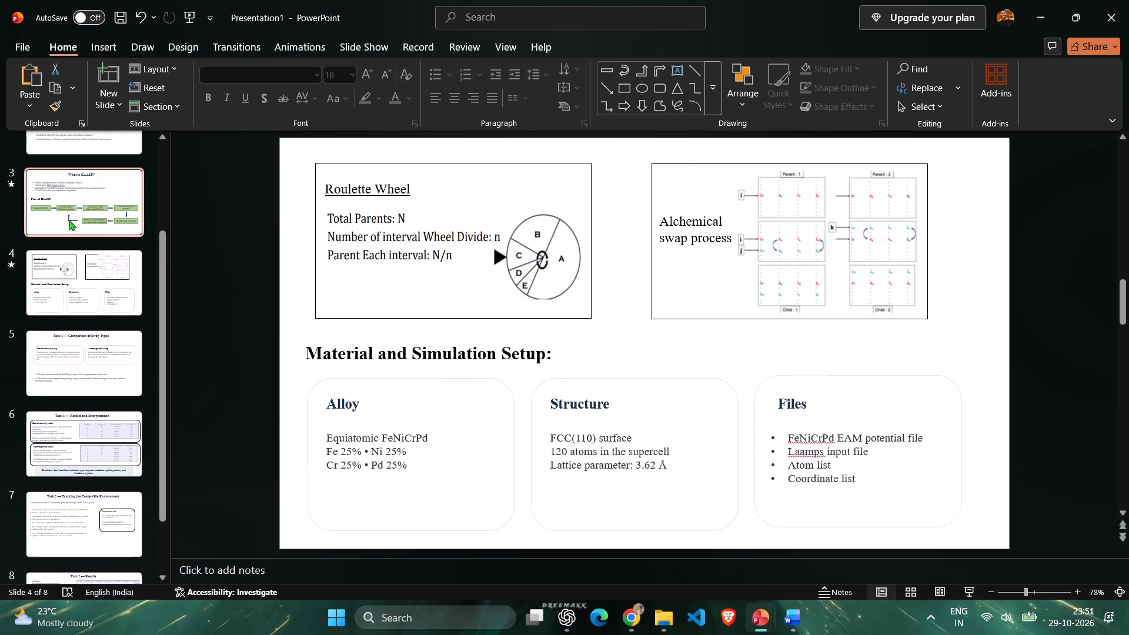
scroll(101, 340, down, 2)
click(89, 459)
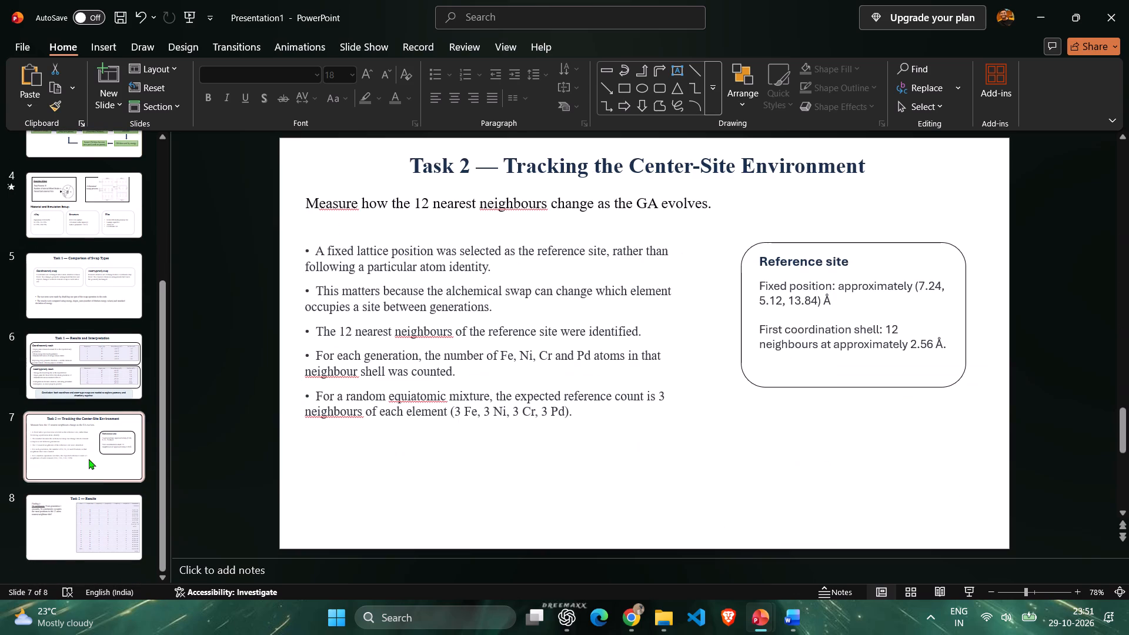
click(76, 540)
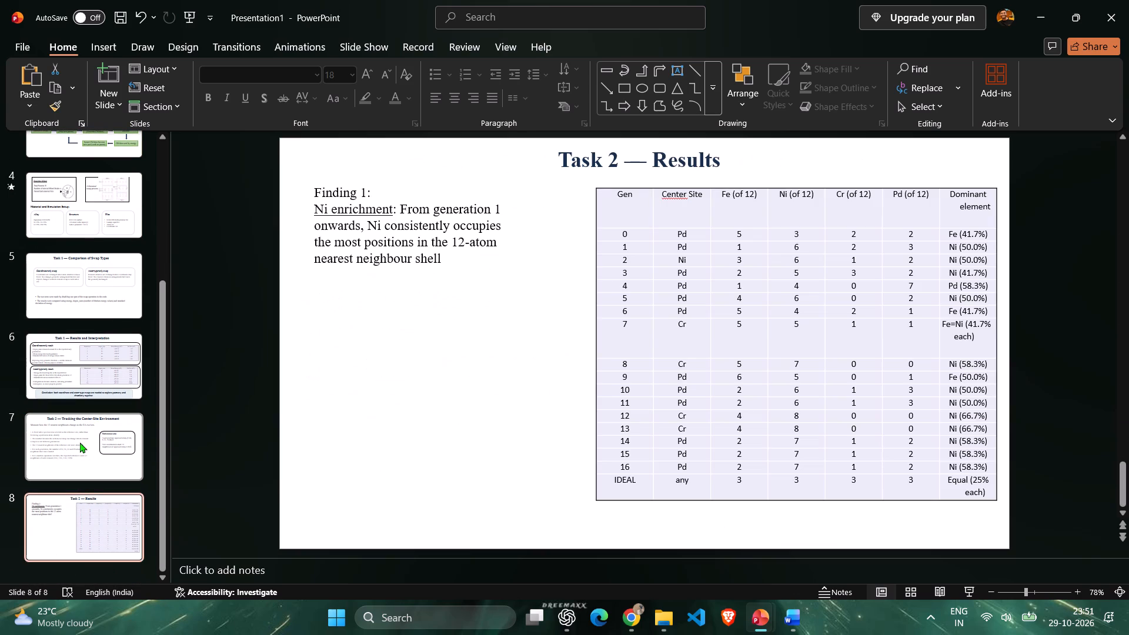
click(80, 442)
click(92, 329)
scroll(102, 272, up, 4)
click(90, 231)
click(87, 265)
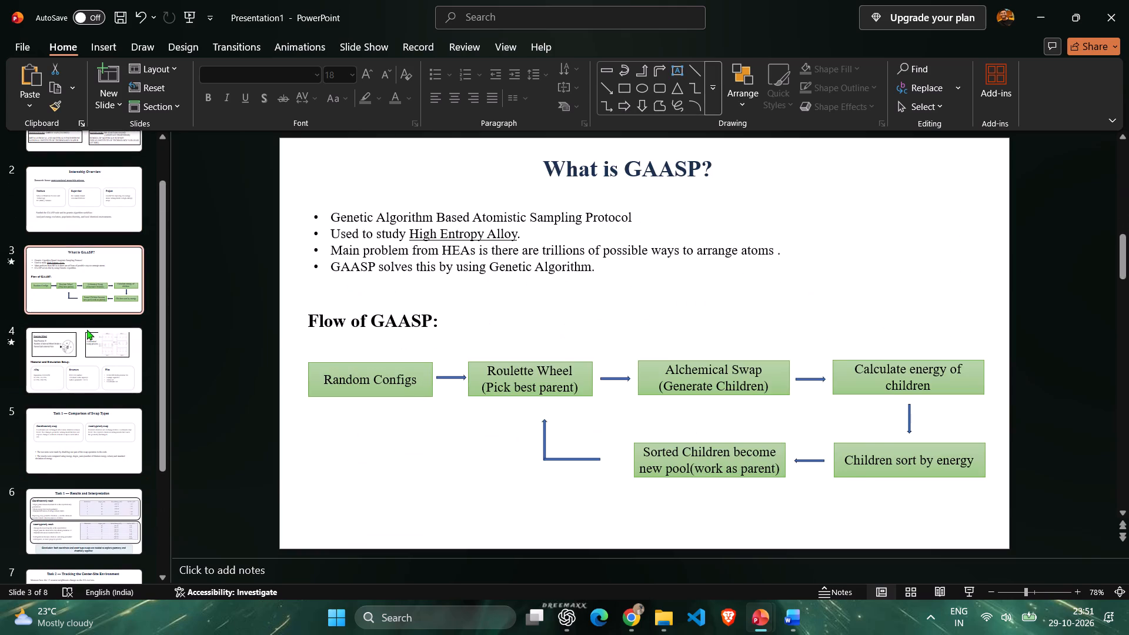
click(87, 329)
click(97, 449)
scroll(104, 455, down, 1)
click(105, 477)
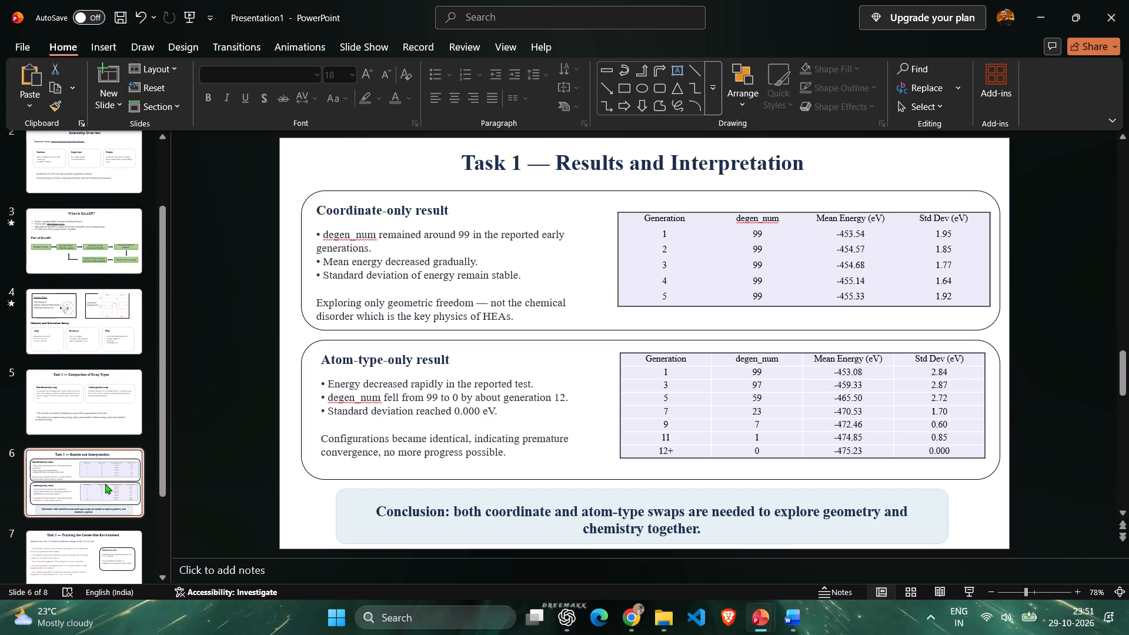
scroll(105, 505, down, 1)
click(99, 533)
scroll(99, 533, down, 2)
click(96, 532)
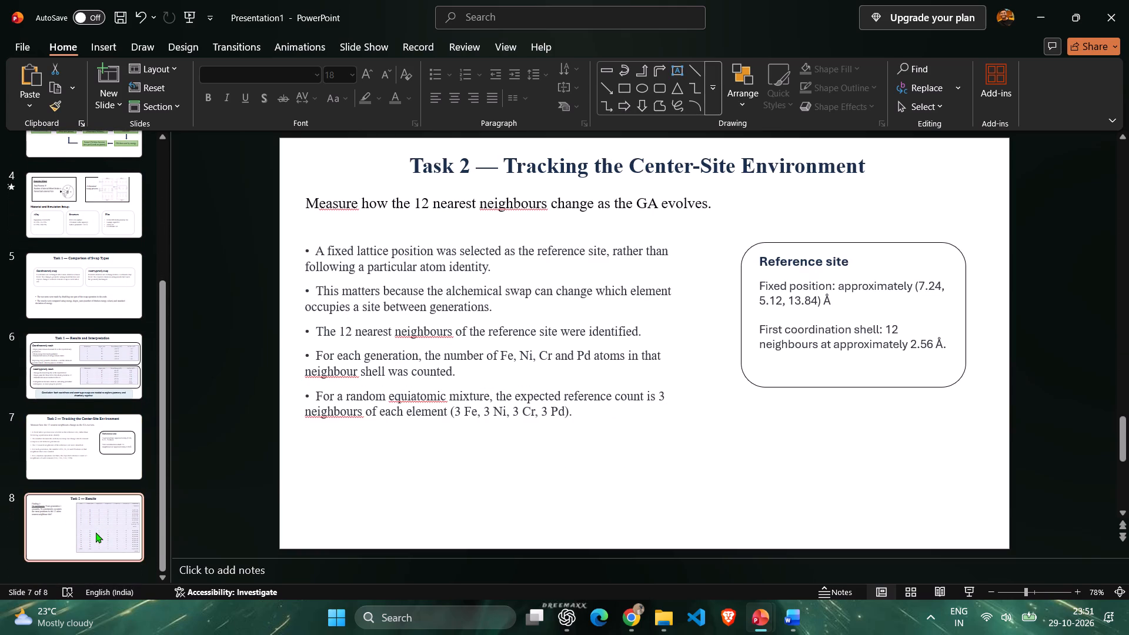